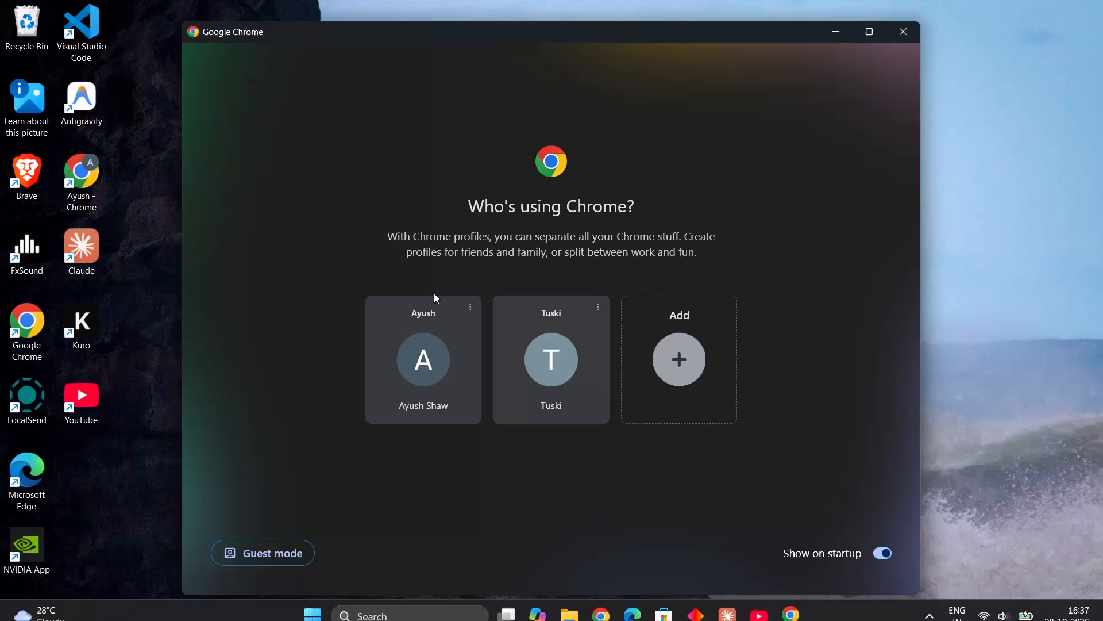
Start the browser with the Tuski profile.
{"action": "left_click", "coordinate": [533, 396]}
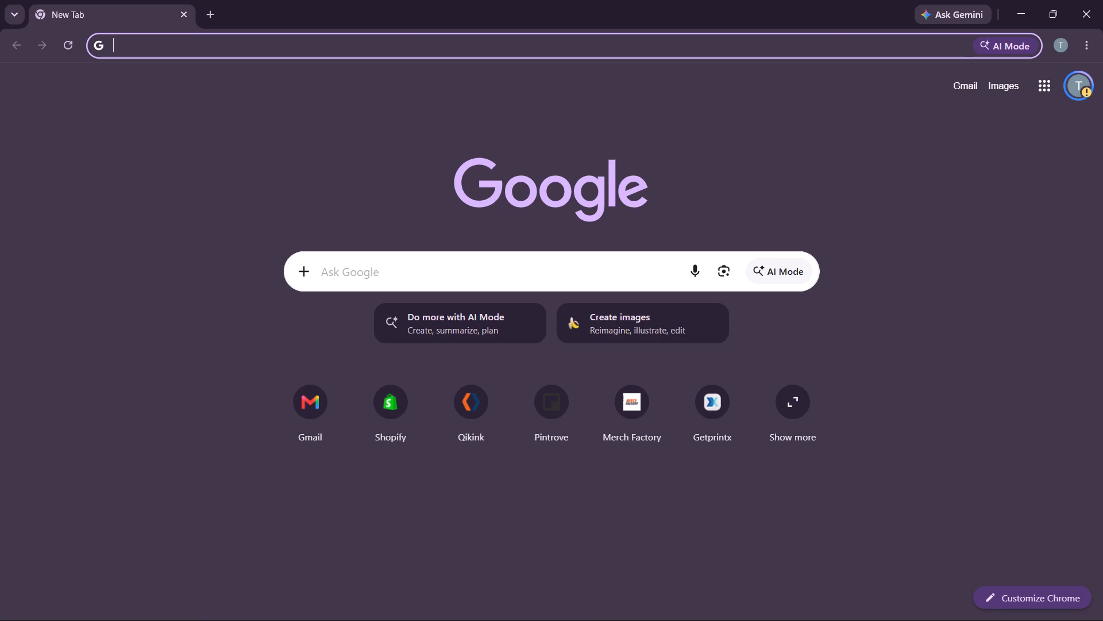
Open the Qikink, Printrove and Merch Factory shortcuts, each in its own browser tab.
{"action": "left_click", "coordinate": [449, 412]}
{"action": "left_click", "coordinate": [211, 7]}
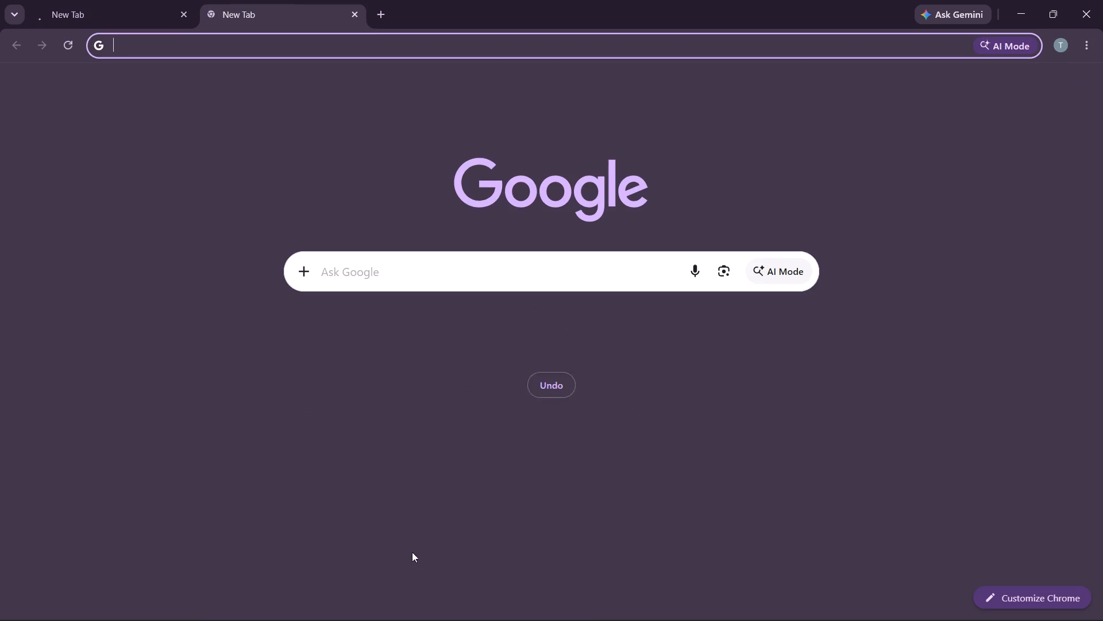
{"action": "left_click", "coordinate": [563, 429]}
{"action": "left_click", "coordinate": [387, 13]}
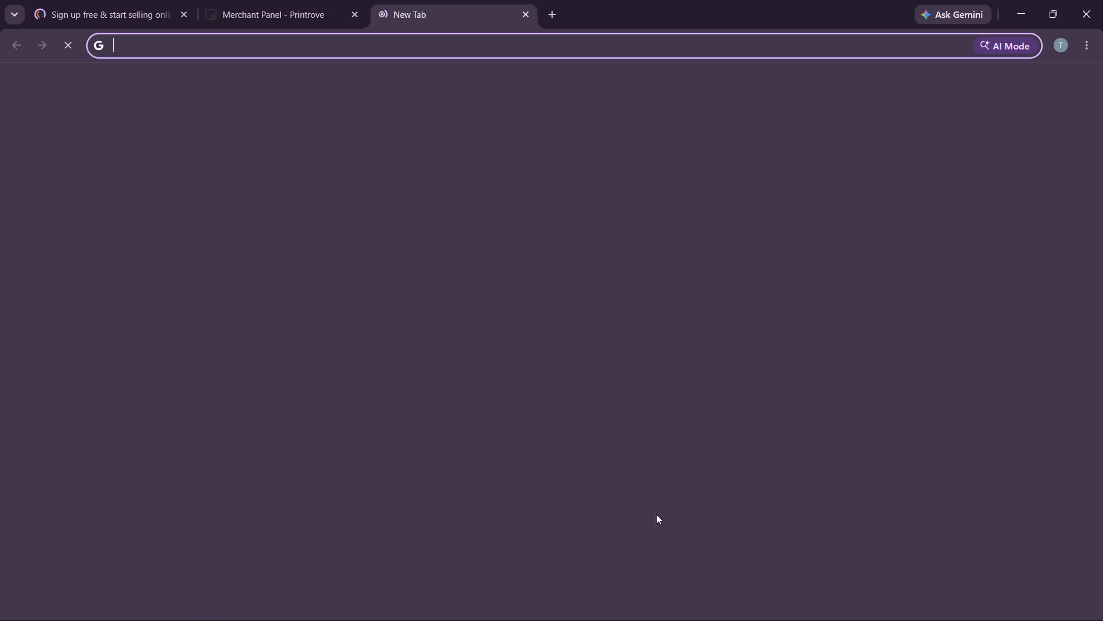
{"action": "left_click", "coordinate": [650, 413]}
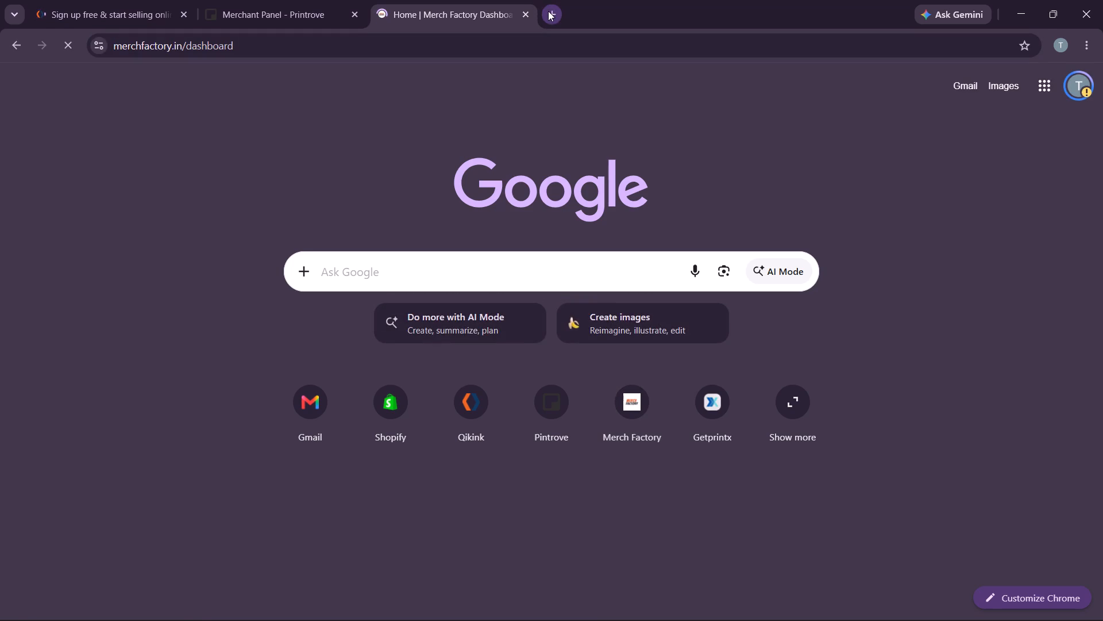
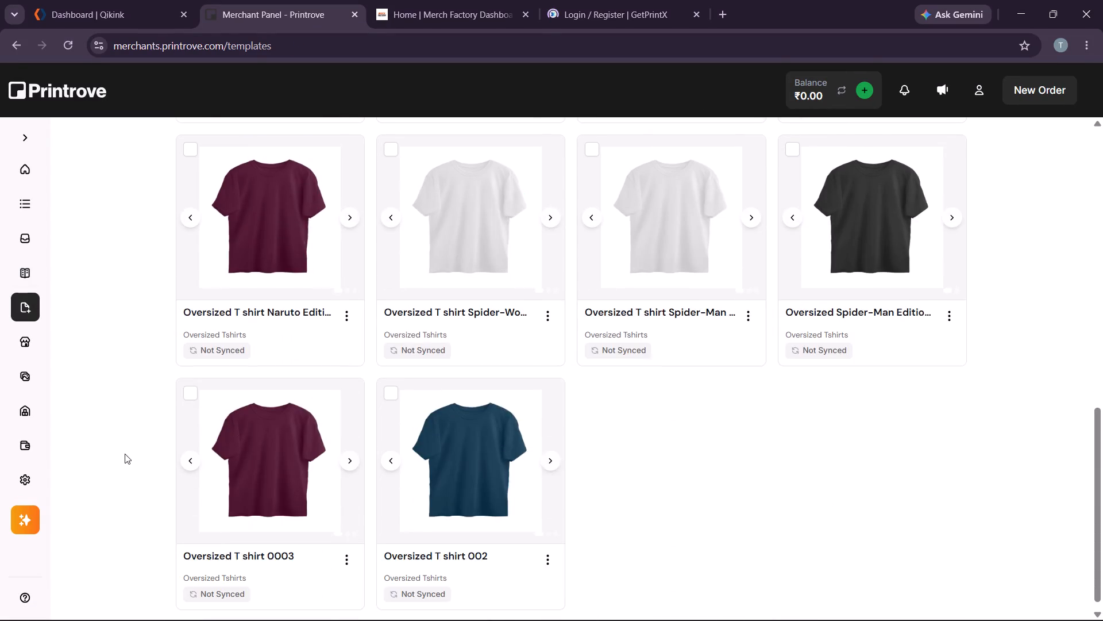
Open Printrove's product catalog and look through the Men's Clothing category.
{"action": "scroll", "coordinate": [119, 440], "scroll_direction": "up", "scroll_amount": 6}
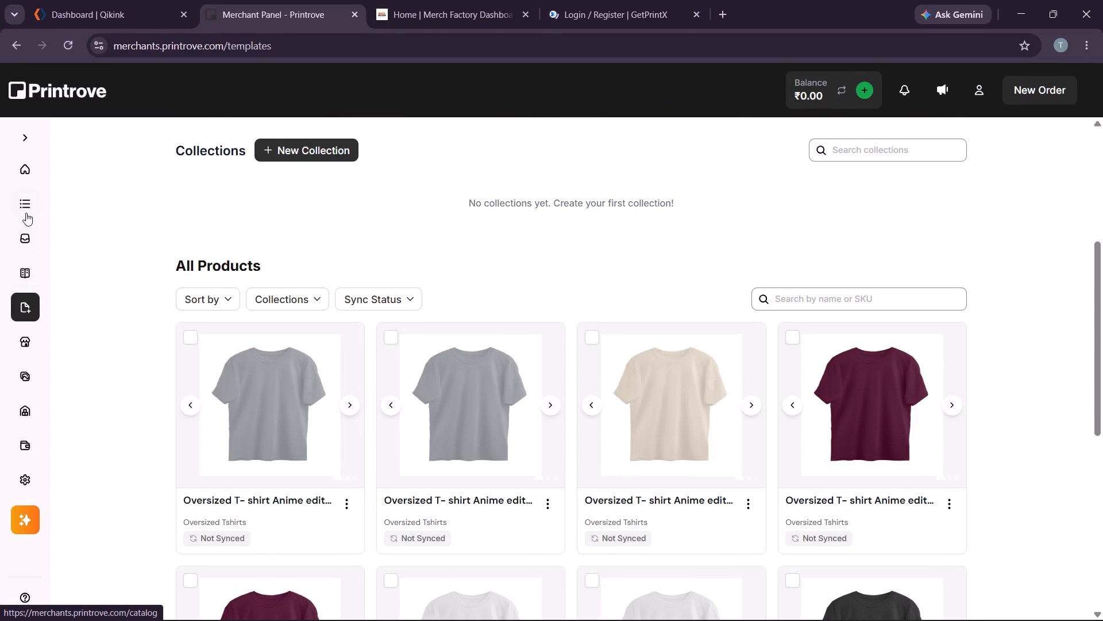
{"action": "left_click", "coordinate": [26, 212]}
{"action": "left_click", "coordinate": [28, 145]}
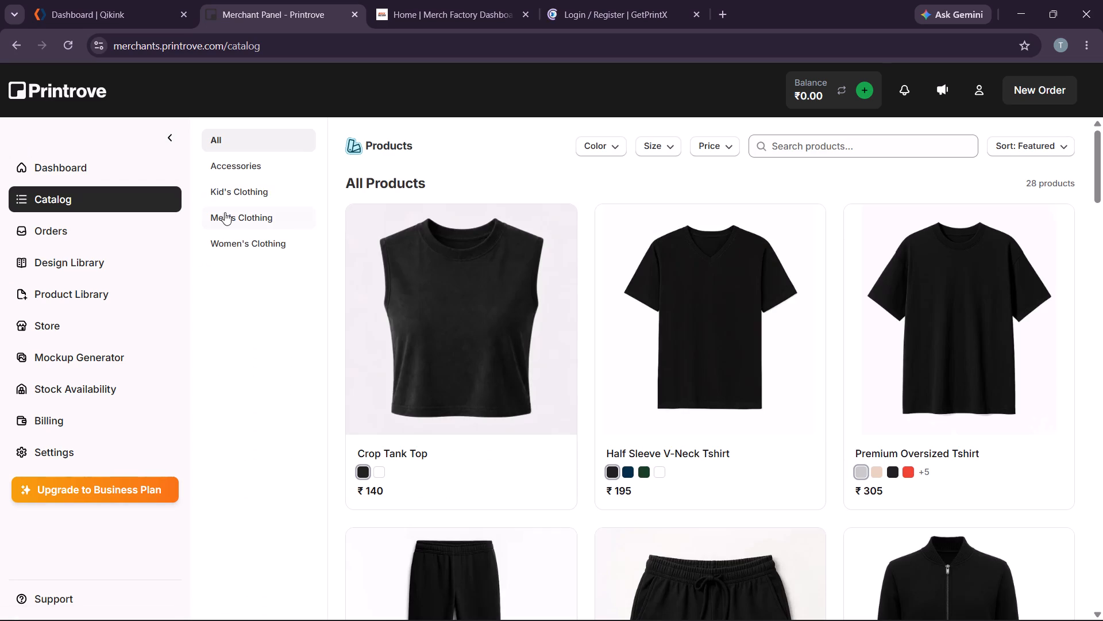
{"action": "left_click", "coordinate": [225, 212]}
{"action": "scroll", "coordinate": [272, 235], "scroll_direction": "down", "scroll_amount": 1}
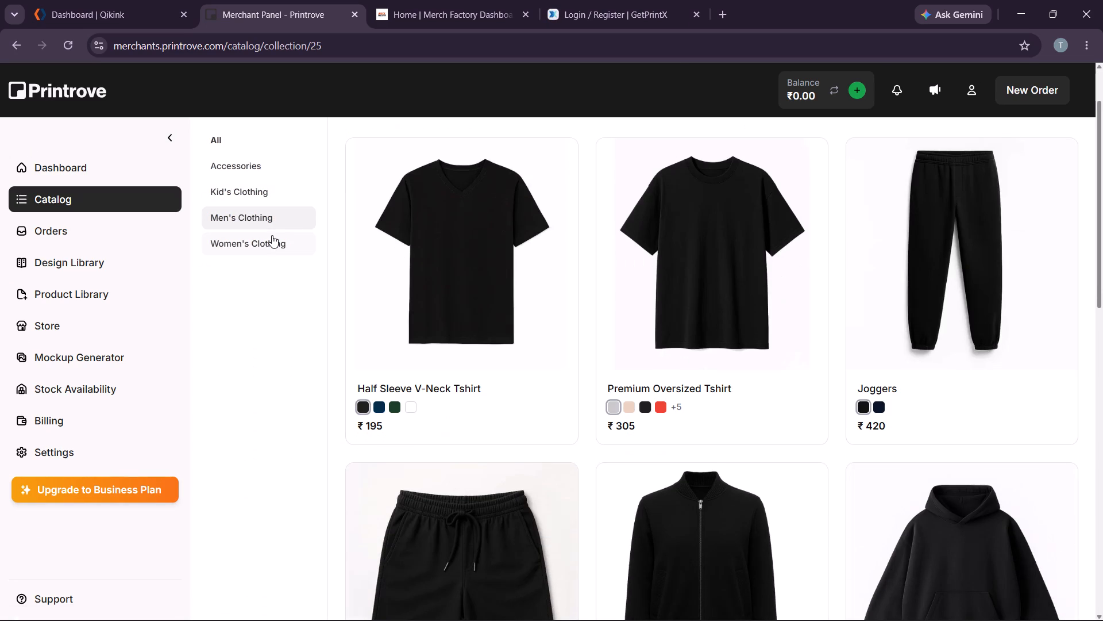
{"action": "scroll", "coordinate": [272, 235], "scroll_direction": "down", "scroll_amount": 1}
Look through the products and prices in Printrove's Accessories category.
{"action": "left_click", "coordinate": [264, 164]}
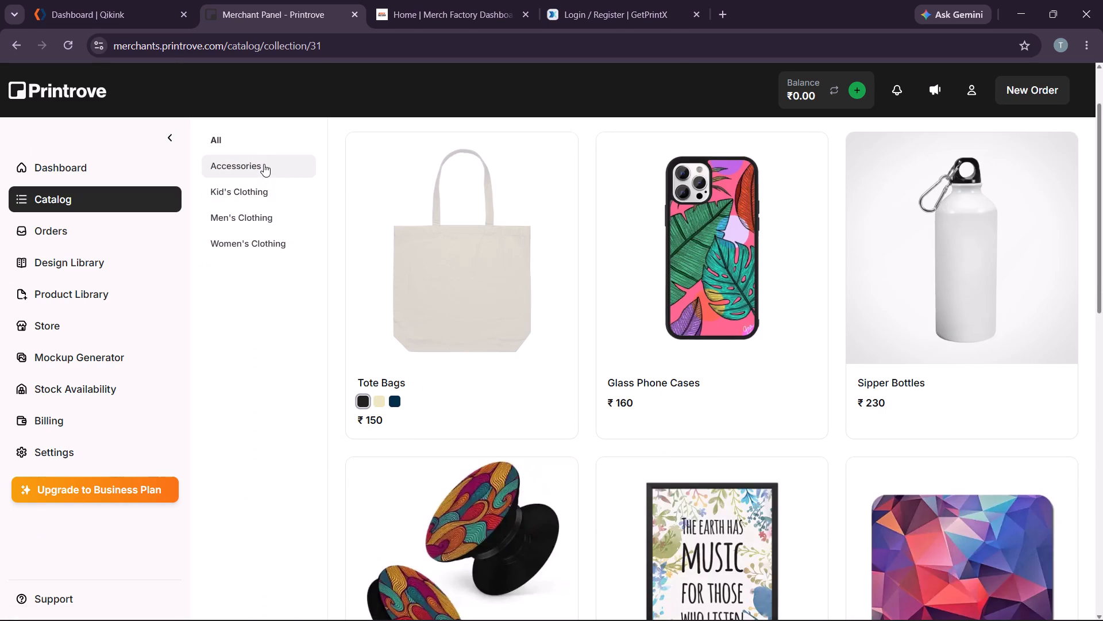
{"action": "scroll", "coordinate": [592, 276], "scroll_direction": "down", "scroll_amount": 3}
{"action": "scroll", "coordinate": [592, 276], "scroll_direction": "up", "scroll_amount": 4}
{"action": "scroll", "coordinate": [592, 276], "scroll_direction": "down", "scroll_amount": 1}
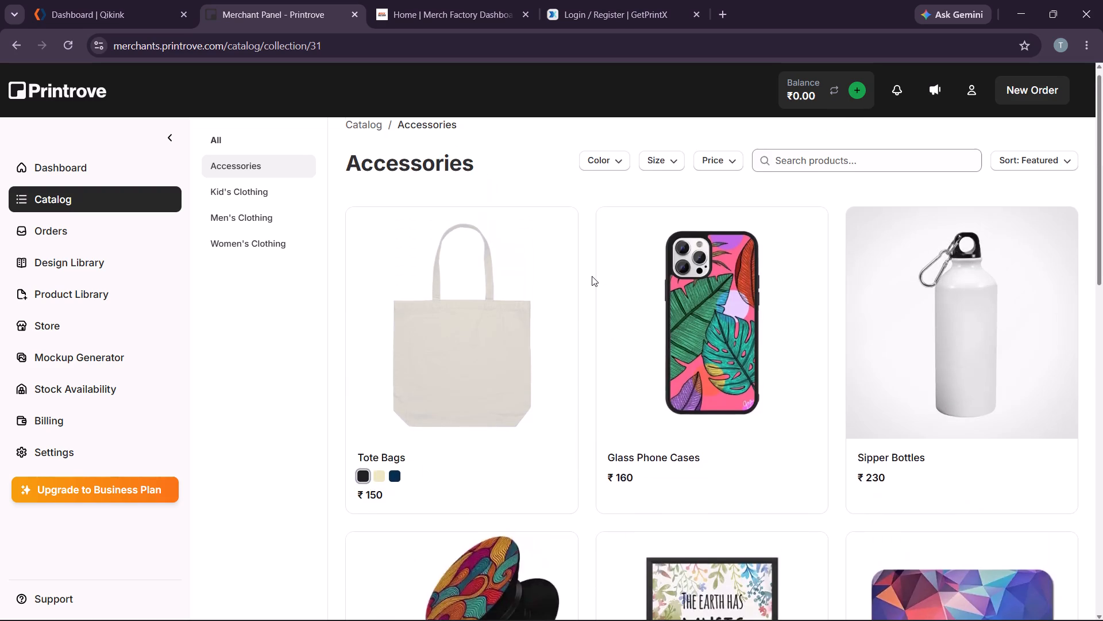
{"action": "scroll", "coordinate": [592, 276], "scroll_direction": "down", "scroll_amount": 1}
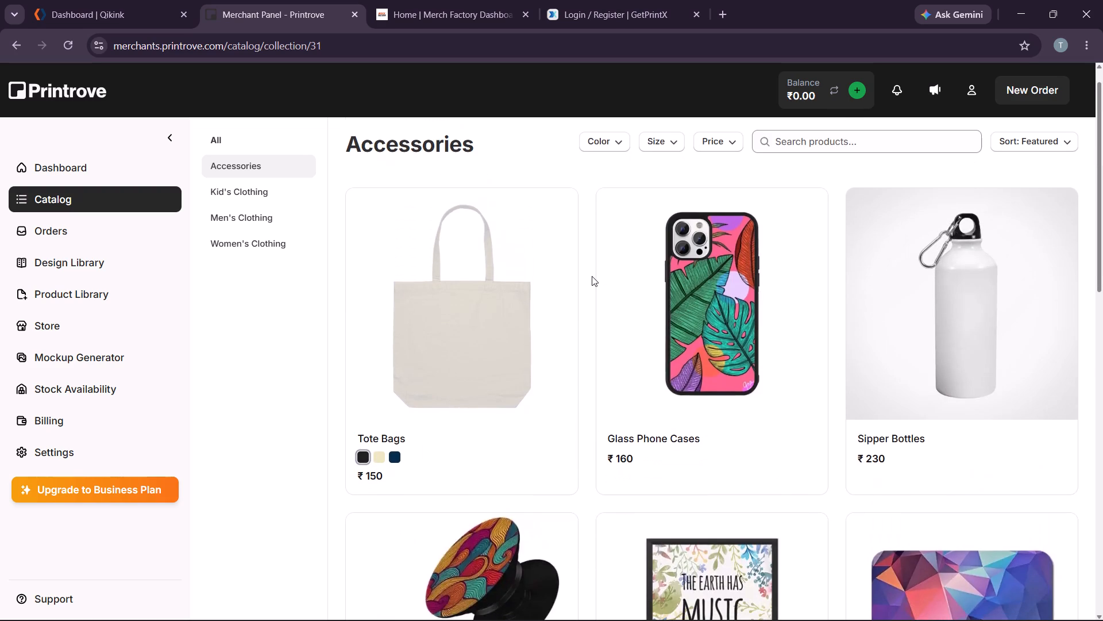
{"action": "scroll", "coordinate": [592, 276], "scroll_direction": "down", "scroll_amount": 5}
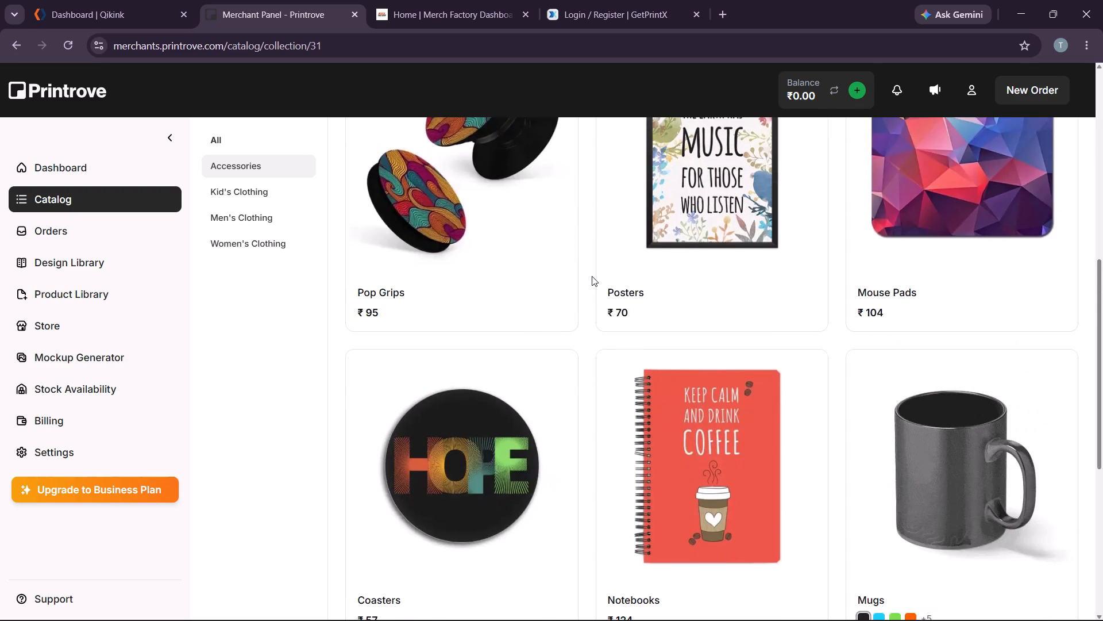
{"action": "scroll", "coordinate": [592, 276], "scroll_direction": "down", "scroll_amount": 3}
{"action": "scroll", "coordinate": [592, 276], "scroll_direction": "up", "scroll_amount": 1}
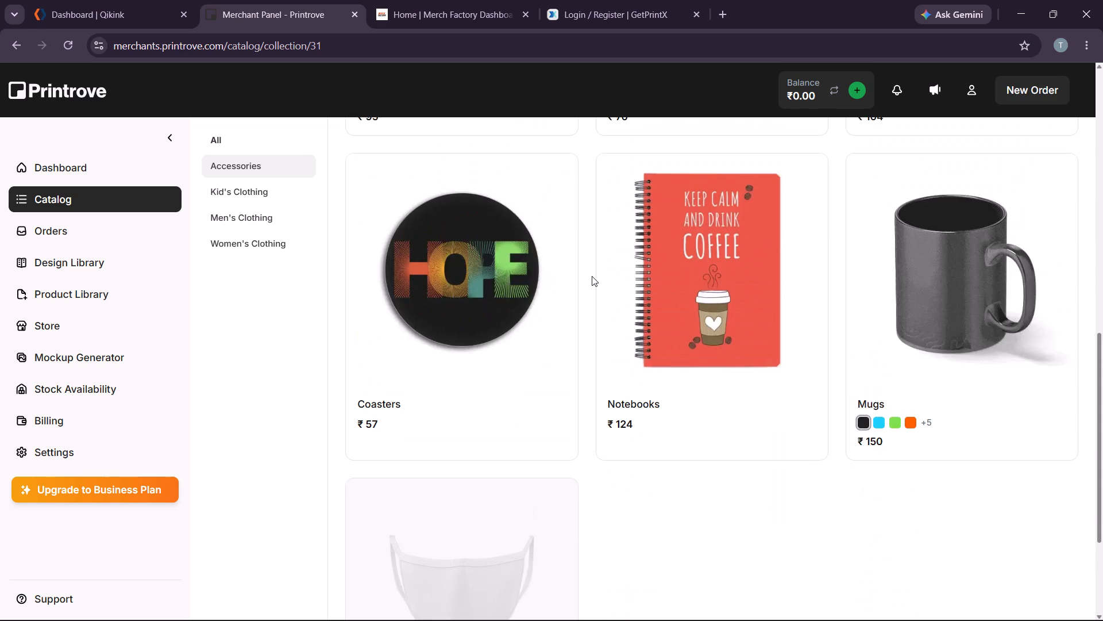
{"action": "scroll", "coordinate": [592, 276], "scroll_direction": "up", "scroll_amount": 5}
{"action": "scroll", "coordinate": [592, 276], "scroll_direction": "down", "scroll_amount": 2}
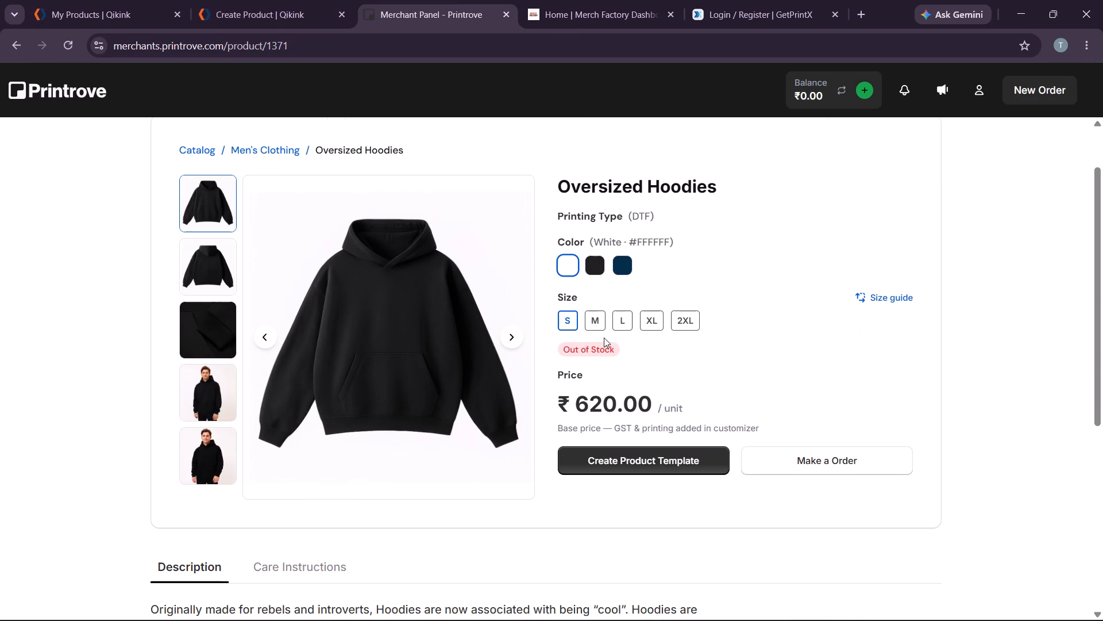
{"action": "left_click", "coordinate": [597, 326]}
{"action": "left_click", "coordinate": [628, 320]}
{"action": "left_click", "coordinate": [652, 323]}
{"action": "left_click", "coordinate": [686, 321]}
Check the Oversized Hoodie's stock and price in black for 2XL and S, and in Navy Blue across its sizes, including 2XL.
{"action": "left_click", "coordinate": [591, 263]}
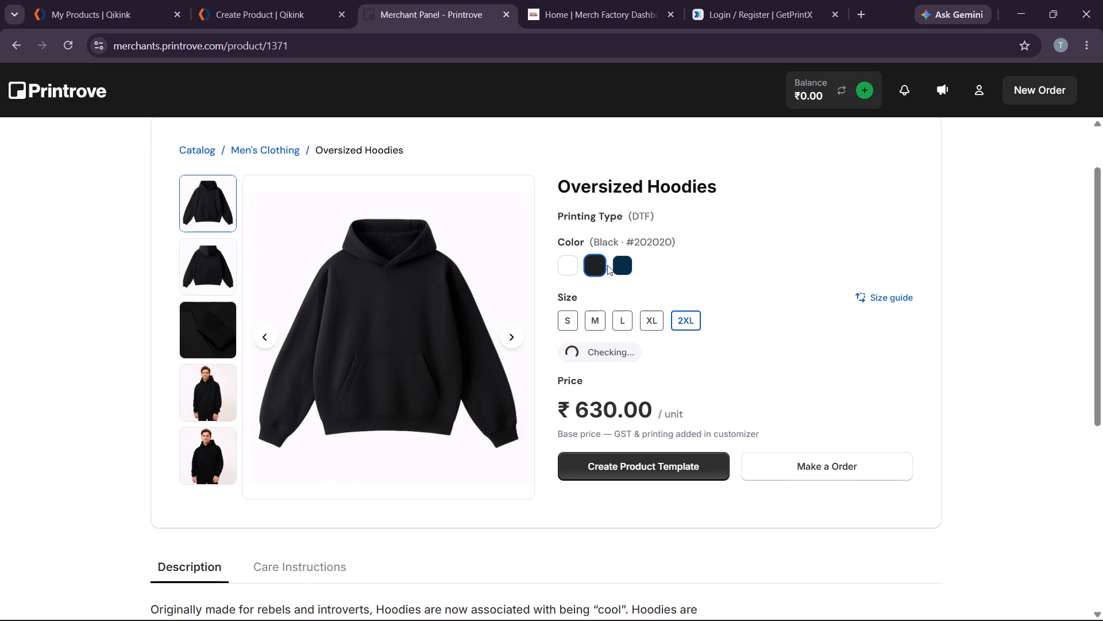
{"action": "left_click", "coordinate": [634, 269]}
{"action": "left_click", "coordinate": [572, 332]}
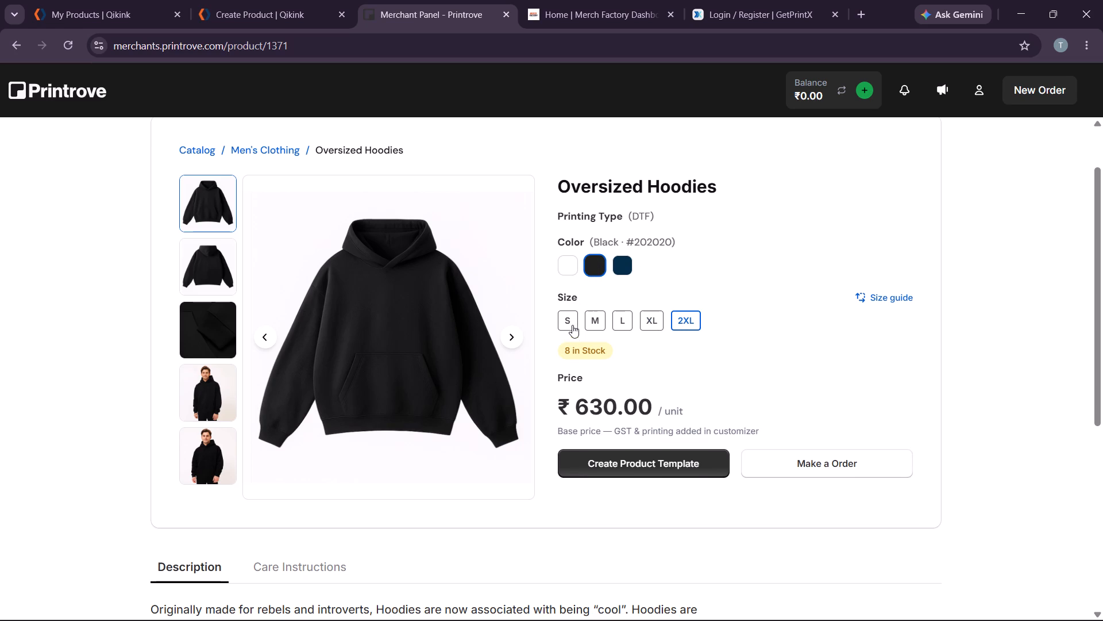
{"action": "left_click", "coordinate": [572, 321]}
{"action": "left_click", "coordinate": [623, 262]}
{"action": "left_click", "coordinate": [622, 325]}
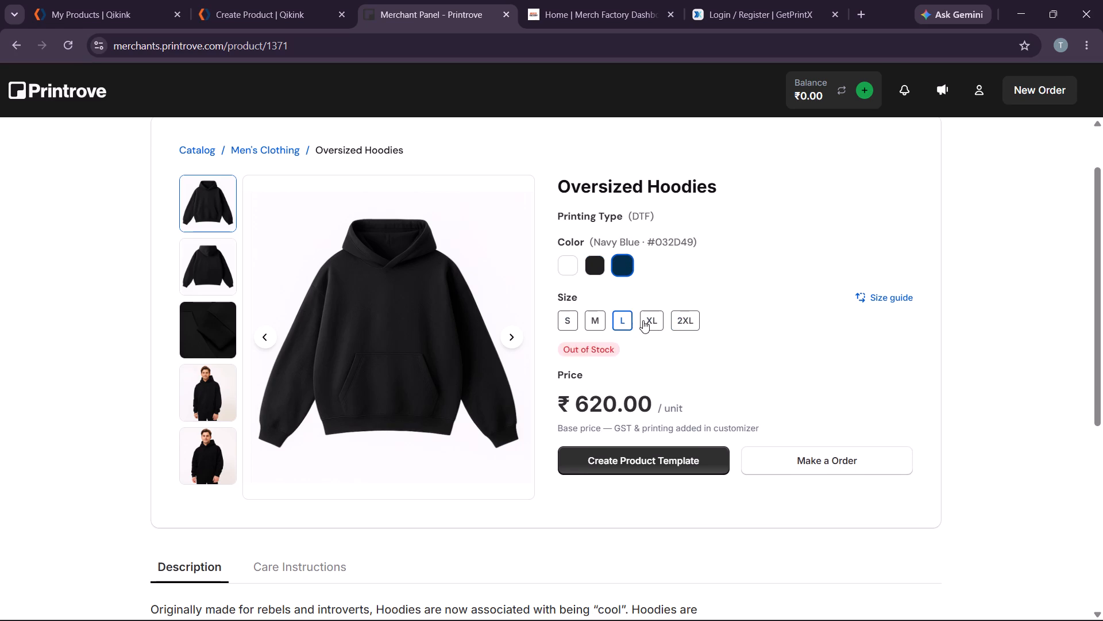
{"action": "left_click", "coordinate": [643, 320]}
{"action": "left_click", "coordinate": [597, 323]}
{"action": "left_click", "coordinate": [682, 321]}
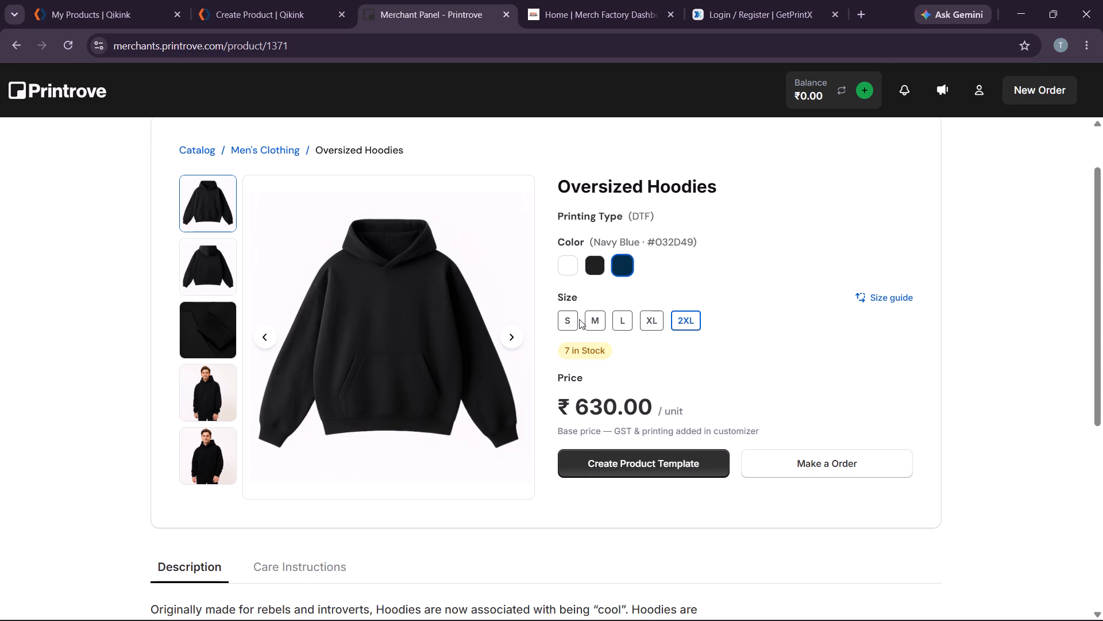
Check the stock and price of the white Oversized Hoodie in 2XL and look over the product page's description.
{"action": "left_click", "coordinate": [566, 267]}
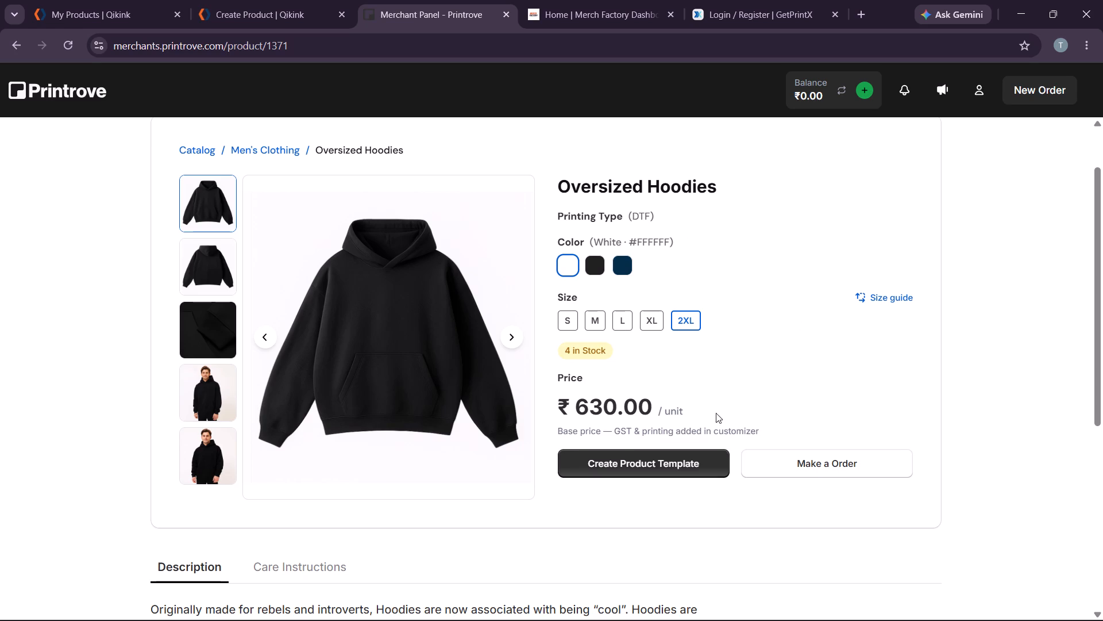
{"action": "scroll", "coordinate": [667, 423], "scroll_direction": "down", "scroll_amount": 1}
{"action": "scroll", "coordinate": [704, 309], "scroll_direction": "up", "scroll_amount": 2}
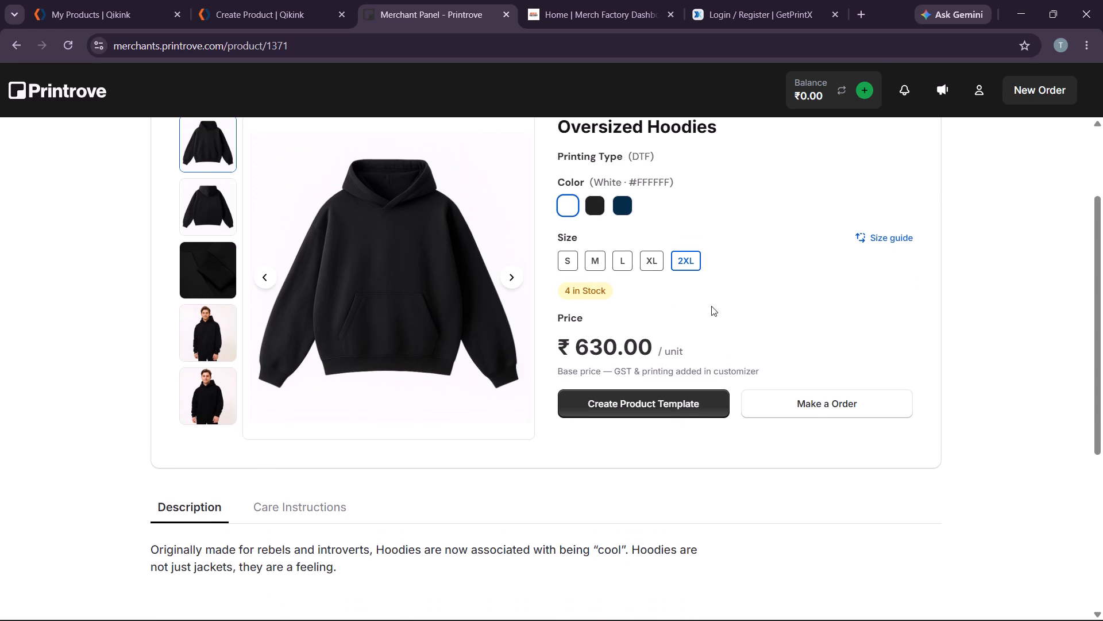
{"action": "scroll", "coordinate": [781, 312], "scroll_direction": "down", "scroll_amount": 2}
{"action": "scroll", "coordinate": [489, 405], "scroll_direction": "up", "scroll_amount": 4}
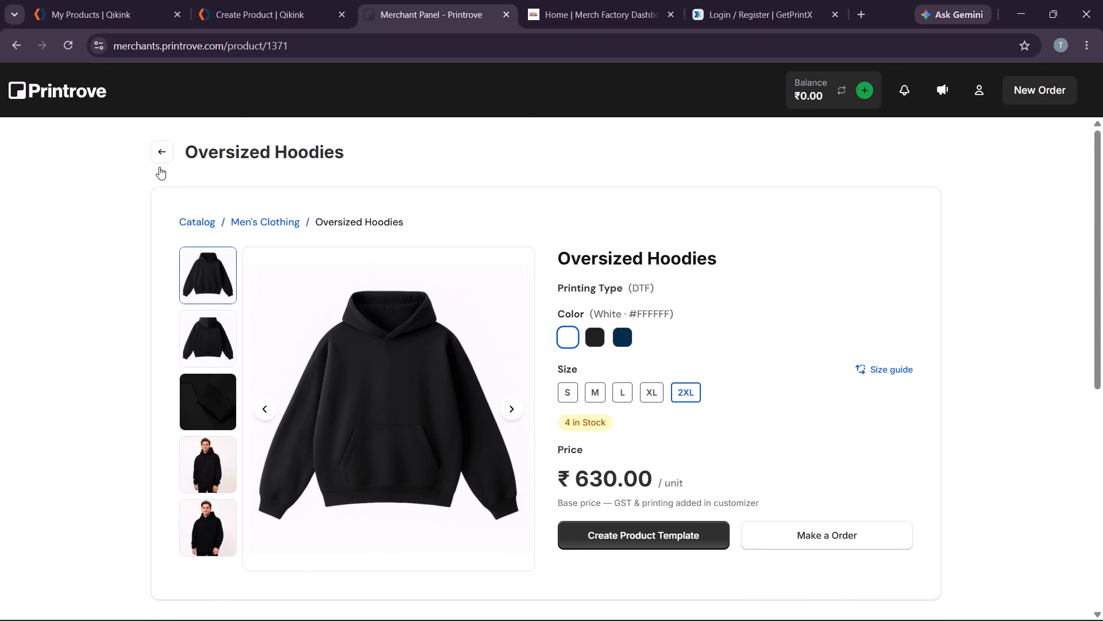
Return to Printrove's catalog and examine the All Products range with its prices and colours.
{"action": "left_click", "coordinate": [159, 155]}
{"action": "scroll", "coordinate": [673, 319], "scroll_direction": "down", "scroll_amount": 5}
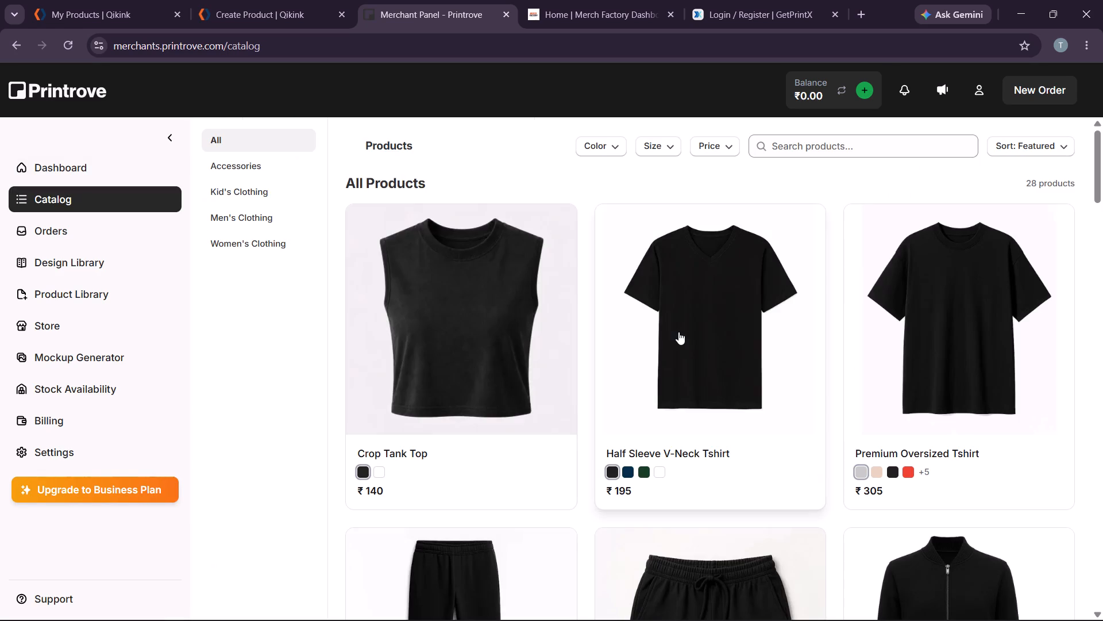
{"action": "scroll", "coordinate": [680, 332], "scroll_direction": "down", "scroll_amount": 18}
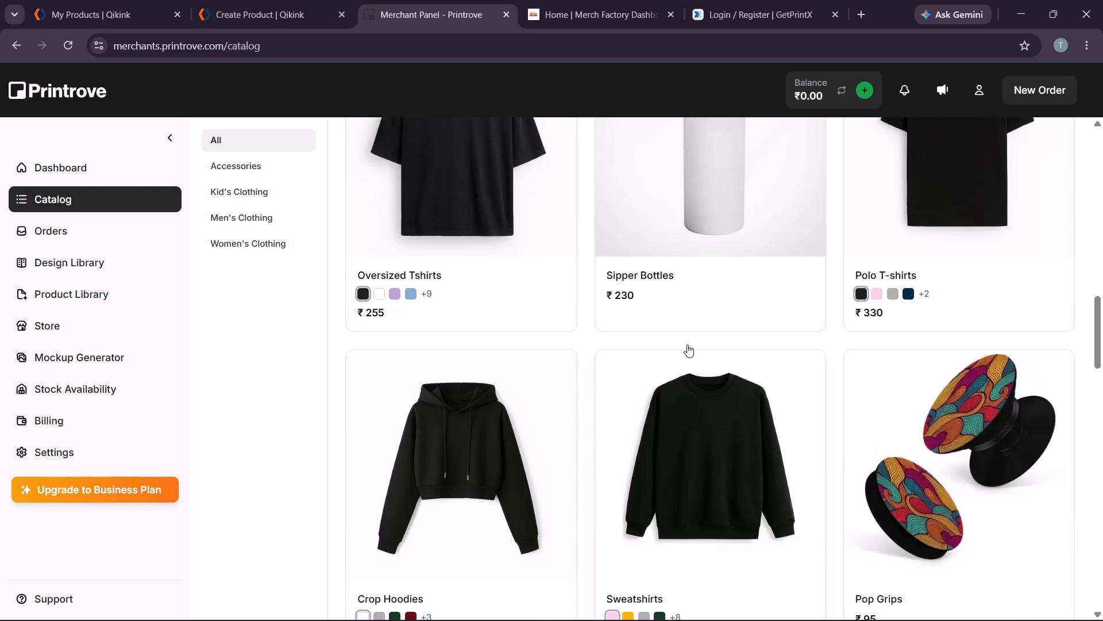
{"action": "scroll", "coordinate": [843, 374], "scroll_direction": "down", "scroll_amount": 7}
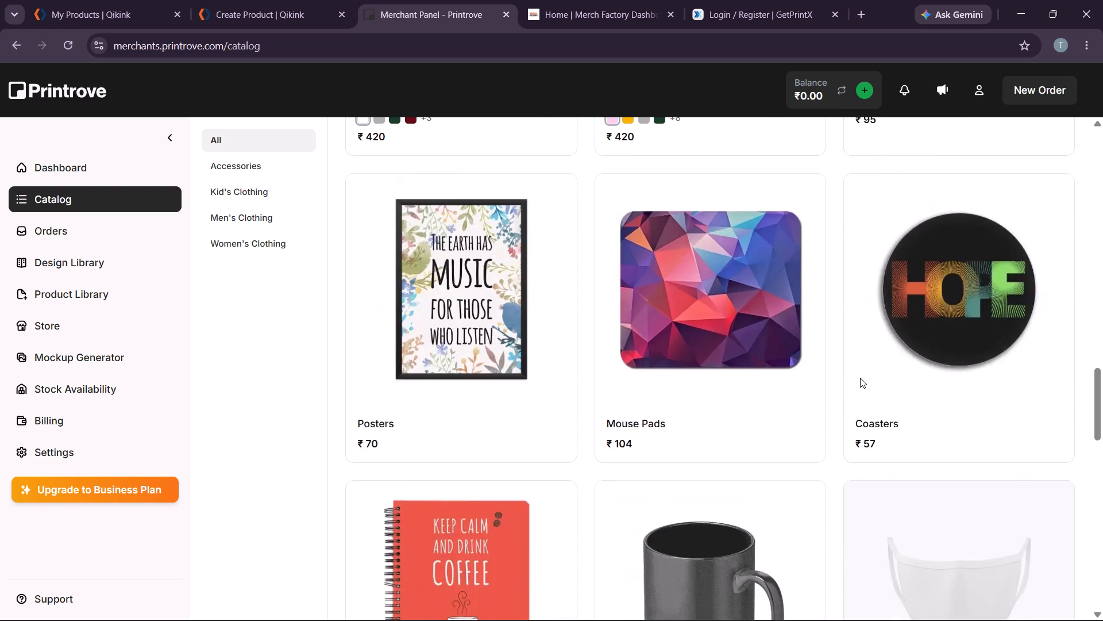
{"action": "scroll", "coordinate": [860, 378], "scroll_direction": "up", "scroll_amount": 17}
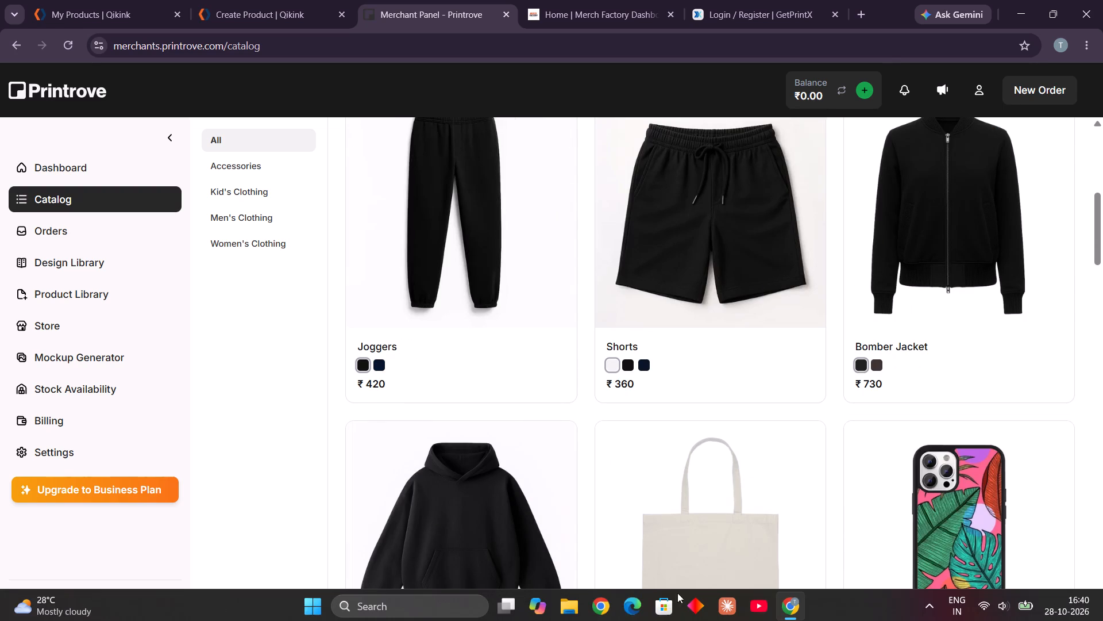
Open a Chrome window under the other profile, search Google for pinterest and open the Pinterest site.
{"action": "left_click", "coordinate": [601, 602]}
{"action": "left_click", "coordinate": [418, 370]}
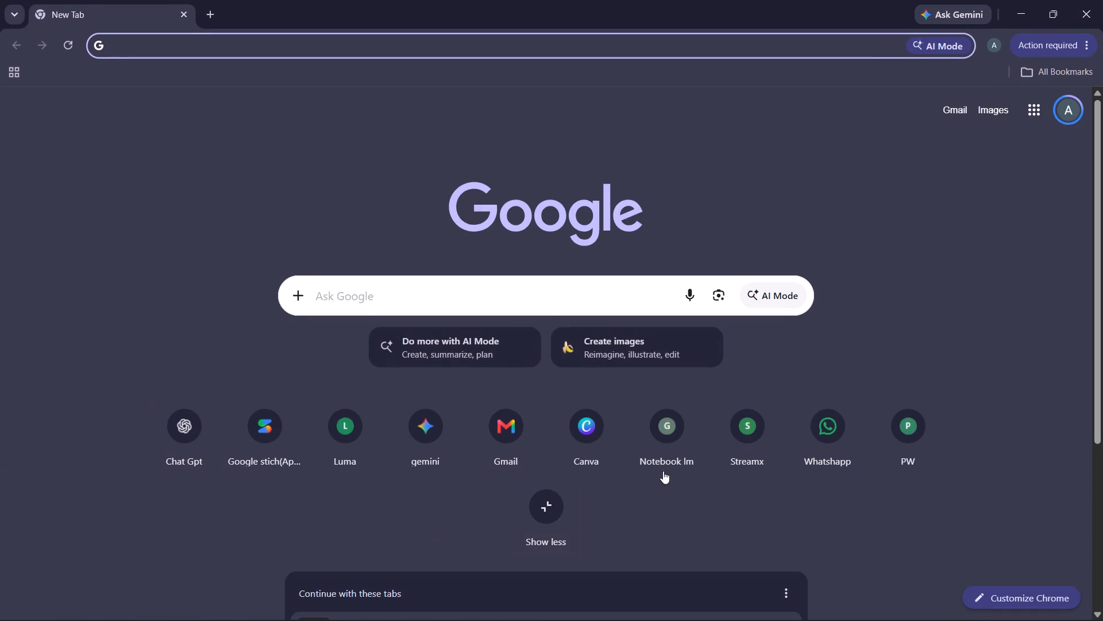
{"action": "left_click", "coordinate": [506, 304]}
{"action": "key", "text": "p"}
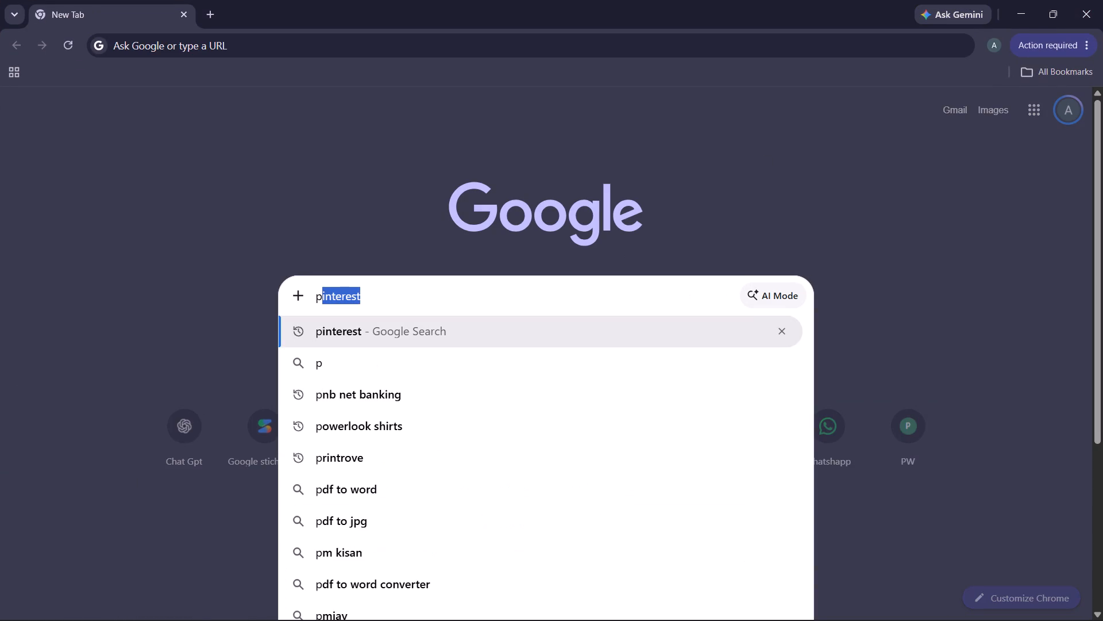
{"action": "key", "text": "Return"}
{"action": "left_click", "coordinate": [206, 237]}
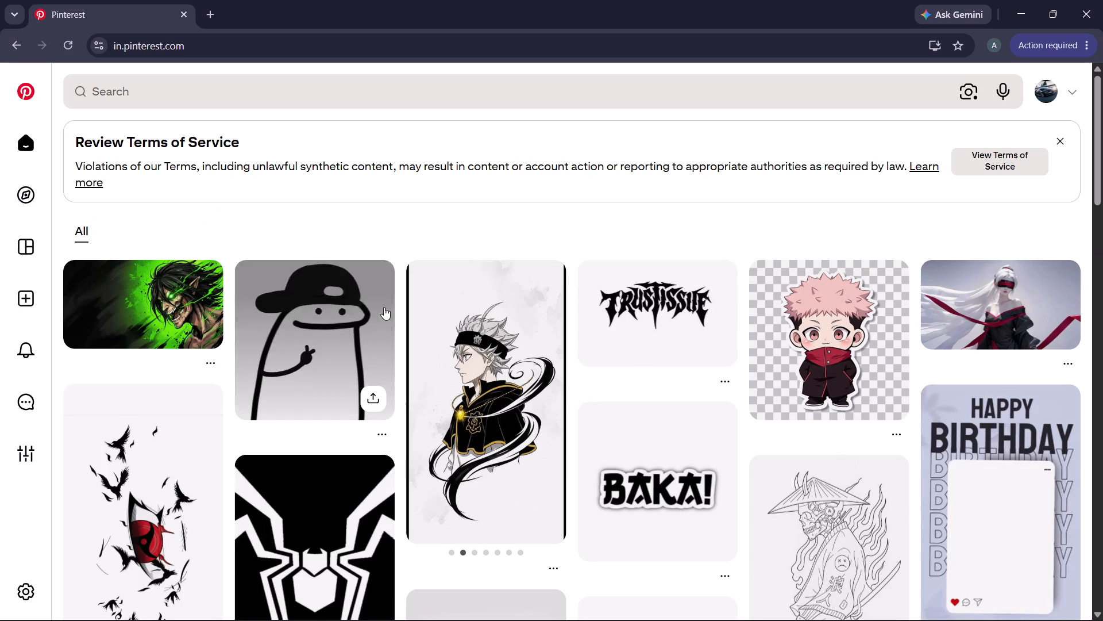
Browse the Pinterest home feed and open the TRUSTISSUE lettering pin.
{"action": "scroll", "coordinate": [712, 403], "scroll_direction": "down", "scroll_amount": 3}
{"action": "scroll", "coordinate": [647, 404], "scroll_direction": "up", "scroll_amount": 3}
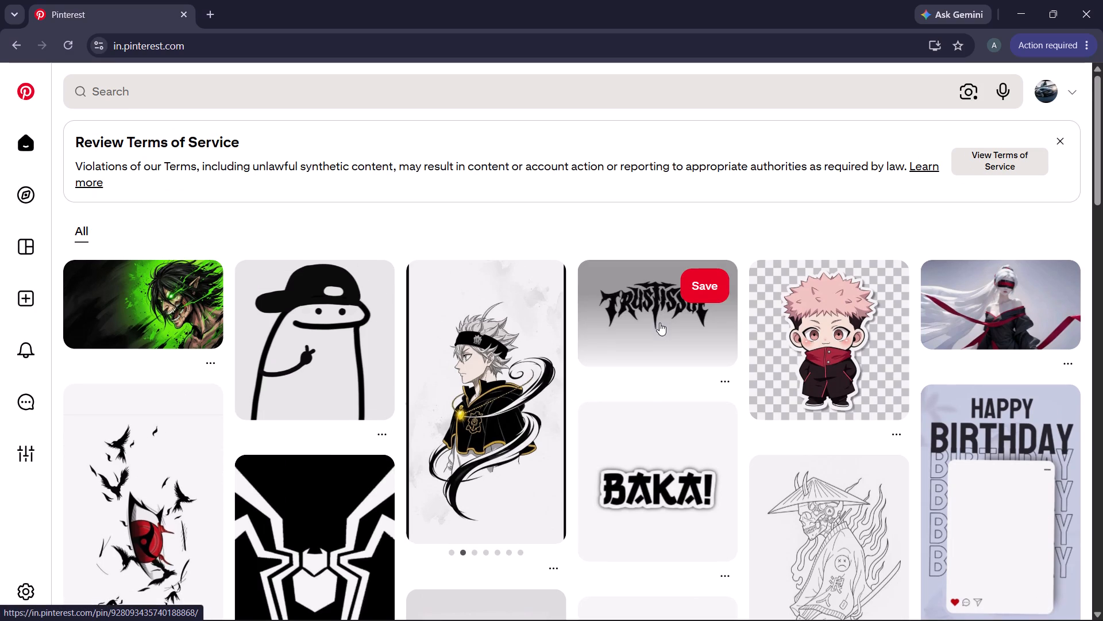
{"action": "left_click", "coordinate": [657, 323]}
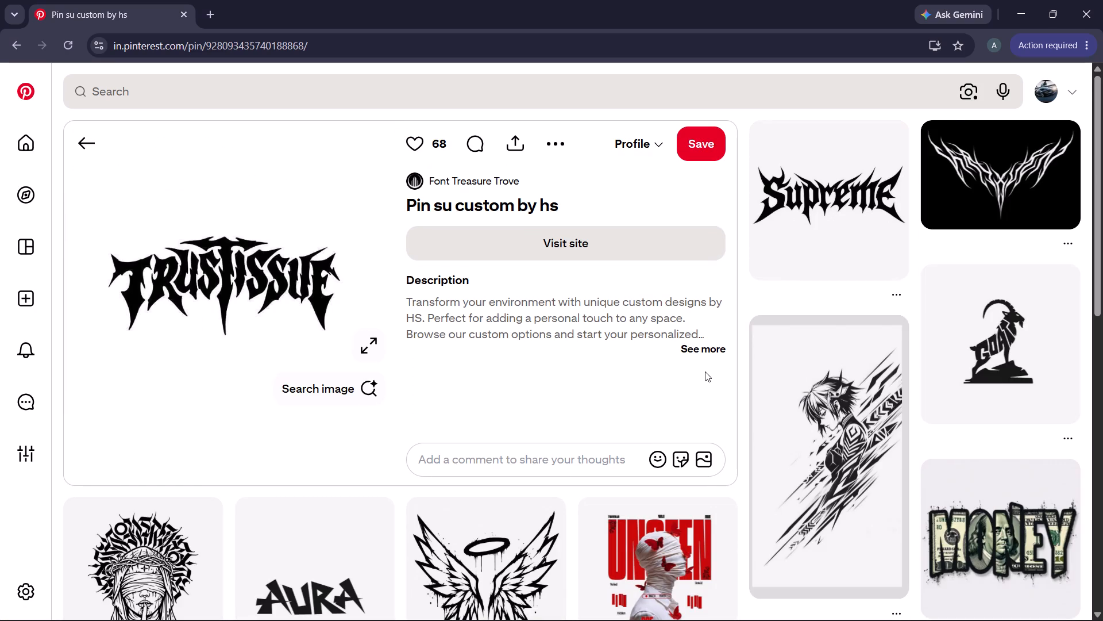
Examine the pins related to the TRUSTISSUE design for similar lettering and graphic ideas.
{"action": "scroll", "coordinate": [707, 371], "scroll_direction": "down", "scroll_amount": 4}
{"action": "scroll", "coordinate": [778, 373], "scroll_direction": "down", "scroll_amount": 3}
{"action": "scroll", "coordinate": [778, 374], "scroll_direction": "up", "scroll_amount": 2}
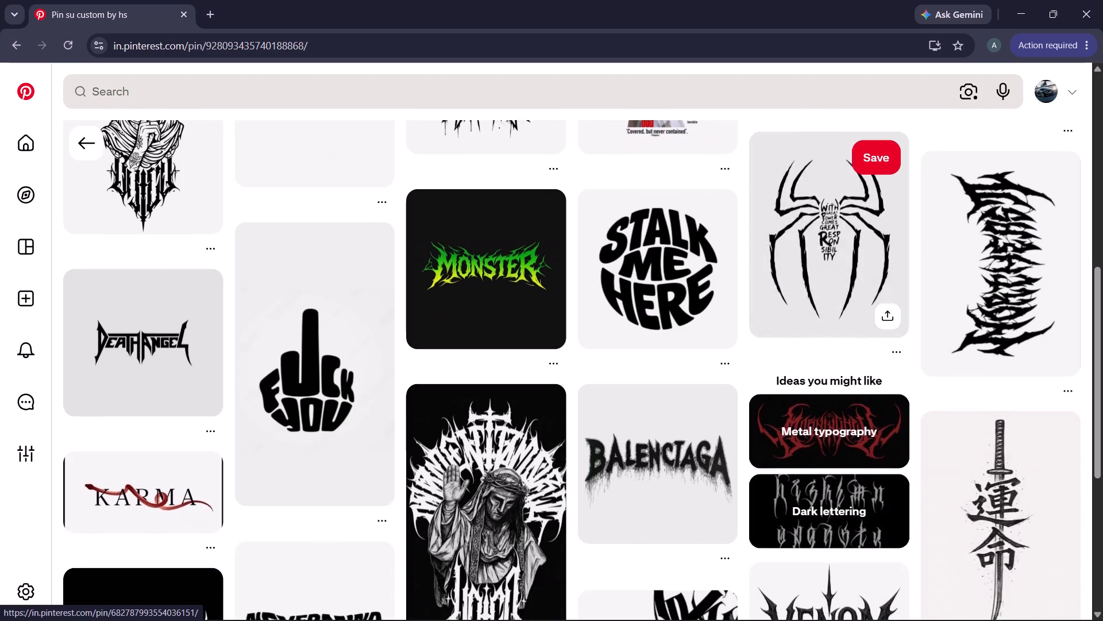
{"action": "scroll", "coordinate": [778, 375], "scroll_direction": "down", "scroll_amount": 7}
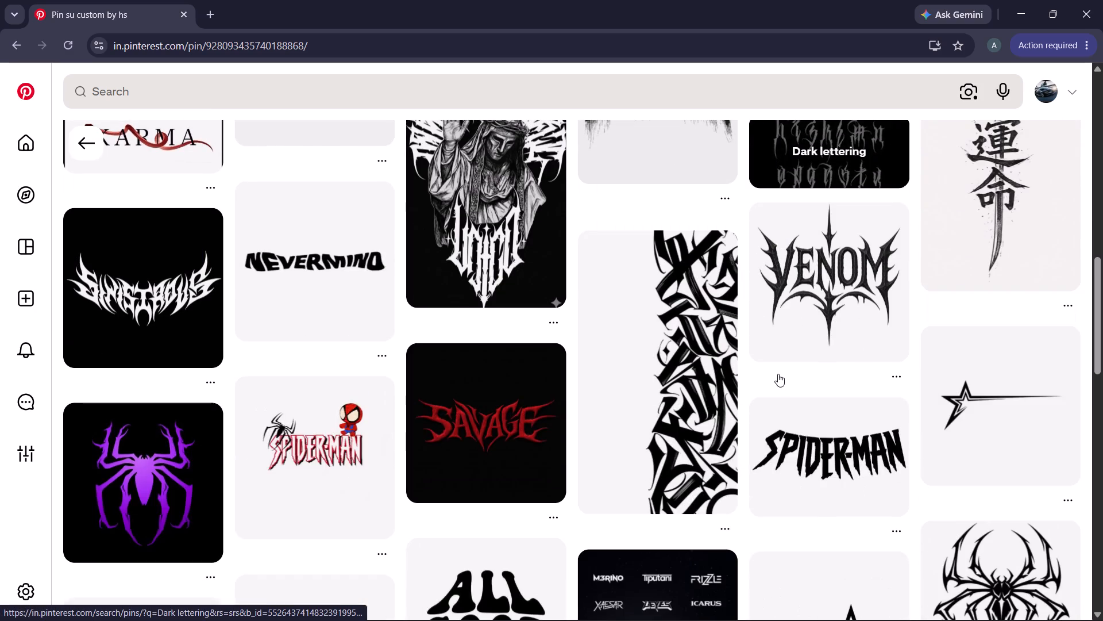
{"action": "scroll", "coordinate": [778, 374], "scroll_direction": "up", "scroll_amount": 11}
Return to the Pinterest home feed and open the BAKA! lettering pin.
{"action": "left_click", "coordinate": [90, 147]}
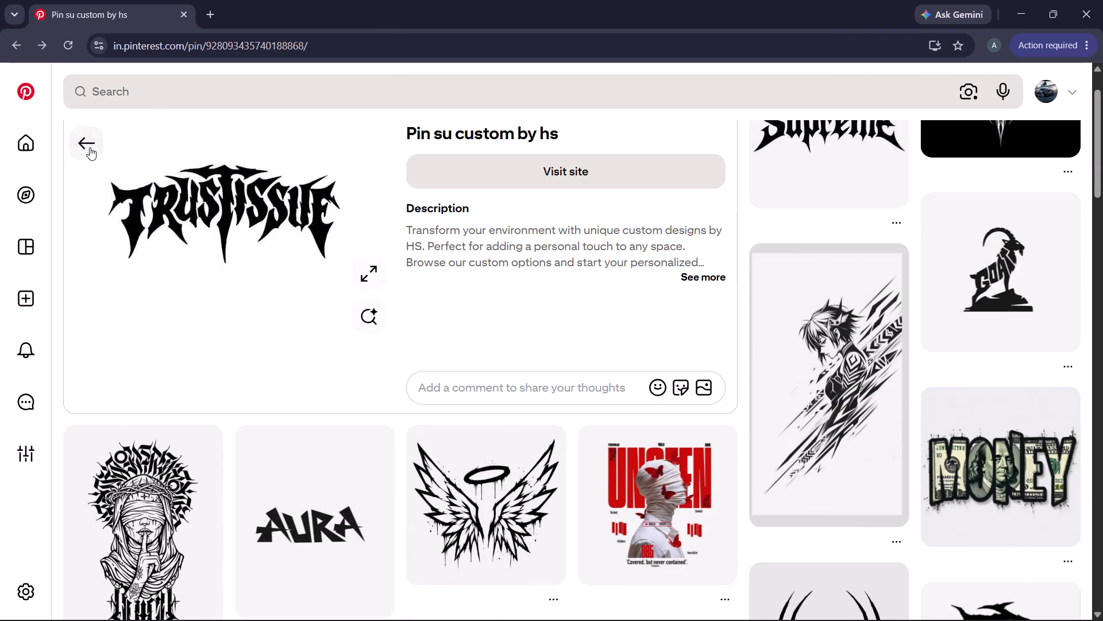
{"action": "scroll", "coordinate": [722, 372], "scroll_direction": "down", "scroll_amount": 3}
{"action": "scroll", "coordinate": [724, 386], "scroll_direction": "up", "scroll_amount": 5}
{"action": "left_click", "coordinate": [650, 389]}
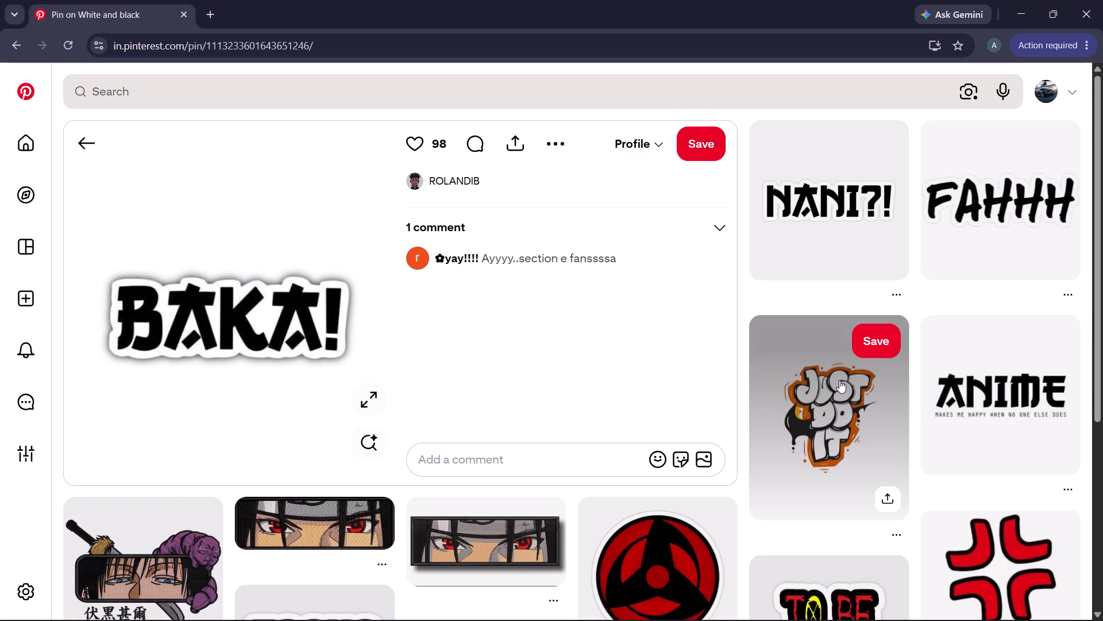
Examine the pins related to the BAKA! design for anime, sticker and lettering ideas.
{"action": "scroll", "coordinate": [834, 383], "scroll_direction": "down", "scroll_amount": 6}
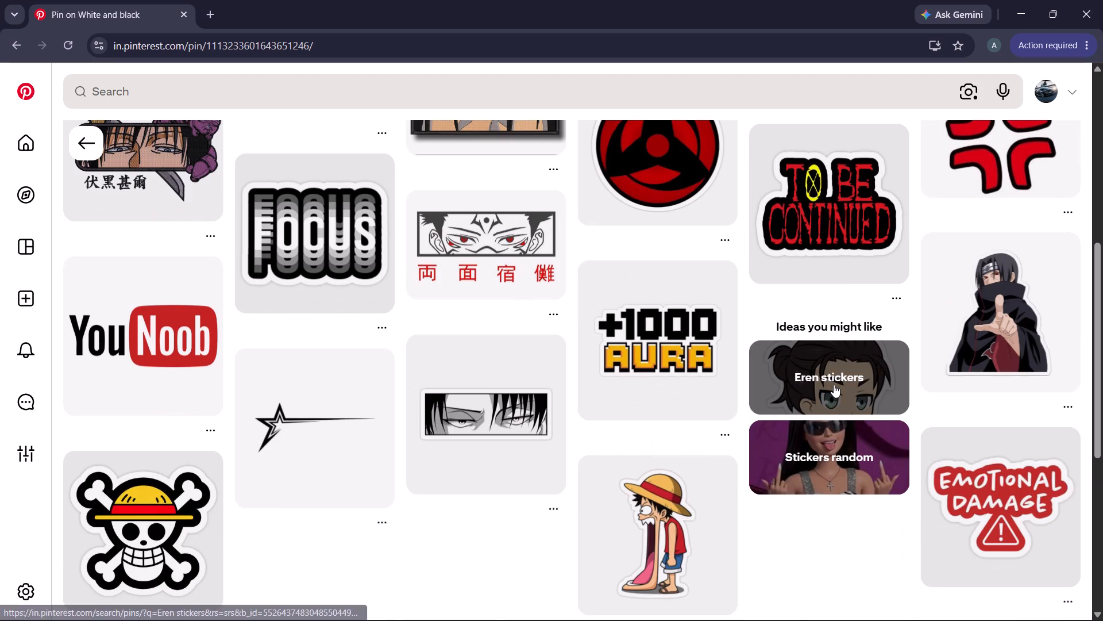
{"action": "scroll", "coordinate": [834, 384], "scroll_direction": "up", "scroll_amount": 3}
{"action": "scroll", "coordinate": [834, 384], "scroll_direction": "down", "scroll_amount": 2}
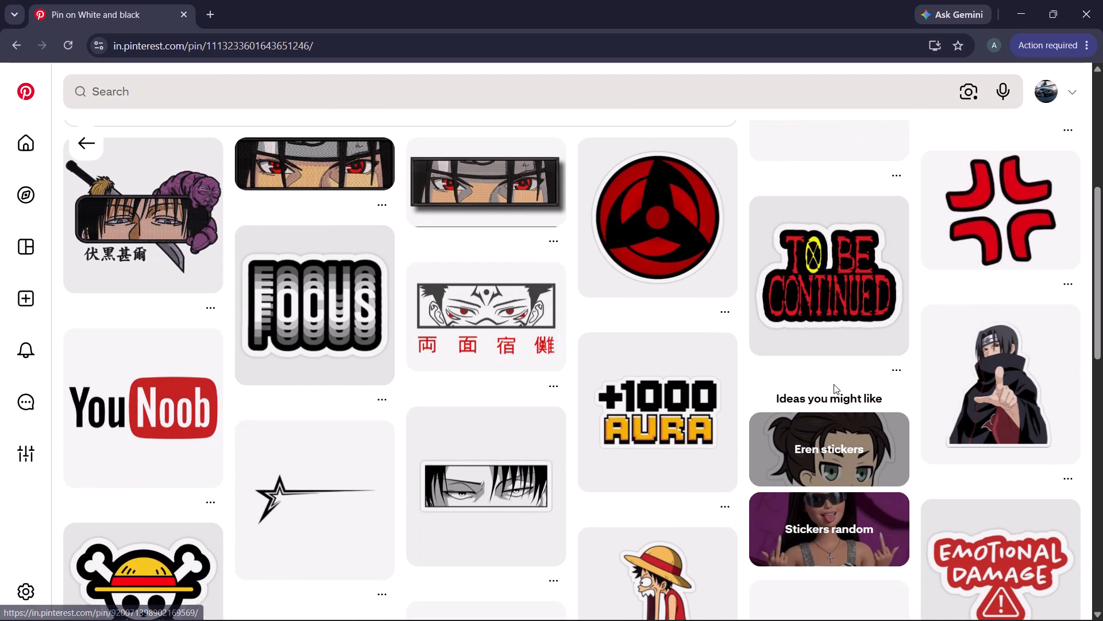
{"action": "scroll", "coordinate": [389, 402], "scroll_direction": "down", "scroll_amount": 5}
{"action": "scroll", "coordinate": [536, 369], "scroll_direction": "down", "scroll_amount": 3}
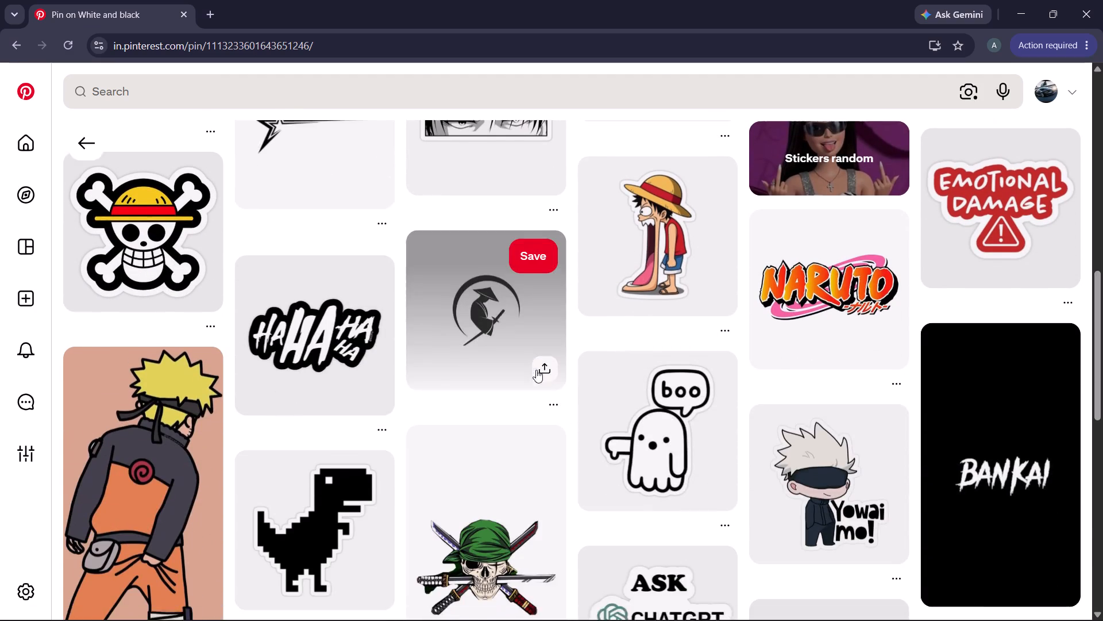
{"action": "scroll", "coordinate": [588, 377], "scroll_direction": "down", "scroll_amount": 1}
{"action": "scroll", "coordinate": [495, 448], "scroll_direction": "down", "scroll_amount": 2}
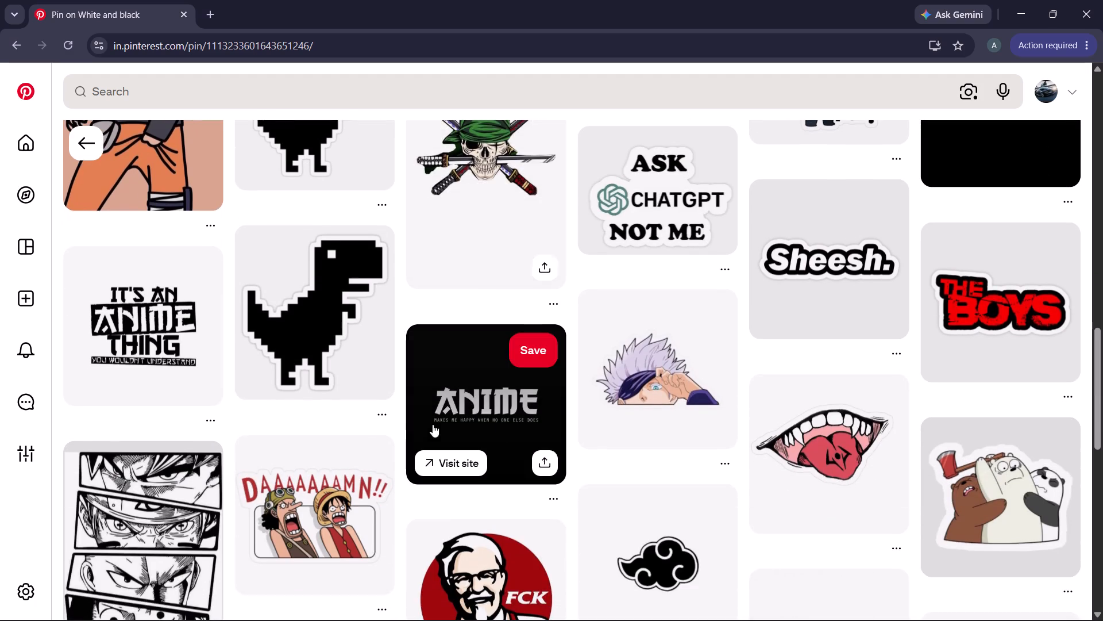
{"action": "scroll", "coordinate": [616, 454], "scroll_direction": "down", "scroll_amount": 2}
{"action": "scroll", "coordinate": [766, 408], "scroll_direction": "down", "scroll_amount": 6}
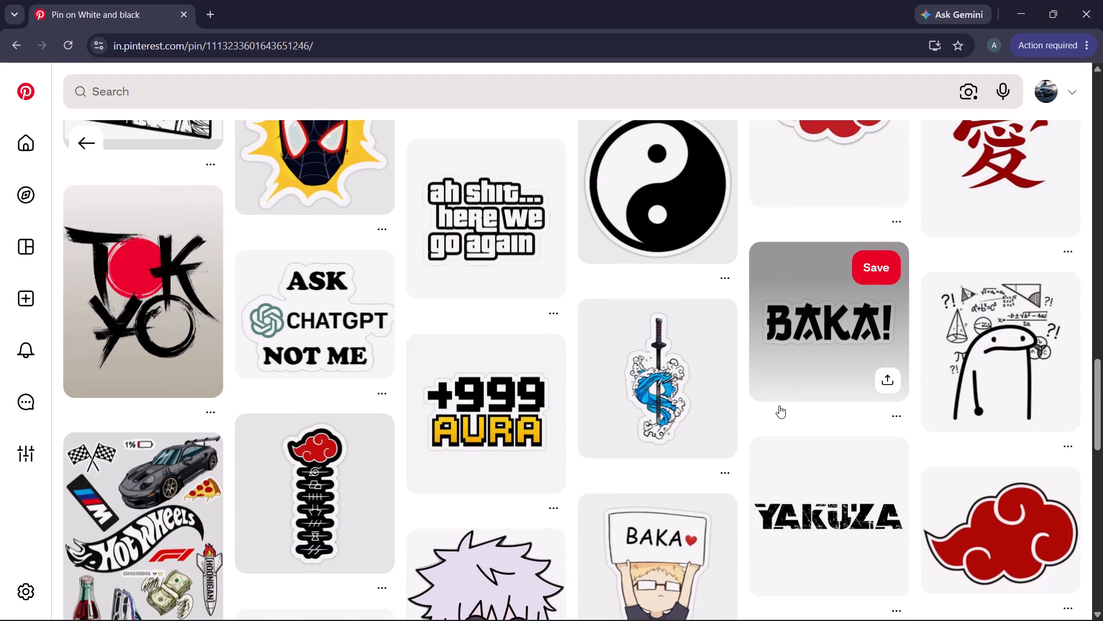
{"action": "scroll", "coordinate": [779, 405], "scroll_direction": "down", "scroll_amount": 3}
{"action": "scroll", "coordinate": [784, 403], "scroll_direction": "up", "scroll_amount": 10}
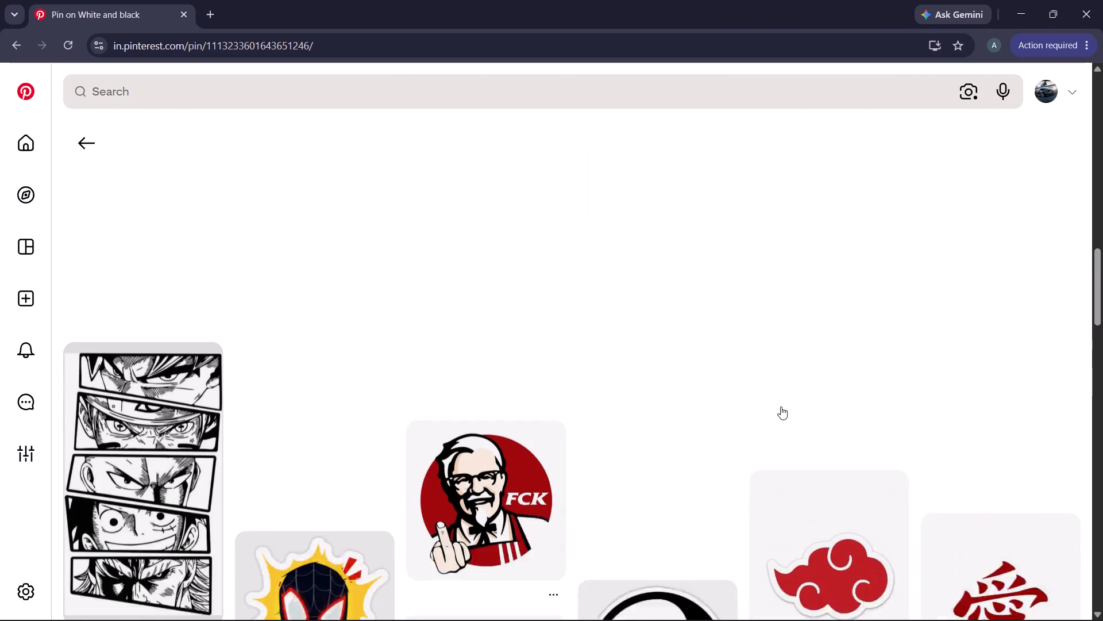
Search Pinterest for "anime quotes".
{"action": "left_click", "coordinate": [357, 83]}
{"action": "type", "text": "Anime"}
{"action": "key", "text": "space"}
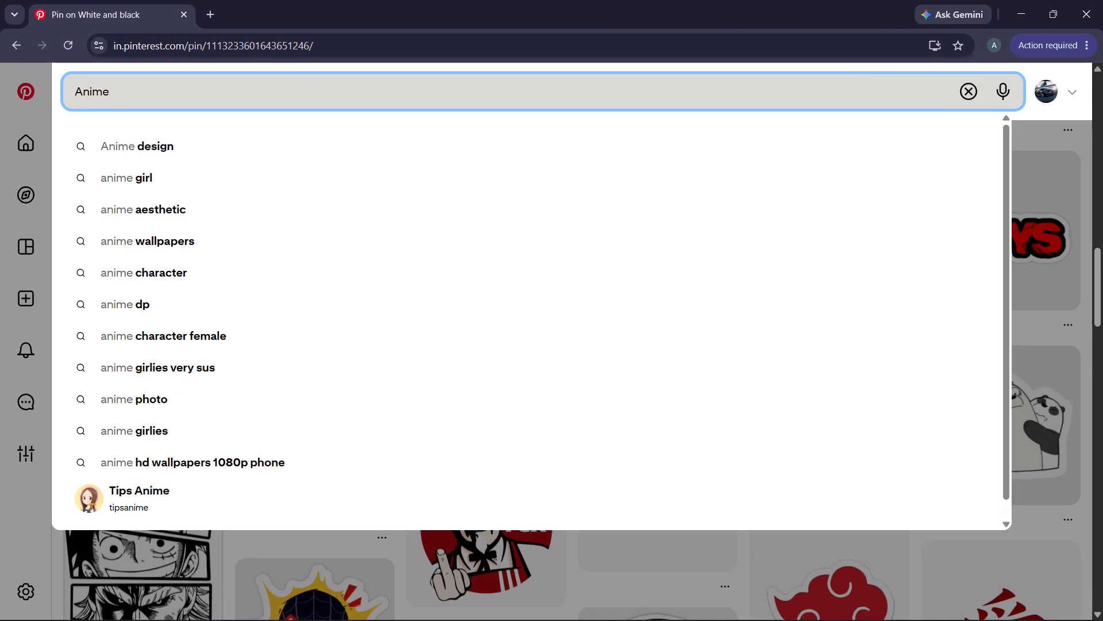
{"action": "type", "text": "Quoto"}
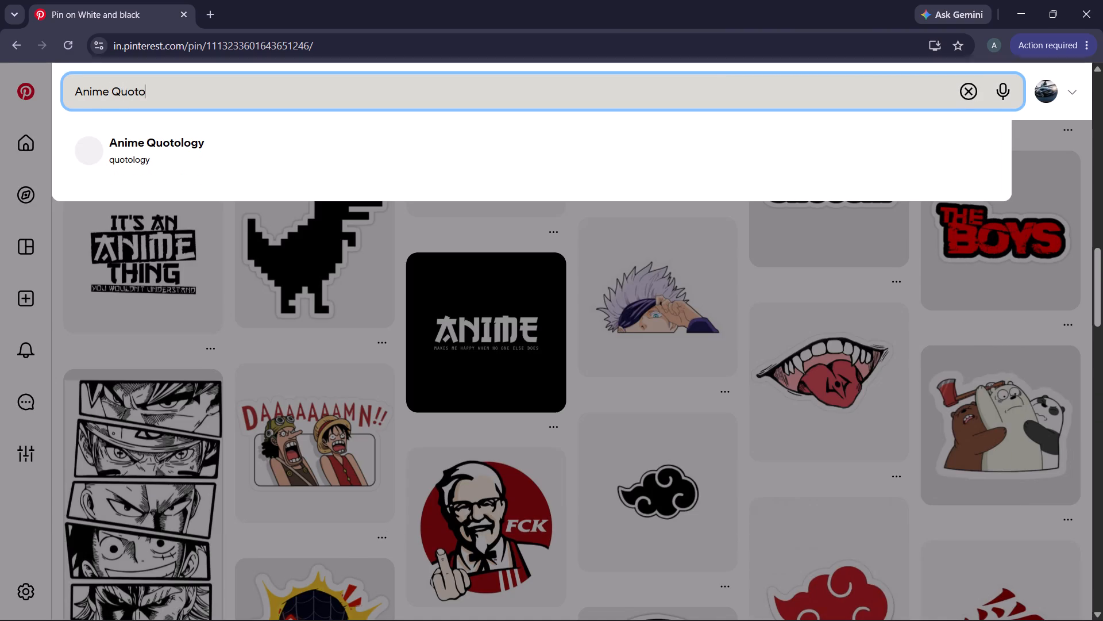
{"action": "key", "text": "BackSpace"}
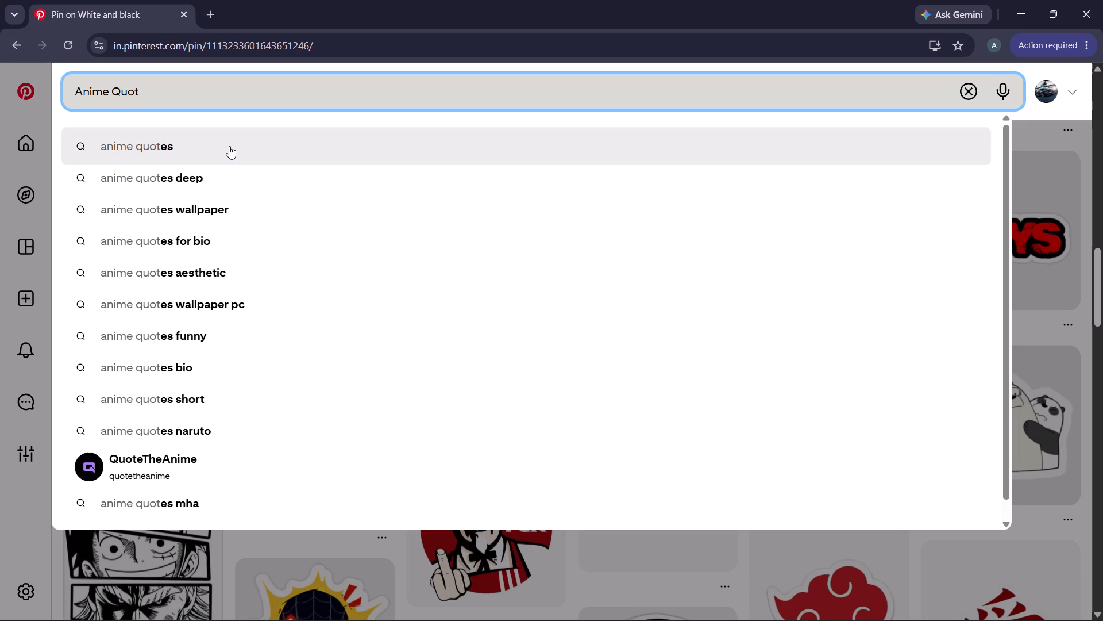
{"action": "left_click", "coordinate": [229, 147]}
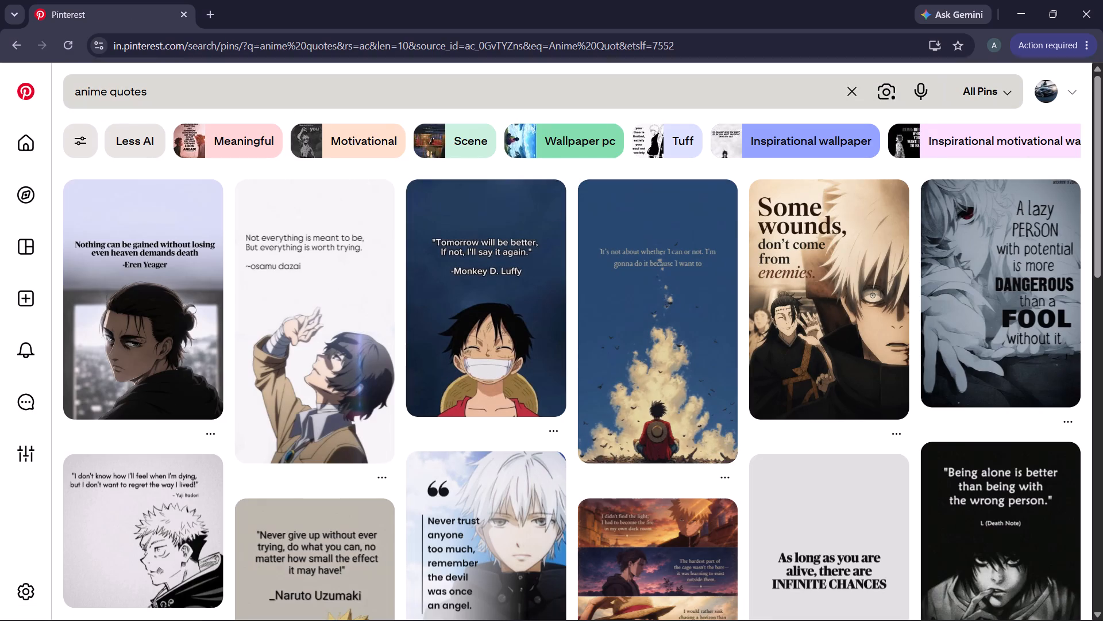
Search Pinterest for "anime one word captions".
{"action": "left_click_drag", "start_coordinate": [108, 98], "coordinate": [179, 97]}
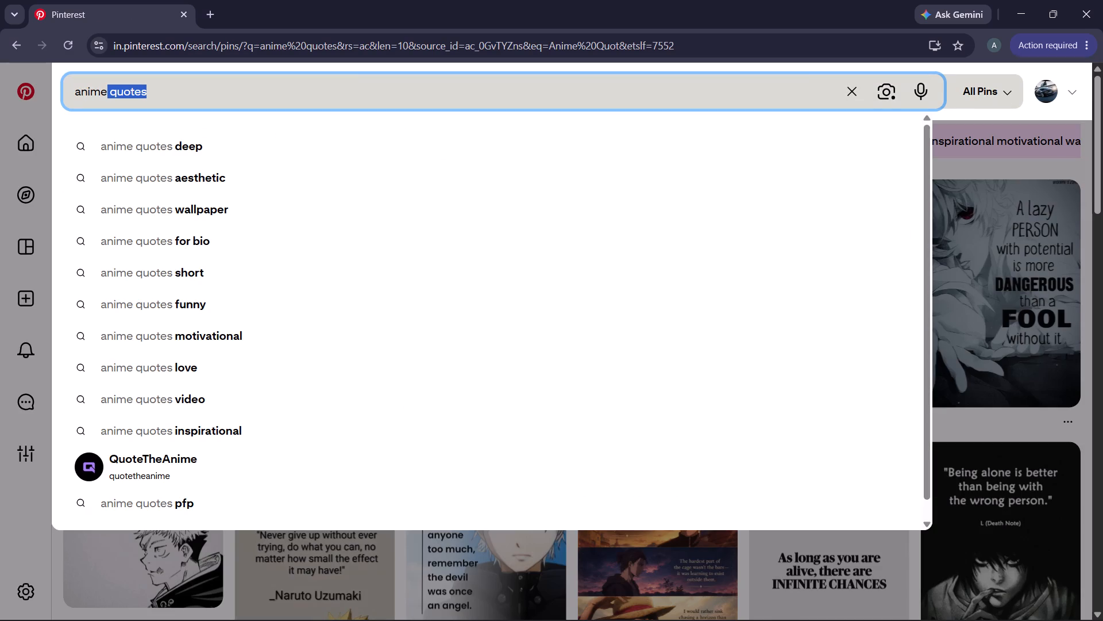
{"action": "type", "text": "One"}
{"action": "key", "text": "space"}
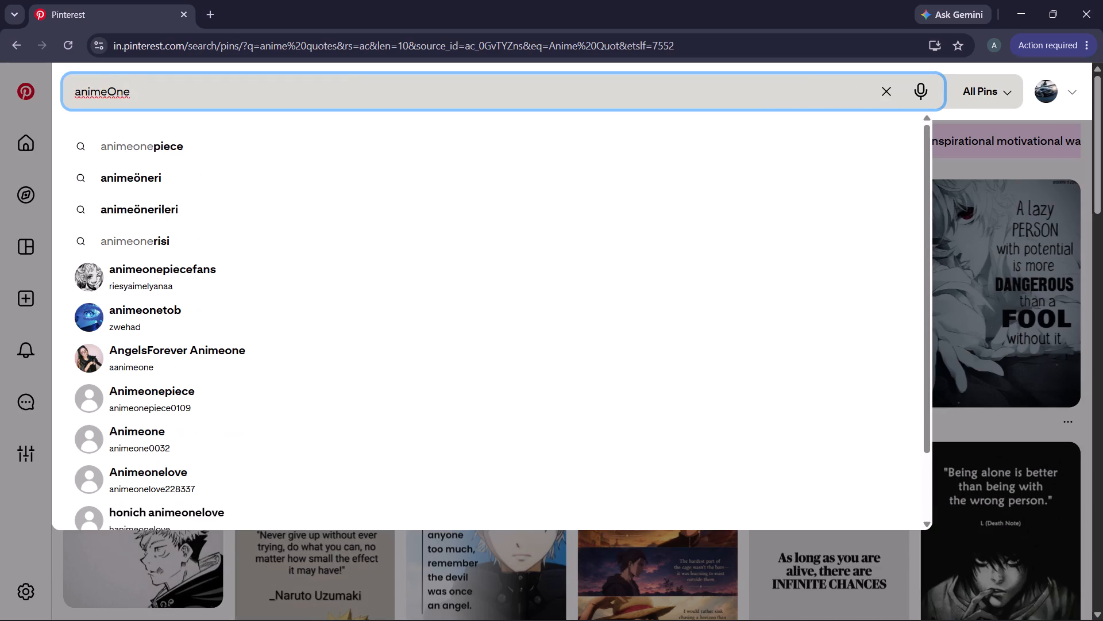
{"action": "key", "text": "BackSpace"}
{"action": "key", "text": "BackSpace"}
{"action": "key", "text": "BackSpace"}
{"action": "key", "text": "BackSpace"}
{"action": "key", "text": "BackSpace"}
{"action": "type", "text": "e one word"}
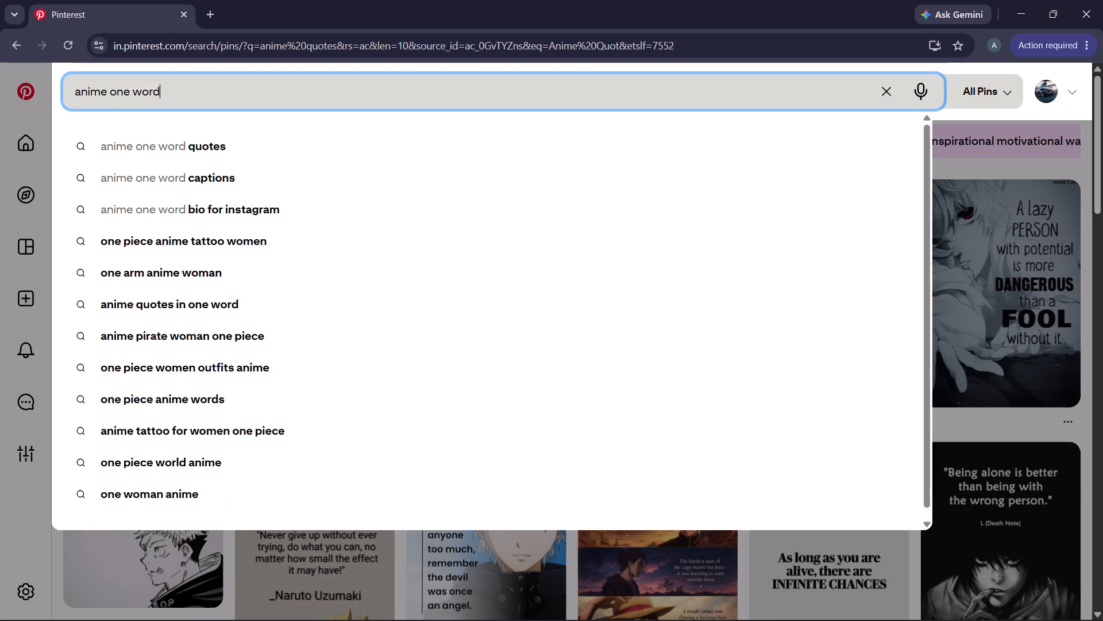
{"action": "left_click", "coordinate": [135, 167]}
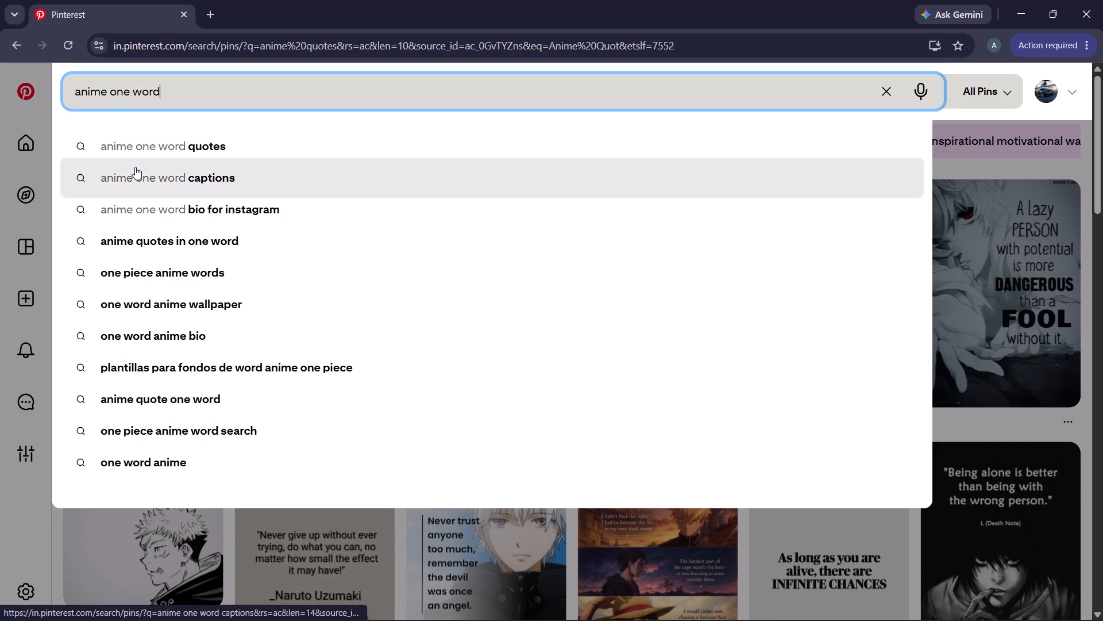
Change the search to "anime one word quotes" and look over the resulting pins.
{"action": "left_click", "coordinate": [188, 97]}
{"action": "double_click", "coordinate": [188, 97]}
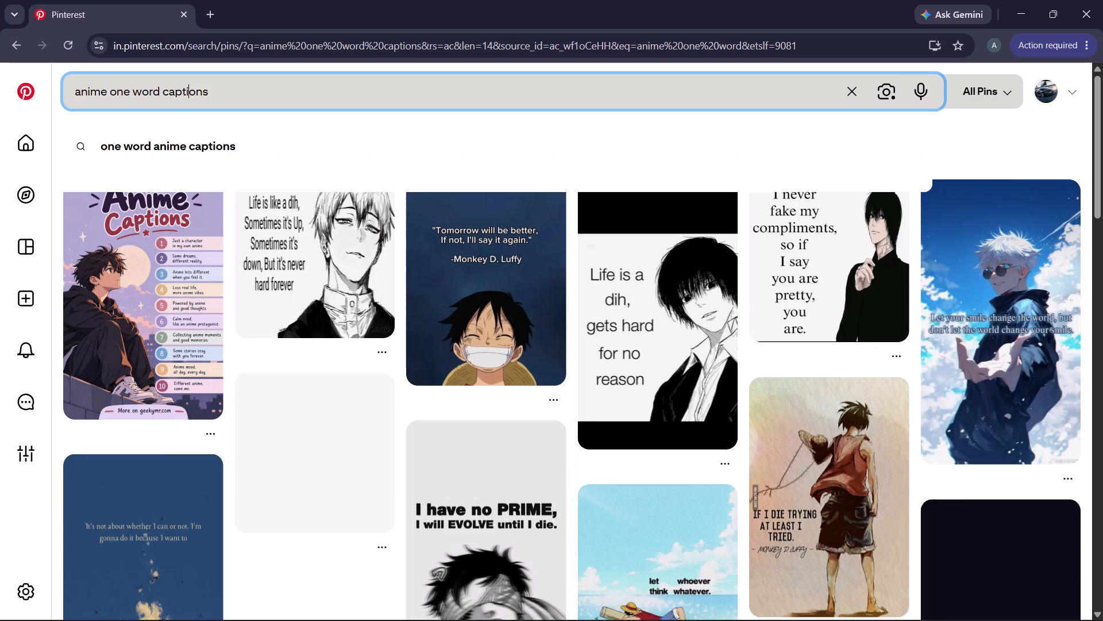
{"action": "type", "text": "qu"}
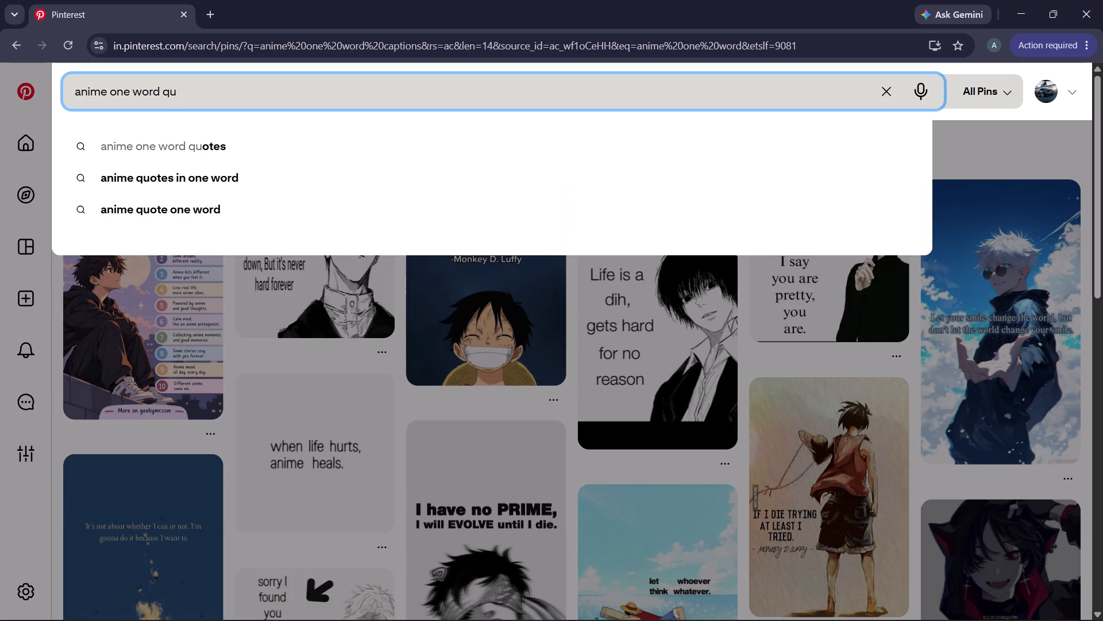
{"action": "left_click", "coordinate": [229, 140]}
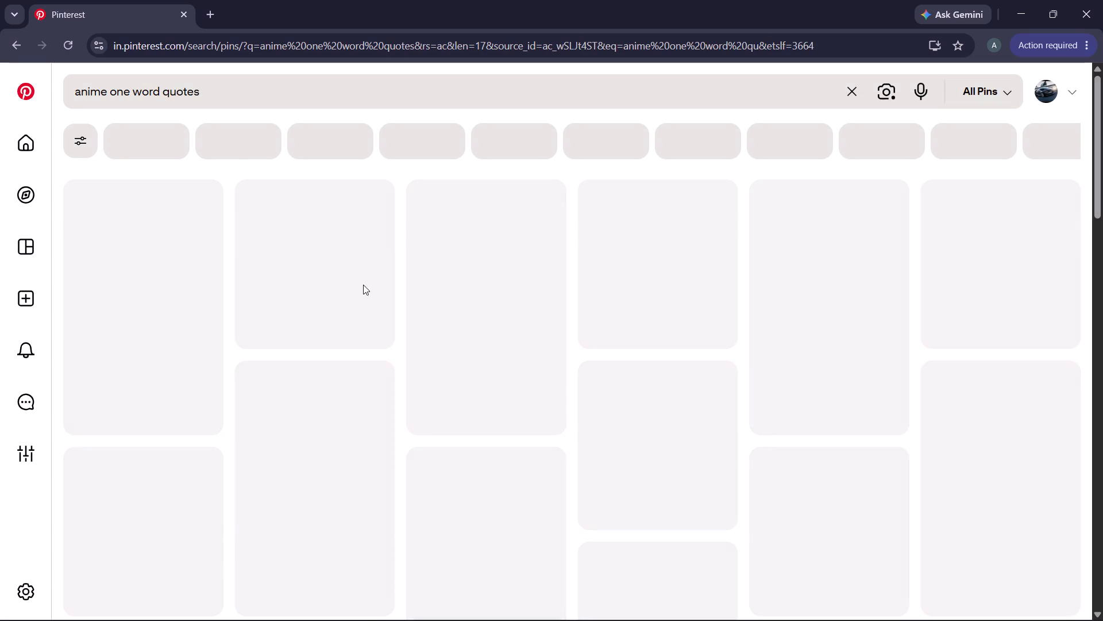
{"action": "scroll", "coordinate": [435, 393], "scroll_direction": "down", "scroll_amount": 1}
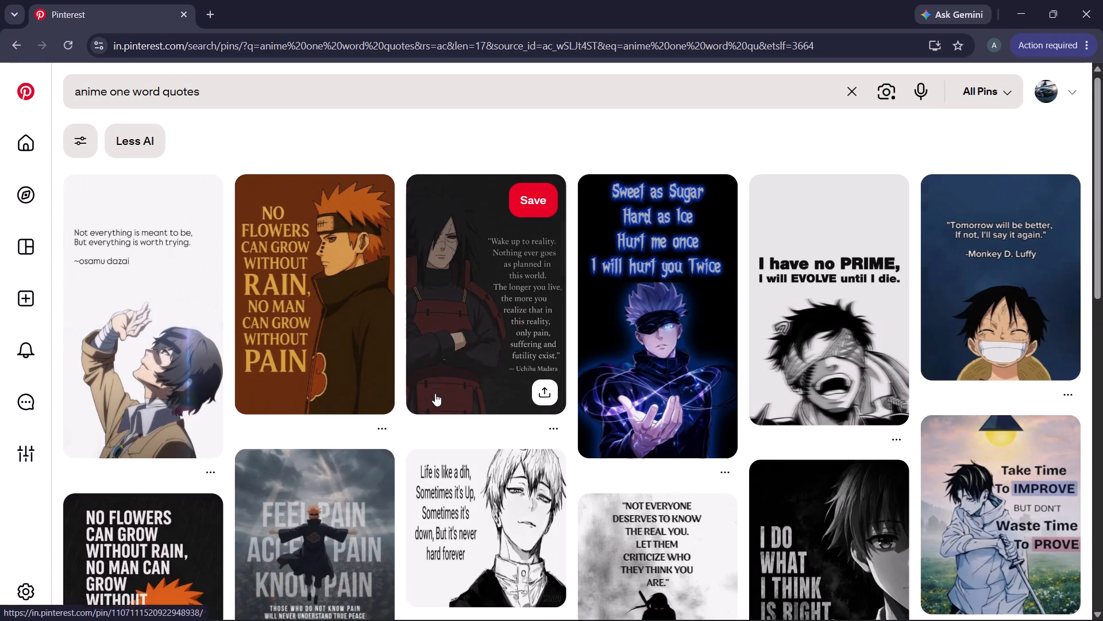
{"action": "scroll", "coordinate": [435, 393], "scroll_direction": "down", "scroll_amount": 2}
{"action": "scroll", "coordinate": [435, 393], "scroll_direction": "up", "scroll_amount": 7}
Replace the search with "quotes aesthetic".
{"action": "triple_click", "coordinate": [161, 89]}
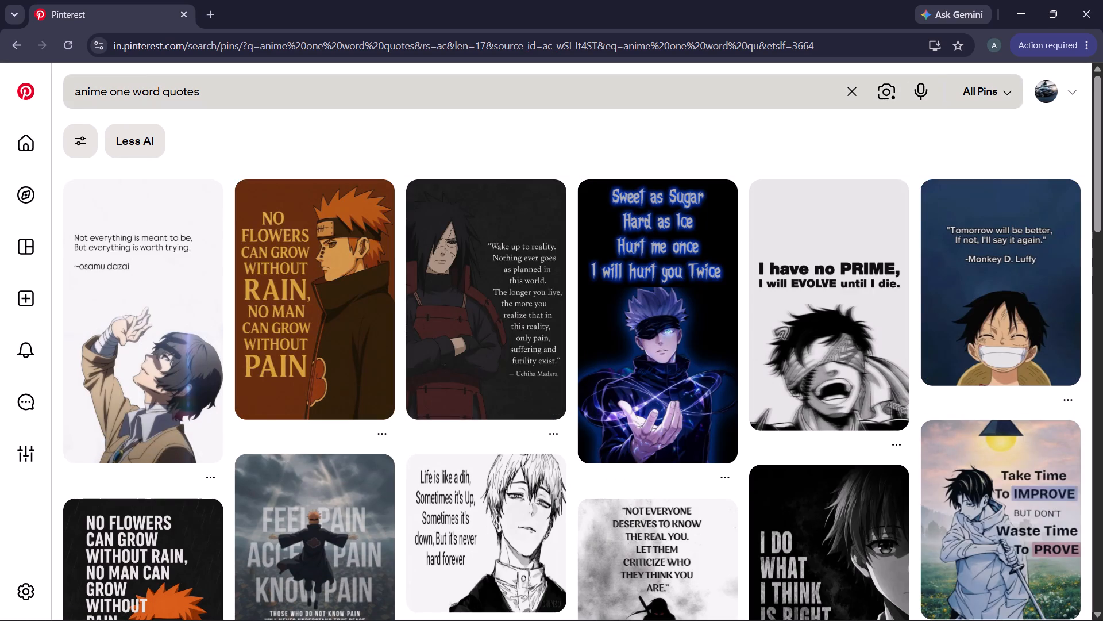
{"action": "left_click", "coordinate": [161, 89]}
{"action": "type", "text": "Quotes"}
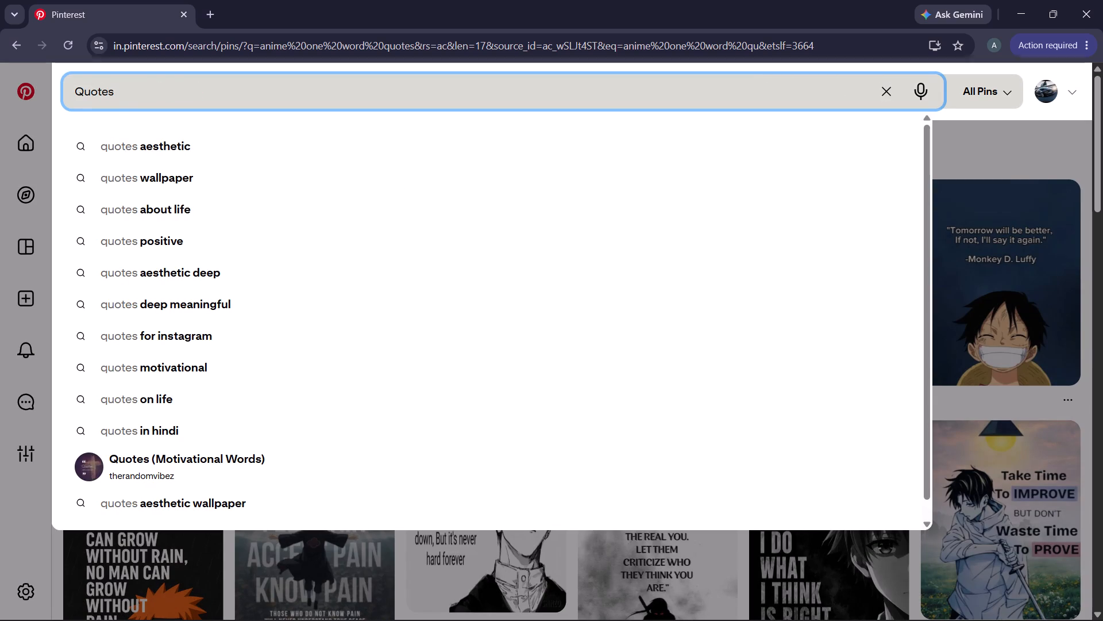
{"action": "left_click", "coordinate": [130, 136]}
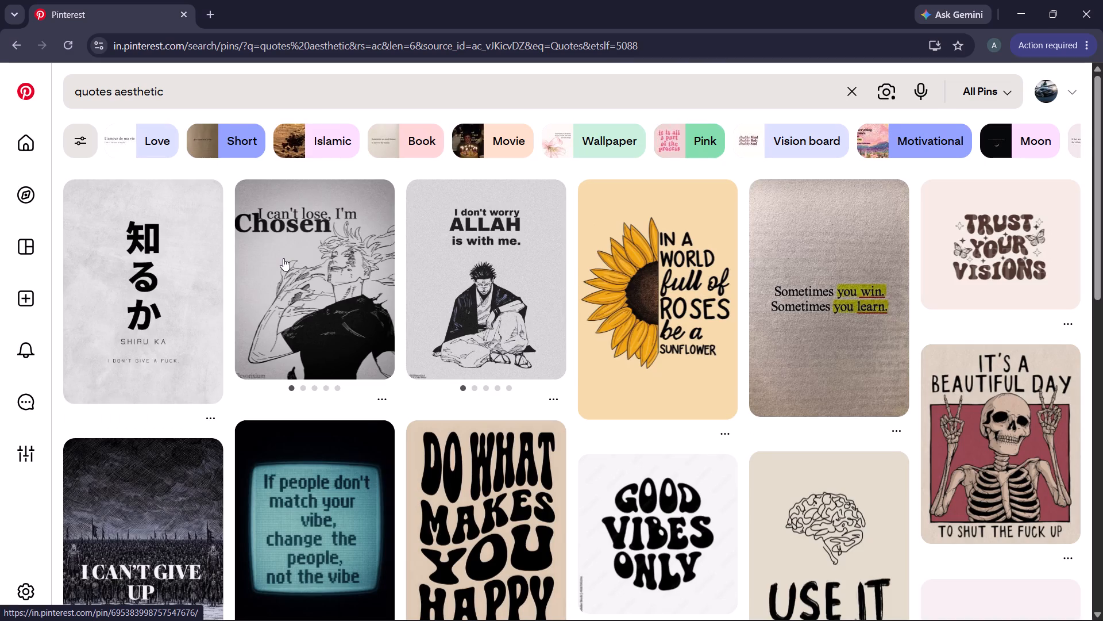
Extend the search to "quotes aesthetic anime" and look over the quote pins.
{"action": "left_click", "coordinate": [192, 101]}
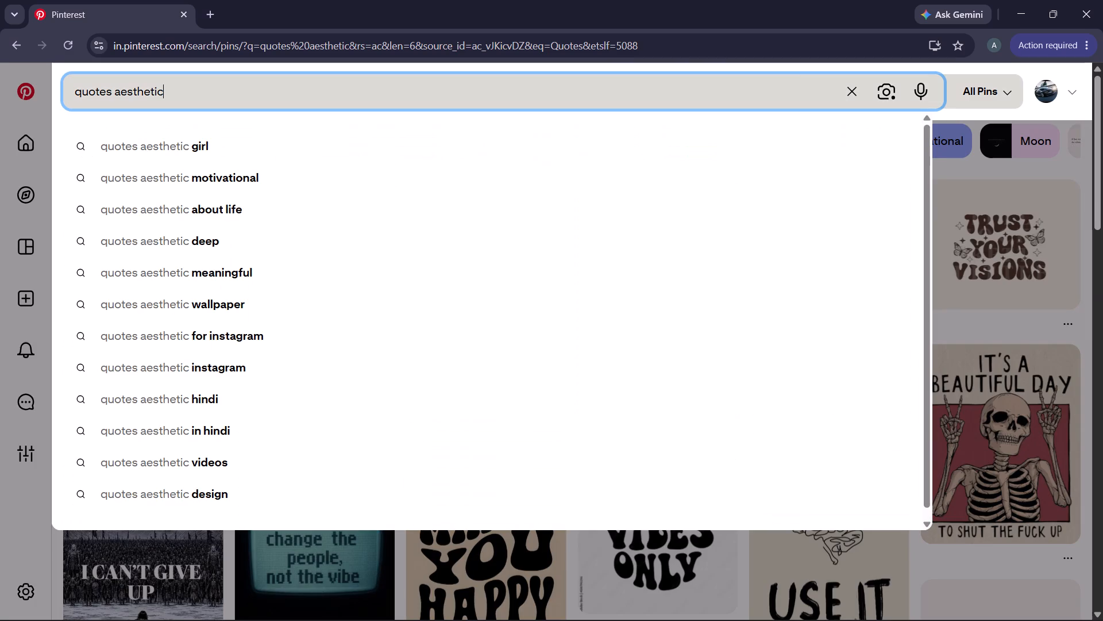
{"action": "key", "text": "space"}
{"action": "type", "text": "anime"}
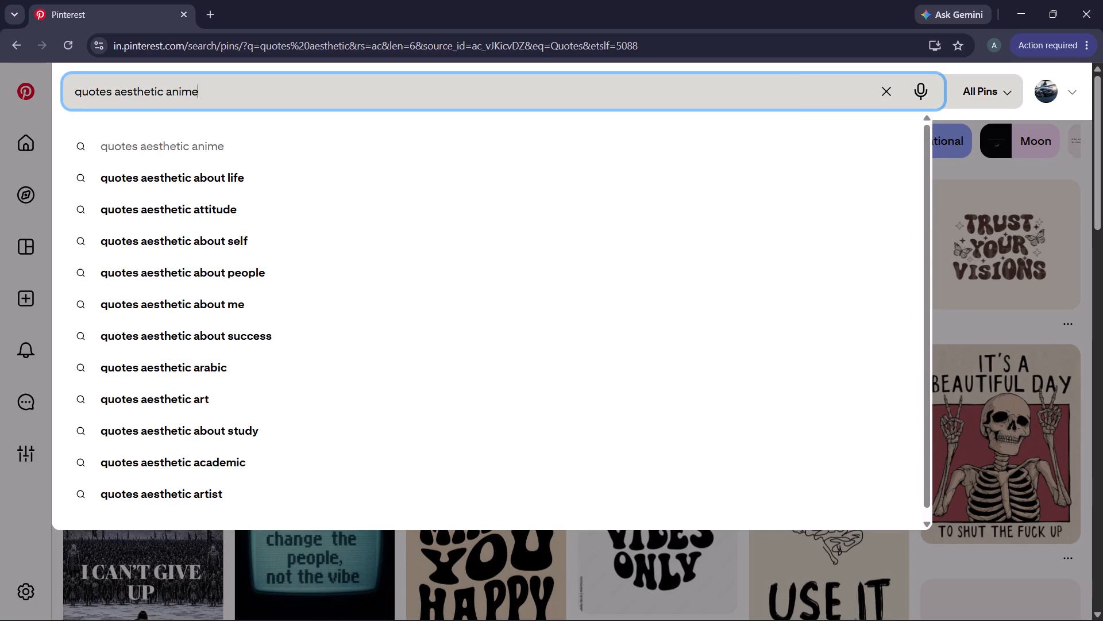
{"action": "key", "text": "Return"}
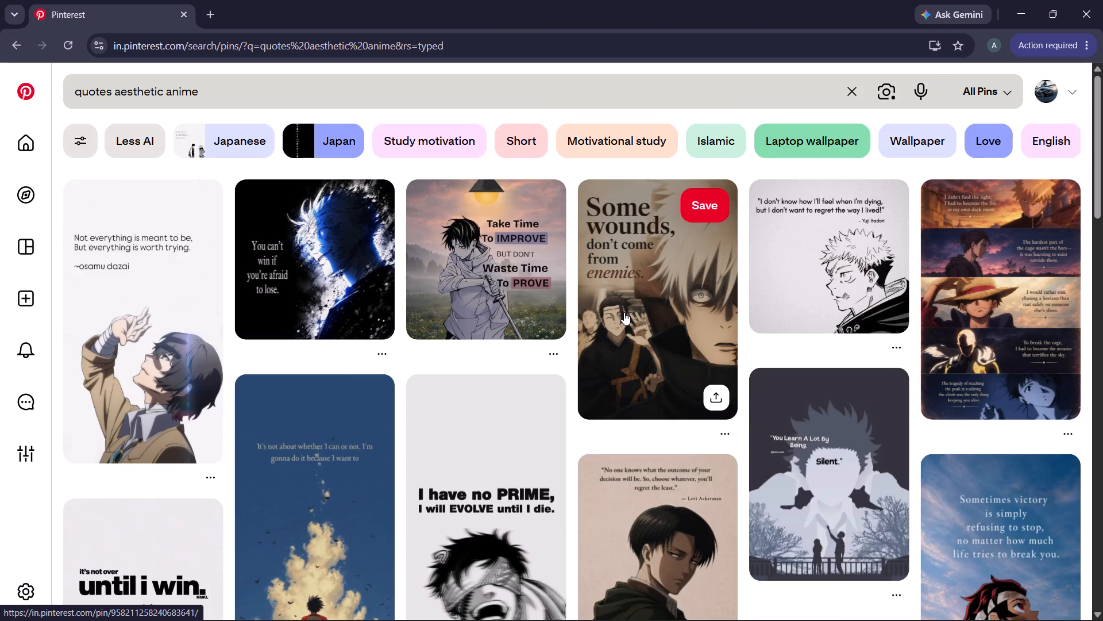
{"action": "scroll", "coordinate": [624, 312], "scroll_direction": "down", "scroll_amount": 4}
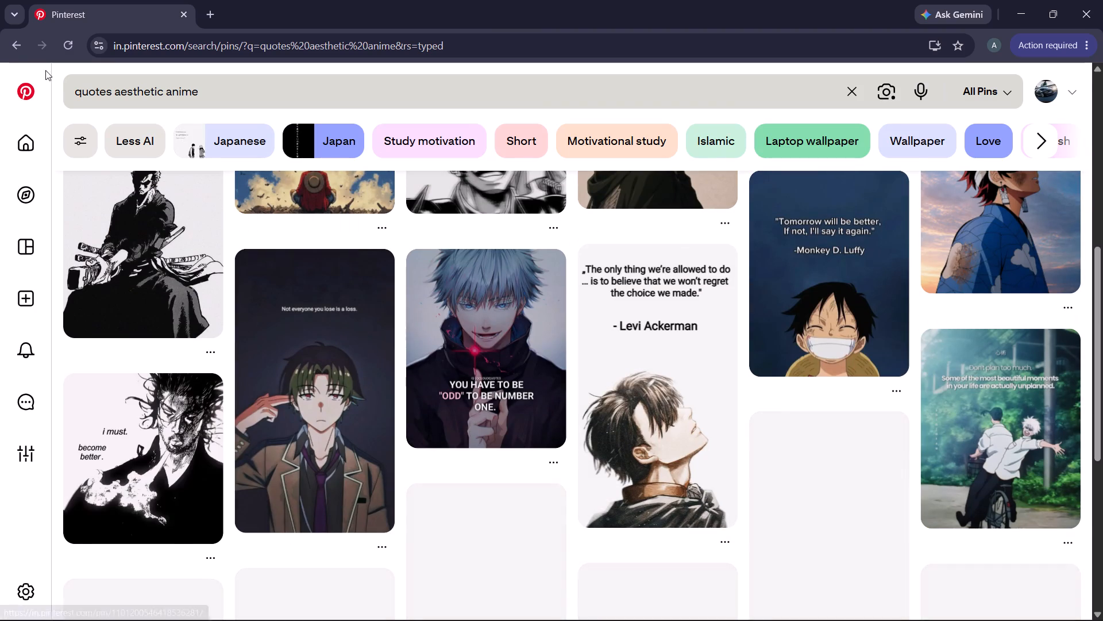
{"action": "scroll", "coordinate": [112, 141], "scroll_direction": "up", "scroll_amount": 6}
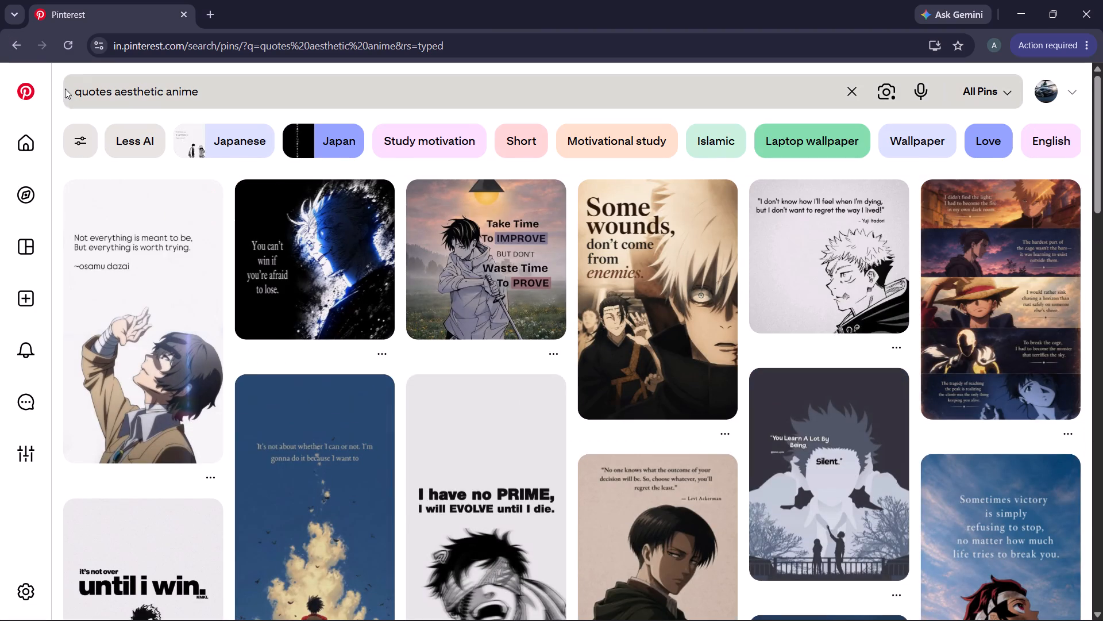
Go back through the earlier searches to the BAKA! lettering pin.
{"action": "left_click", "coordinate": [6, 34]}
{"action": "left_click", "coordinate": [22, 46]}
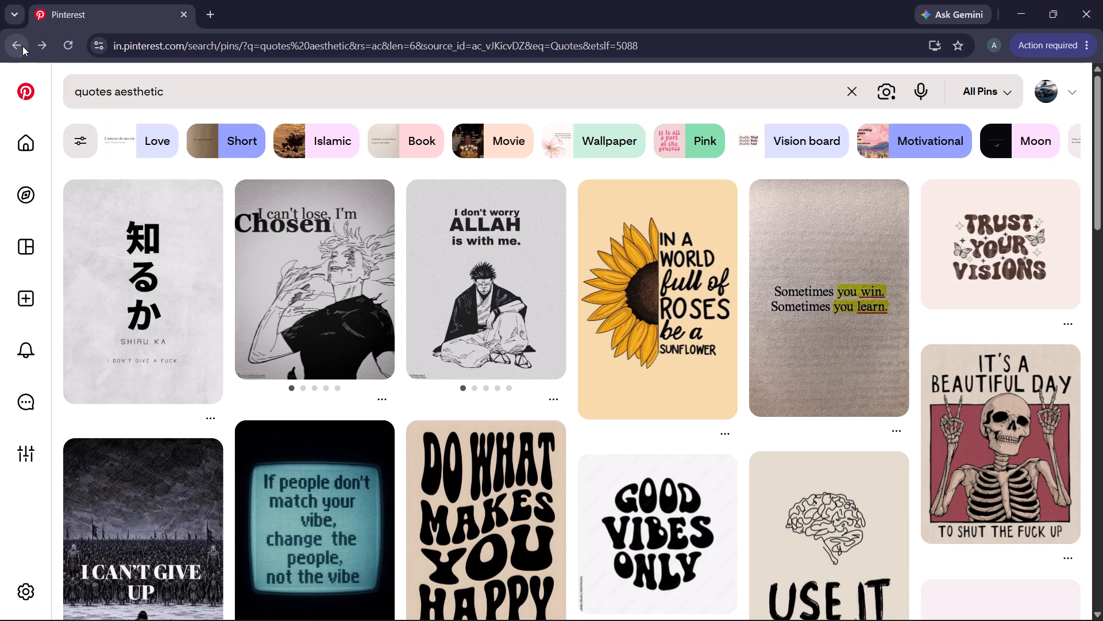
{"action": "left_click", "coordinate": [22, 46]}
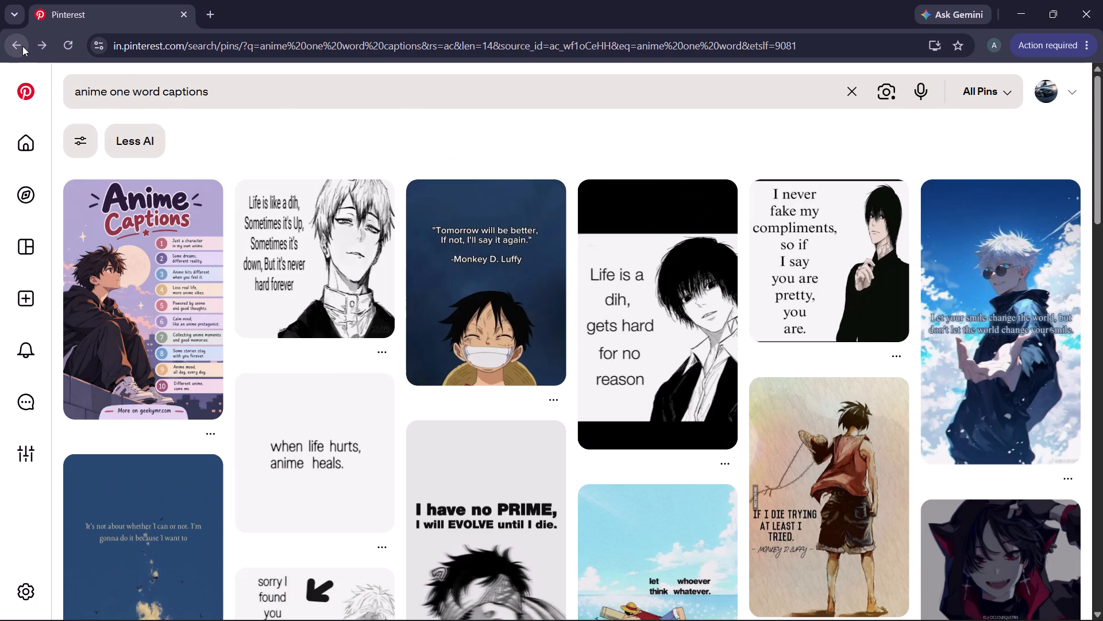
{"action": "left_click", "coordinate": [12, 44]}
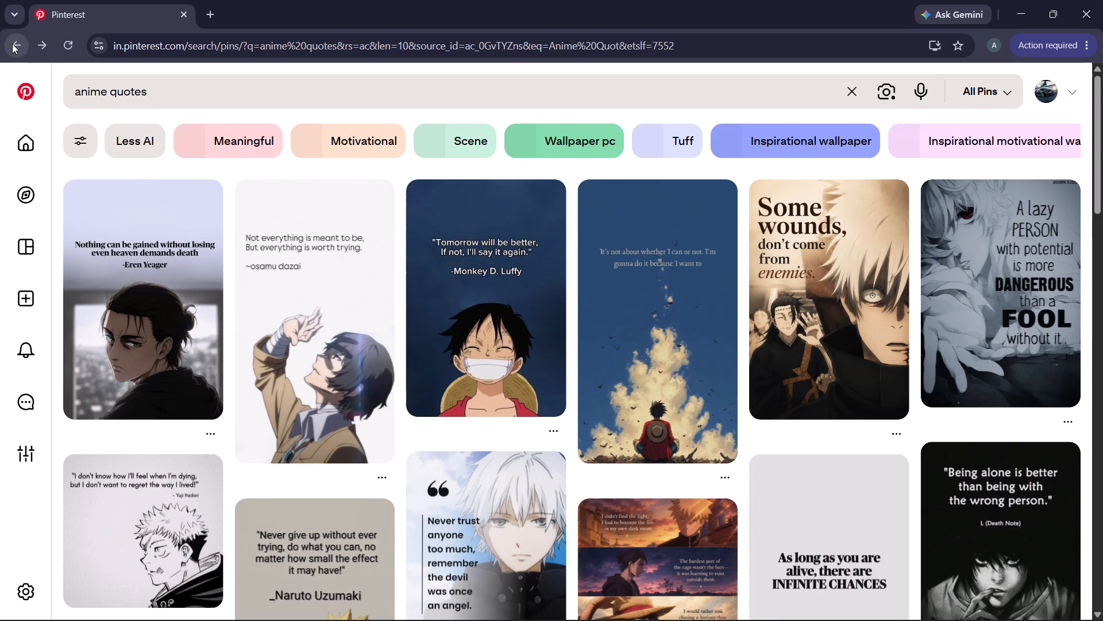
{"action": "left_click", "coordinate": [2, 32]}
{"action": "left_click", "coordinate": [22, 53]}
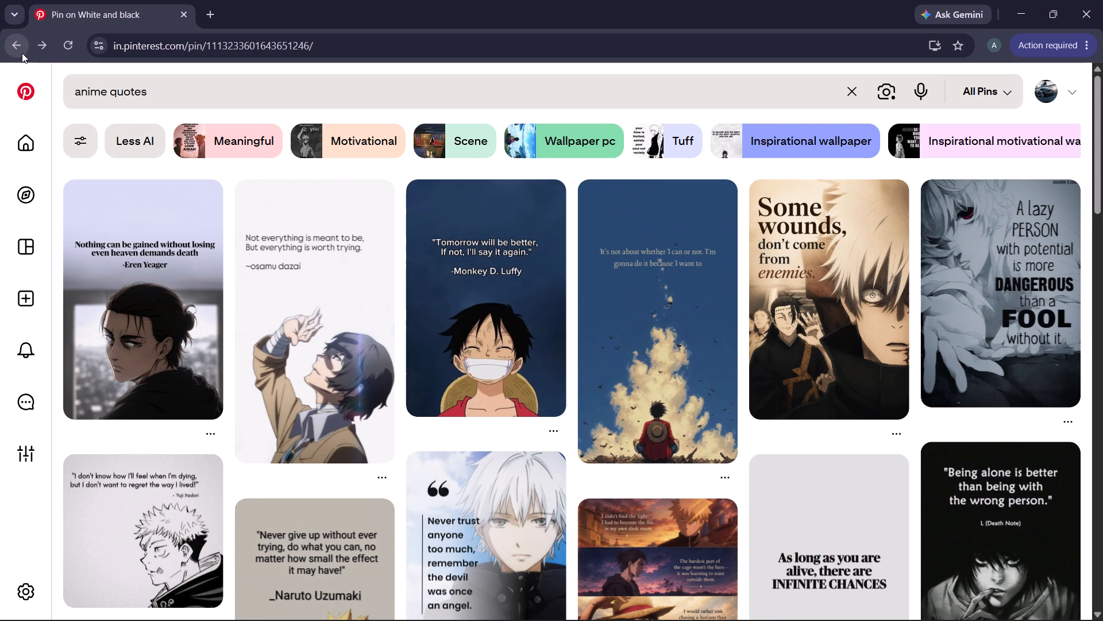
Open the "It's an Anime Thing" pin from the BAKA! related pins and examine its related lettering designs.
{"action": "scroll", "coordinate": [271, 281], "scroll_direction": "down", "scroll_amount": 1}
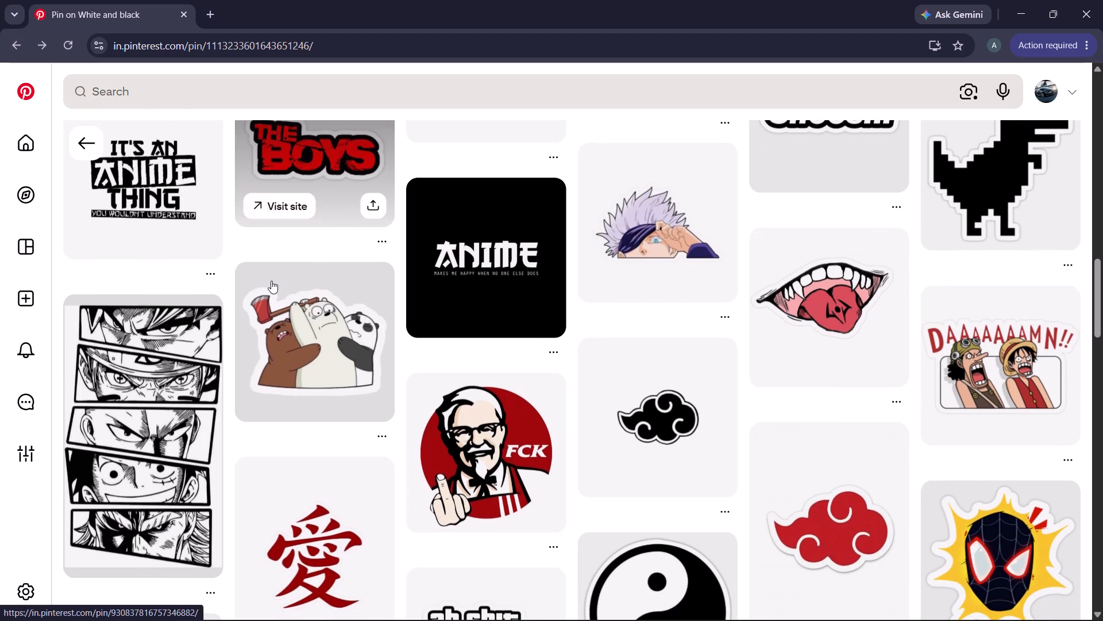
{"action": "scroll", "coordinate": [244, 413], "scroll_direction": "down", "scroll_amount": 4}
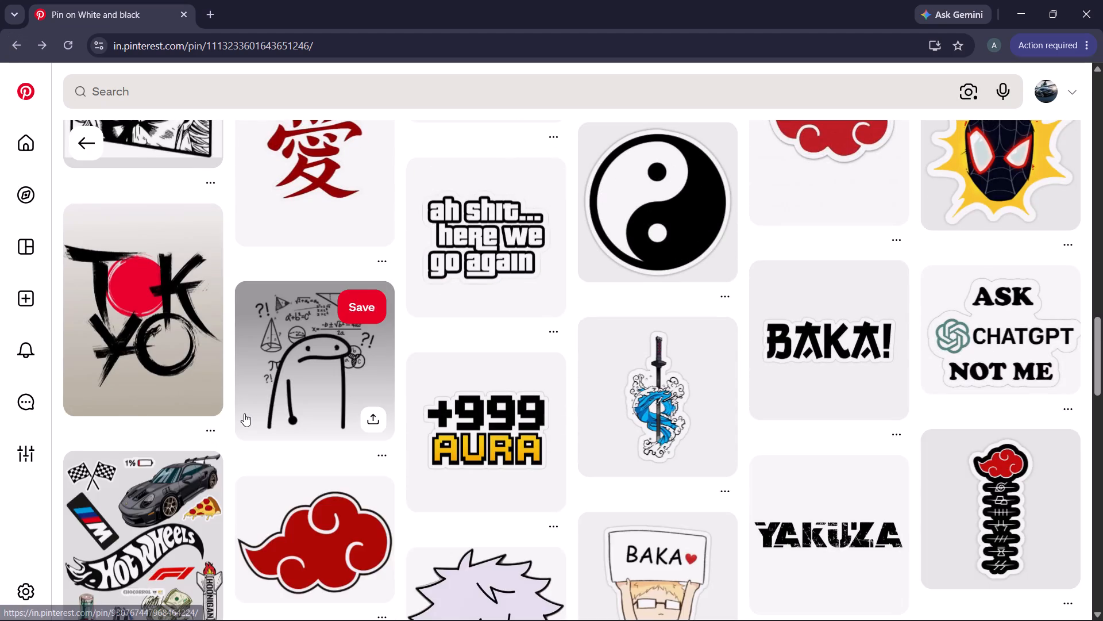
{"action": "scroll", "coordinate": [244, 413], "scroll_direction": "up", "scroll_amount": 4}
{"action": "left_click", "coordinate": [153, 327]}
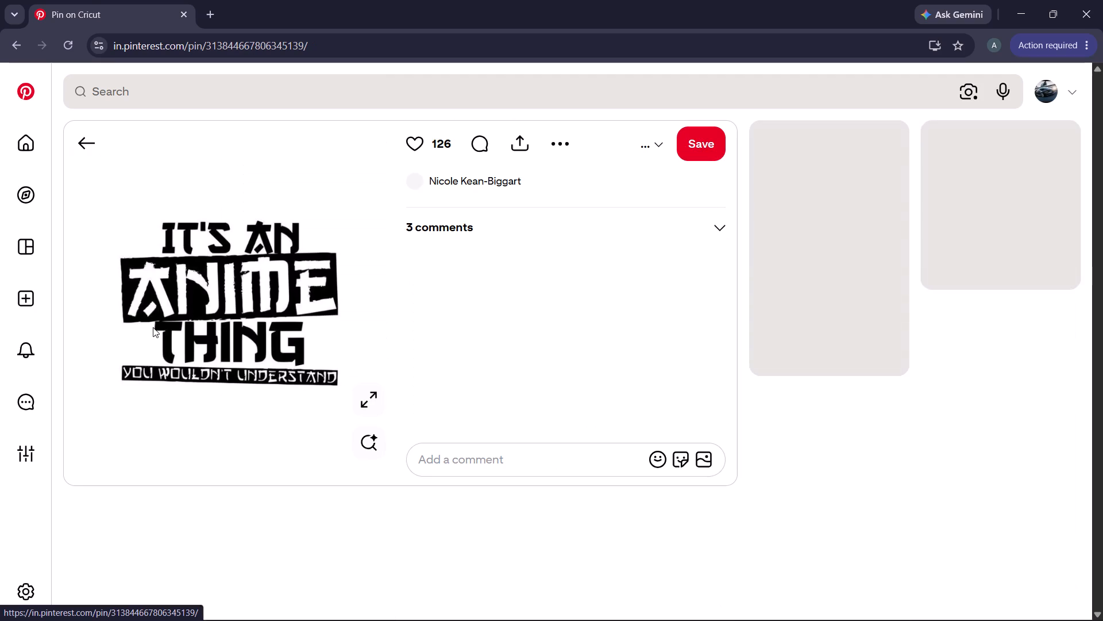
{"action": "scroll", "coordinate": [817, 436], "scroll_direction": "down", "scroll_amount": 1}
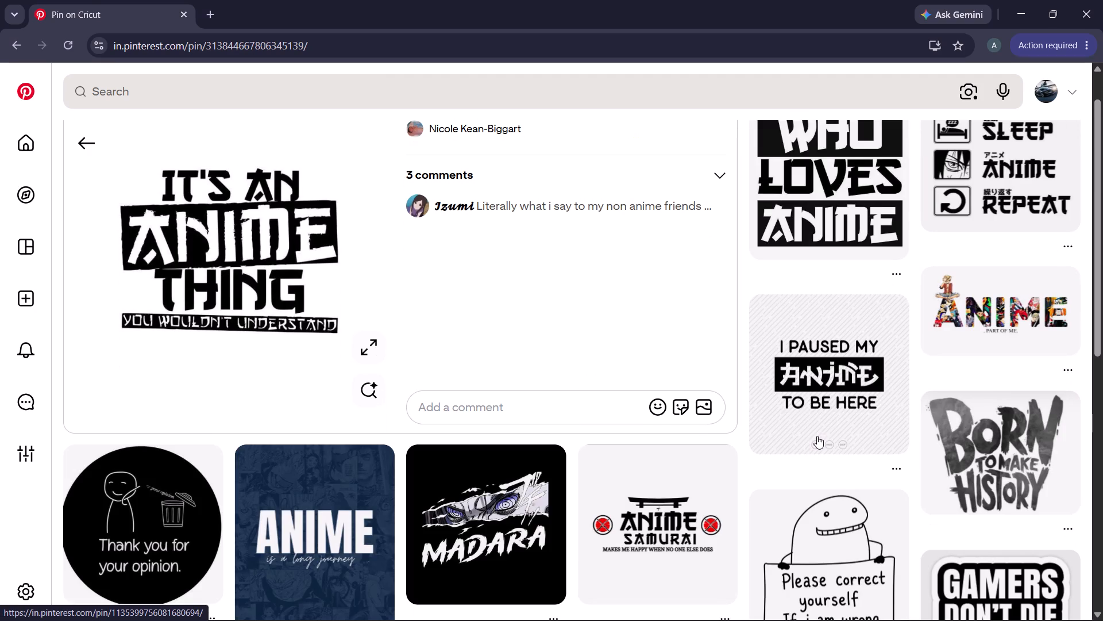
{"action": "scroll", "coordinate": [817, 436], "scroll_direction": "down", "scroll_amount": 3}
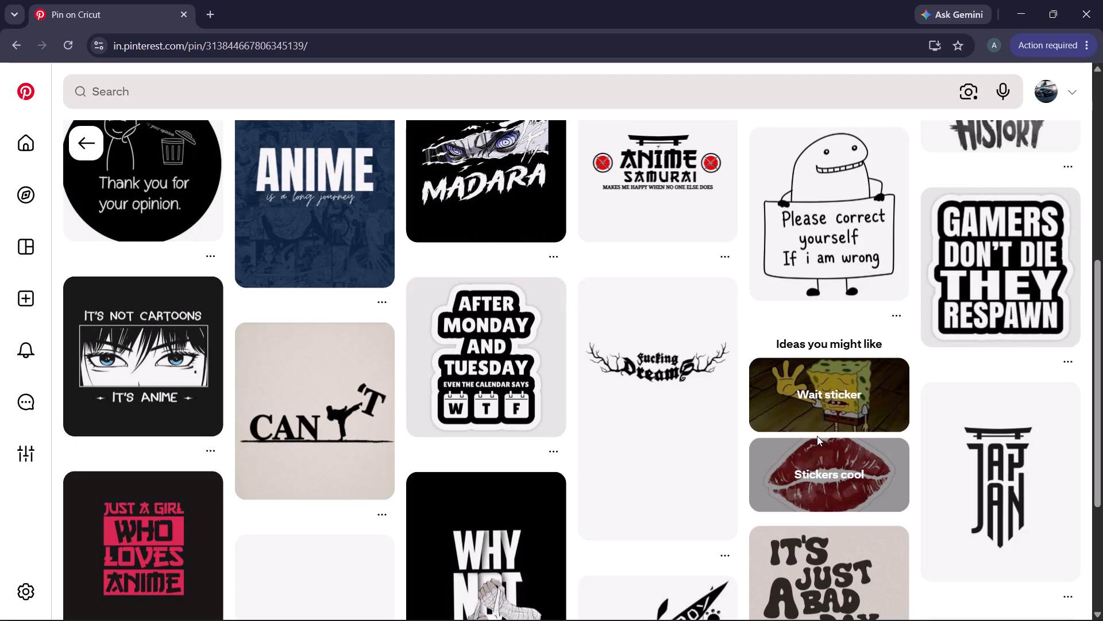
{"action": "scroll", "coordinate": [817, 436], "scroll_direction": "down", "scroll_amount": 1}
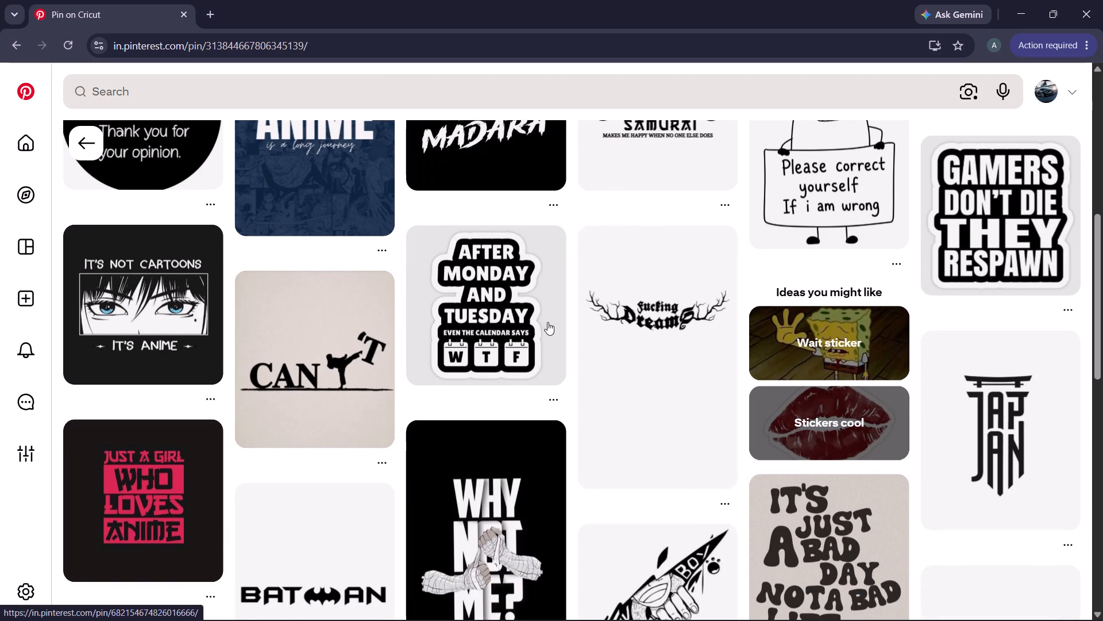
{"action": "scroll", "coordinate": [496, 282], "scroll_direction": "down", "scroll_amount": 3}
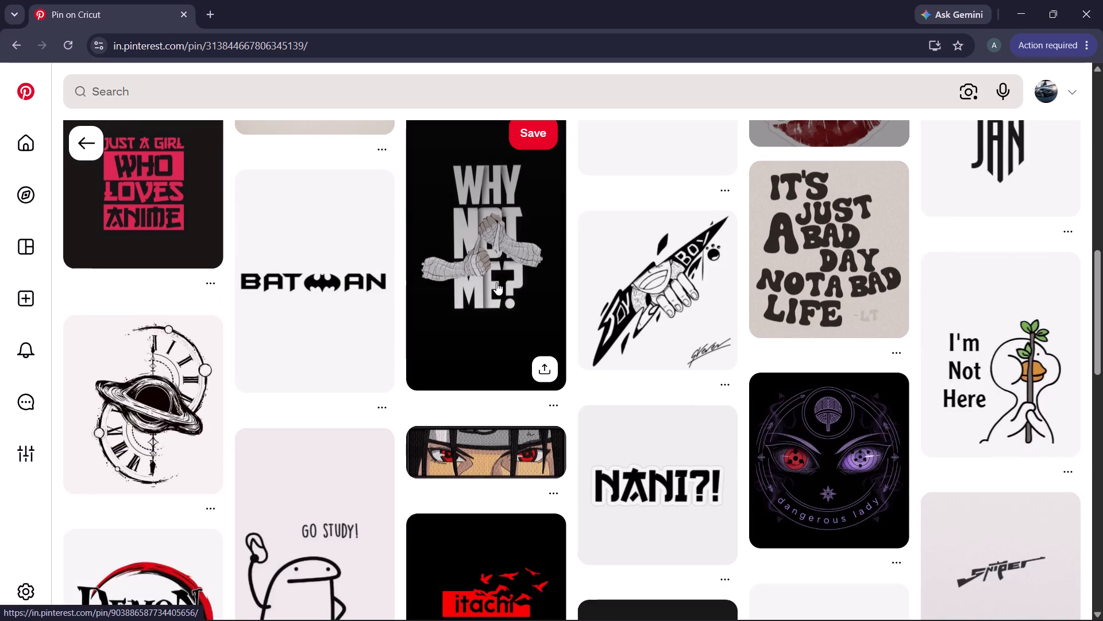
{"action": "scroll", "coordinate": [496, 282], "scroll_direction": "up", "scroll_amount": 8}
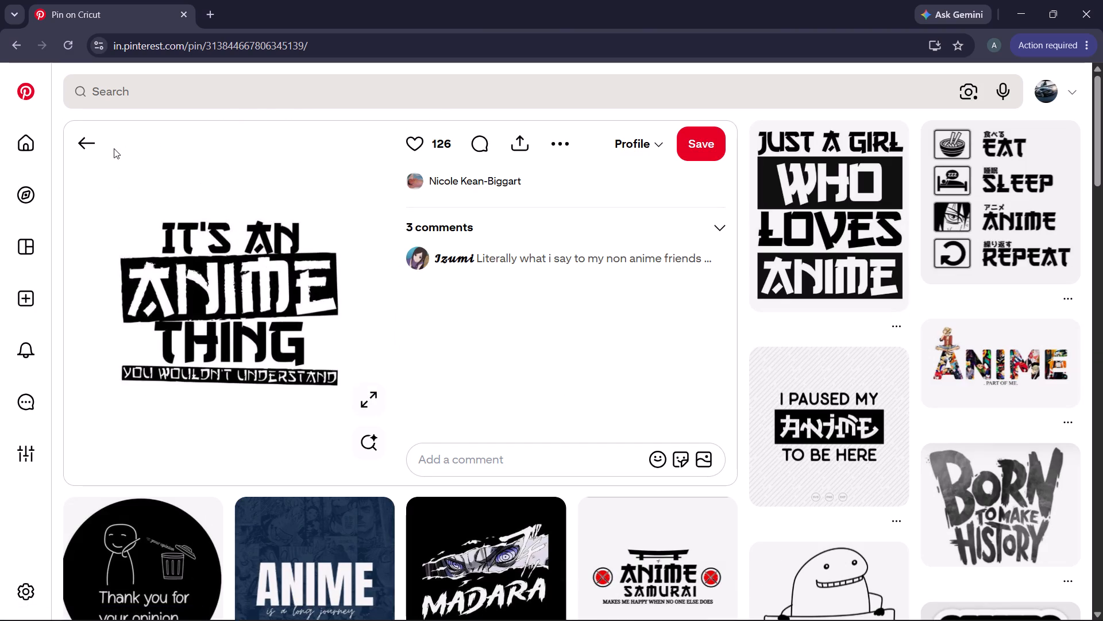
Return through the BAKA! pin to the Pinterest home feed.
{"action": "left_click", "coordinate": [96, 146]}
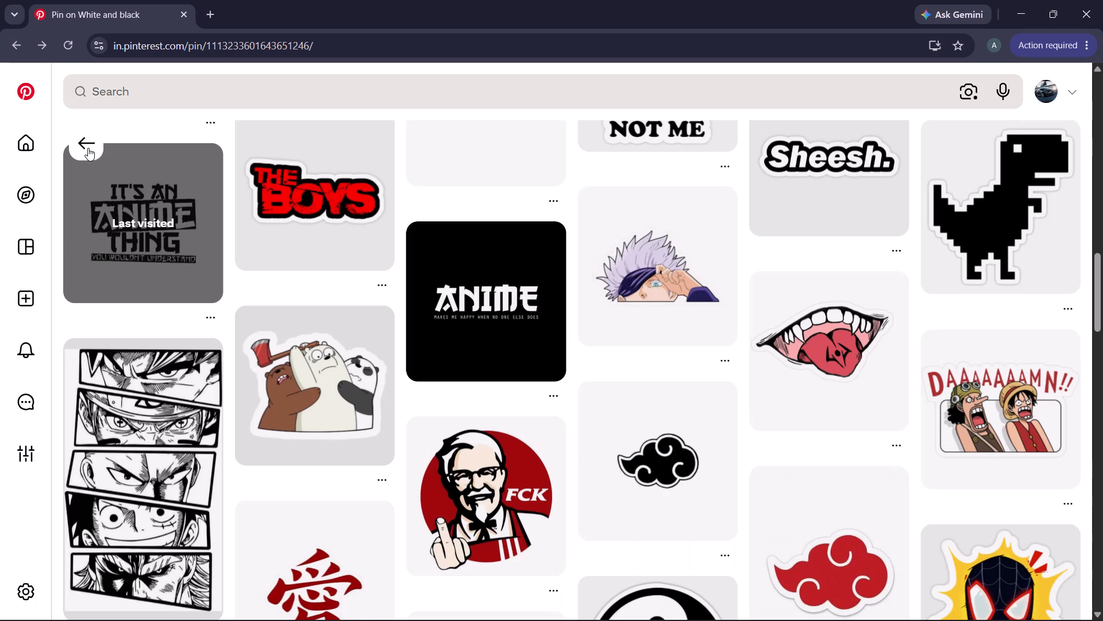
{"action": "scroll", "coordinate": [77, 145], "scroll_direction": "up", "scroll_amount": 7}
{"action": "scroll", "coordinate": [234, 270], "scroll_direction": "up", "scroll_amount": 6}
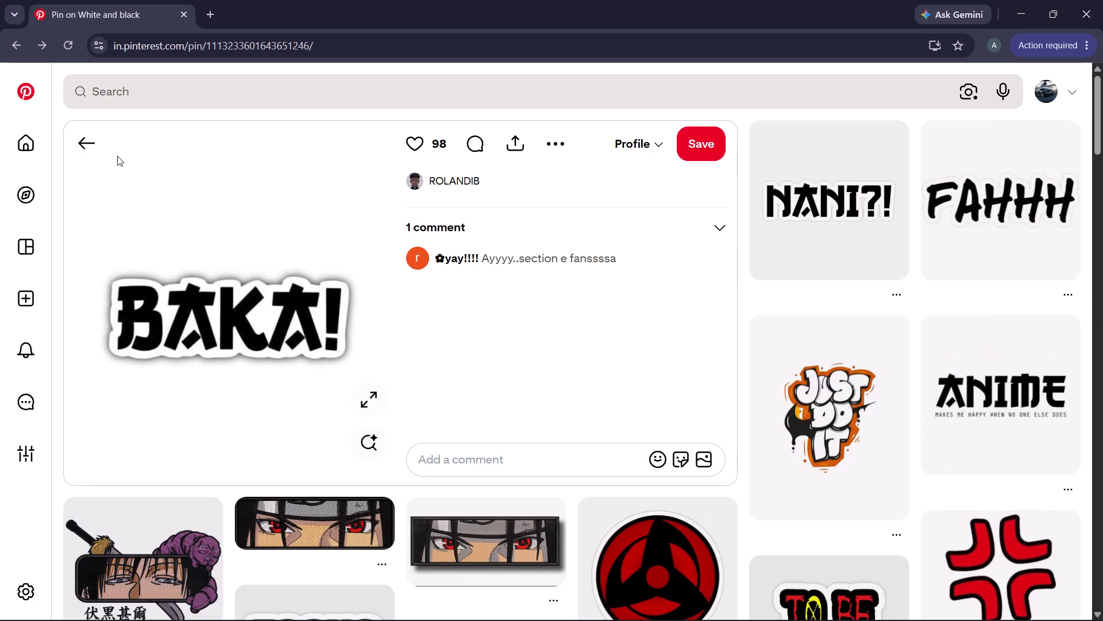
{"action": "left_click", "coordinate": [95, 141]}
Look over the Pinterest home feed for anime artwork and lettering design ideas.
{"action": "scroll", "coordinate": [293, 333], "scroll_direction": "down", "scroll_amount": 2}
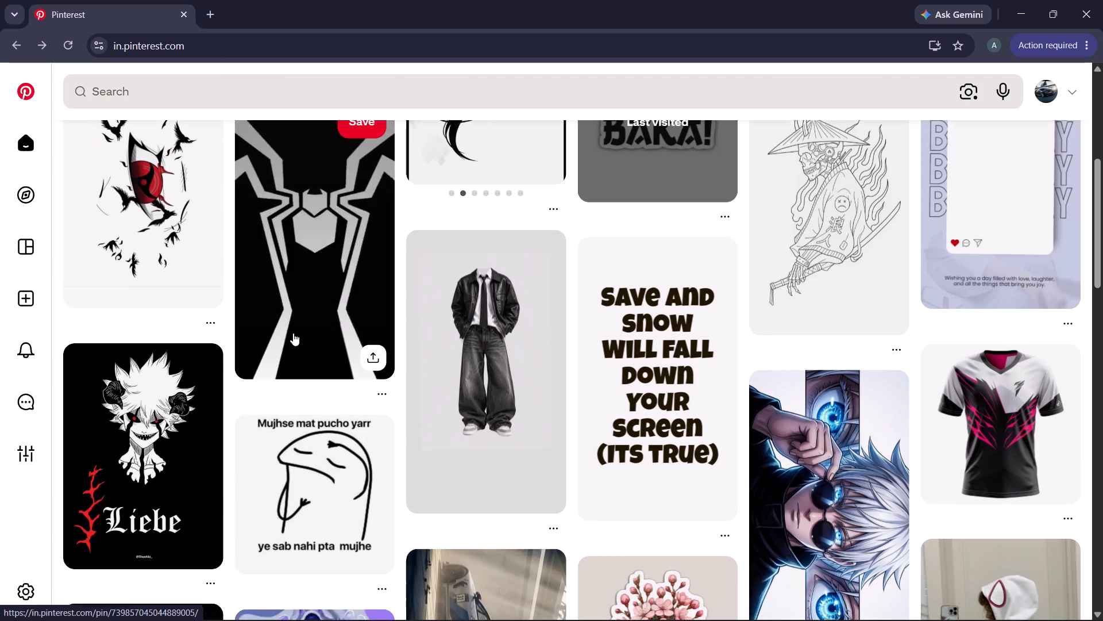
{"action": "scroll", "coordinate": [293, 333], "scroll_direction": "down", "scroll_amount": 4}
{"action": "scroll", "coordinate": [293, 333], "scroll_direction": "up", "scroll_amount": 13}
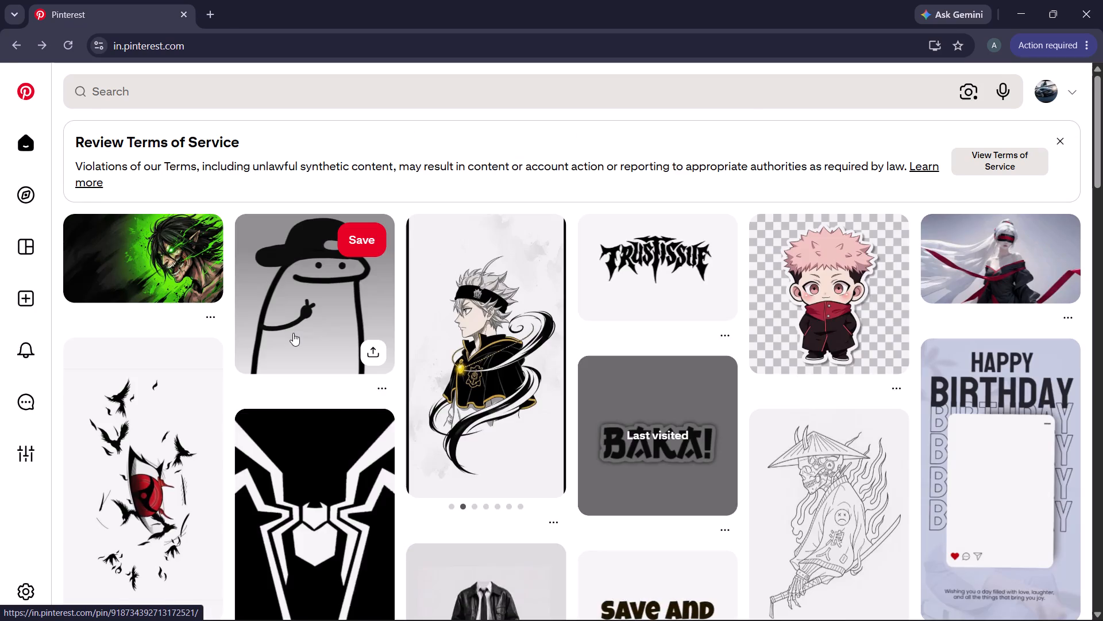
{"action": "scroll", "coordinate": [293, 333], "scroll_direction": "down", "scroll_amount": 2}
{"action": "scroll", "coordinate": [600, 391], "scroll_direction": "down", "scroll_amount": 1}
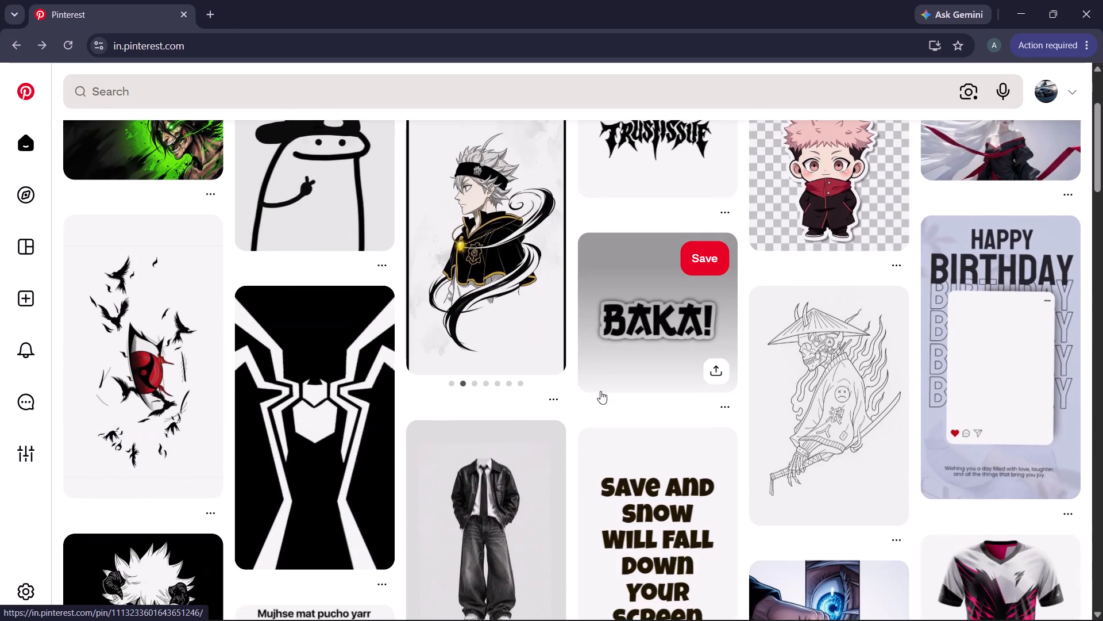
{"action": "scroll", "coordinate": [600, 391], "scroll_direction": "down", "scroll_amount": 5}
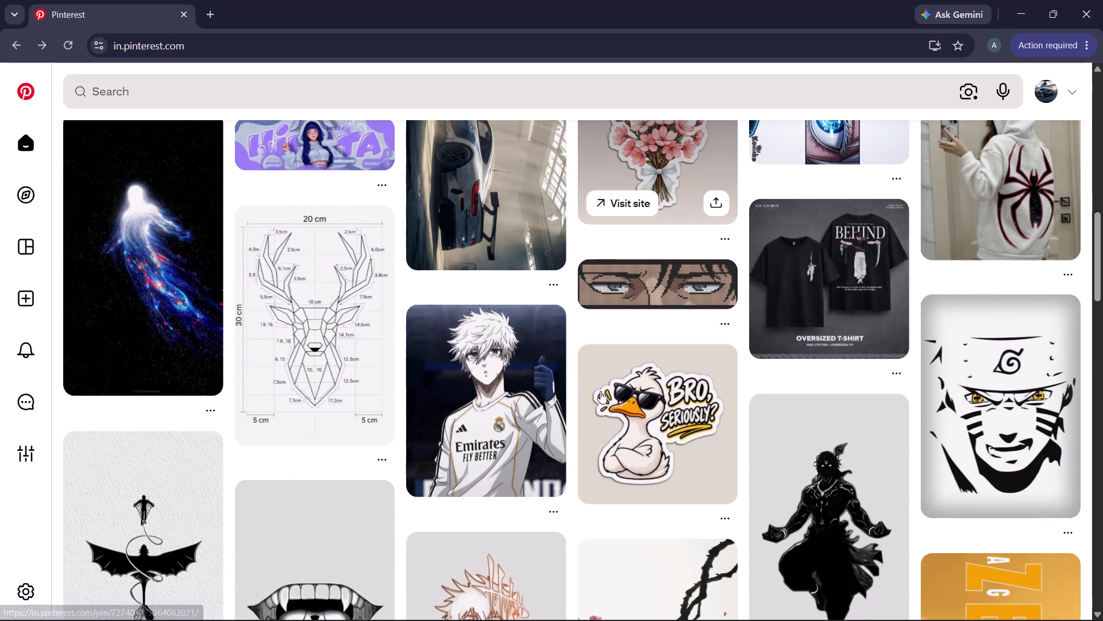
{"action": "scroll", "coordinate": [600, 391], "scroll_direction": "down", "scroll_amount": 6}
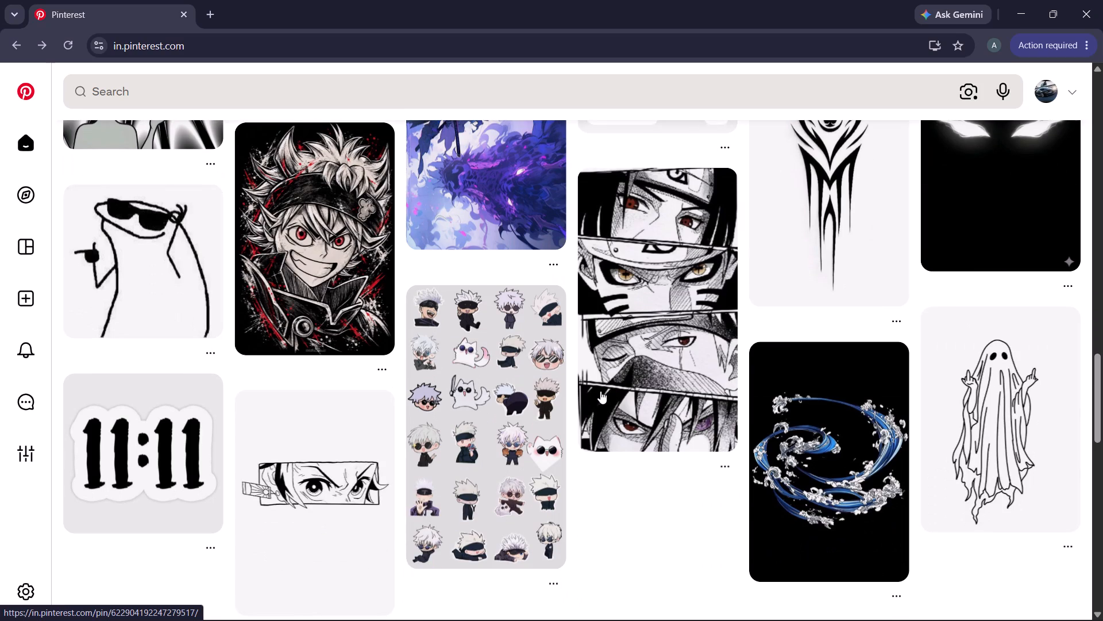
{"action": "scroll", "coordinate": [600, 391], "scroll_direction": "down", "scroll_amount": 4}
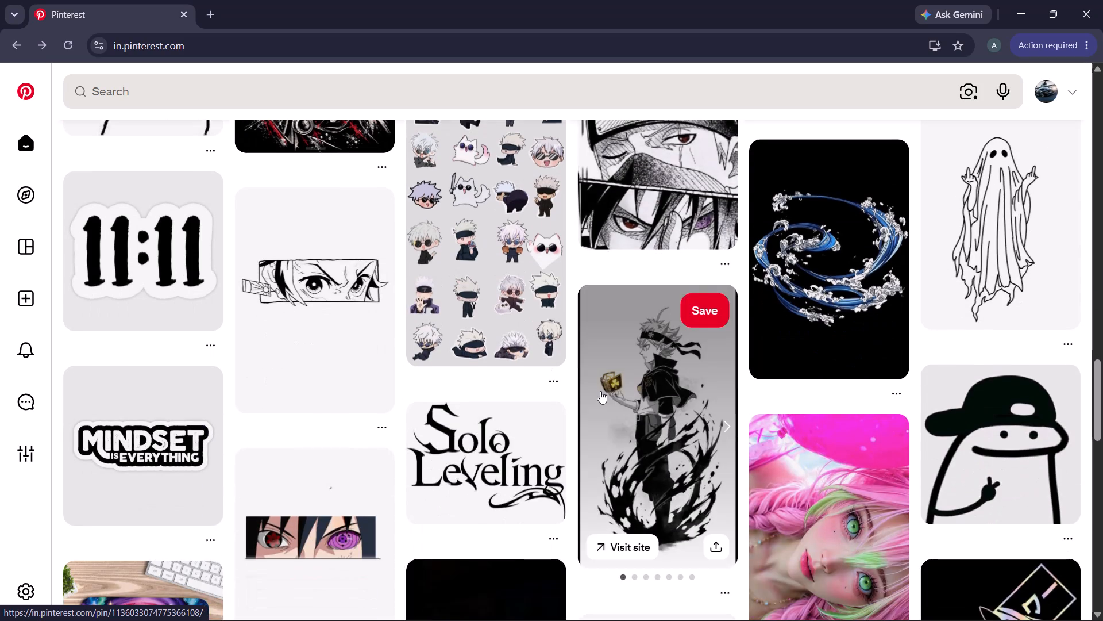
{"action": "scroll", "coordinate": [600, 391], "scroll_direction": "down", "scroll_amount": 4}
{"action": "scroll", "coordinate": [600, 391], "scroll_direction": "up", "scroll_amount": 1}
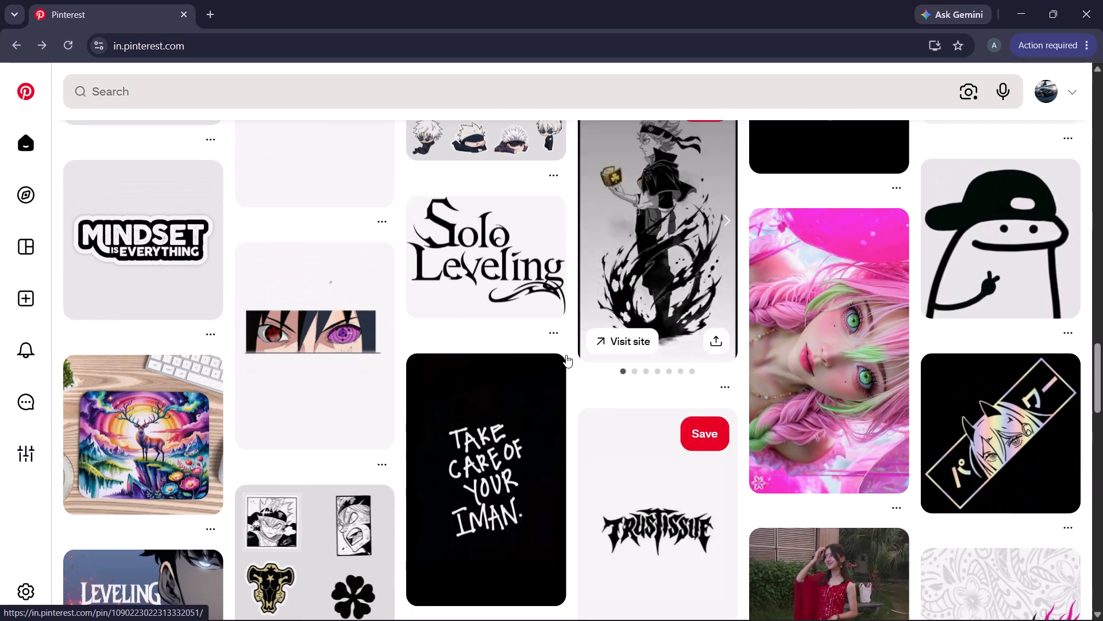
Open the black Solo Leveling lettering pin from the home feed.
{"action": "left_click", "coordinate": [470, 214]}
{"action": "left_click", "coordinate": [479, 224]}
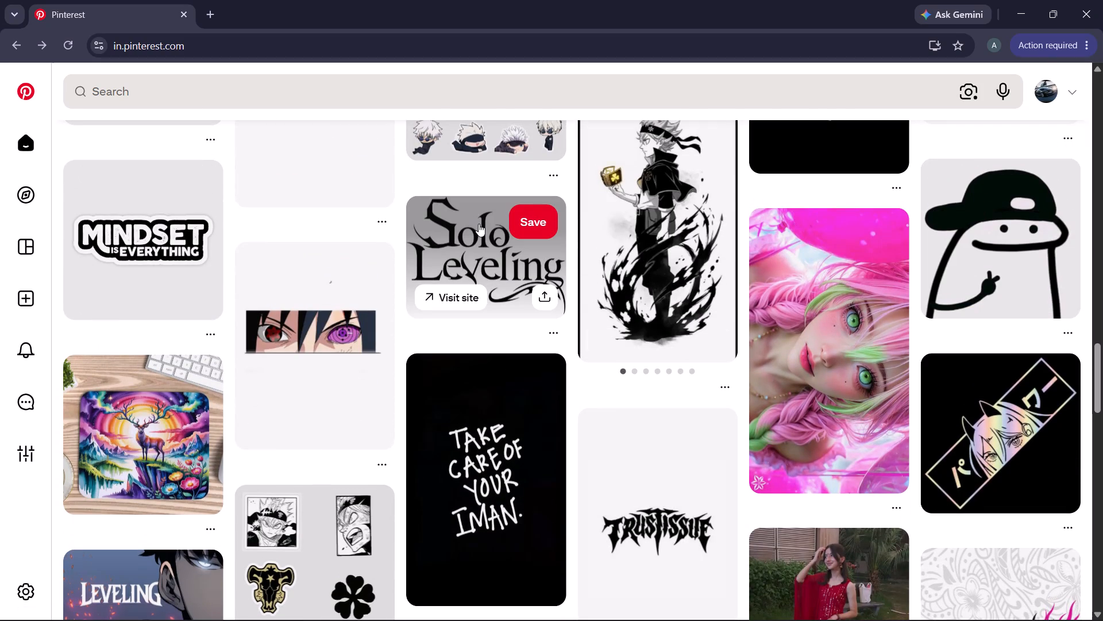
{"action": "left_click", "coordinate": [484, 232]}
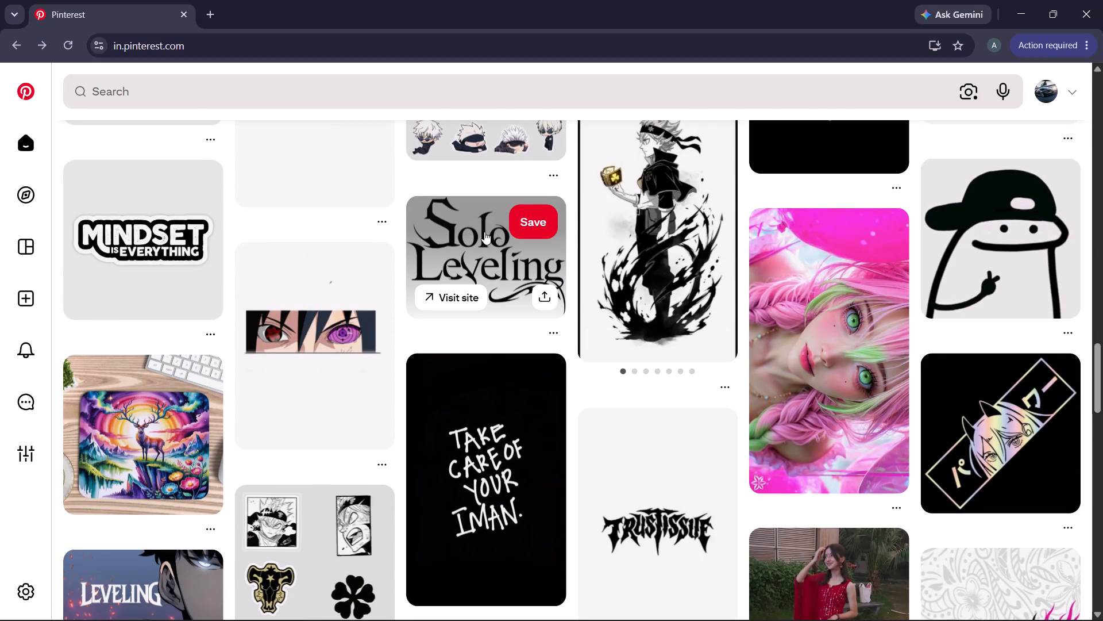
{"action": "left_click", "coordinate": [484, 232]}
{"action": "left_click", "coordinate": [468, 255]}
Examine the anime logos, symbols and lettering designs related to the Solo Leveling pin.
{"action": "scroll", "coordinate": [660, 312], "scroll_direction": "down", "scroll_amount": 3}
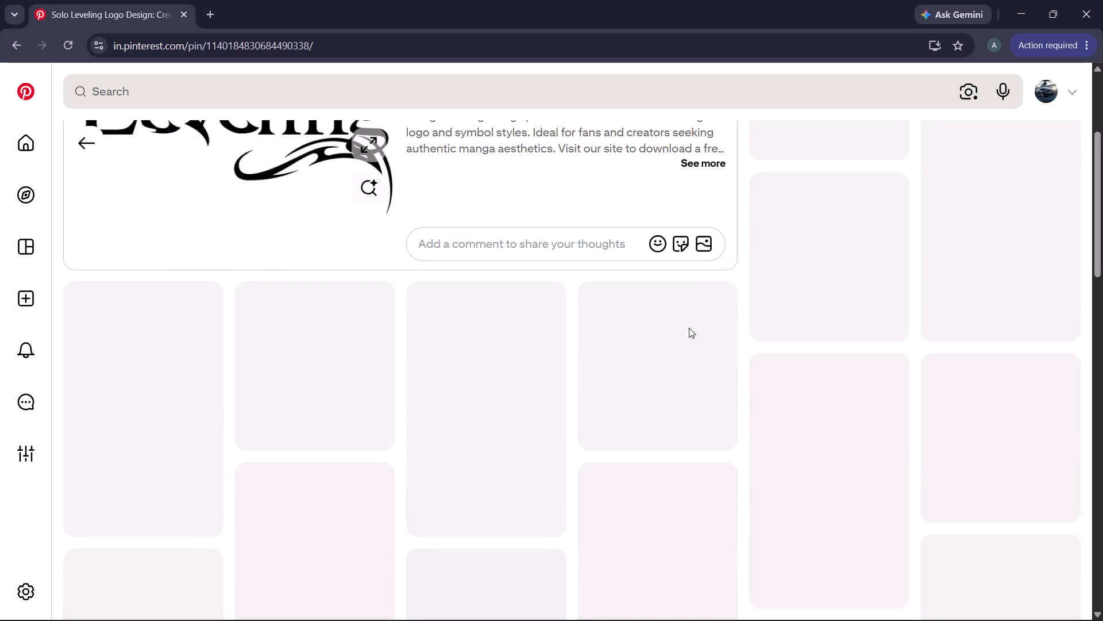
{"action": "scroll", "coordinate": [700, 333], "scroll_direction": "down", "scroll_amount": 2}
{"action": "scroll", "coordinate": [707, 338], "scroll_direction": "up", "scroll_amount": 5}
{"action": "scroll", "coordinate": [882, 375], "scroll_direction": "down", "scroll_amount": 2}
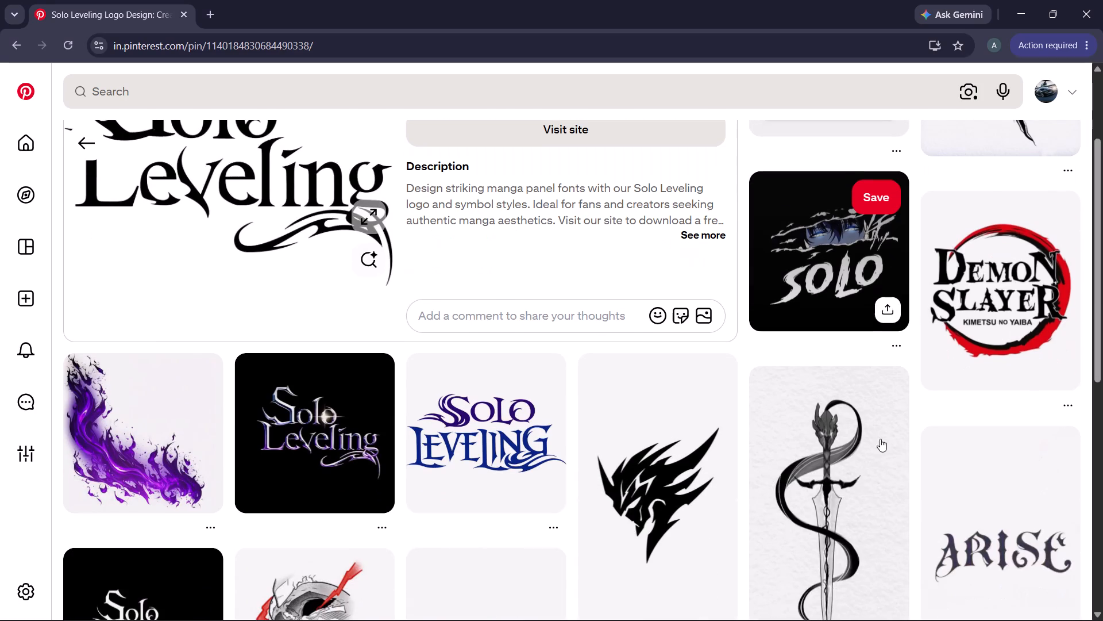
{"action": "scroll", "coordinate": [881, 369], "scroll_direction": "down", "scroll_amount": 6}
{"action": "scroll", "coordinate": [884, 368], "scroll_direction": "up", "scroll_amount": 1}
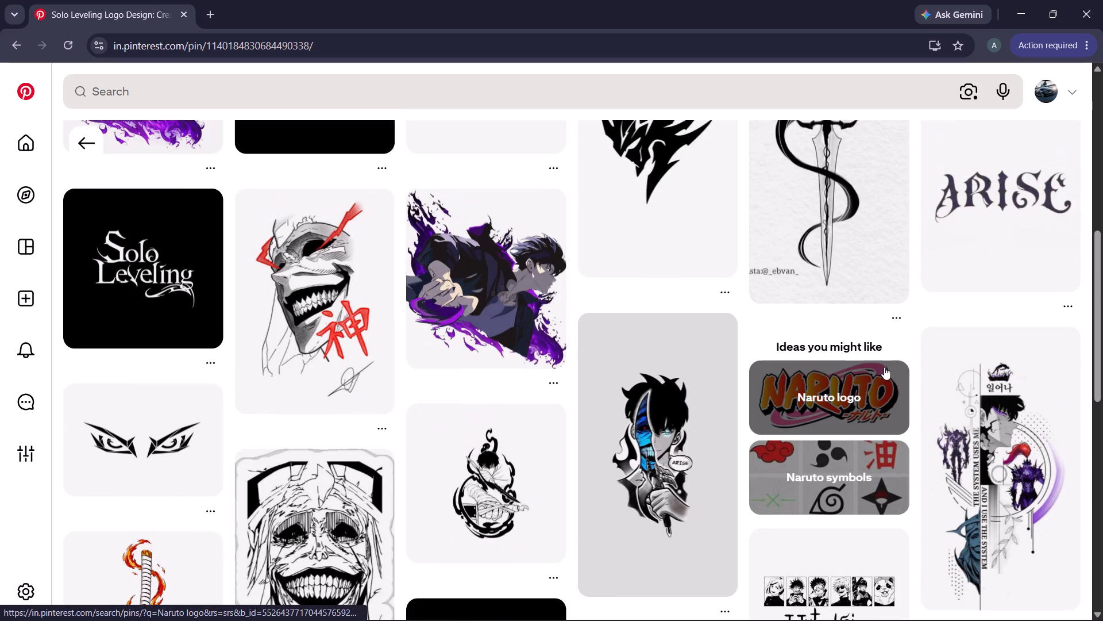
{"action": "scroll", "coordinate": [884, 367], "scroll_direction": "down", "scroll_amount": 3}
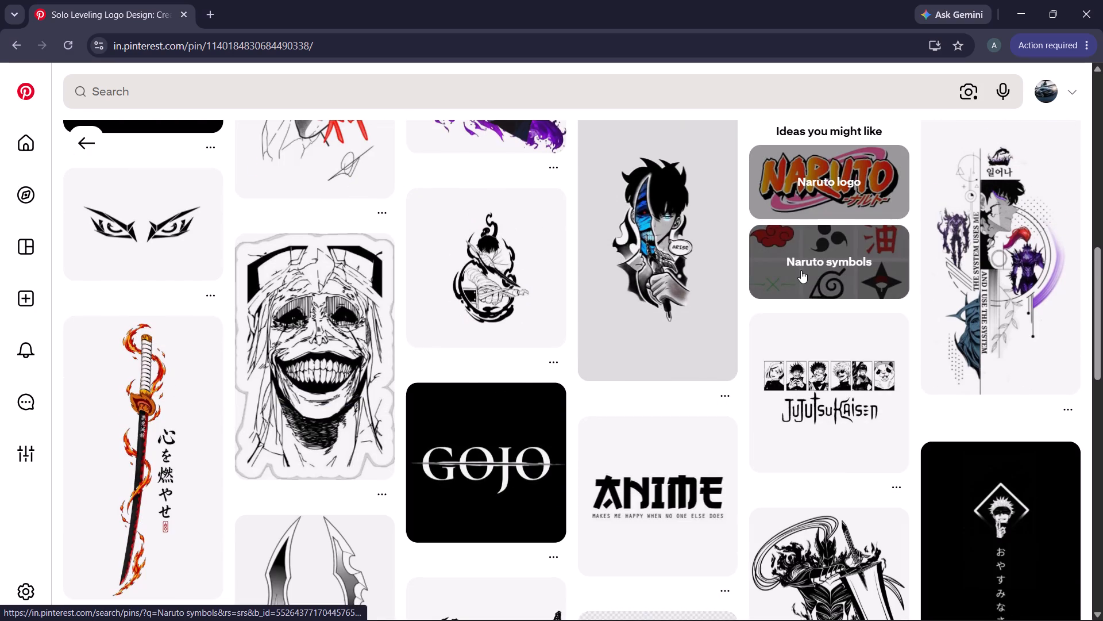
{"action": "scroll", "coordinate": [601, 317], "scroll_direction": "down", "scroll_amount": 4}
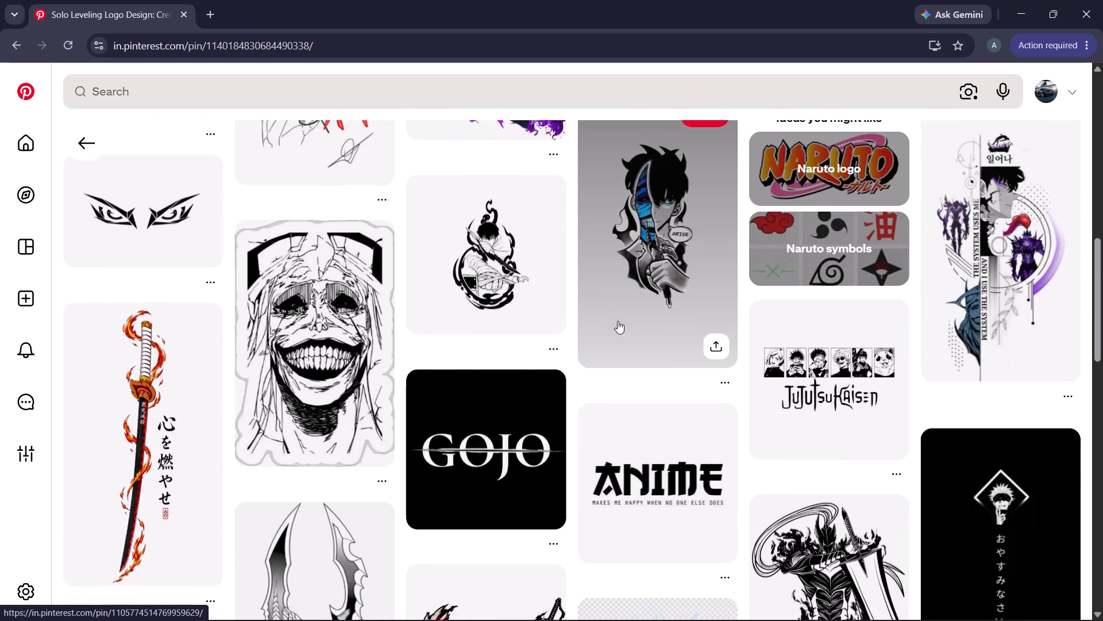
{"action": "scroll", "coordinate": [637, 314], "scroll_direction": "down", "scroll_amount": 3}
{"action": "scroll", "coordinate": [900, 281], "scroll_direction": "down", "scroll_amount": 3}
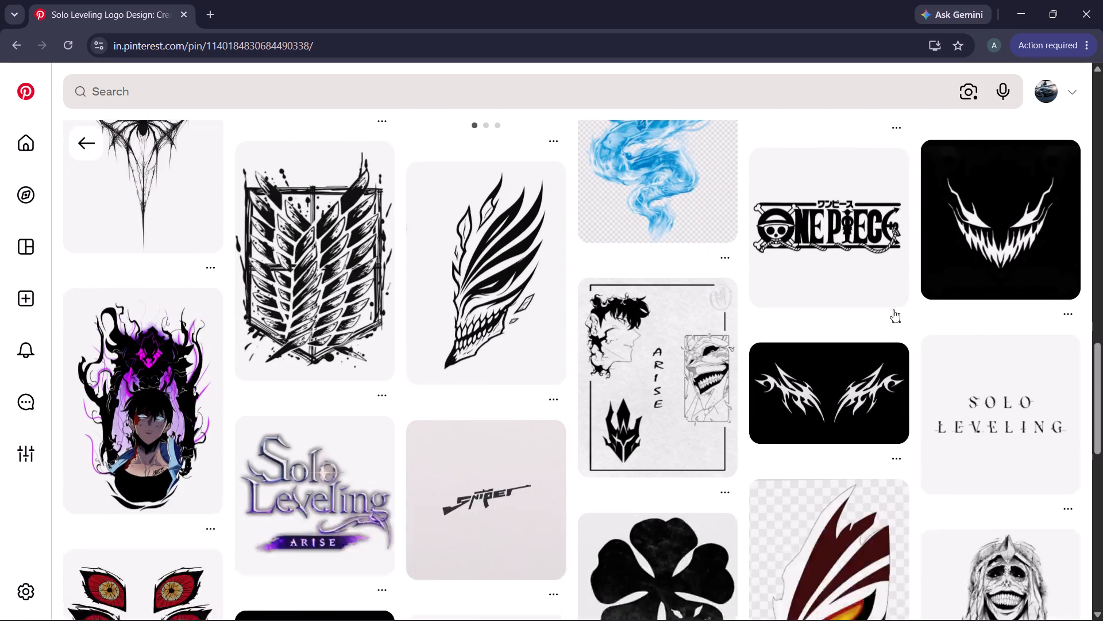
{"action": "scroll", "coordinate": [824, 351], "scroll_direction": "down", "scroll_amount": 2}
{"action": "scroll", "coordinate": [710, 343], "scroll_direction": "down", "scroll_amount": 3}
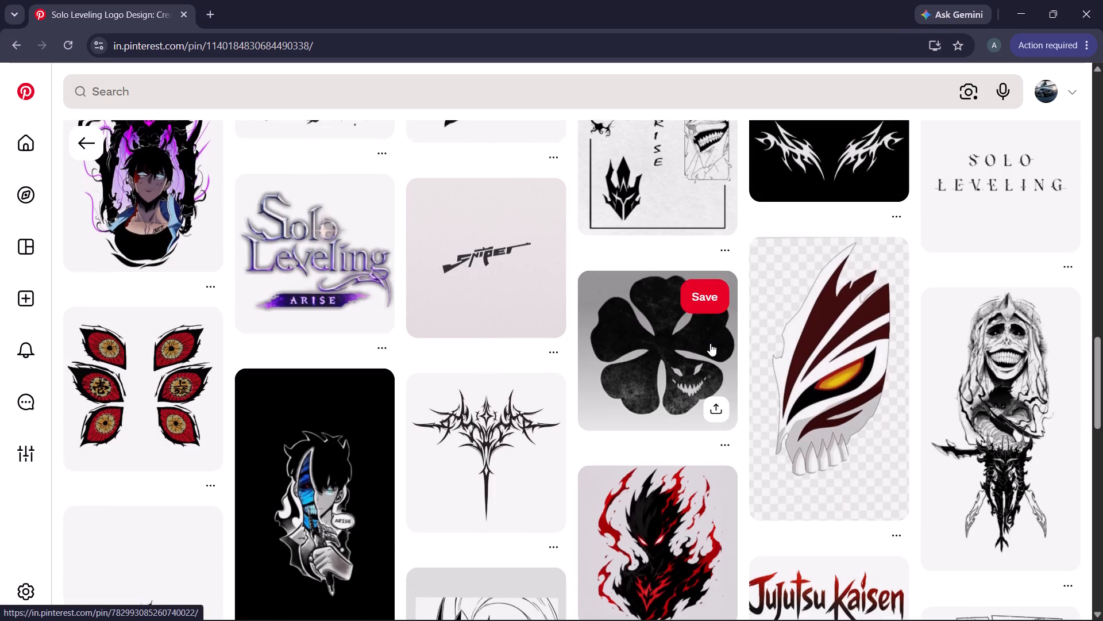
{"action": "scroll", "coordinate": [710, 343], "scroll_direction": "down", "scroll_amount": 5}
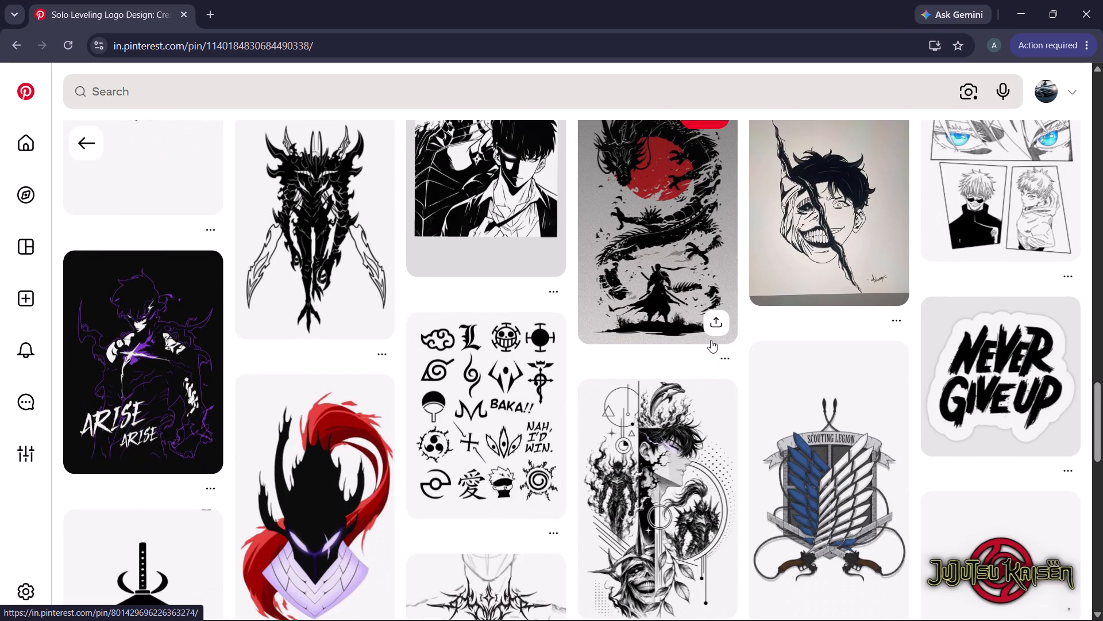
{"action": "scroll", "coordinate": [720, 350], "scroll_direction": "down", "scroll_amount": 2}
{"action": "scroll", "coordinate": [906, 356], "scroll_direction": "down", "scroll_amount": 4}
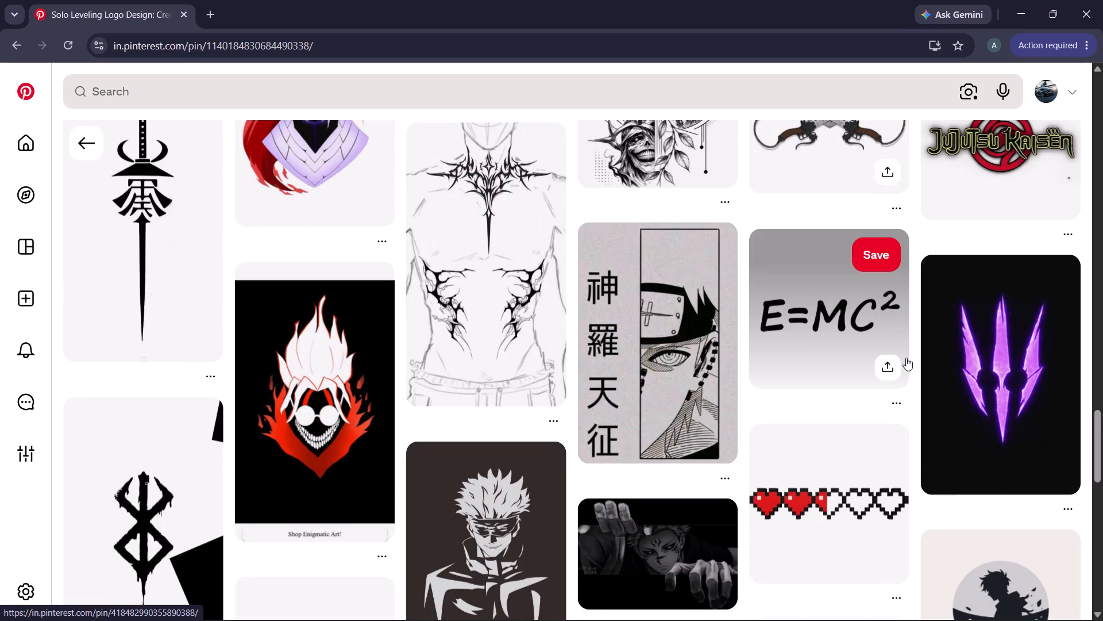
{"action": "scroll", "coordinate": [1102, 321], "scroll_direction": "down", "scroll_amount": 3}
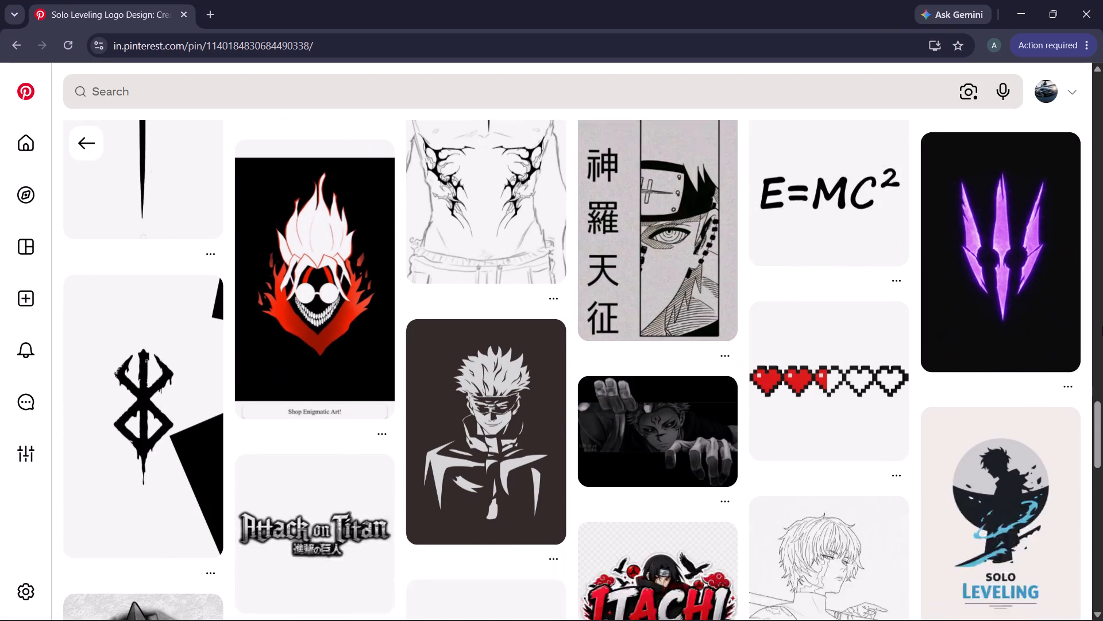
{"action": "scroll", "coordinate": [1102, 327], "scroll_direction": "down", "scroll_amount": 5}
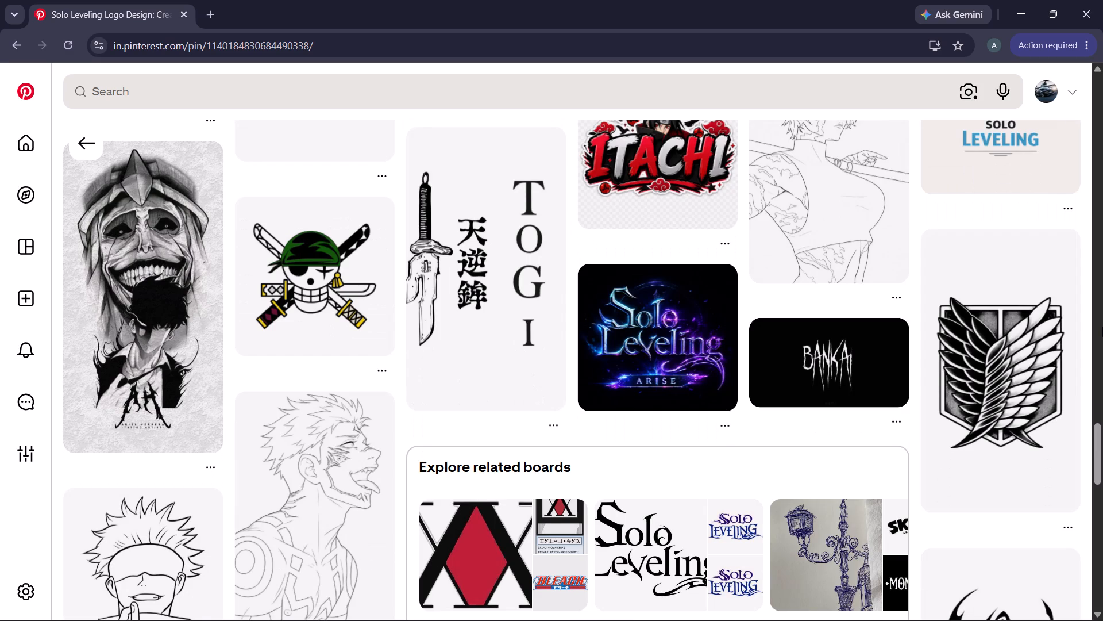
{"action": "scroll", "coordinate": [1102, 327], "scroll_direction": "down", "scroll_amount": 7}
{"action": "scroll", "coordinate": [1102, 327], "scroll_direction": "up", "scroll_amount": 9}
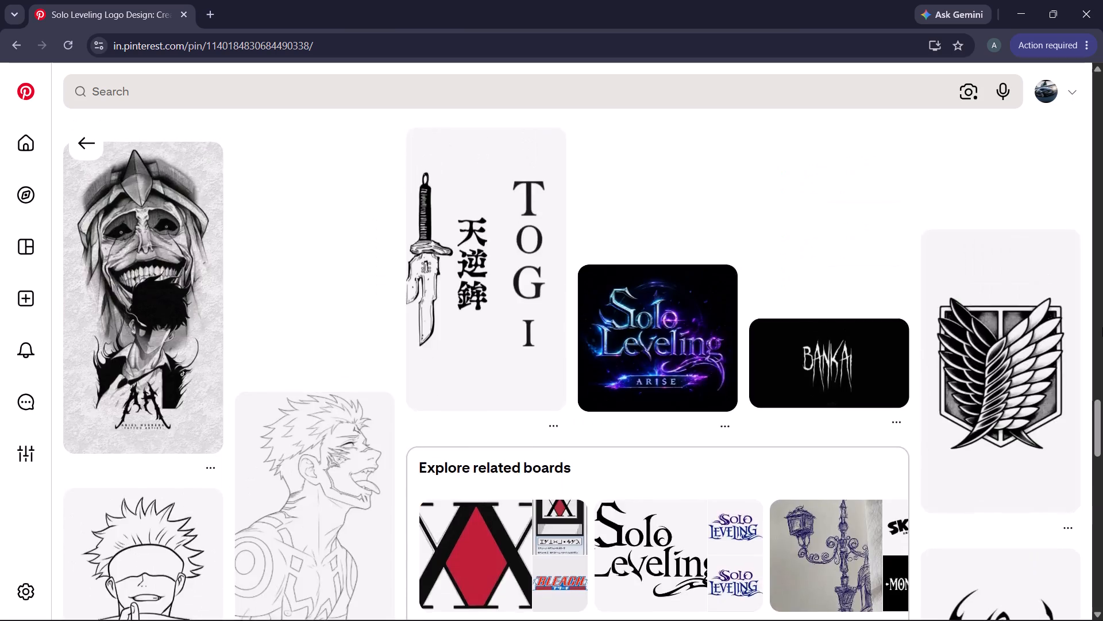
Go back over the Solo Leveling related designs and open the ARISE lettering pin on a white background.
{"action": "scroll", "coordinate": [1102, 327], "scroll_direction": "up", "scroll_amount": 20}
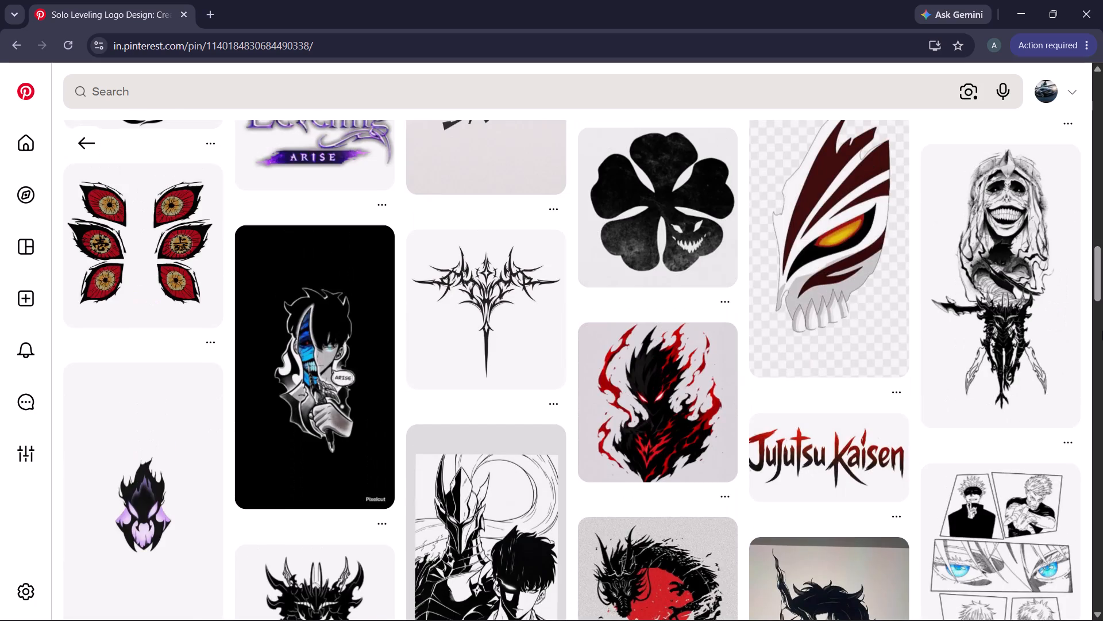
{"action": "scroll", "coordinate": [1102, 331], "scroll_direction": "up", "scroll_amount": 11}
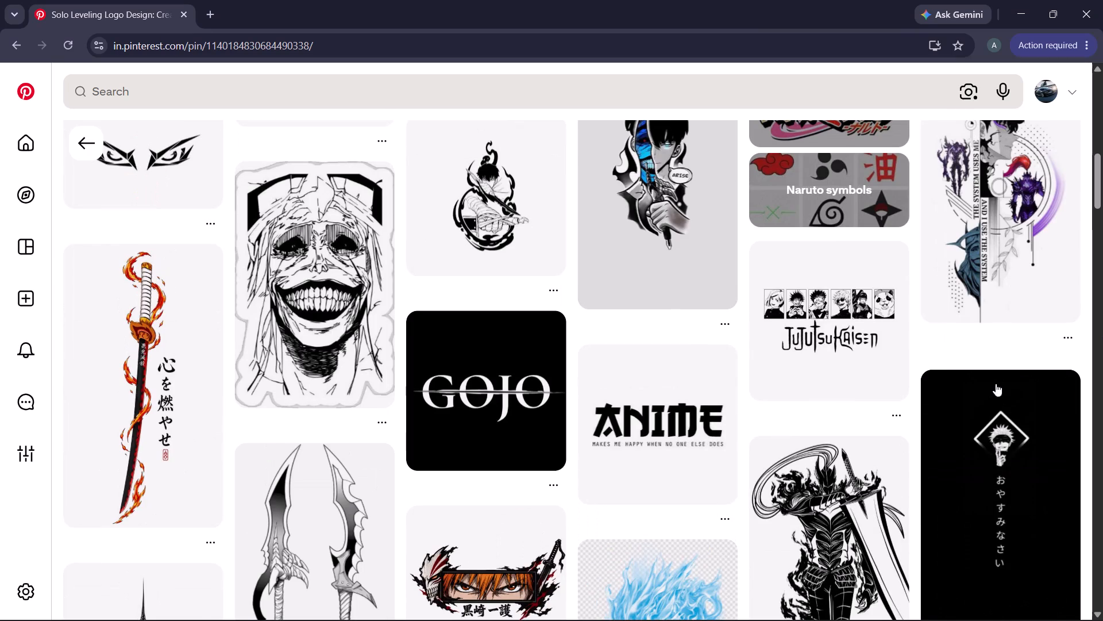
{"action": "scroll", "coordinate": [784, 346], "scroll_direction": "up", "scroll_amount": 4}
{"action": "scroll", "coordinate": [877, 349], "scroll_direction": "up", "scroll_amount": 12}
{"action": "scroll", "coordinate": [1057, 298], "scroll_direction": "down", "scroll_amount": 3}
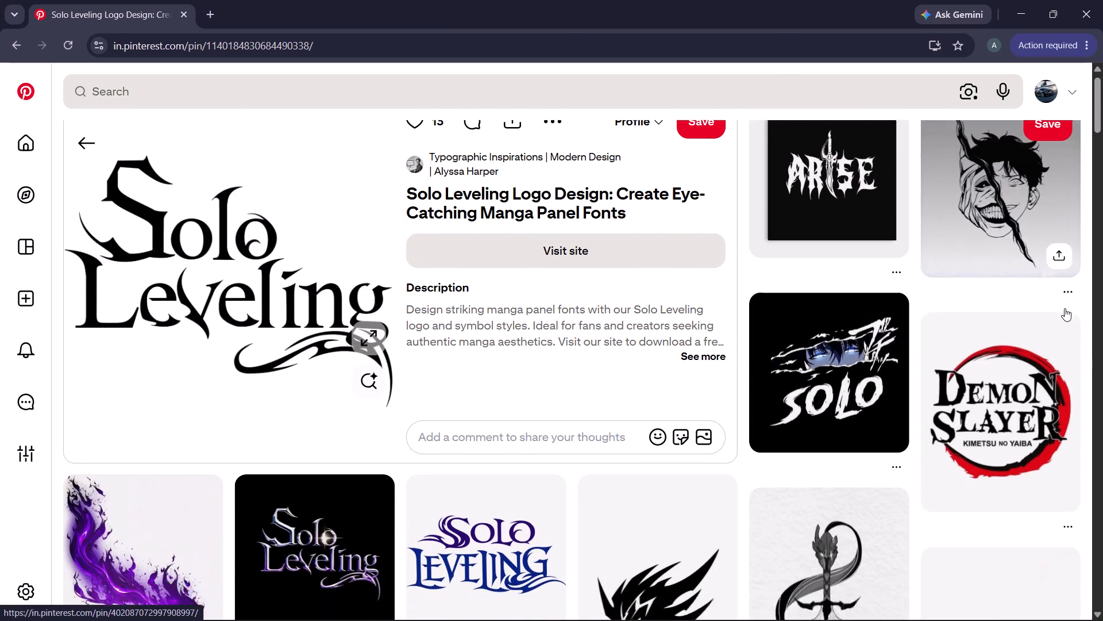
{"action": "scroll", "coordinate": [1102, 302], "scroll_direction": "down", "scroll_amount": 3}
{"action": "left_click", "coordinate": [1038, 268]}
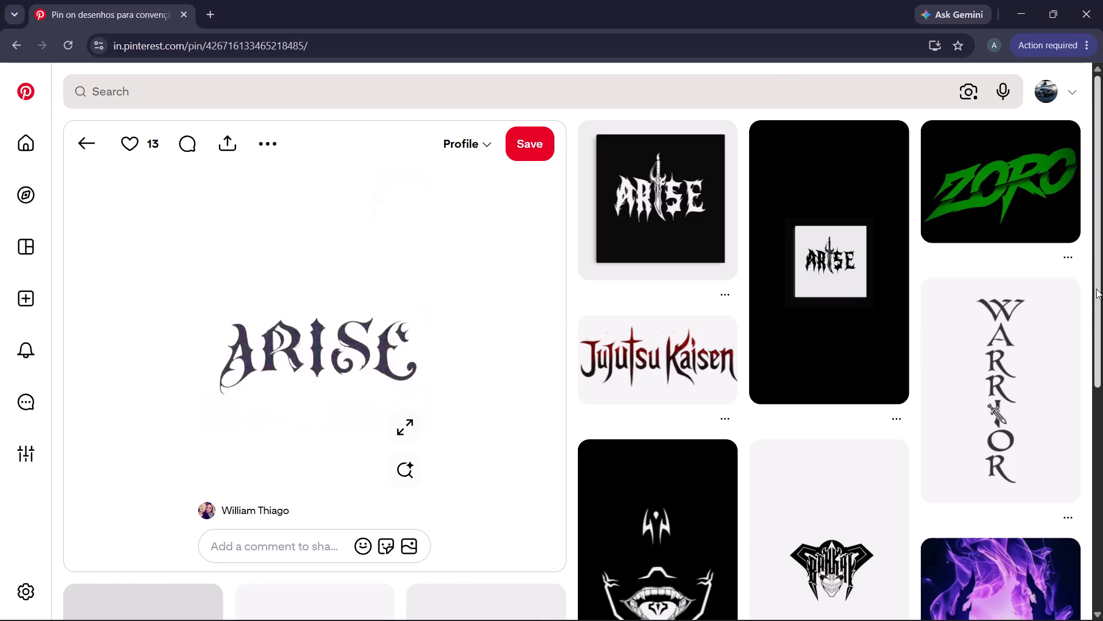
Examine the lettering, calligraphy and symbol designs related to the ARISE pin.
{"action": "scroll", "coordinate": [1097, 289], "scroll_direction": "down", "scroll_amount": 5}
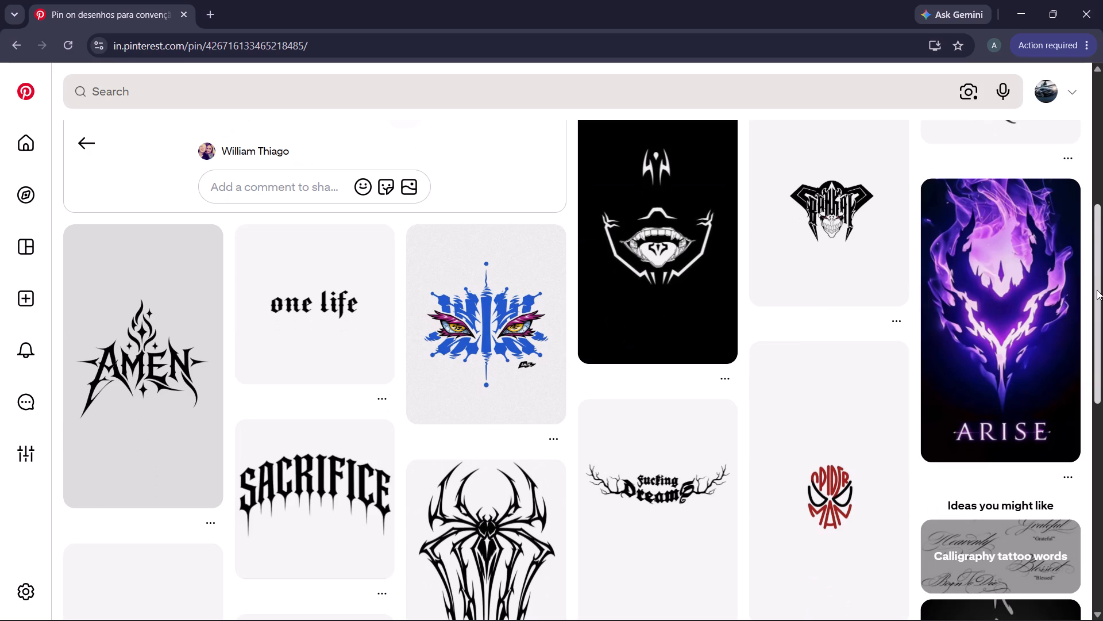
{"action": "scroll", "coordinate": [1097, 296], "scroll_direction": "down", "scroll_amount": 7}
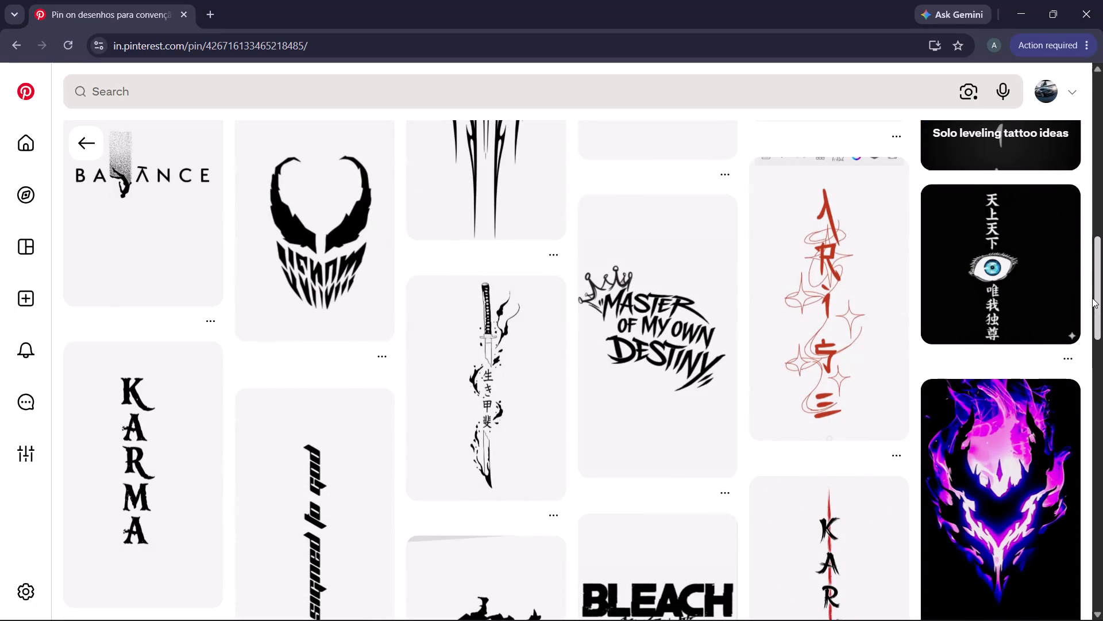
{"action": "scroll", "coordinate": [1092, 298], "scroll_direction": "up", "scroll_amount": 2}
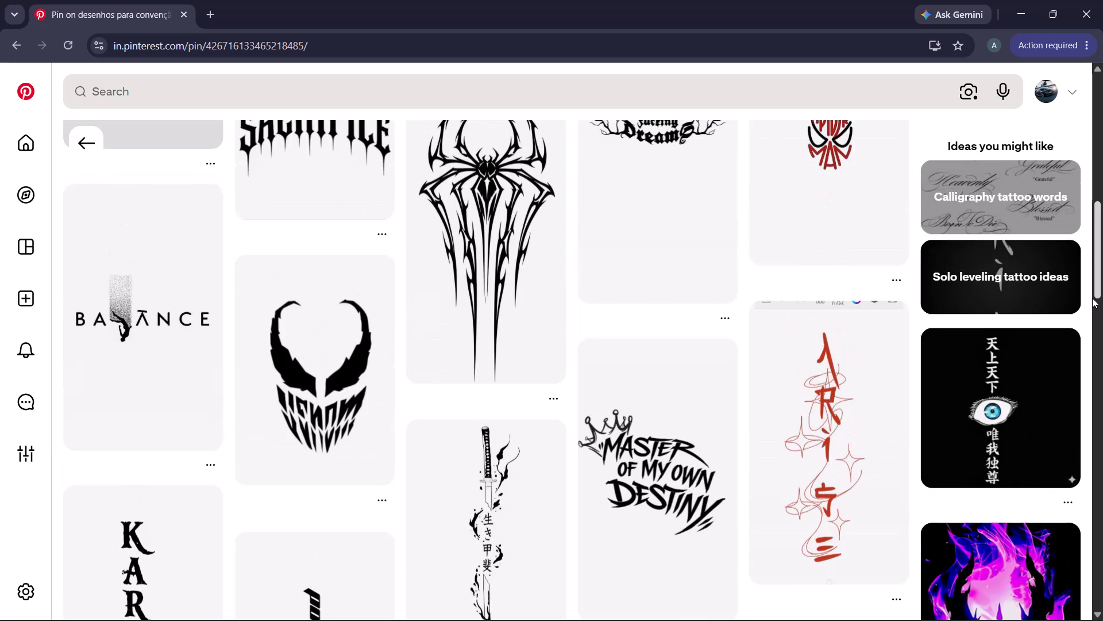
{"action": "scroll", "coordinate": [1093, 307], "scroll_direction": "down", "scroll_amount": 7}
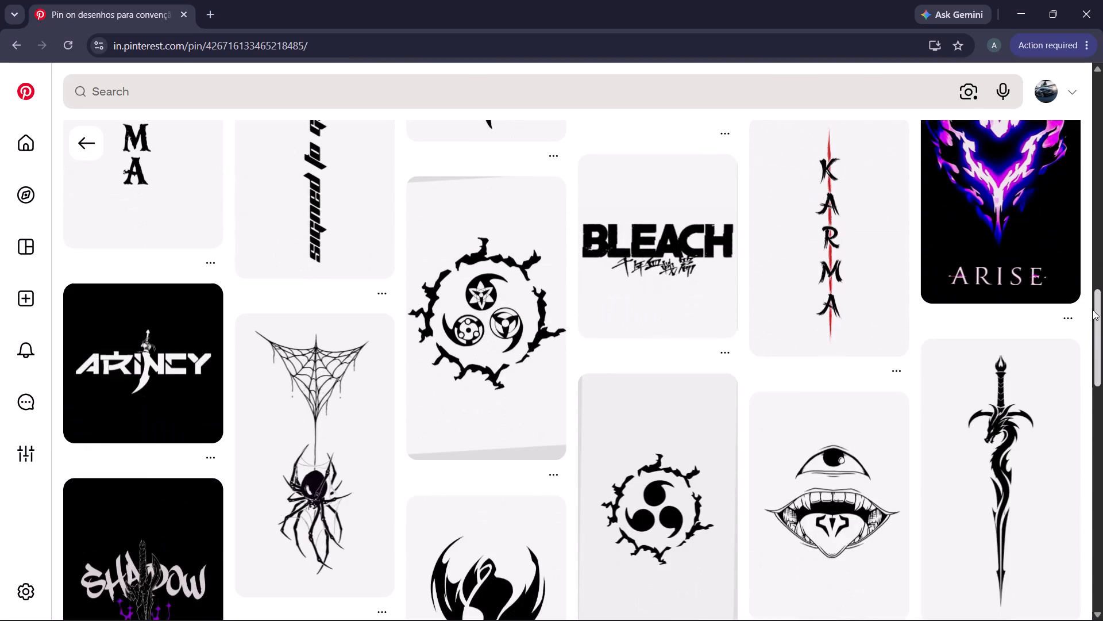
{"action": "scroll", "coordinate": [1093, 310], "scroll_direction": "down", "scroll_amount": 4}
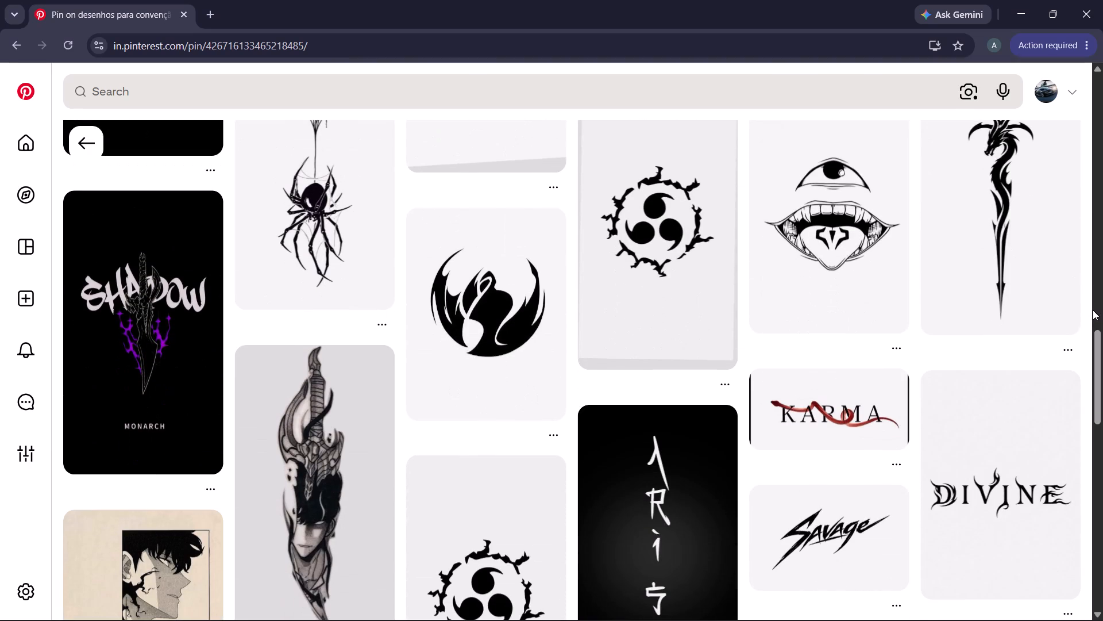
{"action": "scroll", "coordinate": [1093, 309], "scroll_direction": "down", "scroll_amount": 5}
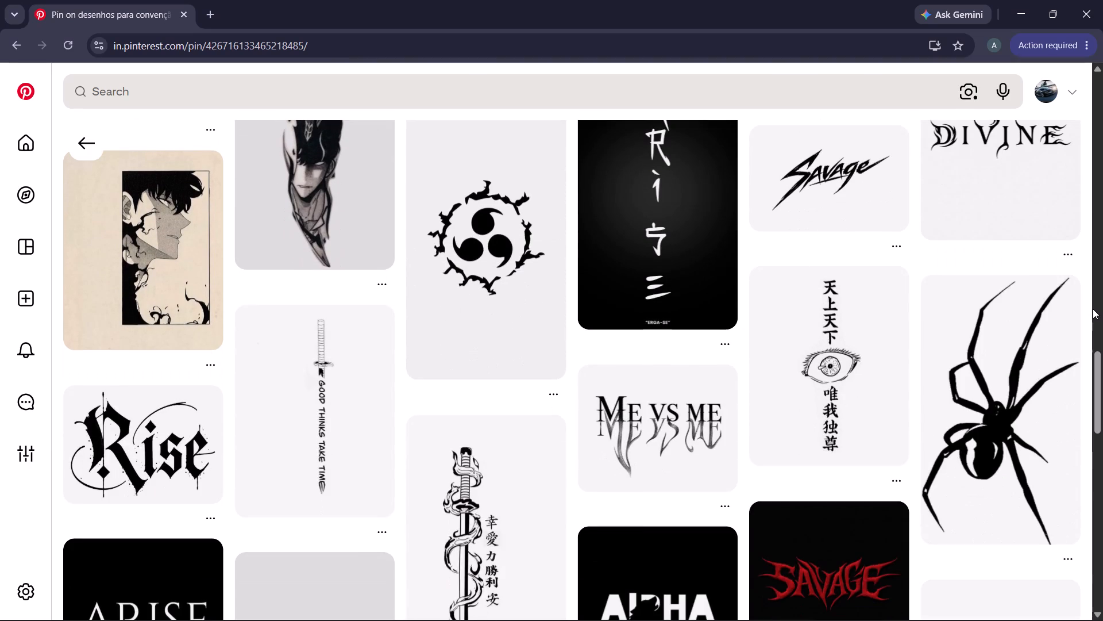
{"action": "scroll", "coordinate": [1093, 309], "scroll_direction": "up", "scroll_amount": 1}
{"action": "scroll", "coordinate": [1093, 309], "scroll_direction": "down", "scroll_amount": 4}
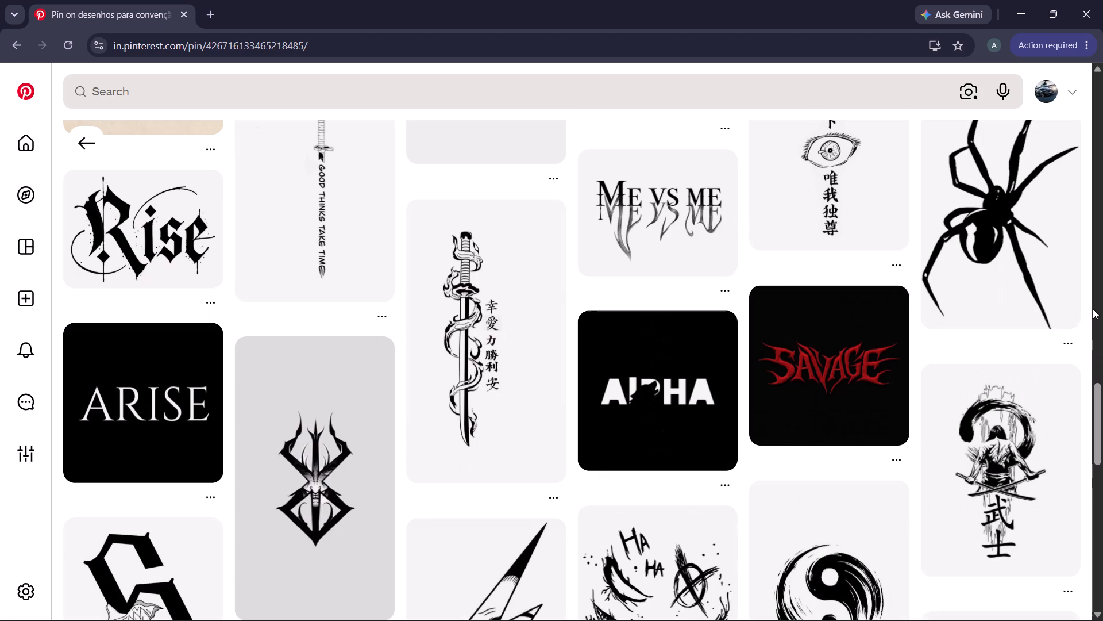
{"action": "scroll", "coordinate": [1093, 309], "scroll_direction": "down", "scroll_amount": 3}
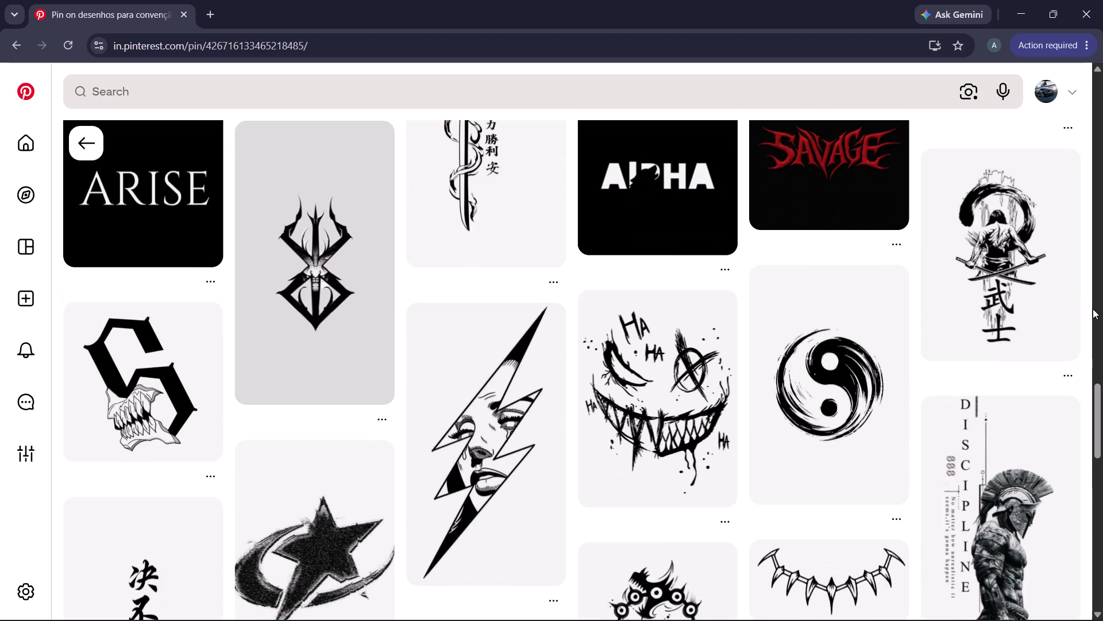
{"action": "scroll", "coordinate": [1093, 309], "scroll_direction": "down", "scroll_amount": 2}
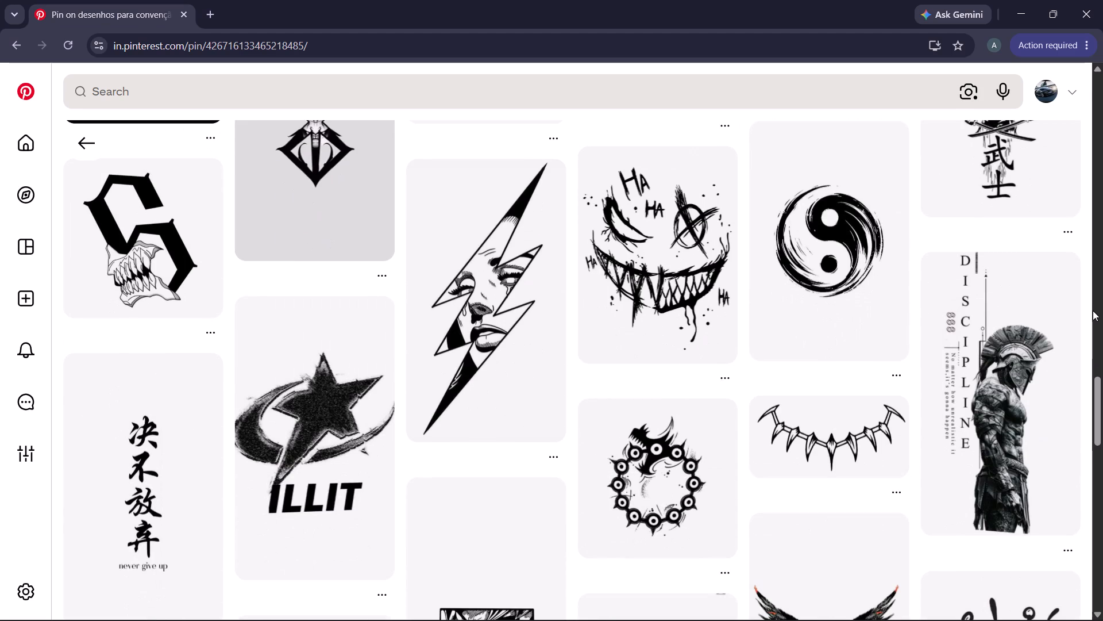
Open the vertical Chinese calligraphy pin captioned "never give up" from the ARISE related pins.
{"action": "scroll", "coordinate": [1090, 315], "scroll_direction": "down", "scroll_amount": 3}
{"action": "left_click", "coordinate": [122, 310]}
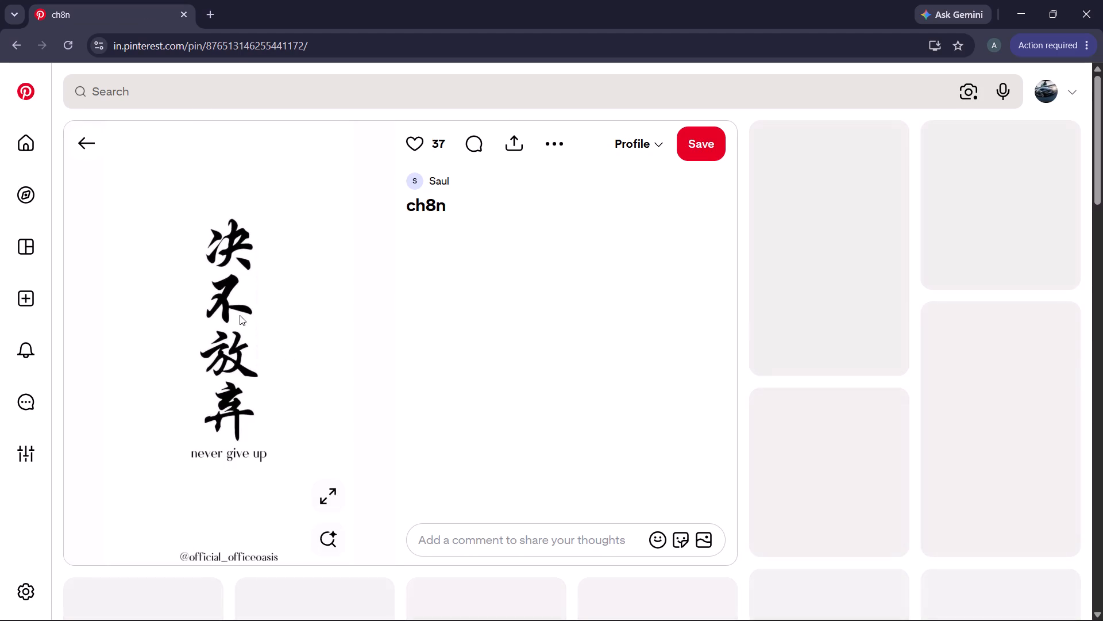
Save the "never give up" calligraphy image to the F: drive as a JPEG named Never Giv up.
{"action": "right_click", "coordinate": [240, 298]}
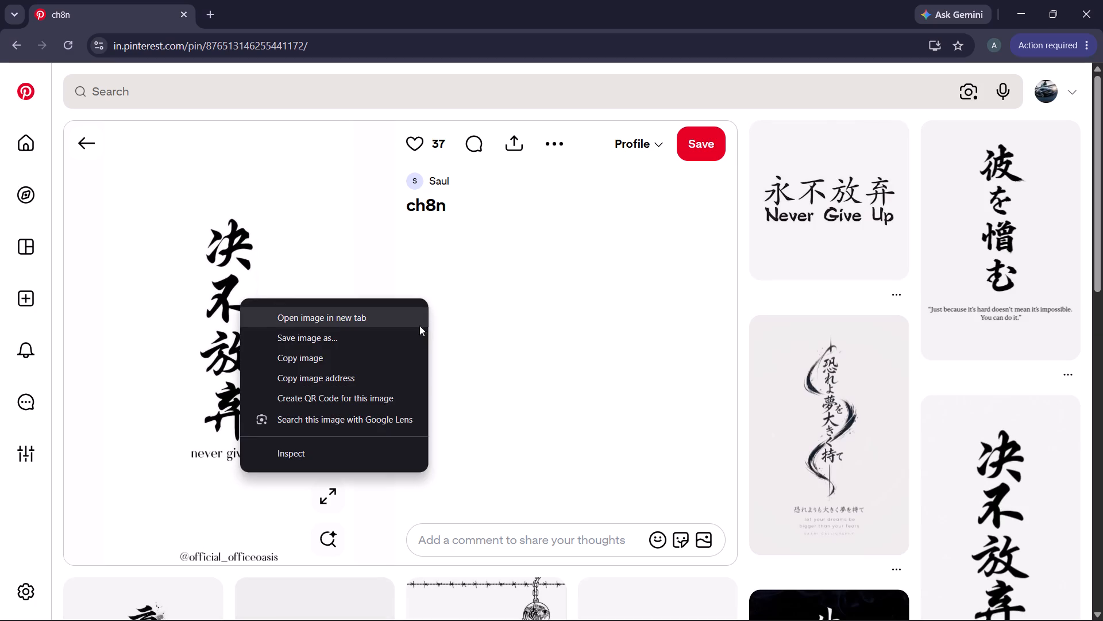
{"action": "left_click", "coordinate": [323, 339]}
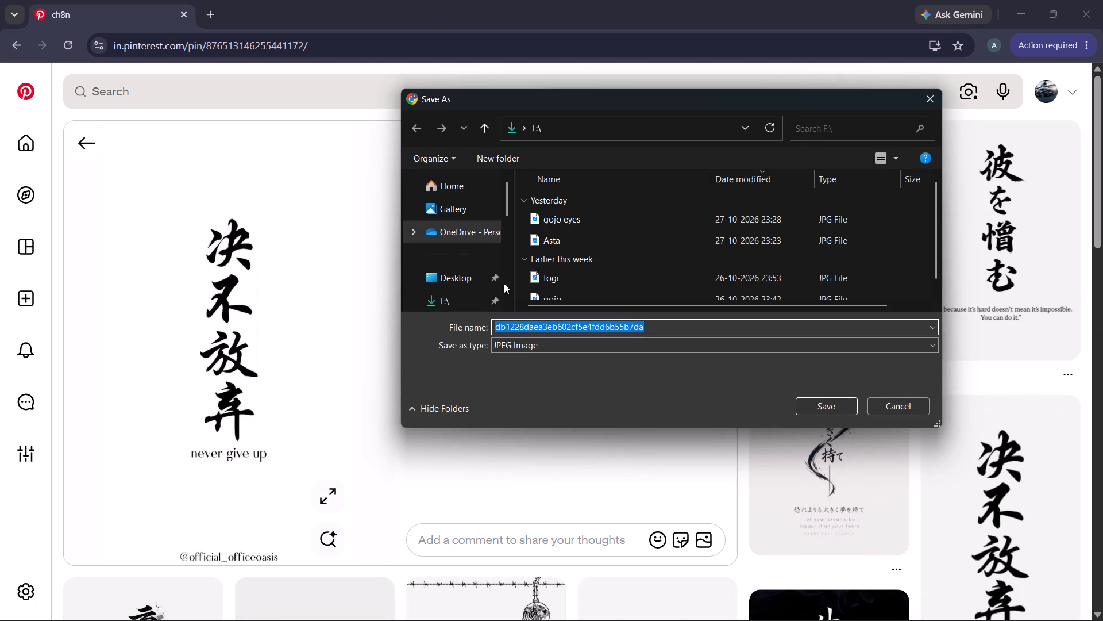
{"action": "scroll", "coordinate": [477, 260], "scroll_direction": "down", "scroll_amount": 5}
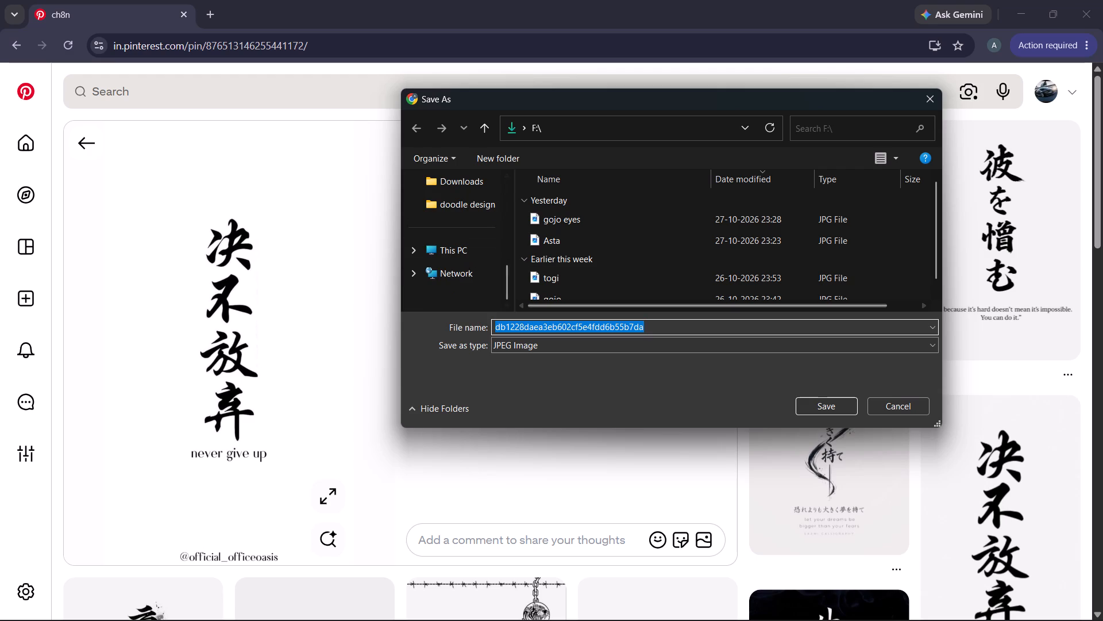
{"action": "double_click", "coordinate": [594, 352]}
{"action": "double_click", "coordinate": [583, 323]}
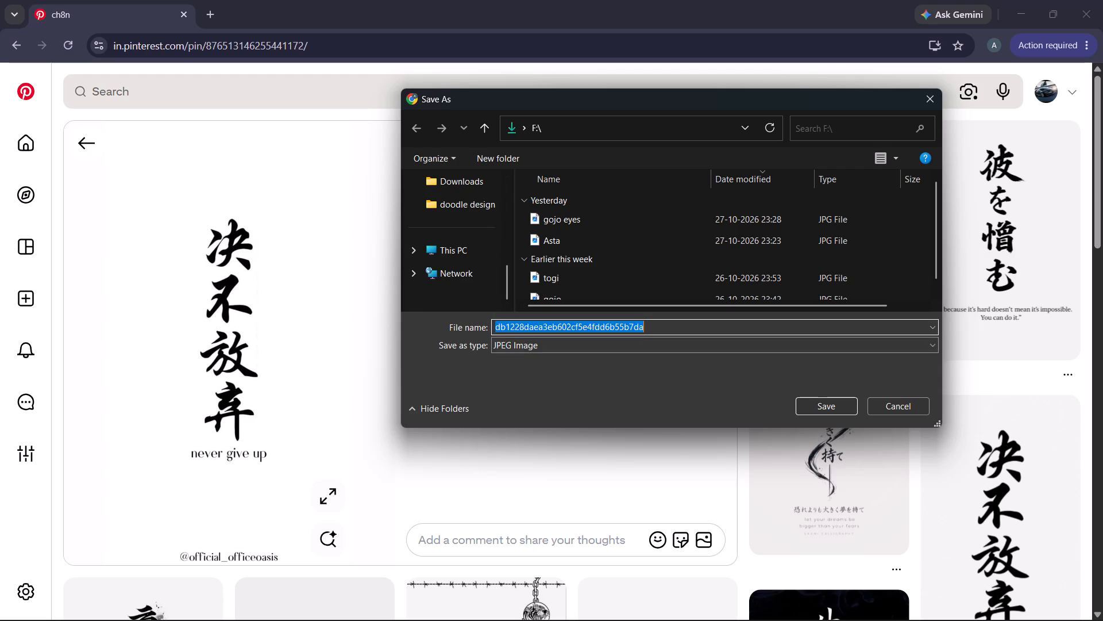
{"action": "type", "text": "Never Giv up"}
{"action": "key", "text": "Return"}
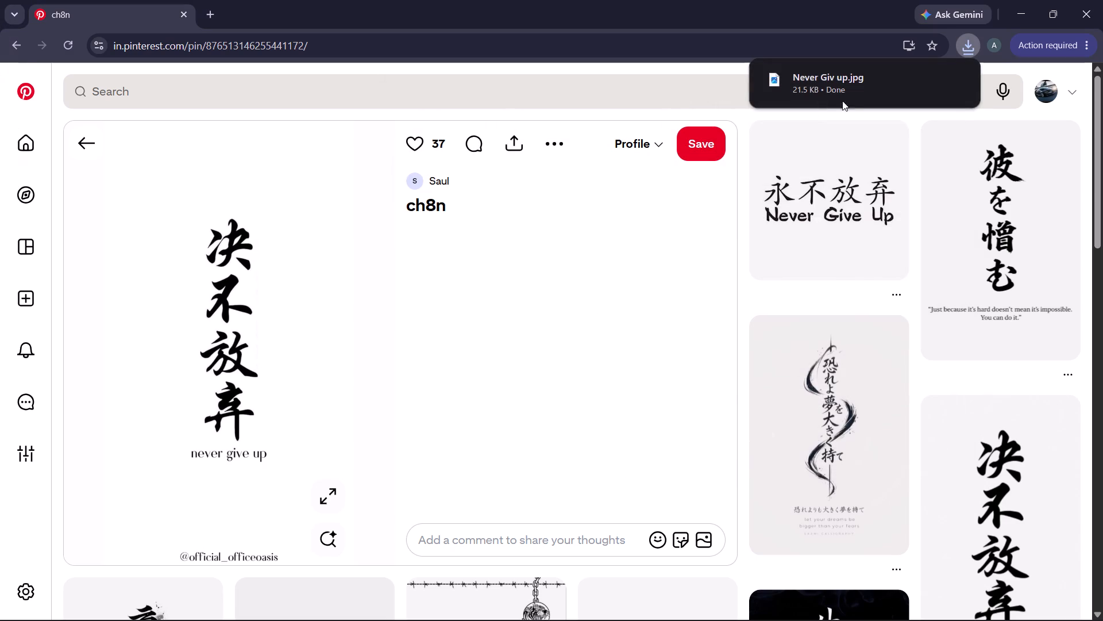
Open Canva in a new browser tab.
{"action": "left_click", "coordinate": [1011, 10]}
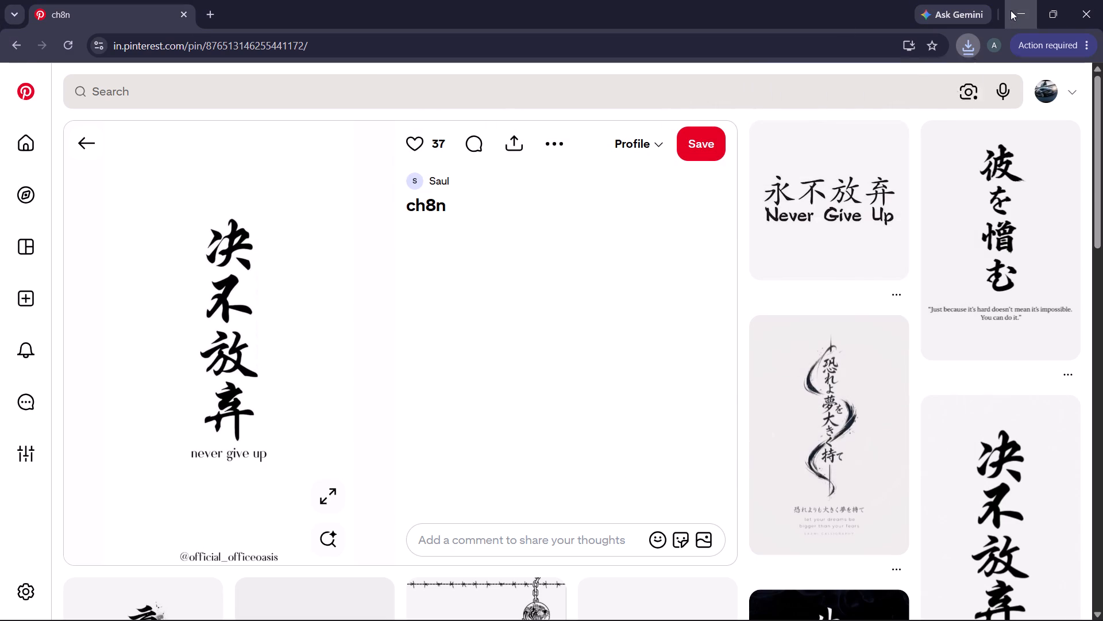
{"action": "left_click", "coordinate": [607, 608]}
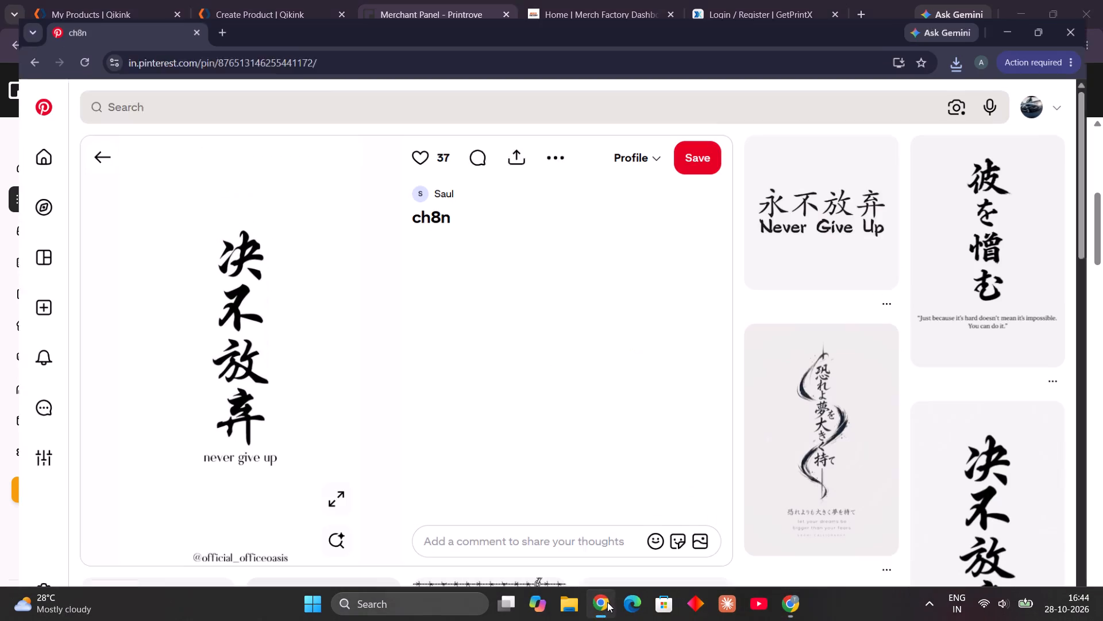
{"action": "left_click", "coordinate": [218, 18]}
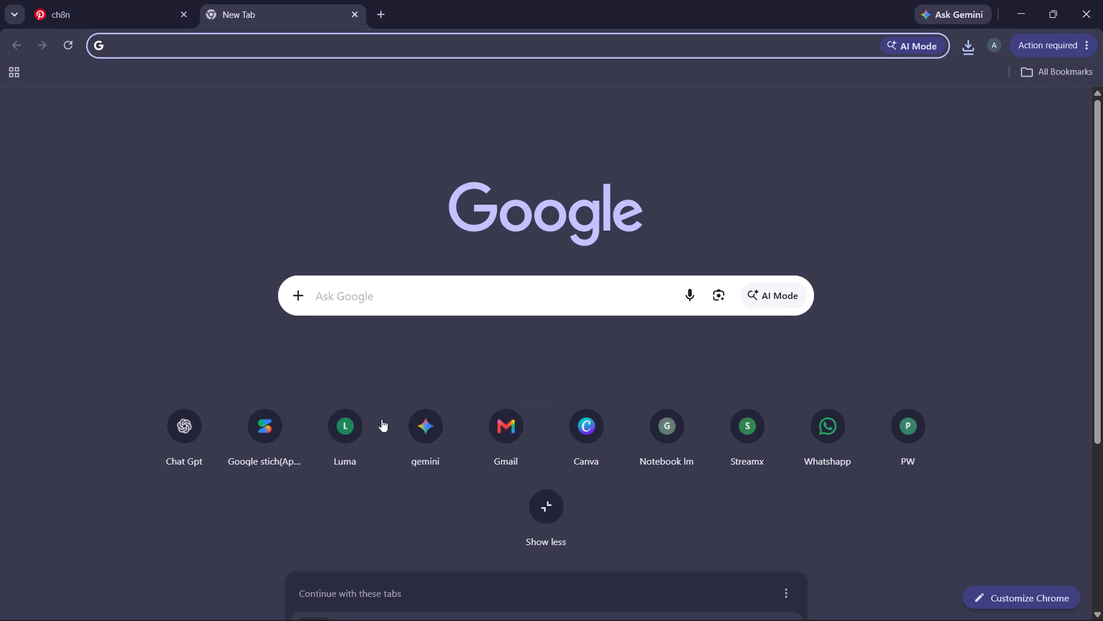
{"action": "left_click", "coordinate": [586, 467]}
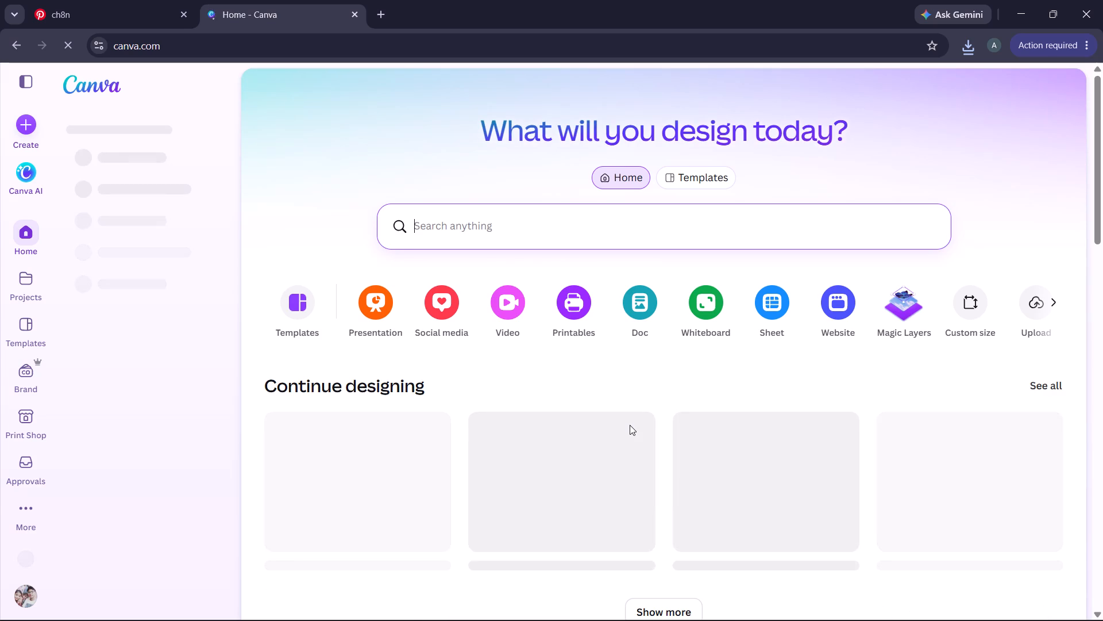
Upload the Never Giv up JPG from the F: drive to Canva and create a new design from it.
{"action": "left_click", "coordinate": [1027, 304]}
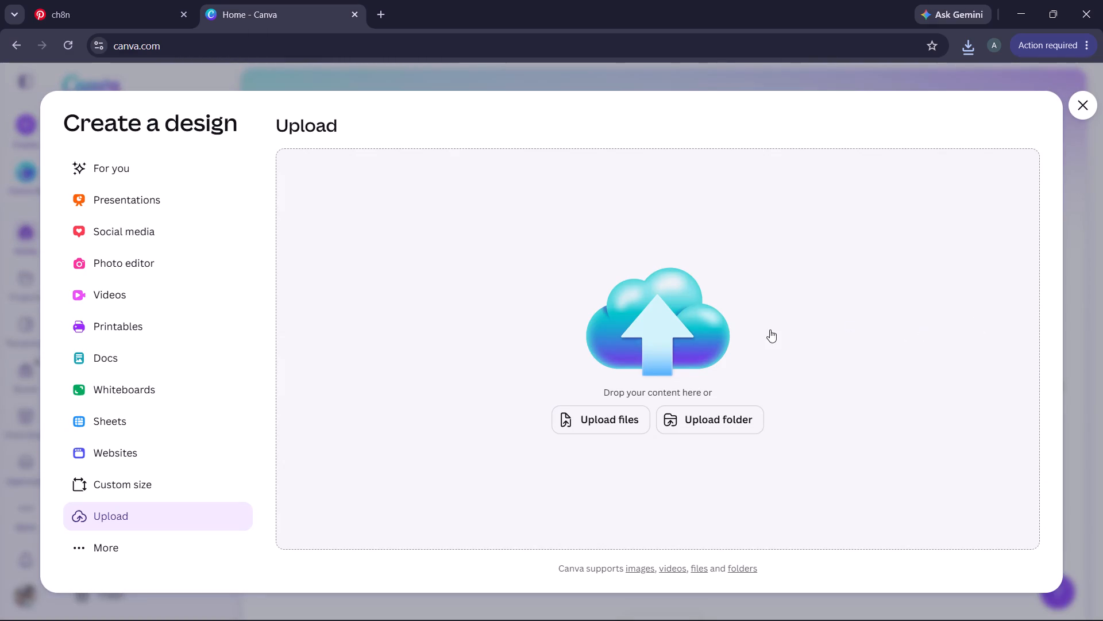
{"action": "left_click", "coordinate": [578, 420]}
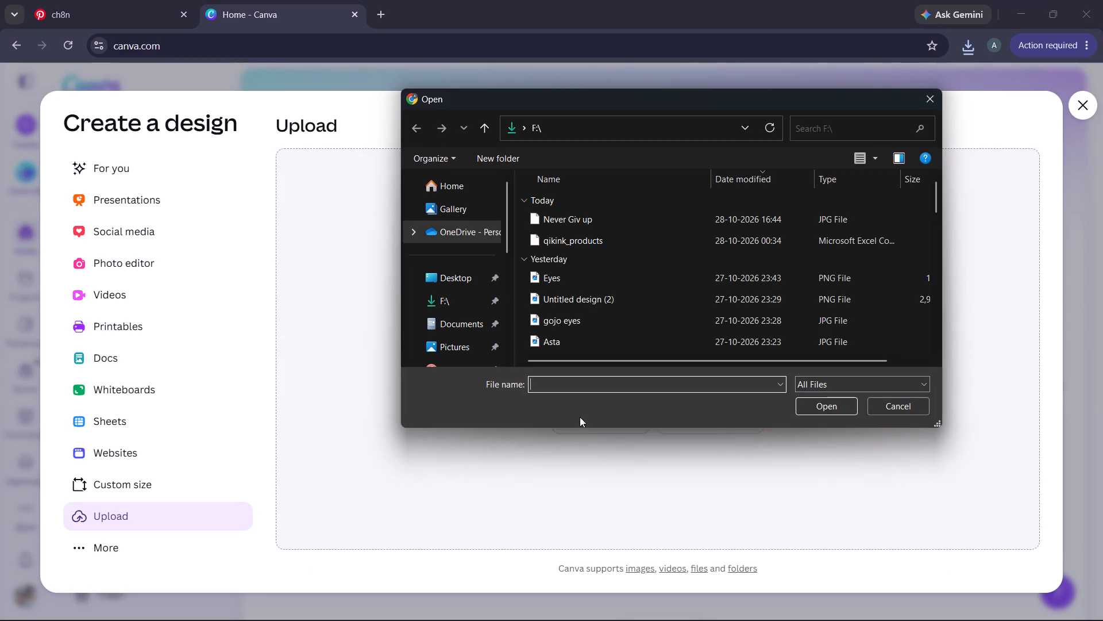
{"action": "left_click", "coordinate": [597, 213]}
{"action": "left_click", "coordinate": [833, 409]}
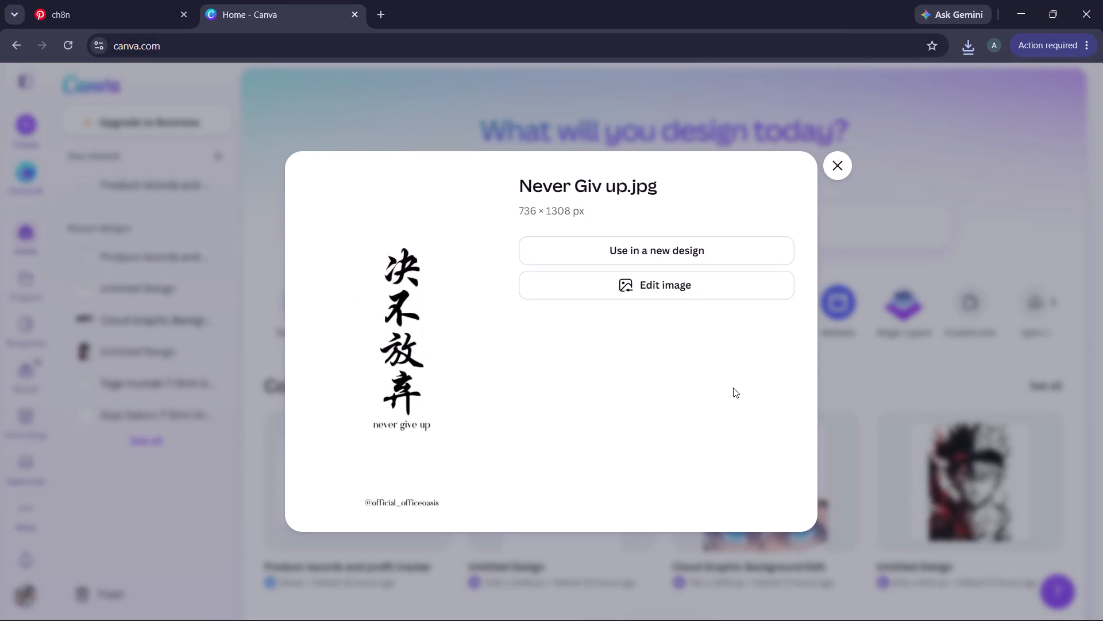
{"action": "left_click", "coordinate": [672, 286]}
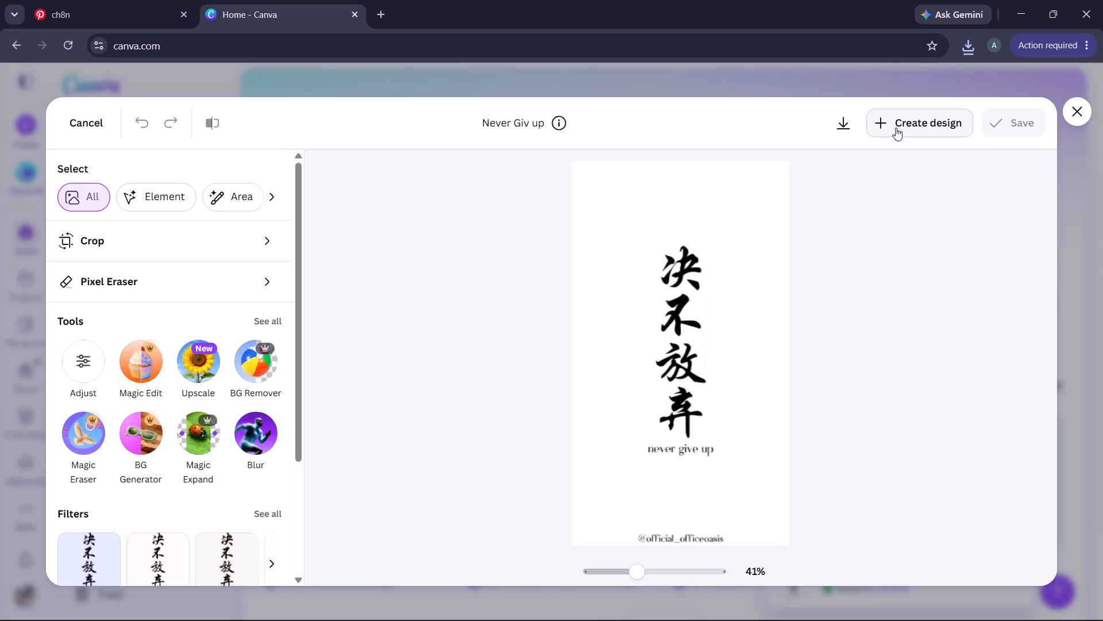
{"action": "left_click", "coordinate": [896, 128]}
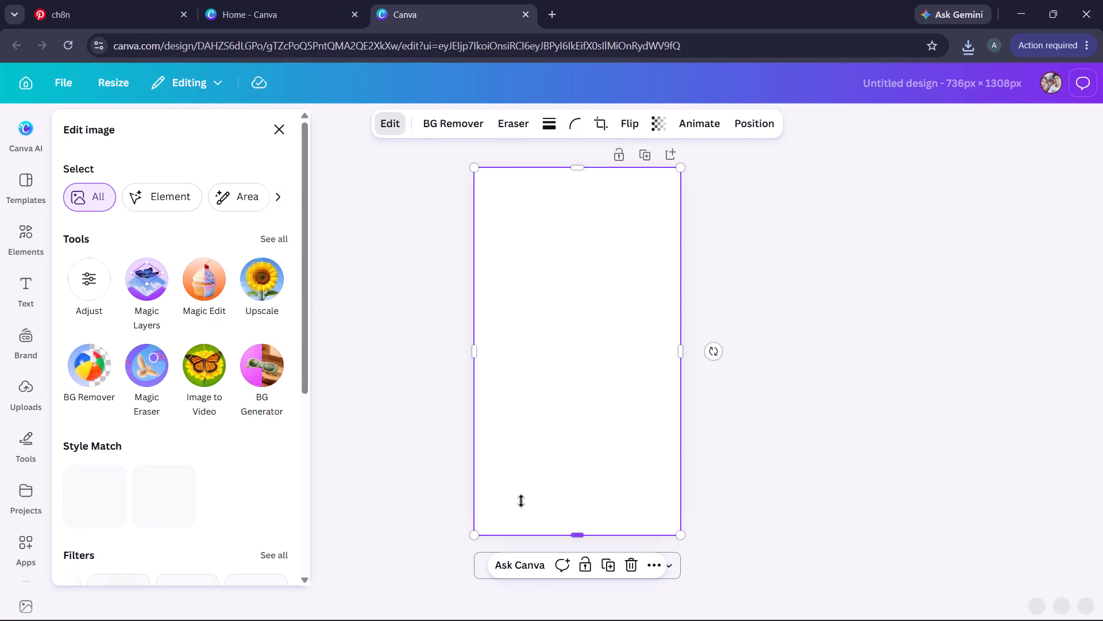
Crop the calligraphy image from below and above to about 736 × 855 px, cutting off the account handle and empty space.
{"action": "left_click_drag", "start_coordinate": [579, 533], "coordinate": [587, 512]}
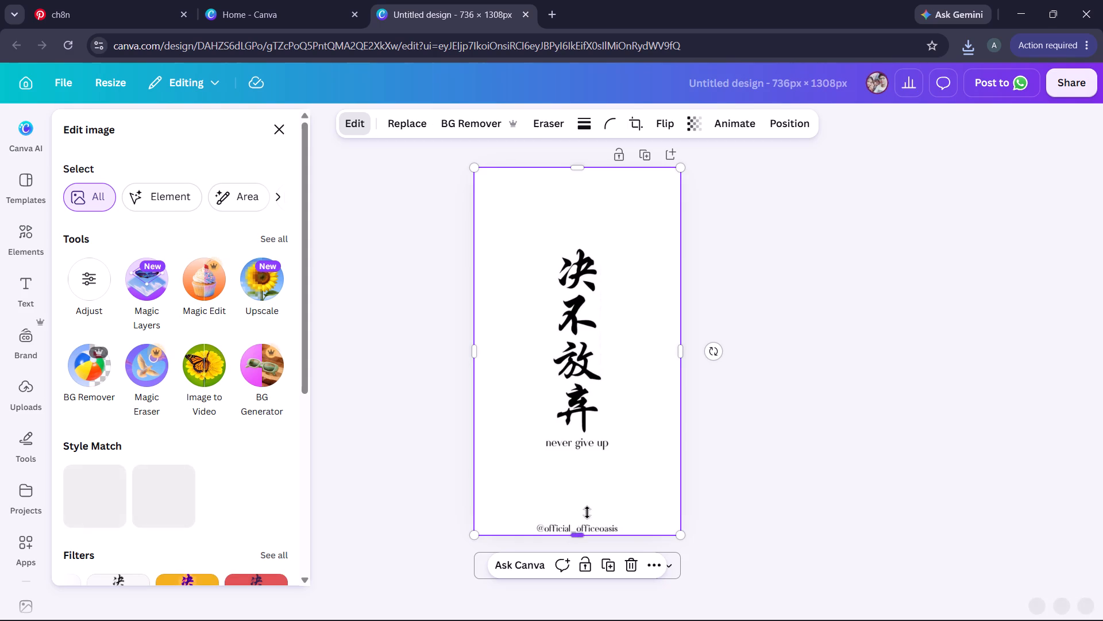
{"action": "left_click_drag", "start_coordinate": [587, 512], "coordinate": [599, 461]}
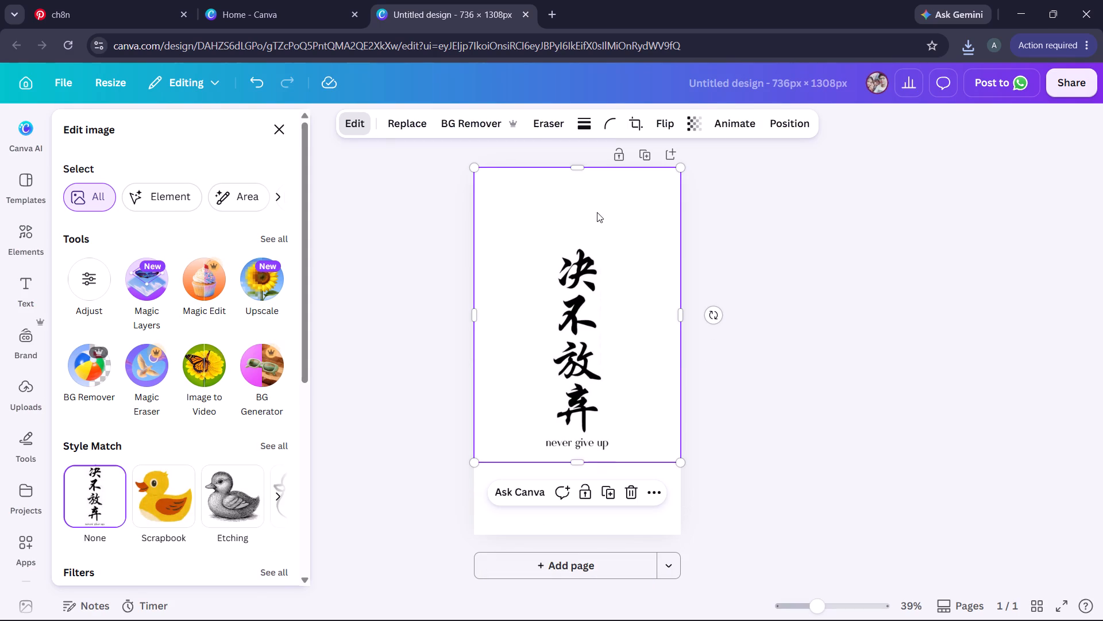
{"action": "left_click_drag", "start_coordinate": [581, 171], "coordinate": [584, 225]}
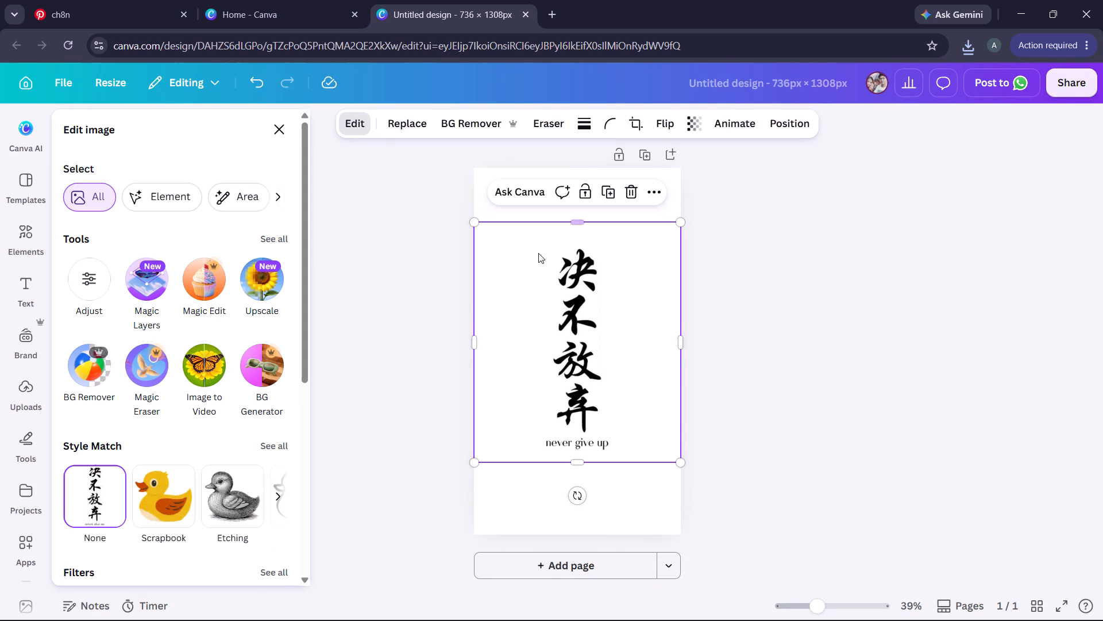
Apply the background remover to the cropped calligraphy image.
{"action": "left_click", "coordinate": [533, 257]}
{"action": "left_click", "coordinate": [514, 225]}
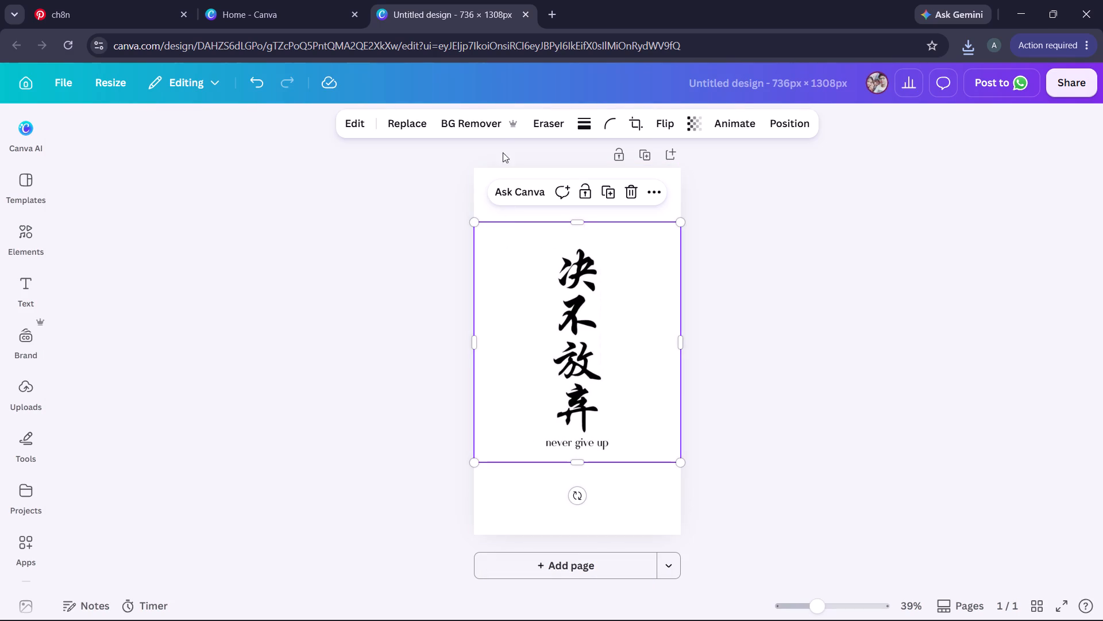
{"action": "left_click", "coordinate": [497, 130]}
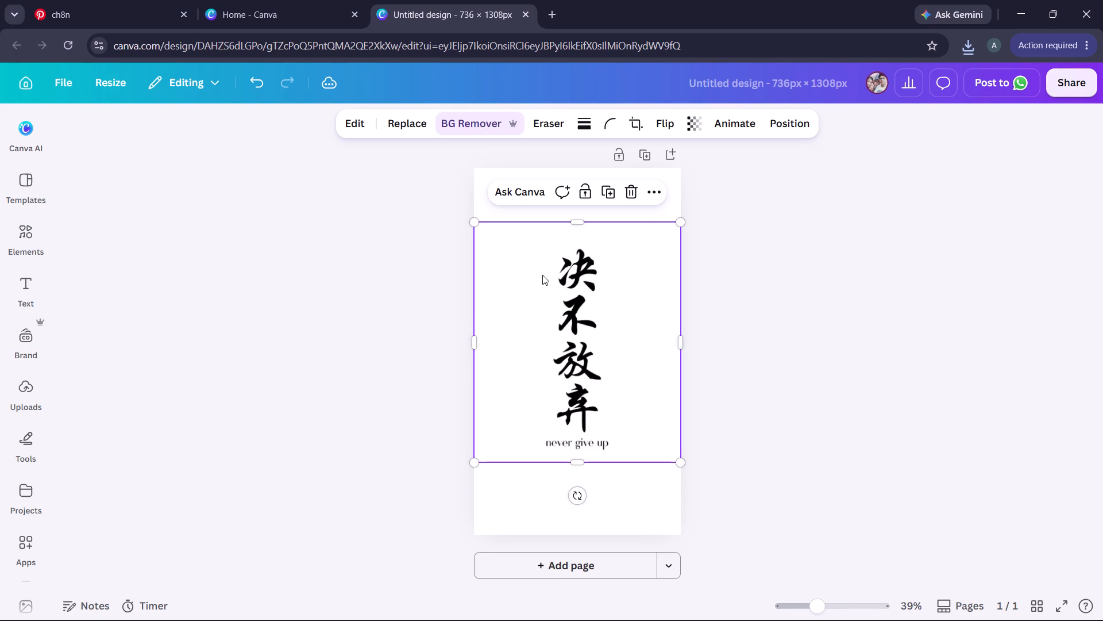
Download only the calligraphy image as a PNG with transparent background, enlarged to about 2116 × 2458 px.
{"action": "right_click", "coordinate": [646, 235]}
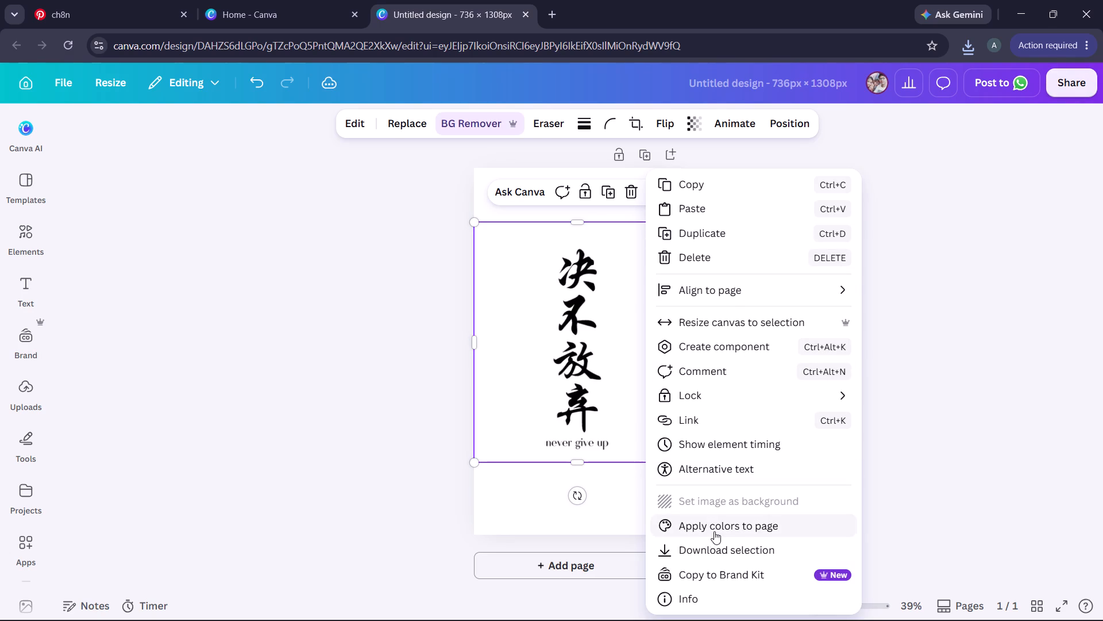
{"action": "left_click", "coordinate": [711, 549]}
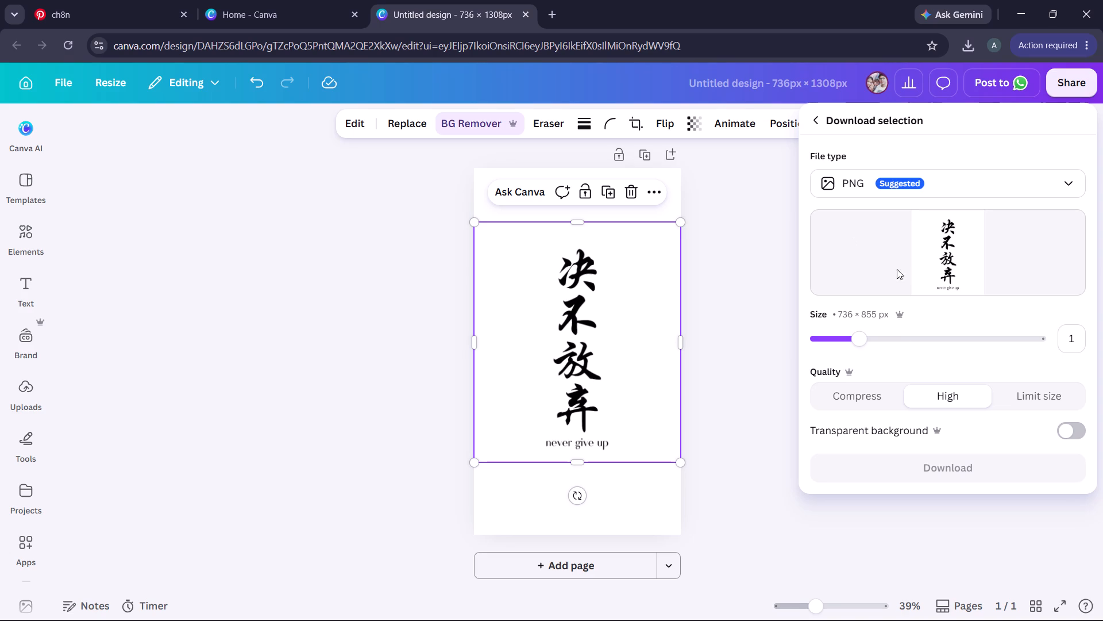
{"action": "left_click", "coordinate": [1075, 436]}
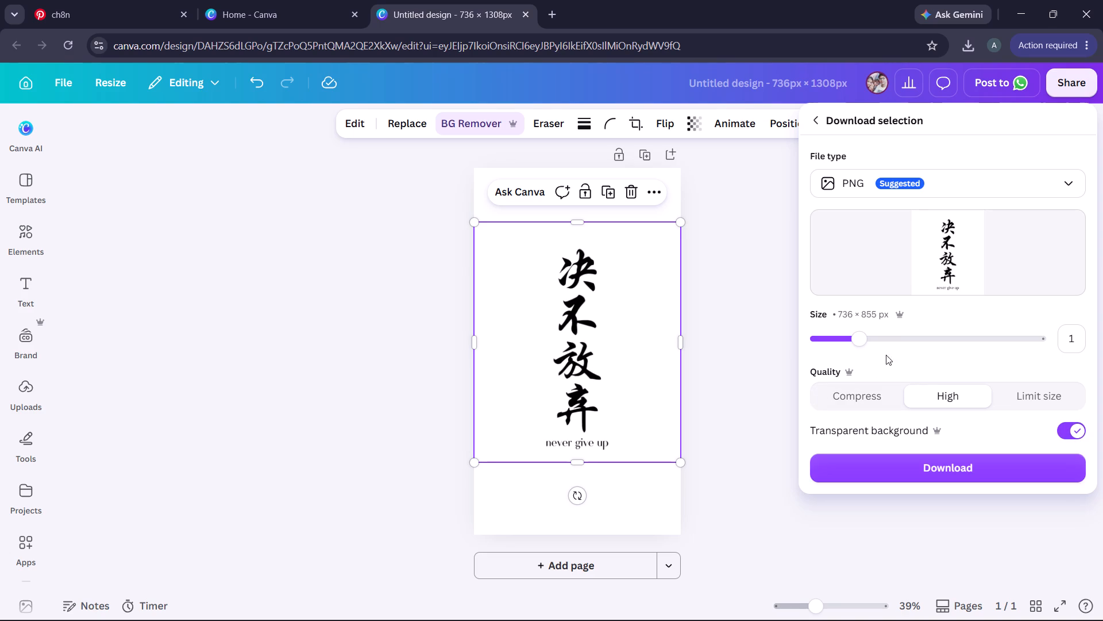
{"action": "left_click_drag", "start_coordinate": [862, 341], "coordinate": [1029, 362]}
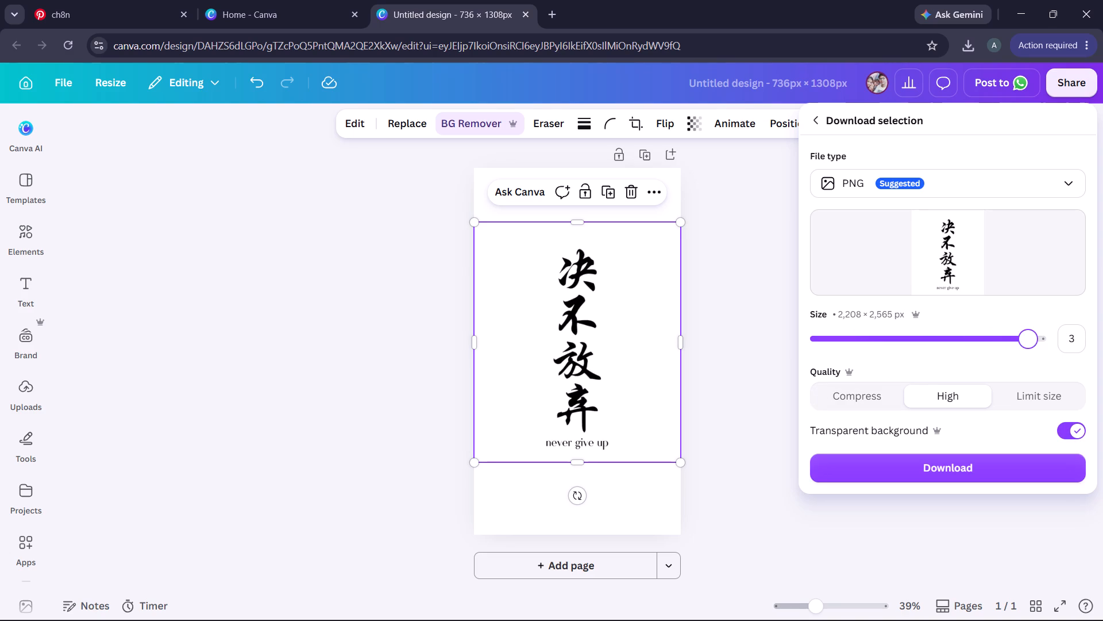
{"action": "left_click_drag", "start_coordinate": [1029, 362], "coordinate": [1019, 365]}
{"action": "left_click", "coordinate": [987, 476]}
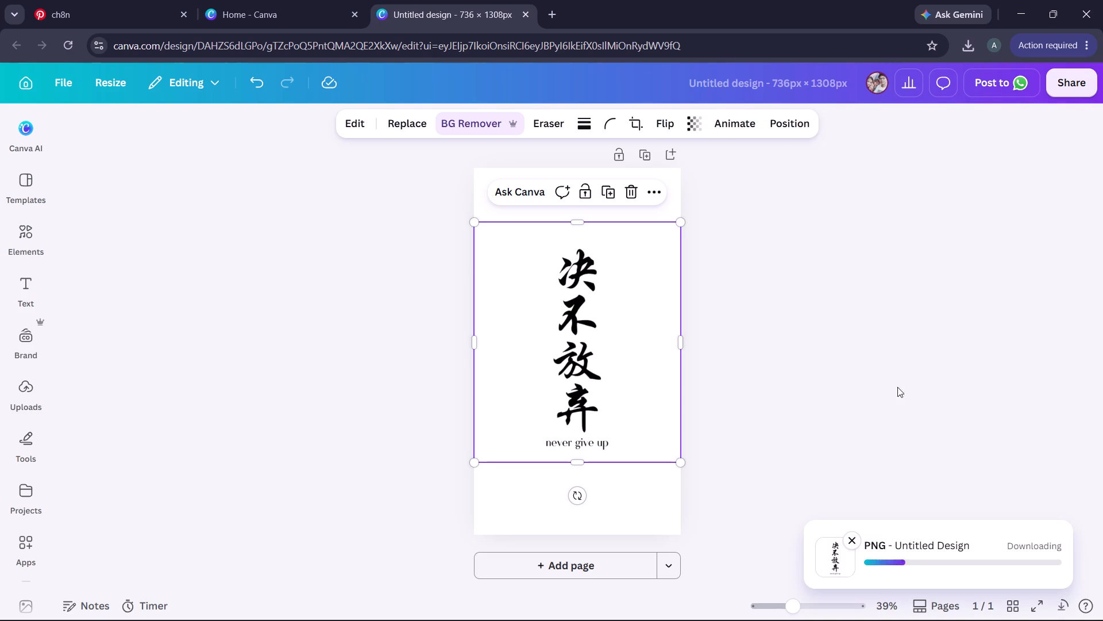
{"action": "left_click", "coordinate": [831, 326]}
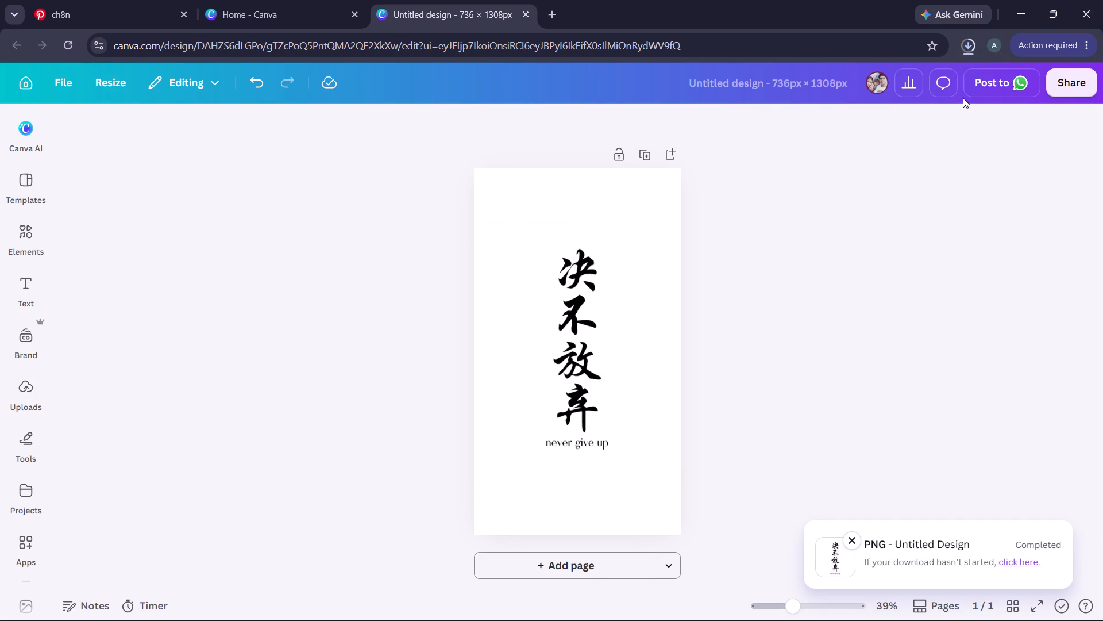
Show the downloaded PNG in its folder and rename it from Untitled design to Never Give Up.
{"action": "left_click", "coordinate": [932, 79]}
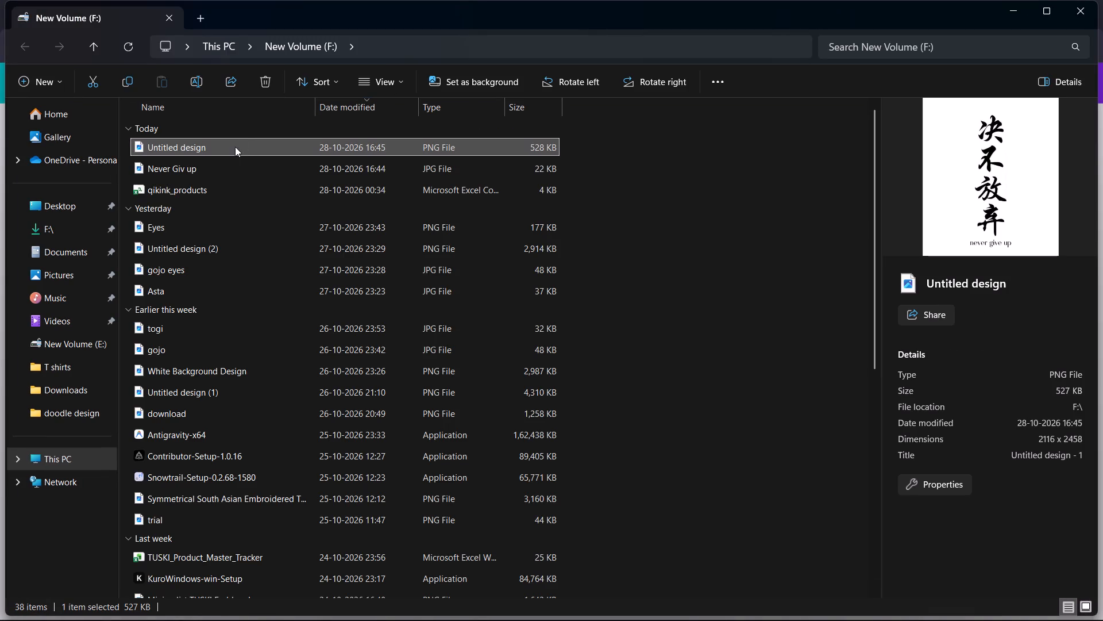
{"action": "right_click", "coordinate": [234, 148]}
{"action": "left_click", "coordinate": [715, 163]}
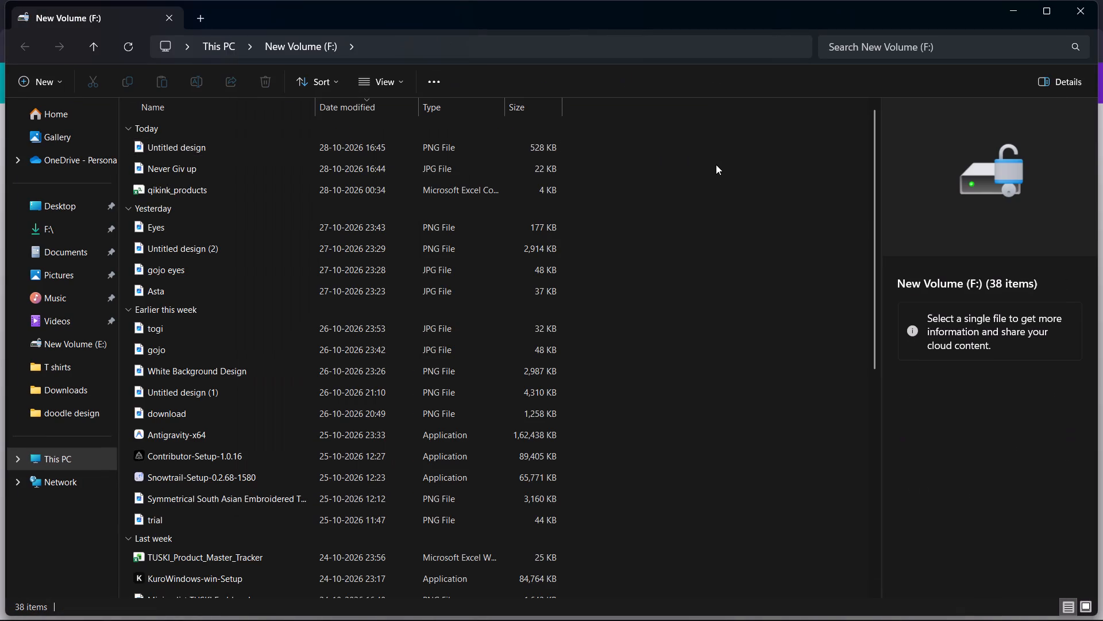
{"action": "left_click", "coordinate": [279, 145]}
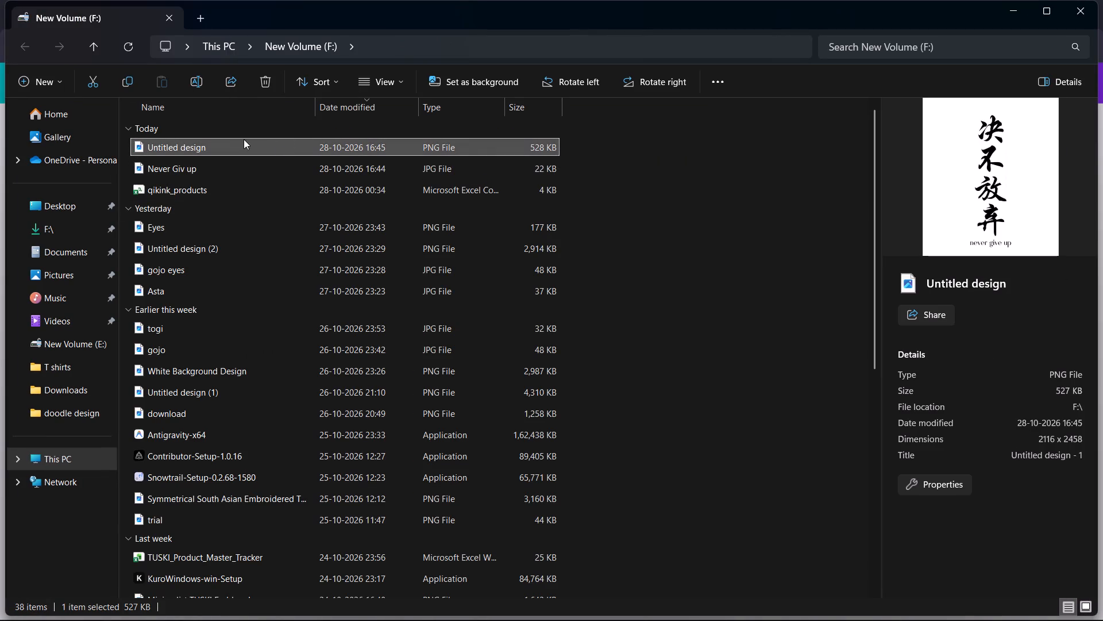
{"action": "right_click", "coordinate": [238, 145]}
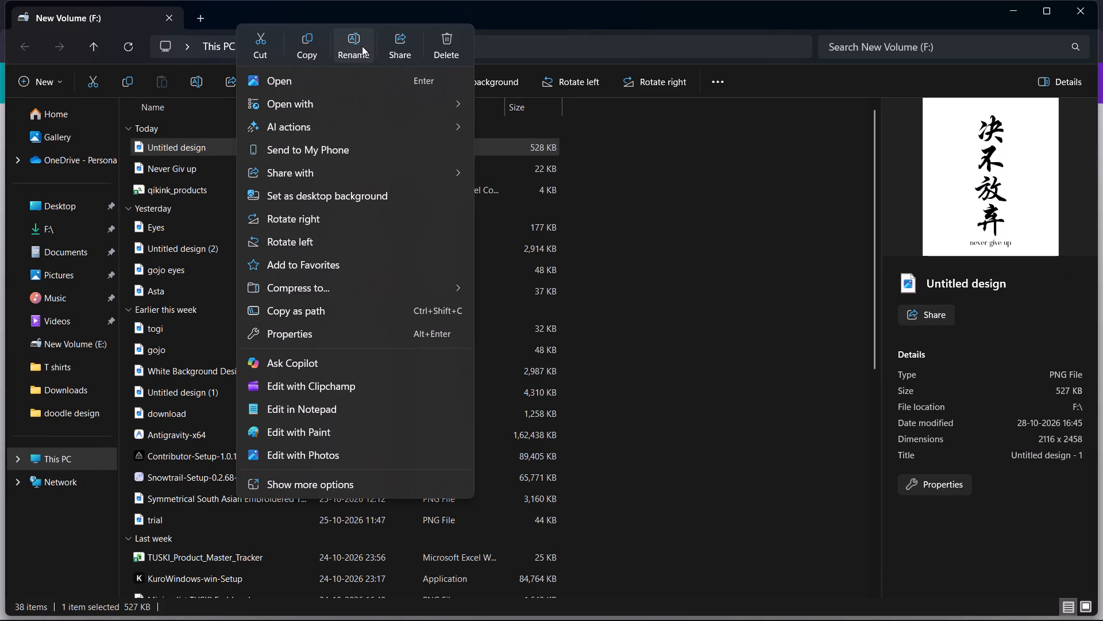
{"action": "left_click", "coordinate": [354, 52]}
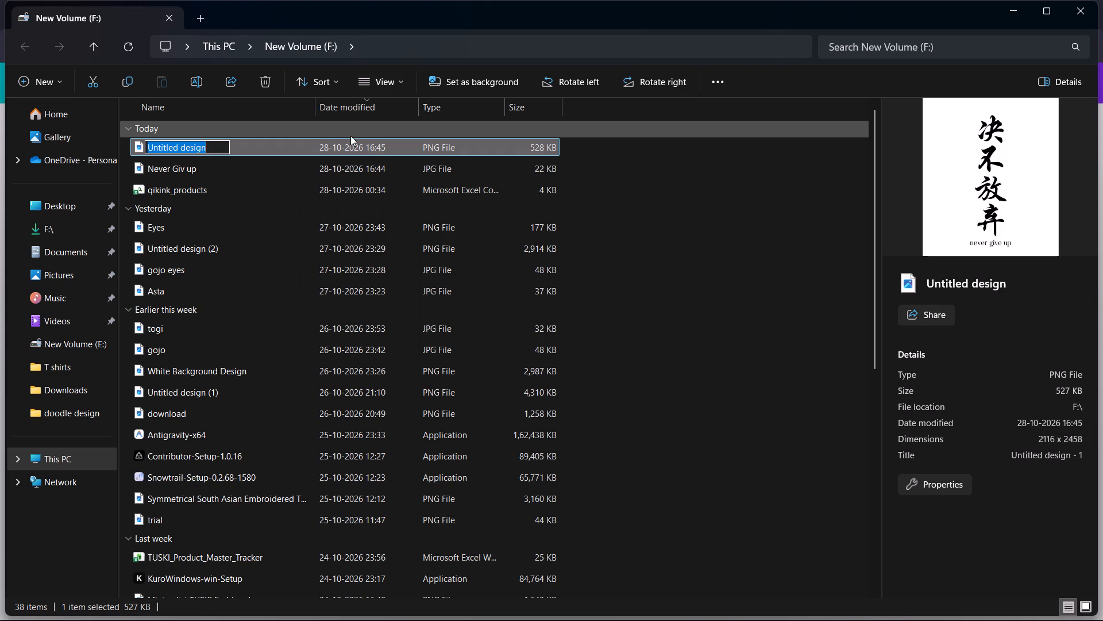
{"action": "type", "text": "Never"}
{"action": "key", "text": "space"}
{"action": "type", "text": "Give Up"}
{"action": "key", "text": "Return"}
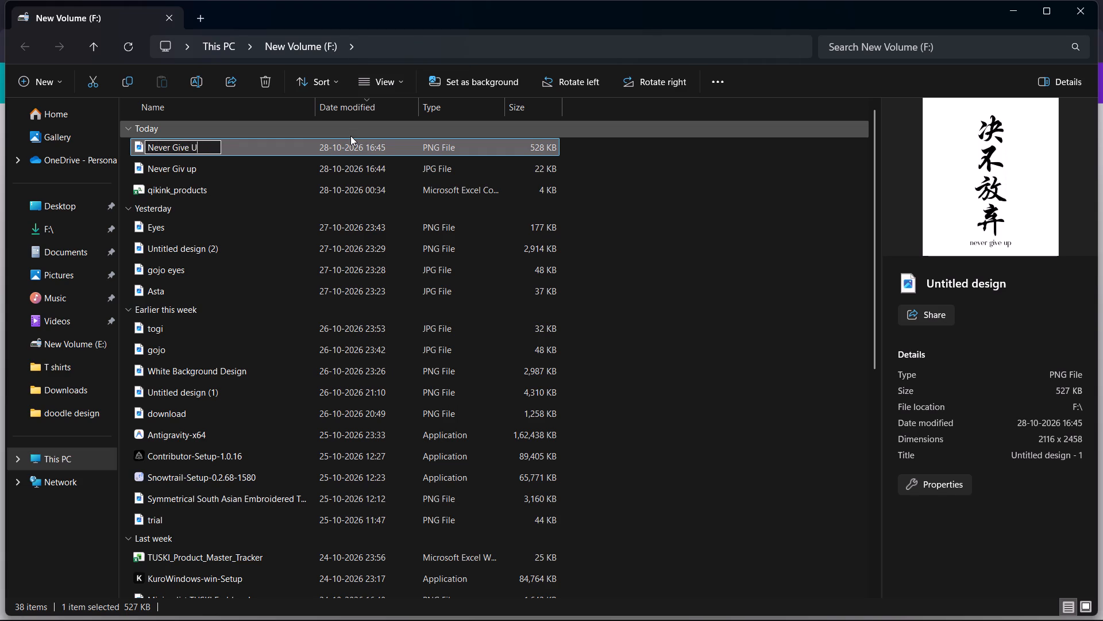
Move the Never Give Up PNG from drive F: into the Quote print folder inside Hoodie on drive E:.
{"action": "right_click", "coordinate": [345, 143]}
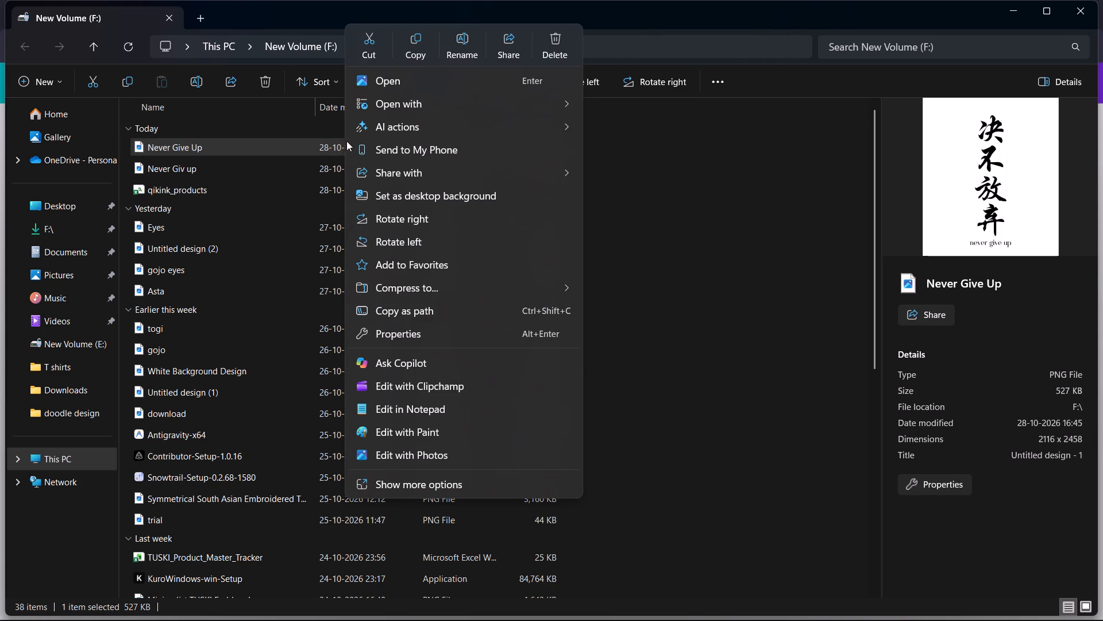
{"action": "left_click", "coordinate": [373, 37]}
{"action": "left_click", "coordinate": [84, 451]}
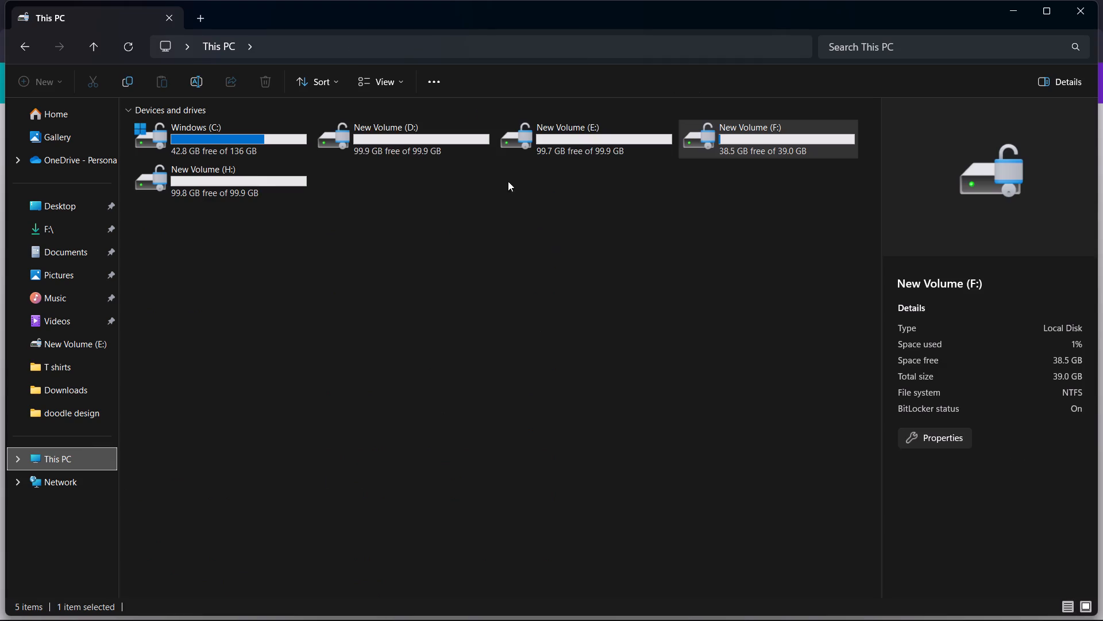
{"action": "double_click", "coordinate": [579, 152]}
{"action": "double_click", "coordinate": [683, 157]}
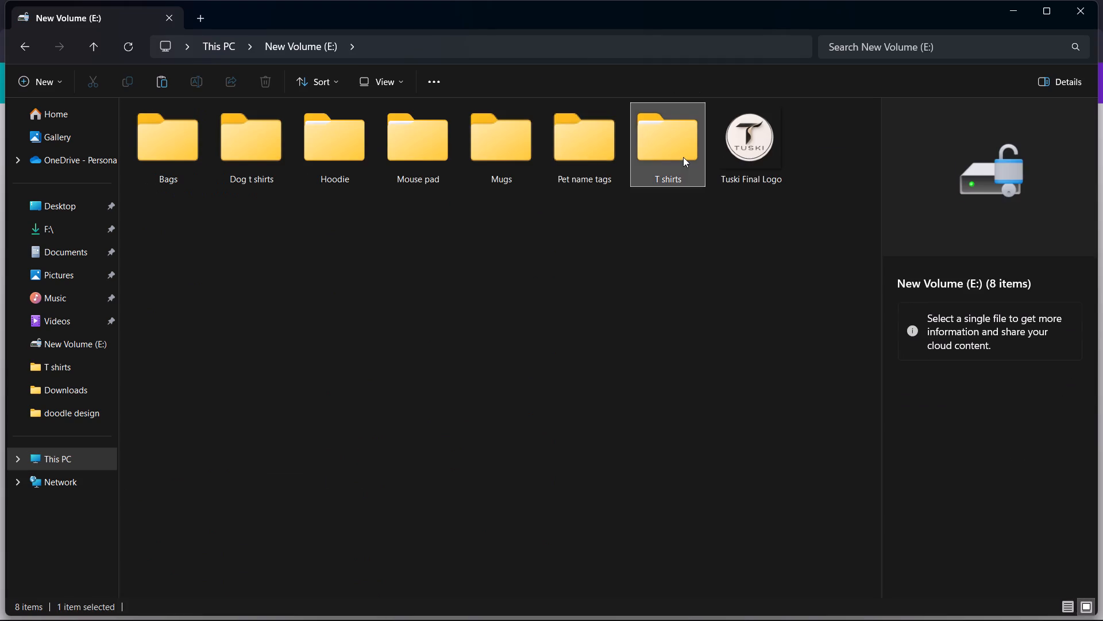
{"action": "double_click", "coordinate": [172, 135]}
{"action": "right_click", "coordinate": [529, 533]}
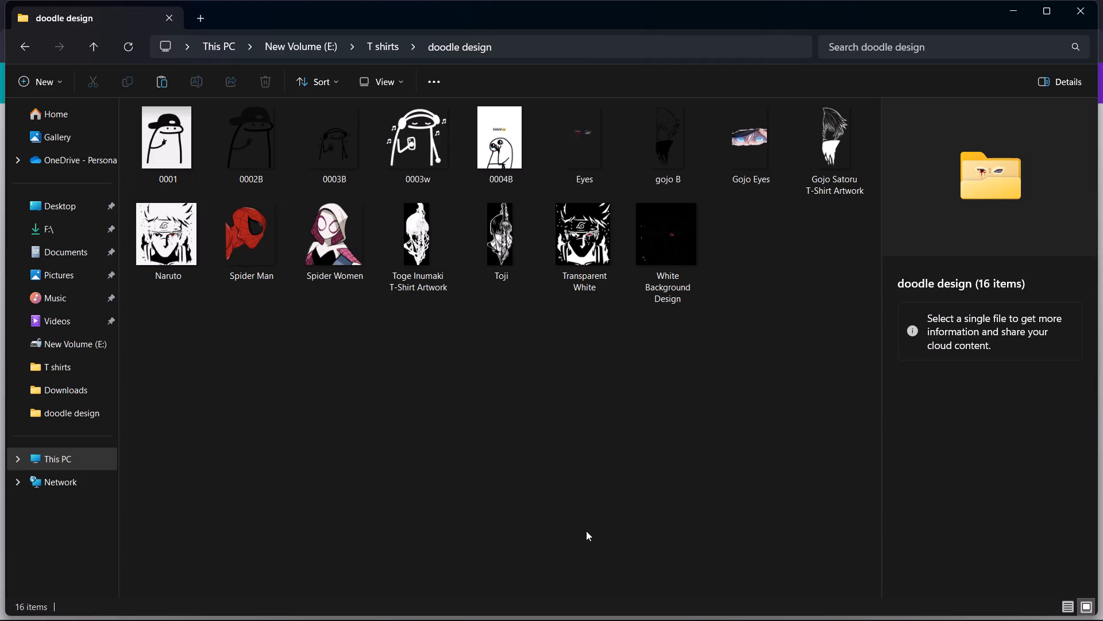
{"action": "left_click", "coordinate": [26, 52]}
{"action": "left_click", "coordinate": [26, 52]}
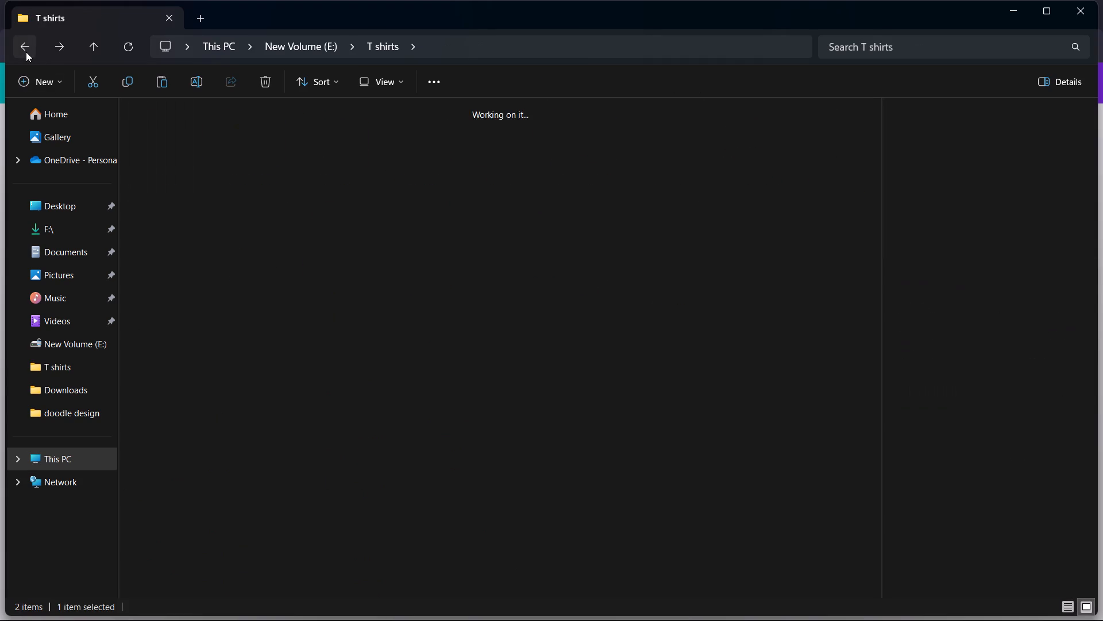
{"action": "double_click", "coordinate": [350, 160]}
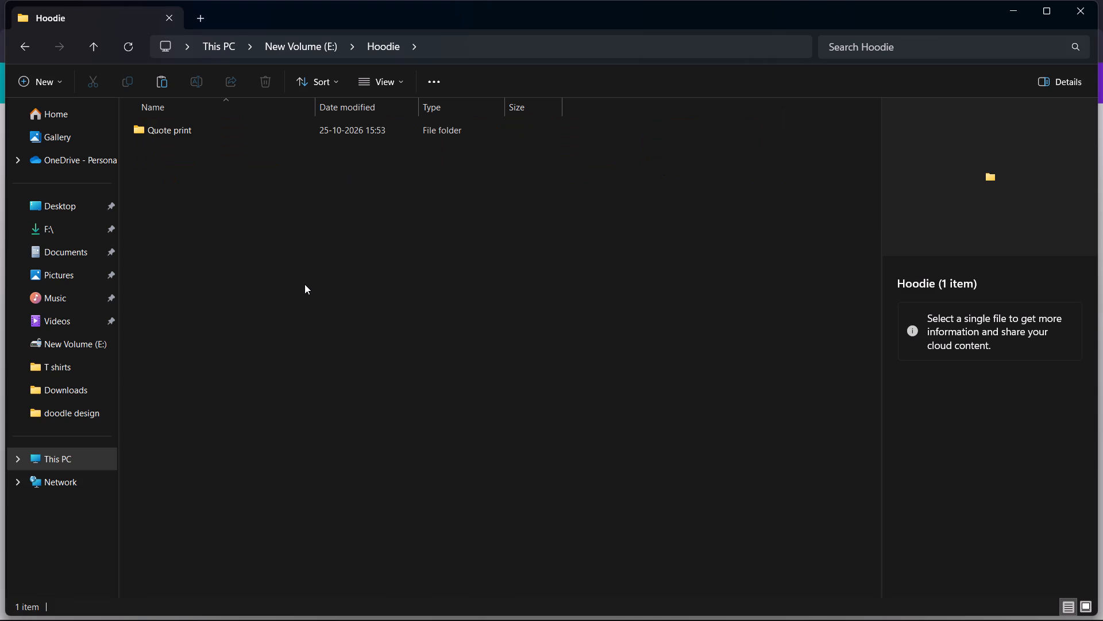
{"action": "double_click", "coordinate": [268, 130]}
{"action": "right_click", "coordinate": [310, 210]}
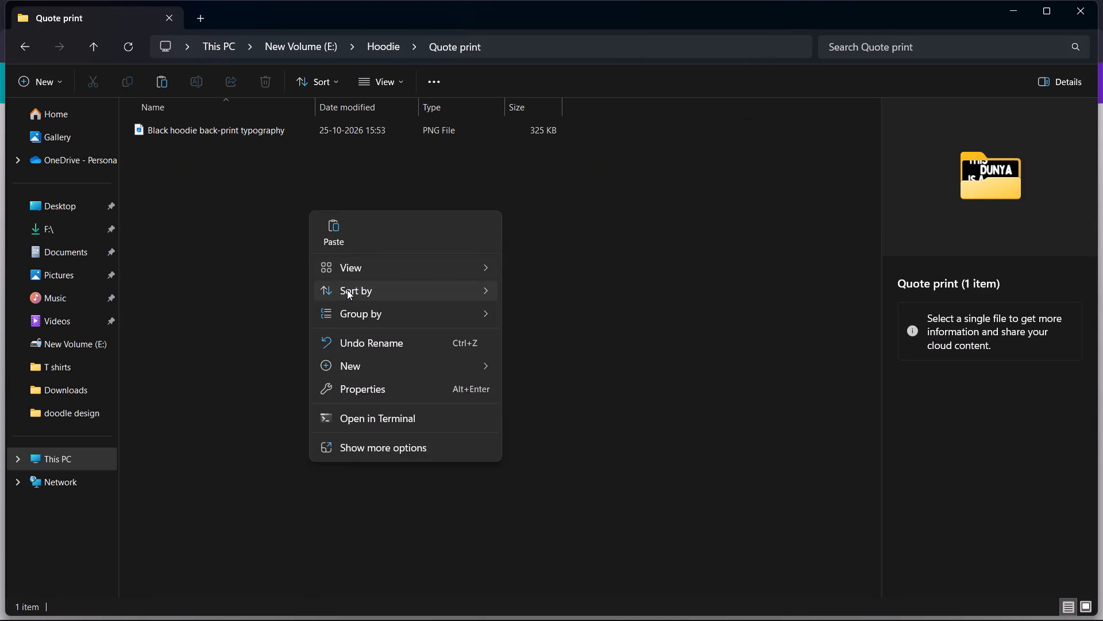
{"action": "left_click", "coordinate": [329, 228]}
Preview the Black hoodie back-print typography image and delete it from the Quote print folder.
{"action": "double_click", "coordinate": [232, 131]}
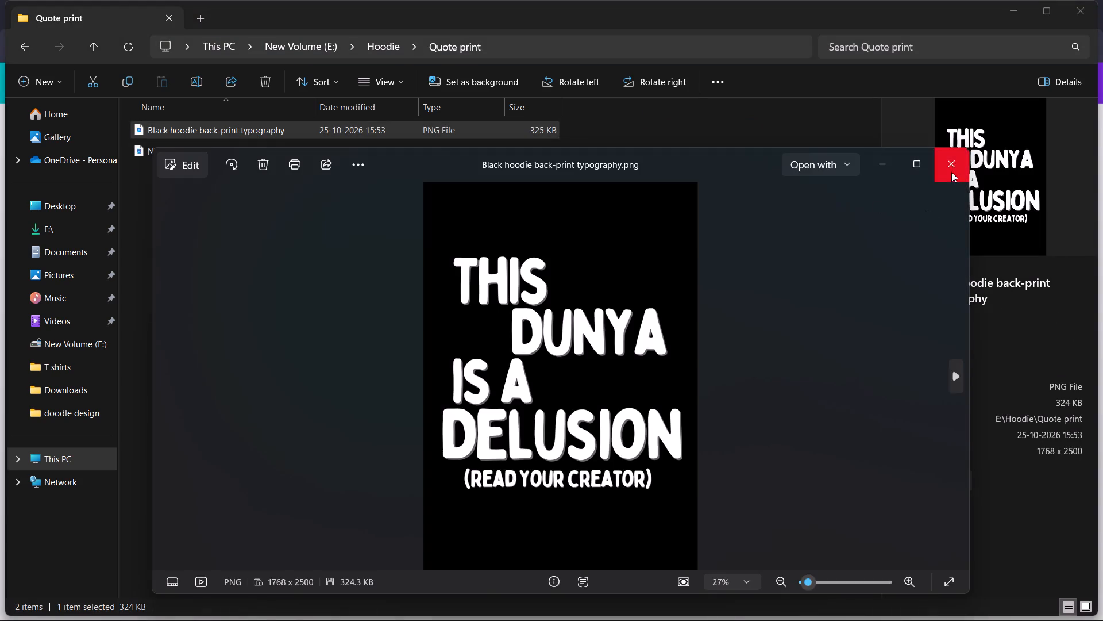
{"action": "left_click", "coordinate": [951, 169]}
{"action": "left_click", "coordinate": [302, 128]}
{"action": "left_click", "coordinate": [275, 80]}
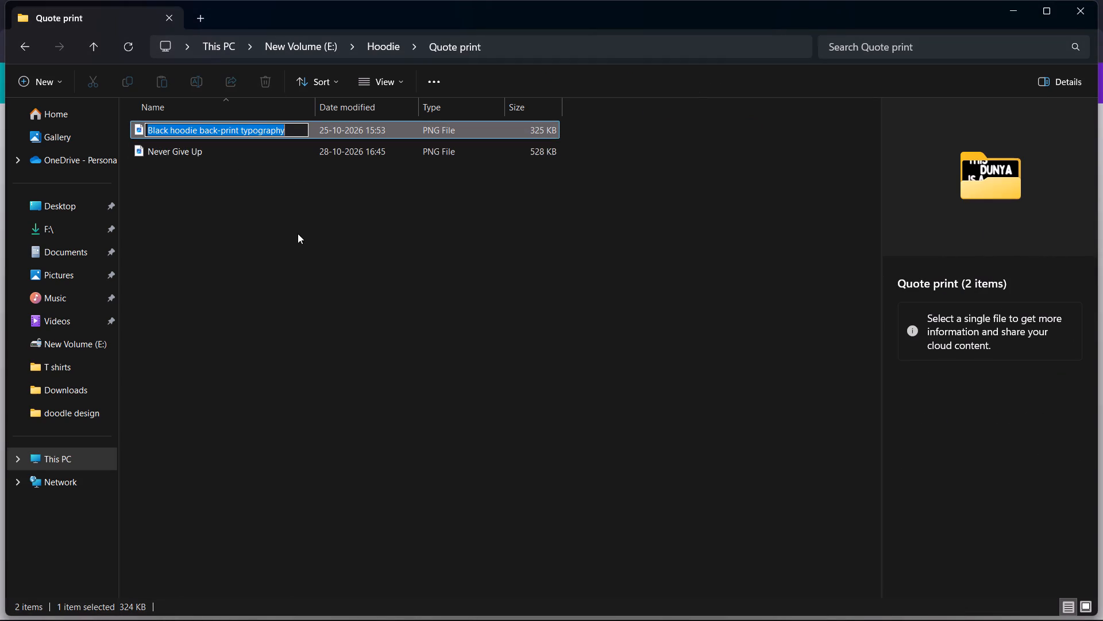
{"action": "left_click", "coordinate": [345, 131]}
{"action": "left_click", "coordinate": [346, 131]}
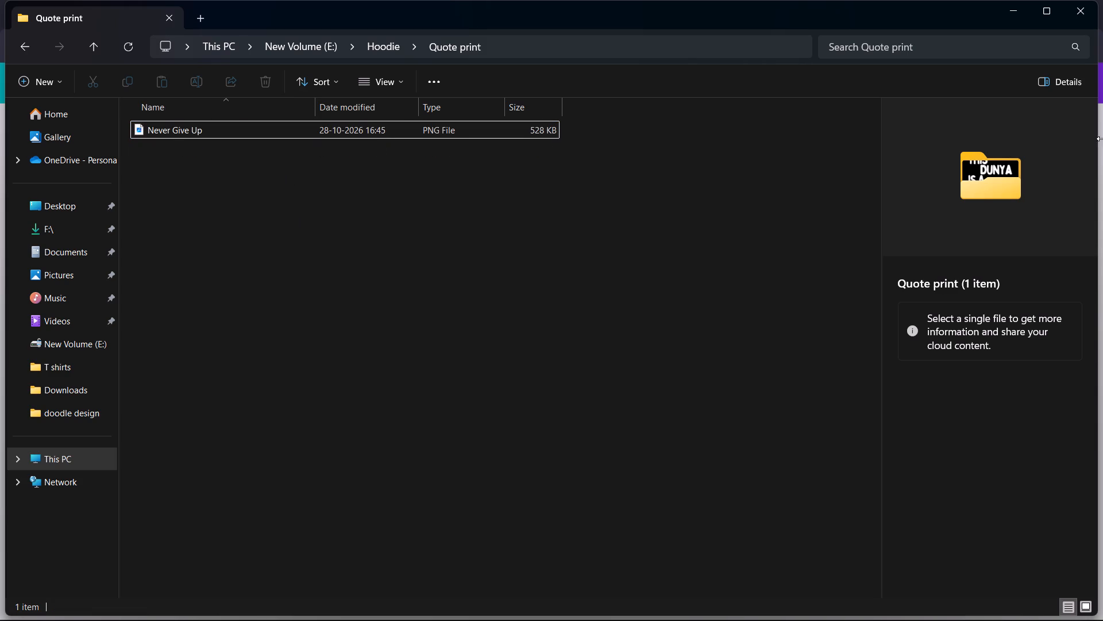
{"action": "left_click", "coordinate": [410, 257]}
{"action": "left_click", "coordinate": [369, 143]}
{"action": "left_click", "coordinate": [373, 133]}
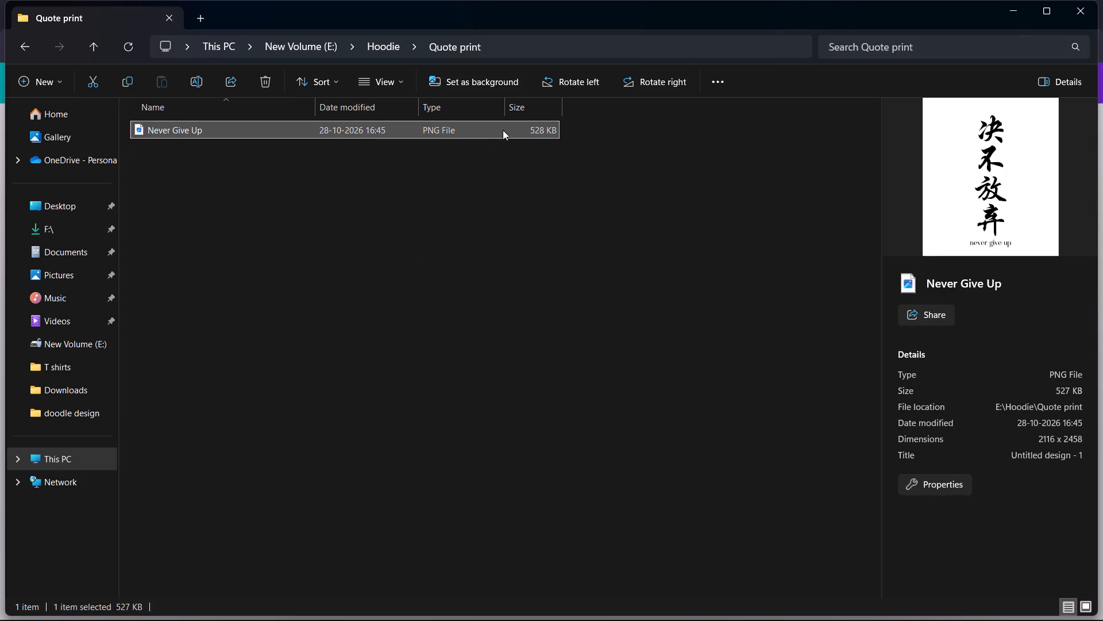
Switch to the Printrove catalog and start a product template for Oversized Hoodies.
{"action": "left_click", "coordinate": [1009, 7]}
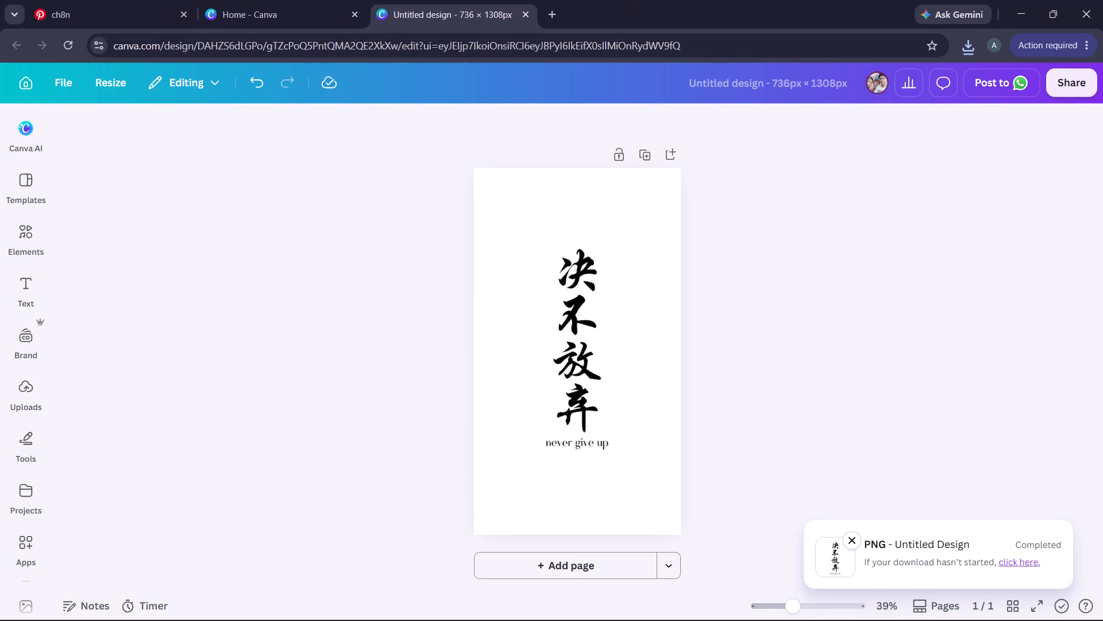
{"action": "left_click", "coordinate": [1027, 6]}
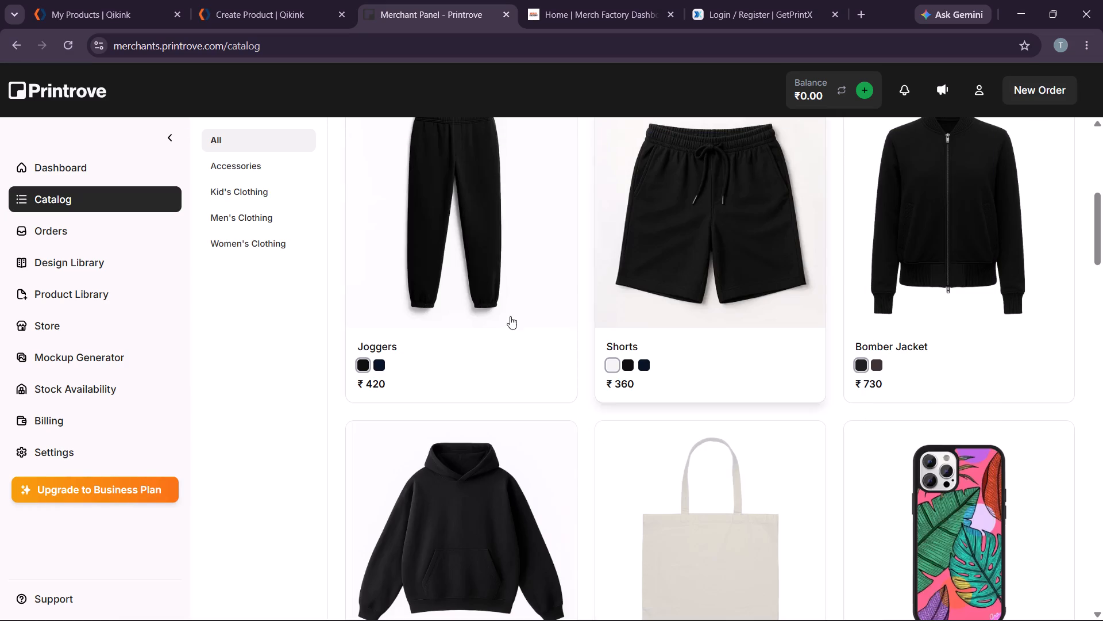
{"action": "scroll", "coordinate": [623, 369], "scroll_direction": "down", "scroll_amount": 2}
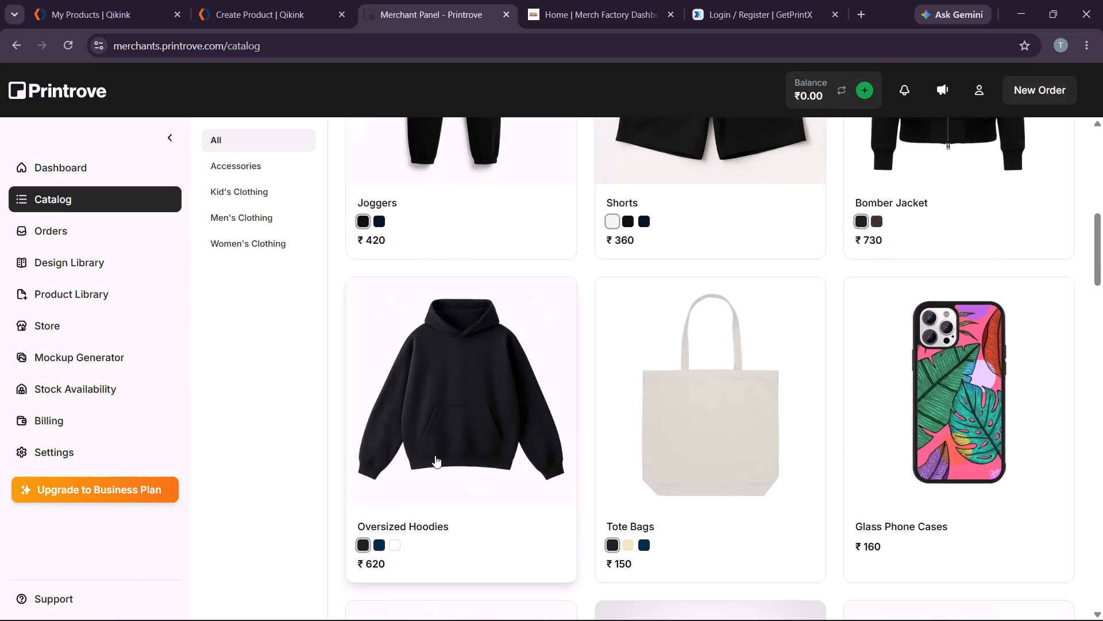
{"action": "left_click", "coordinate": [435, 453]}
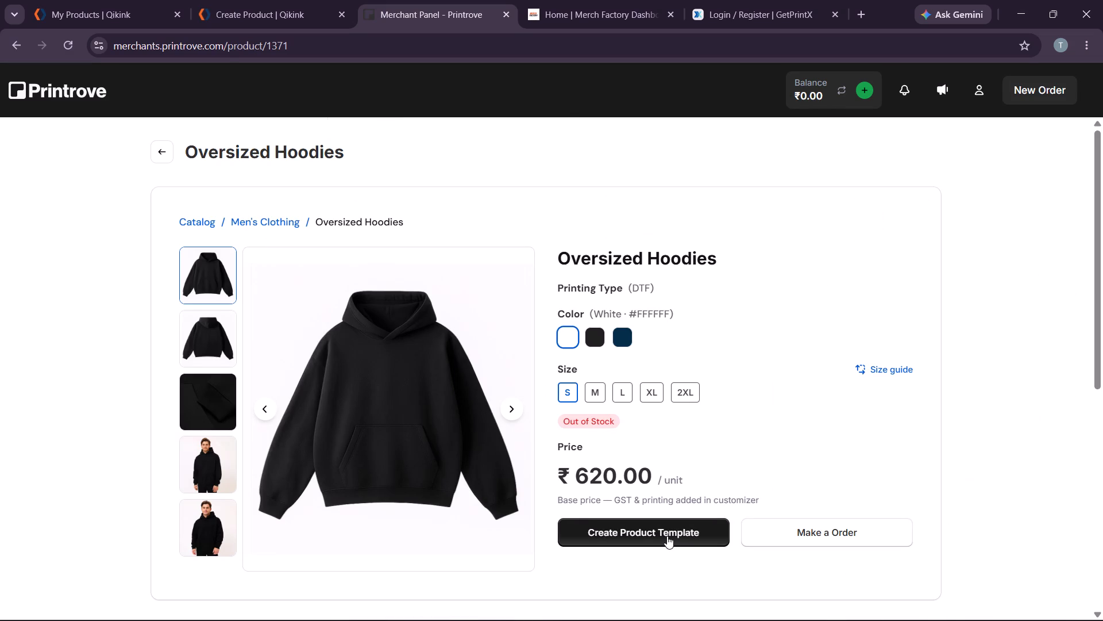
{"action": "left_click", "coordinate": [667, 536]}
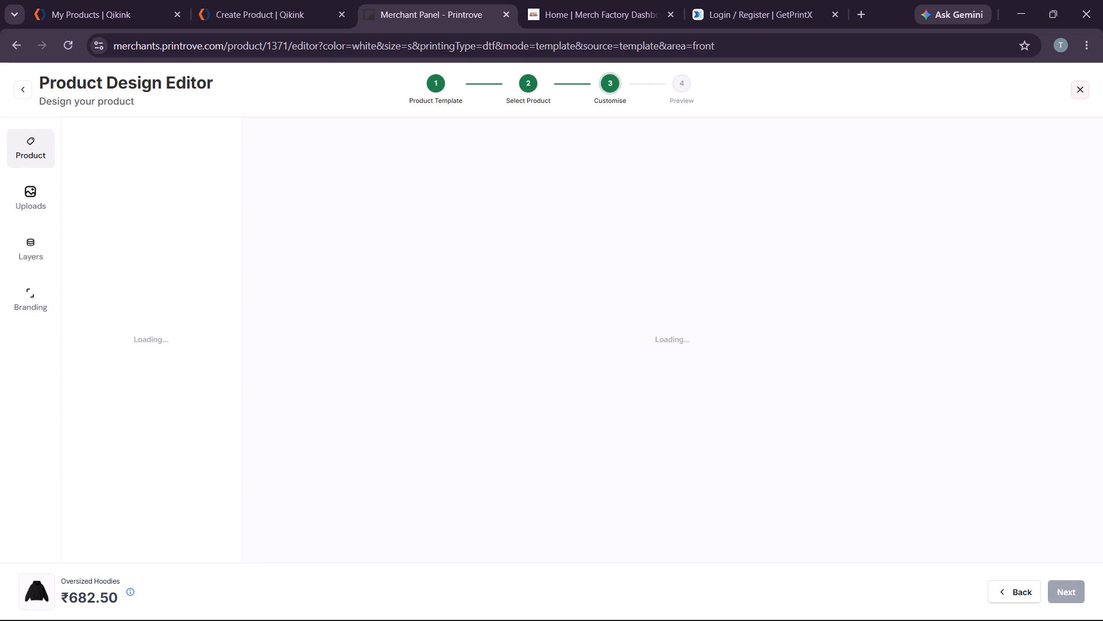
Include all colours and all sizes in the hoodie template and show the mockup in Navy Blue.
{"action": "left_click", "coordinate": [88, 201]}
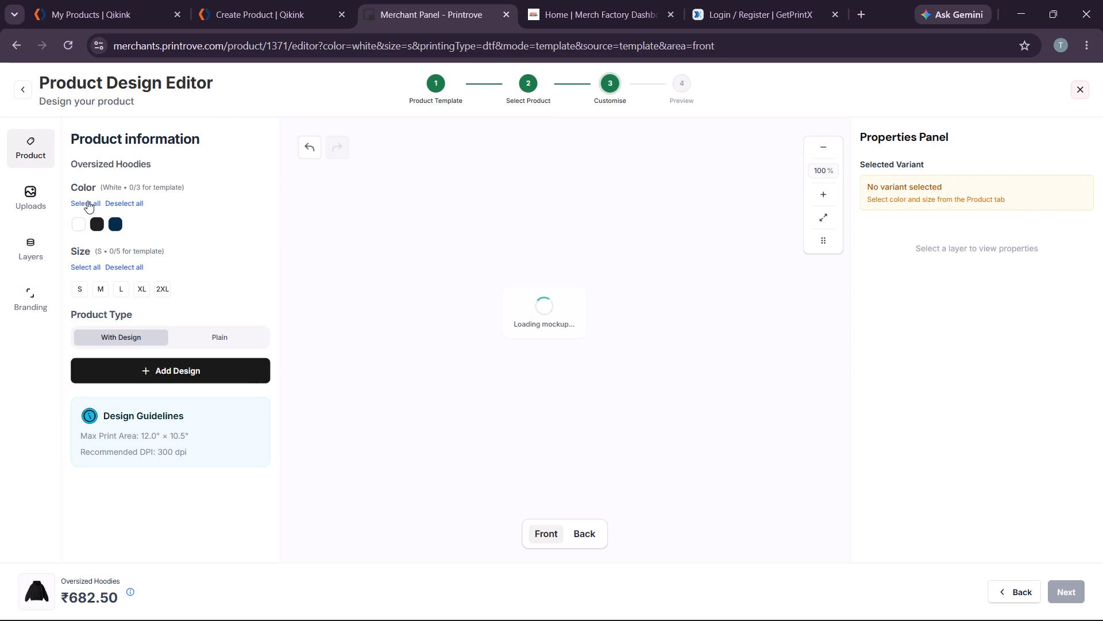
{"action": "left_click", "coordinate": [88, 203]}
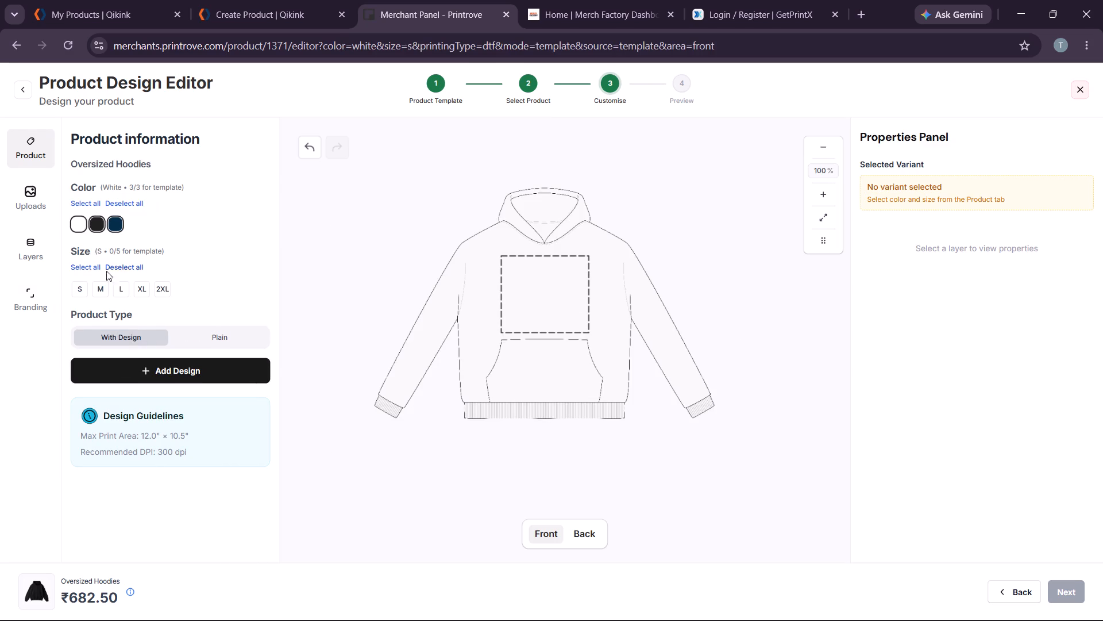
{"action": "left_click", "coordinate": [90, 271]}
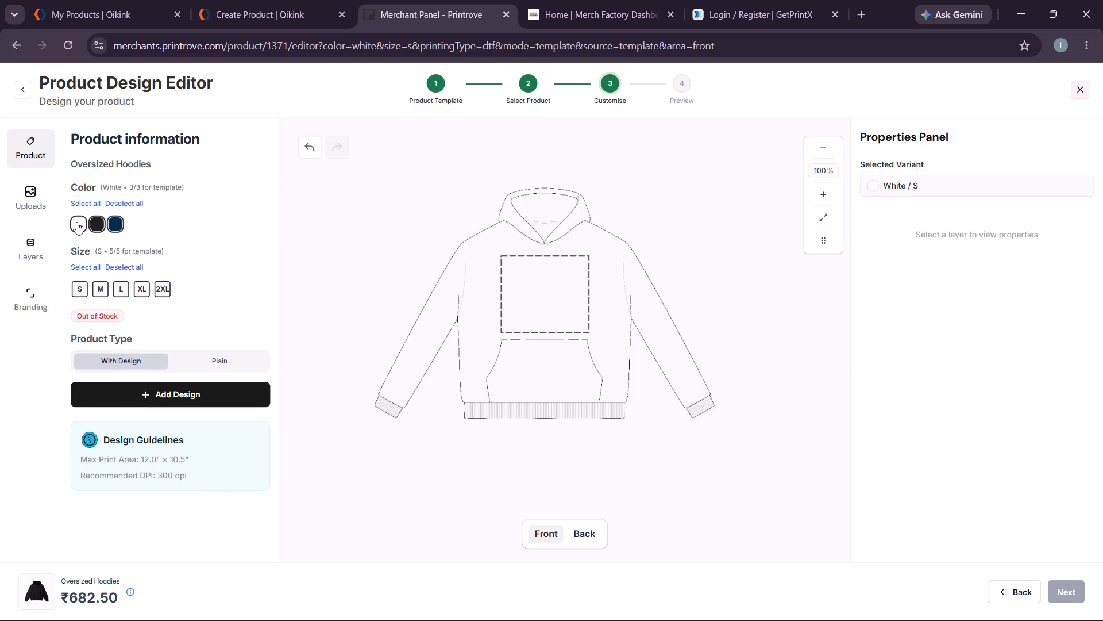
{"action": "double_click", "coordinate": [91, 224]}
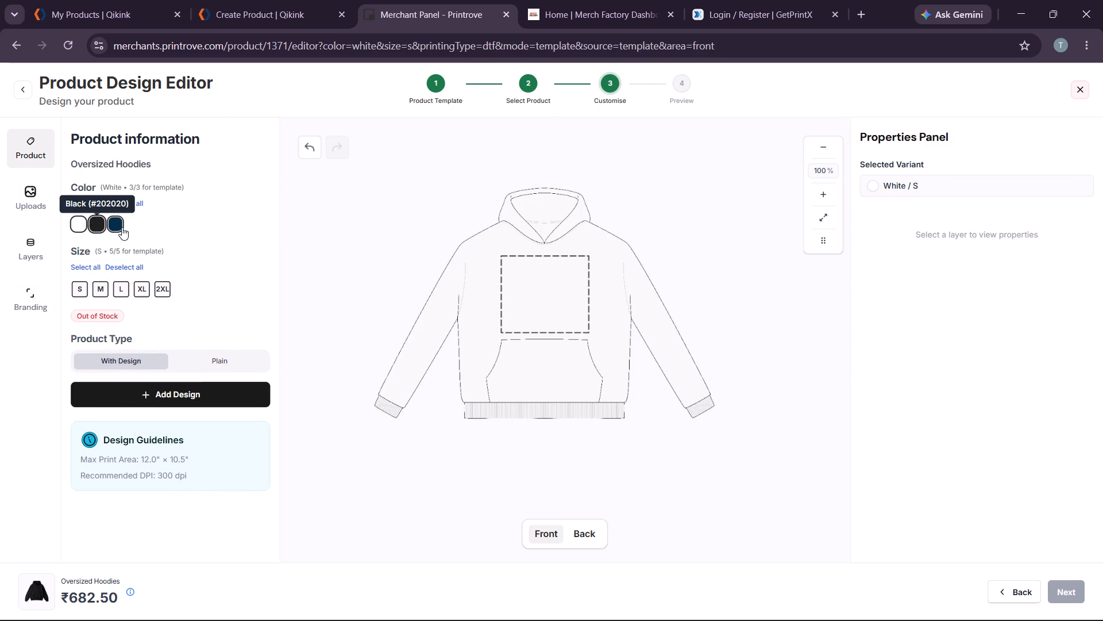
{"action": "double_click", "coordinate": [122, 227]}
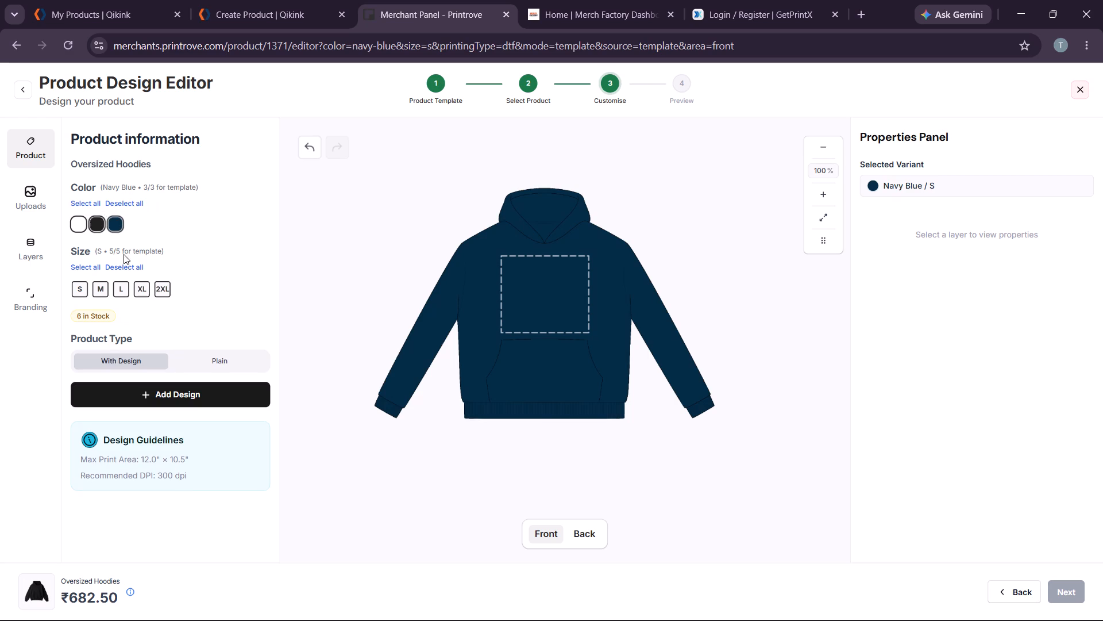
Switch to the hoodie's back print area and upload Never Give Up from the Hoodie > Quote print folder on drive E:.
{"action": "left_click", "coordinate": [583, 528]}
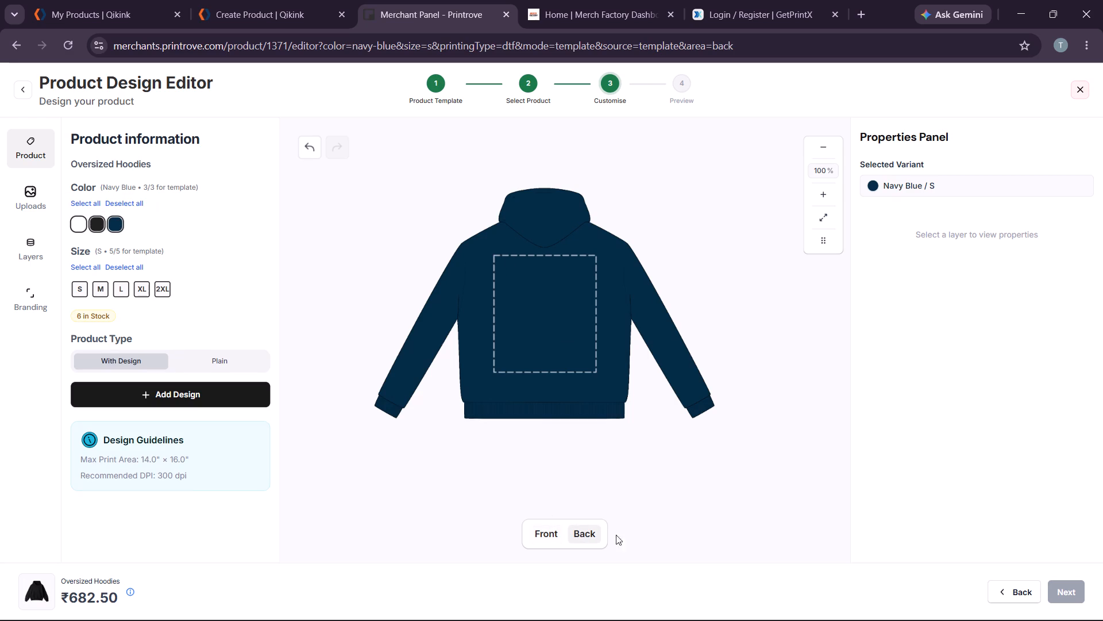
{"action": "left_click", "coordinate": [21, 190]}
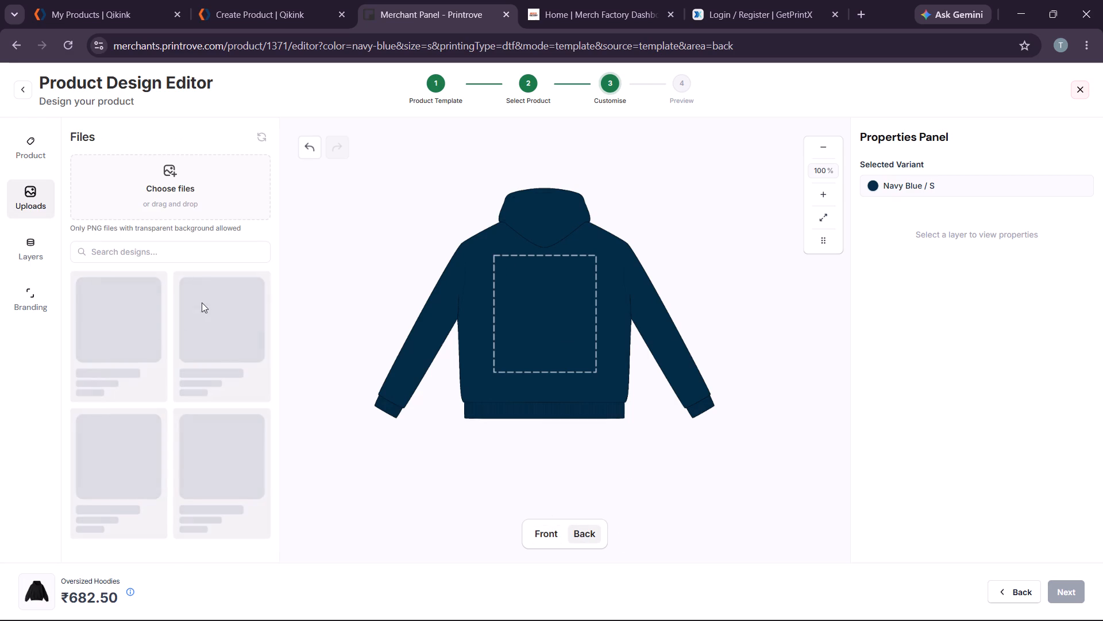
{"action": "left_click", "coordinate": [150, 175]}
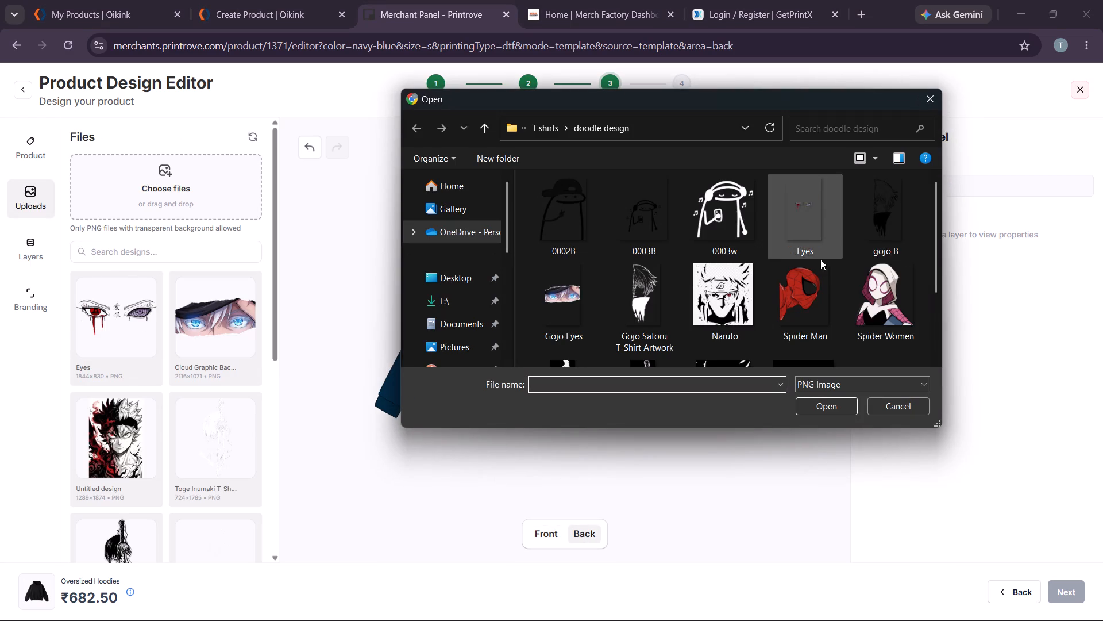
{"action": "scroll", "coordinate": [822, 266], "scroll_direction": "down", "scroll_amount": 3}
{"action": "scroll", "coordinate": [736, 305], "scroll_direction": "down", "scroll_amount": 1}
{"action": "scroll", "coordinate": [742, 283], "scroll_direction": "up", "scroll_amount": 7}
{"action": "scroll", "coordinate": [757, 277], "scroll_direction": "down", "scroll_amount": 2}
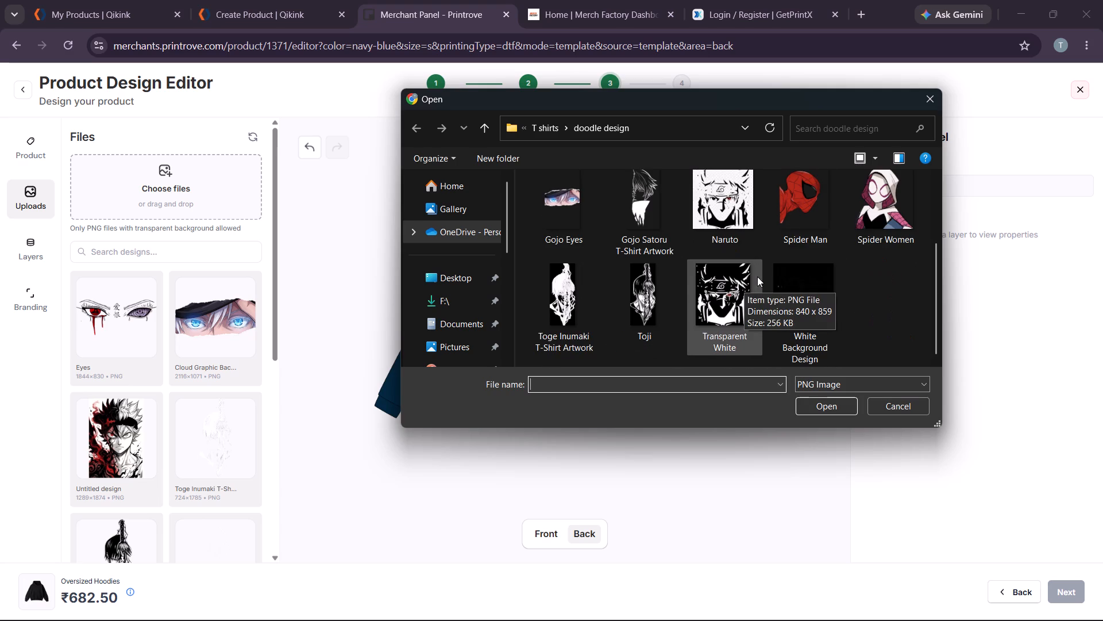
{"action": "scroll", "coordinate": [757, 277], "scroll_direction": "down", "scroll_amount": 1}
{"action": "scroll", "coordinate": [535, 305], "scroll_direction": "down", "scroll_amount": 12}
{"action": "left_click", "coordinate": [473, 298]}
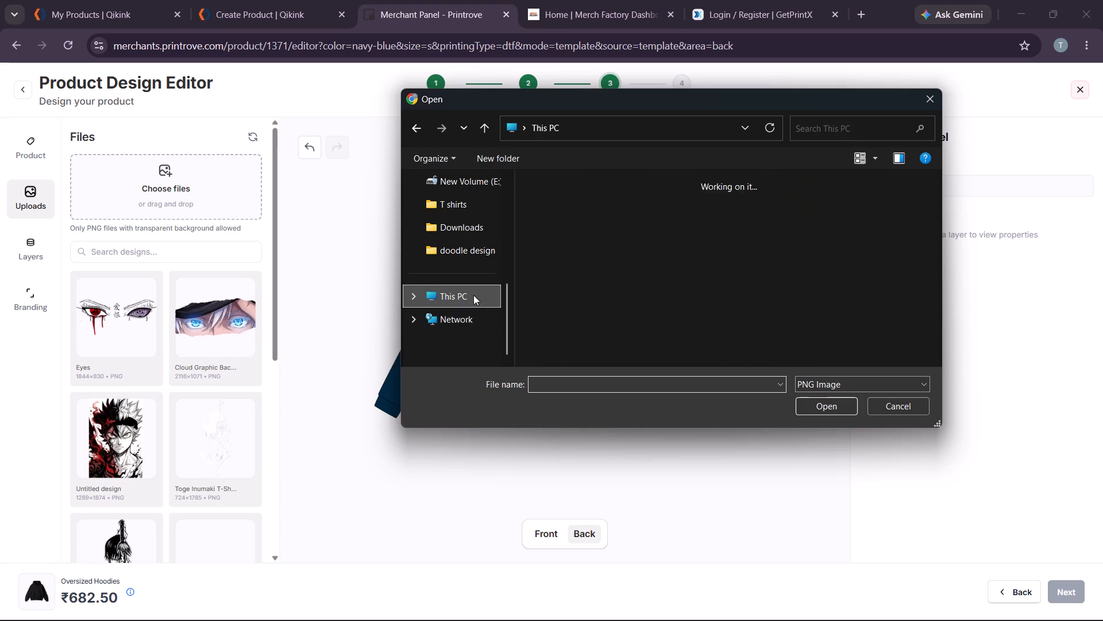
{"action": "double_click", "coordinate": [620, 256]}
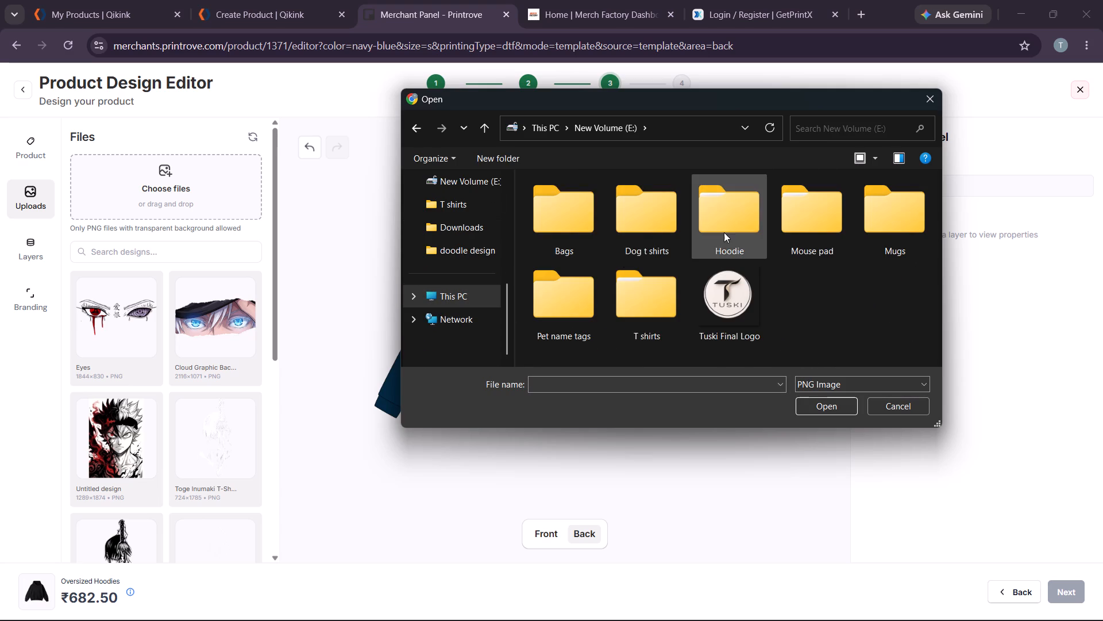
{"action": "double_click", "coordinate": [719, 228]}
{"action": "double_click", "coordinate": [615, 204]}
{"action": "left_click", "coordinate": [530, 209]}
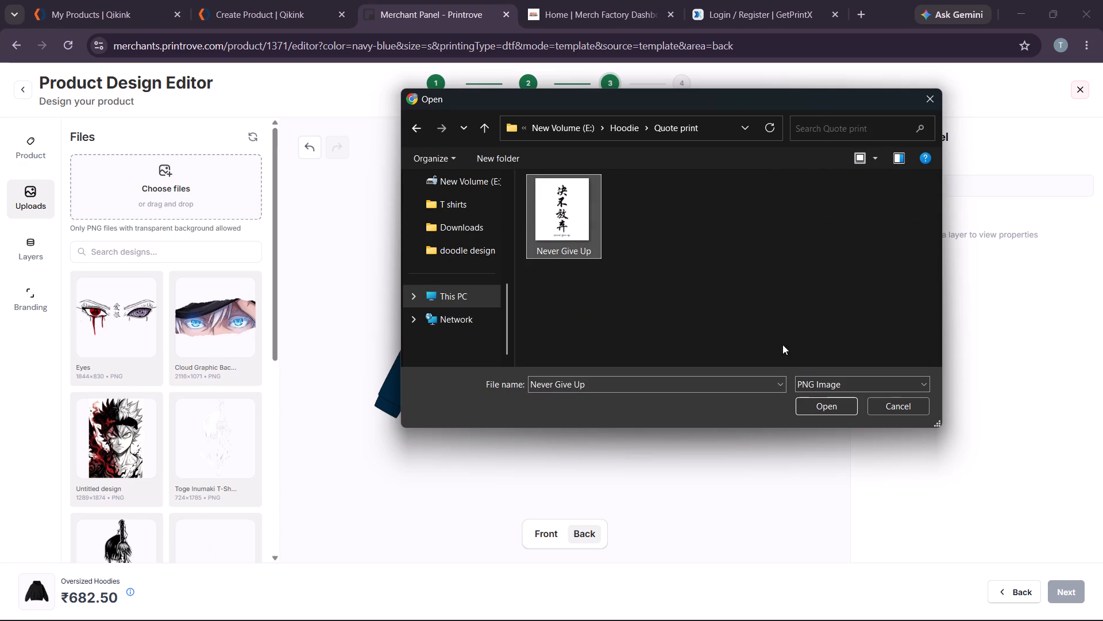
{"action": "left_click", "coordinate": [813, 405]}
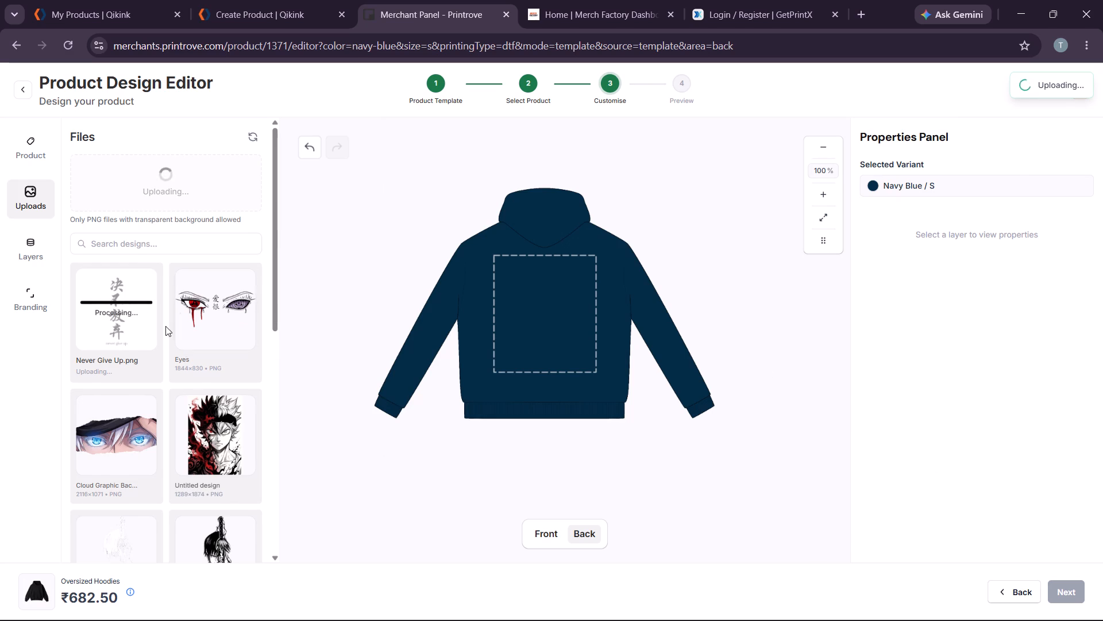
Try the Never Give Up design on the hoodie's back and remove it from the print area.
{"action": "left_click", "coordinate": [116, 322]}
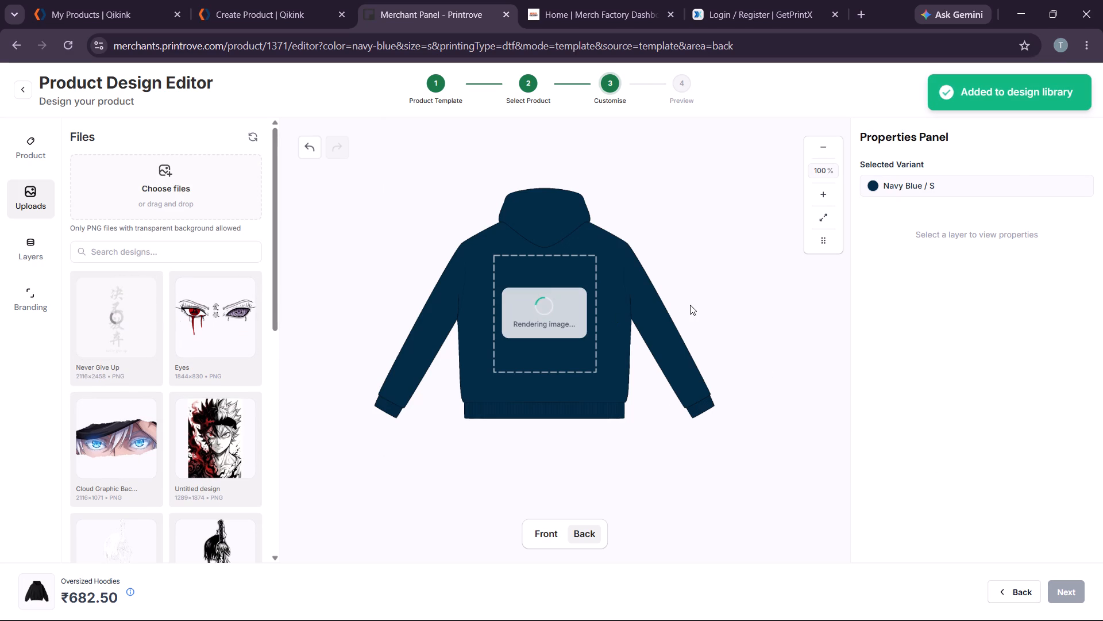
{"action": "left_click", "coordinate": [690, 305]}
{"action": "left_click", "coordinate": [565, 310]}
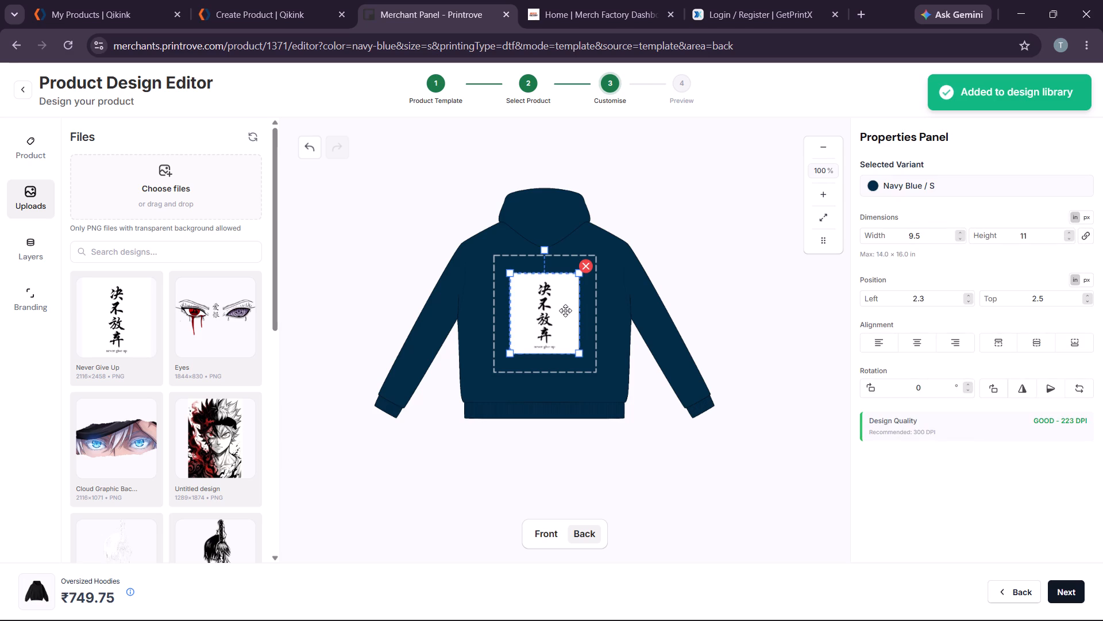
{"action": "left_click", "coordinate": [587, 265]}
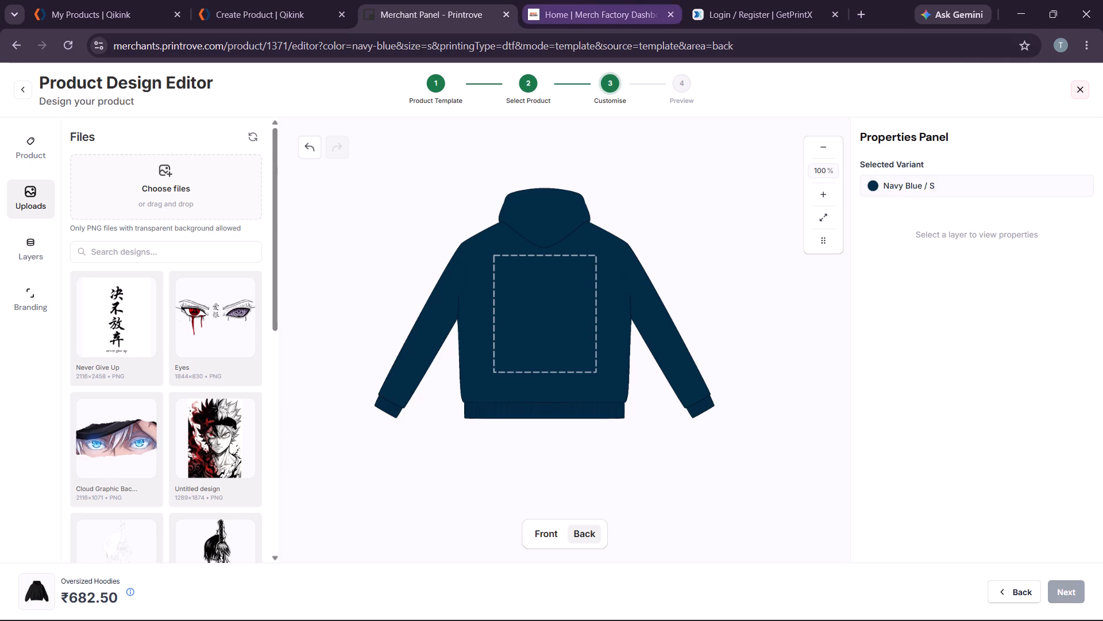
Switch to the Canva design with the never give up lettering and select its image.
{"action": "left_click", "coordinate": [1013, 0]}
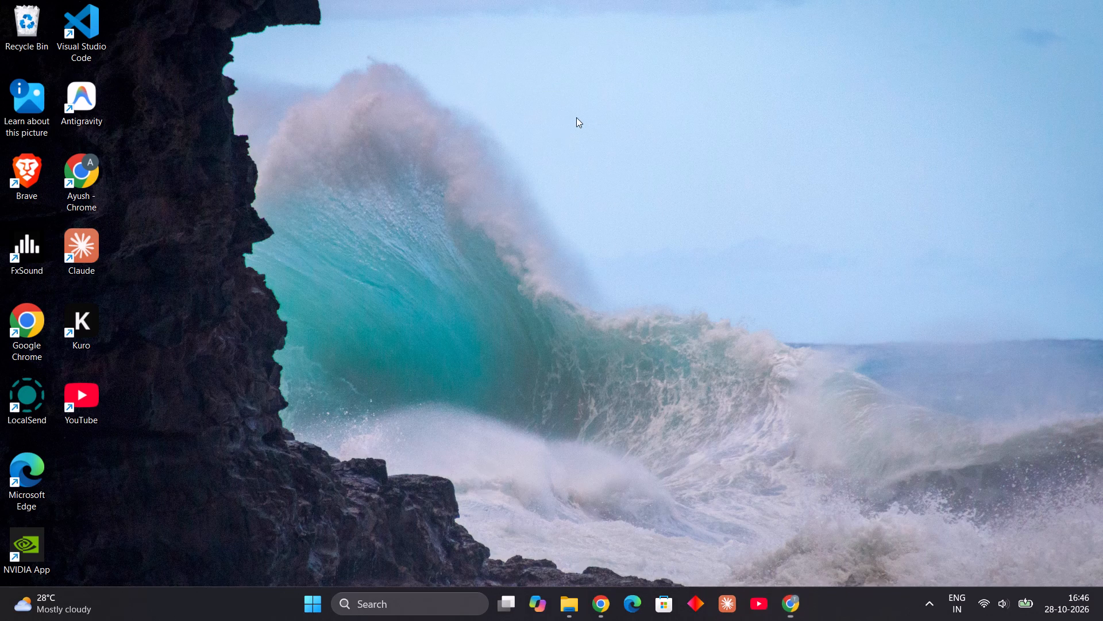
{"action": "left_click", "coordinate": [593, 607]}
{"action": "left_click", "coordinate": [541, 324]}
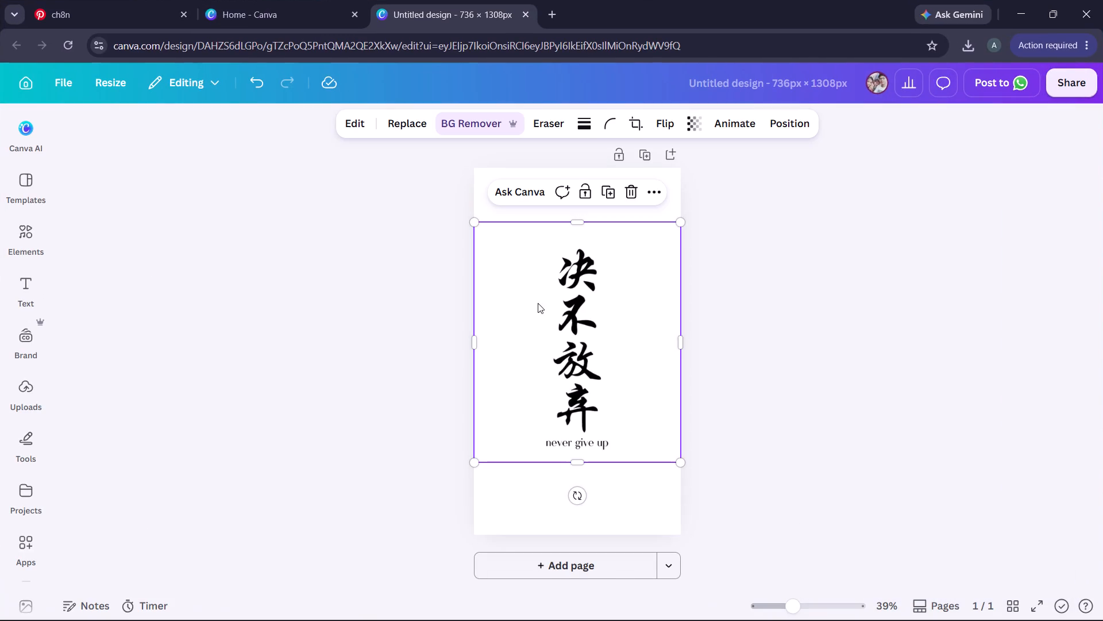
{"action": "right_click", "coordinate": [538, 293]}
{"action": "left_click", "coordinate": [518, 235]}
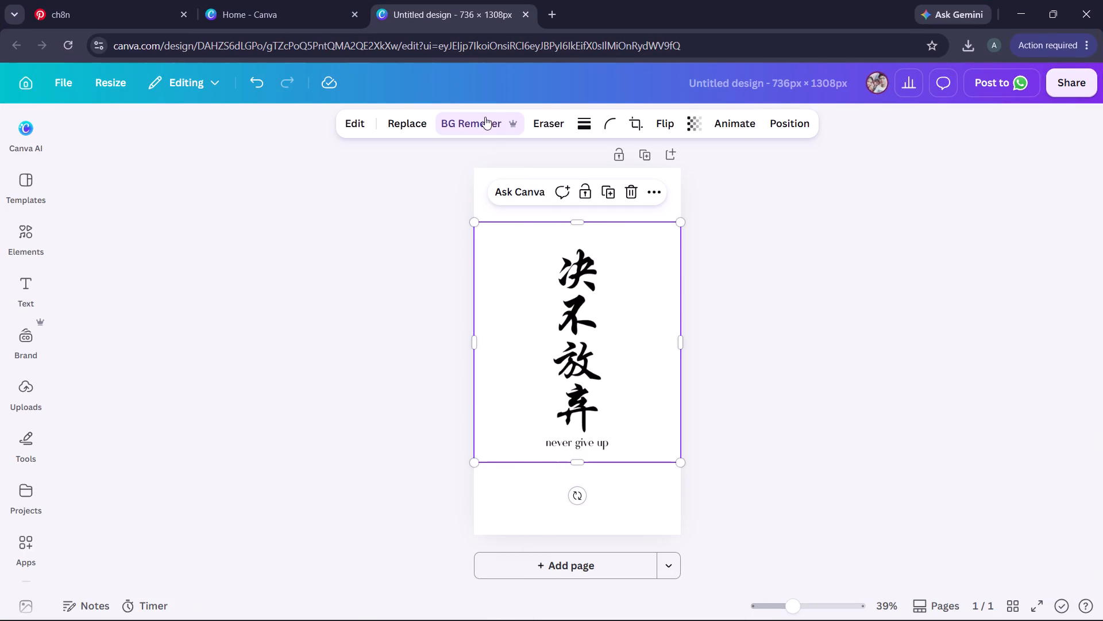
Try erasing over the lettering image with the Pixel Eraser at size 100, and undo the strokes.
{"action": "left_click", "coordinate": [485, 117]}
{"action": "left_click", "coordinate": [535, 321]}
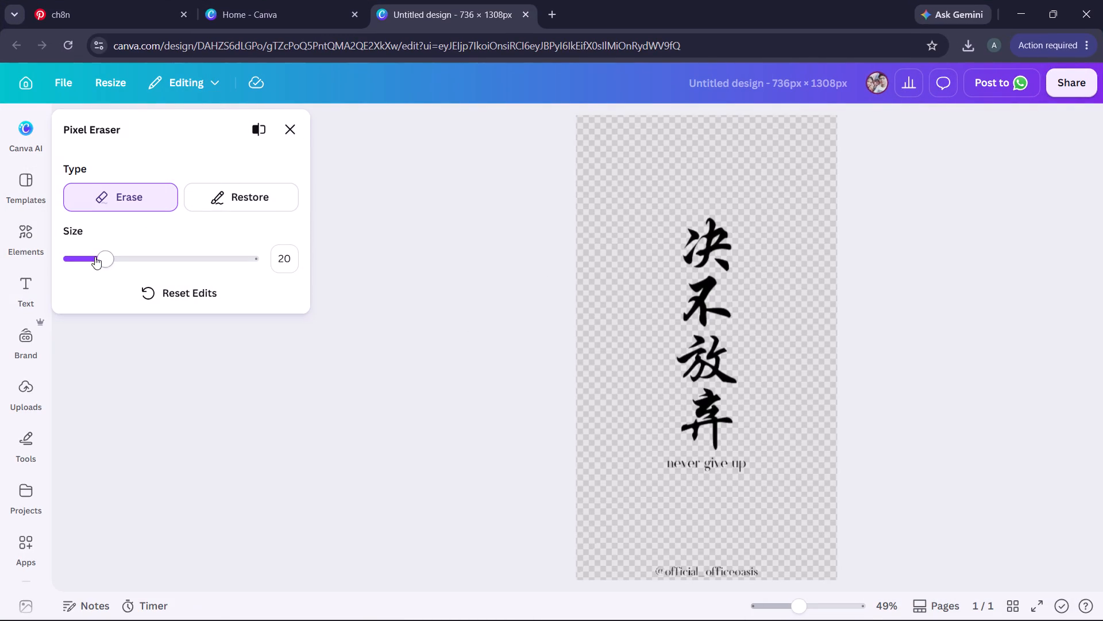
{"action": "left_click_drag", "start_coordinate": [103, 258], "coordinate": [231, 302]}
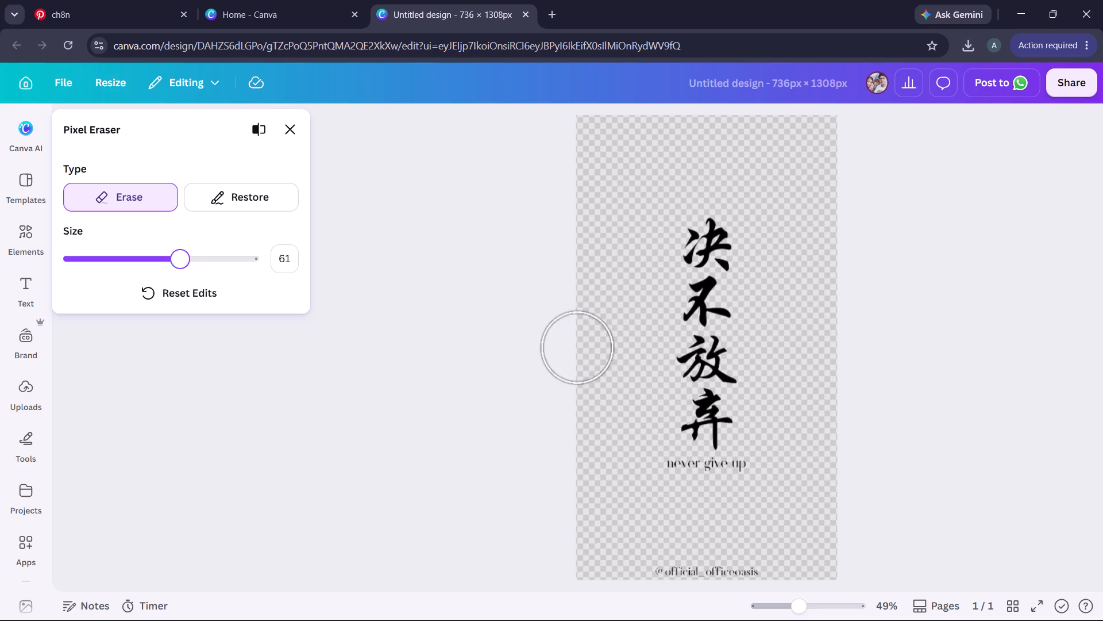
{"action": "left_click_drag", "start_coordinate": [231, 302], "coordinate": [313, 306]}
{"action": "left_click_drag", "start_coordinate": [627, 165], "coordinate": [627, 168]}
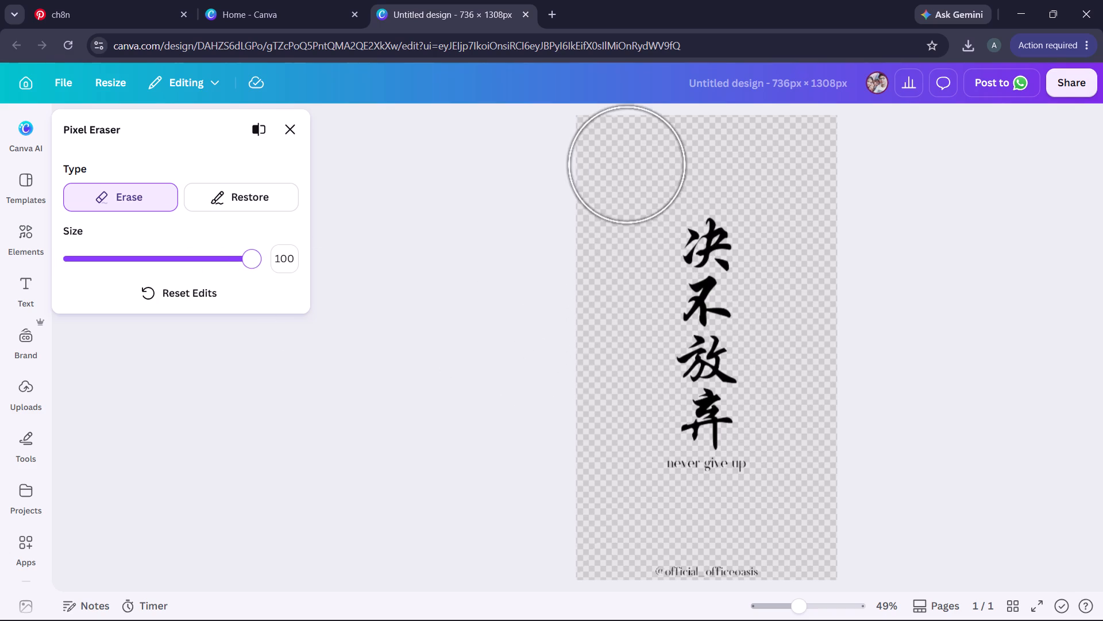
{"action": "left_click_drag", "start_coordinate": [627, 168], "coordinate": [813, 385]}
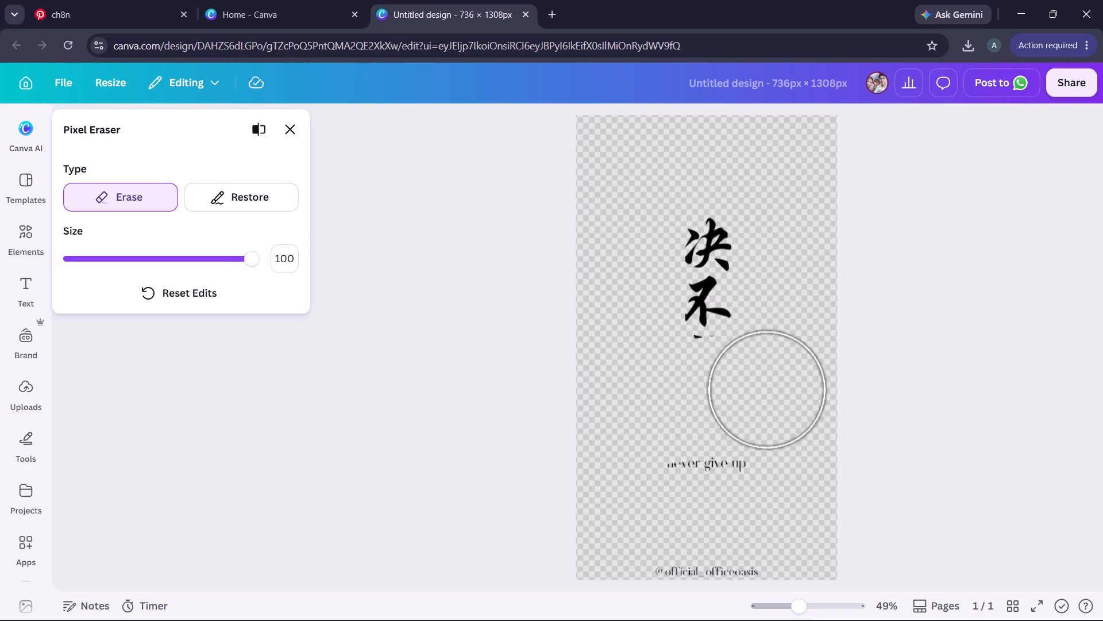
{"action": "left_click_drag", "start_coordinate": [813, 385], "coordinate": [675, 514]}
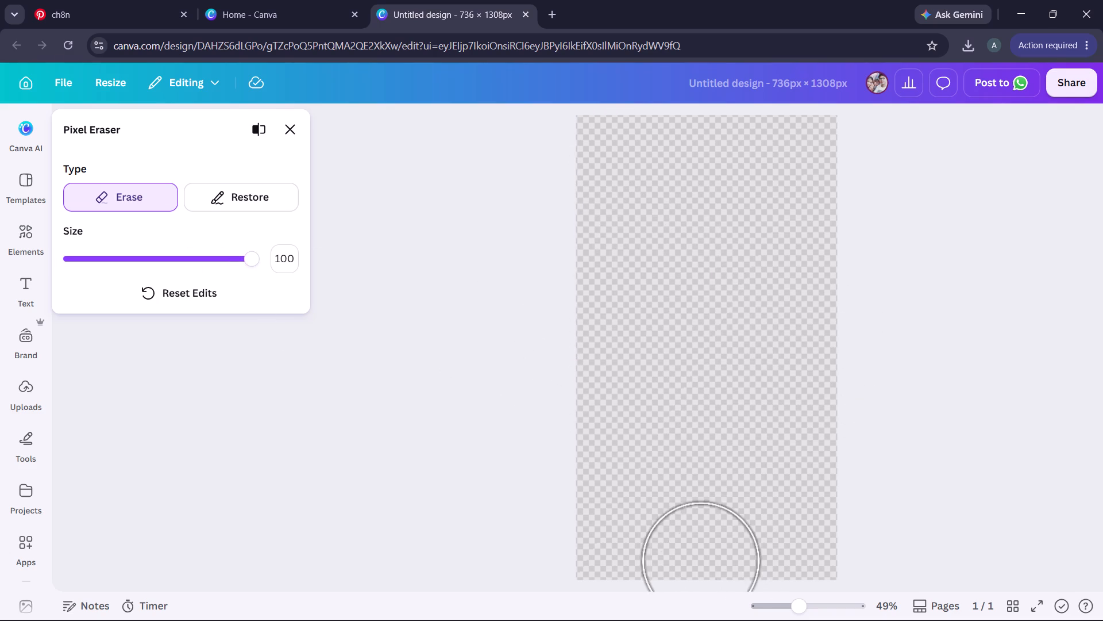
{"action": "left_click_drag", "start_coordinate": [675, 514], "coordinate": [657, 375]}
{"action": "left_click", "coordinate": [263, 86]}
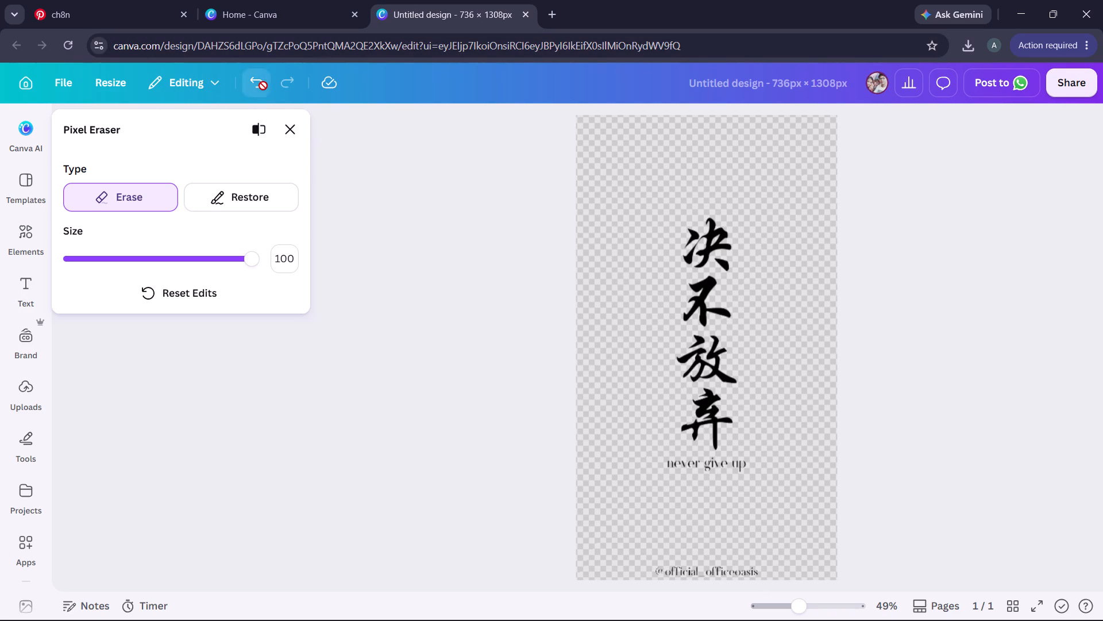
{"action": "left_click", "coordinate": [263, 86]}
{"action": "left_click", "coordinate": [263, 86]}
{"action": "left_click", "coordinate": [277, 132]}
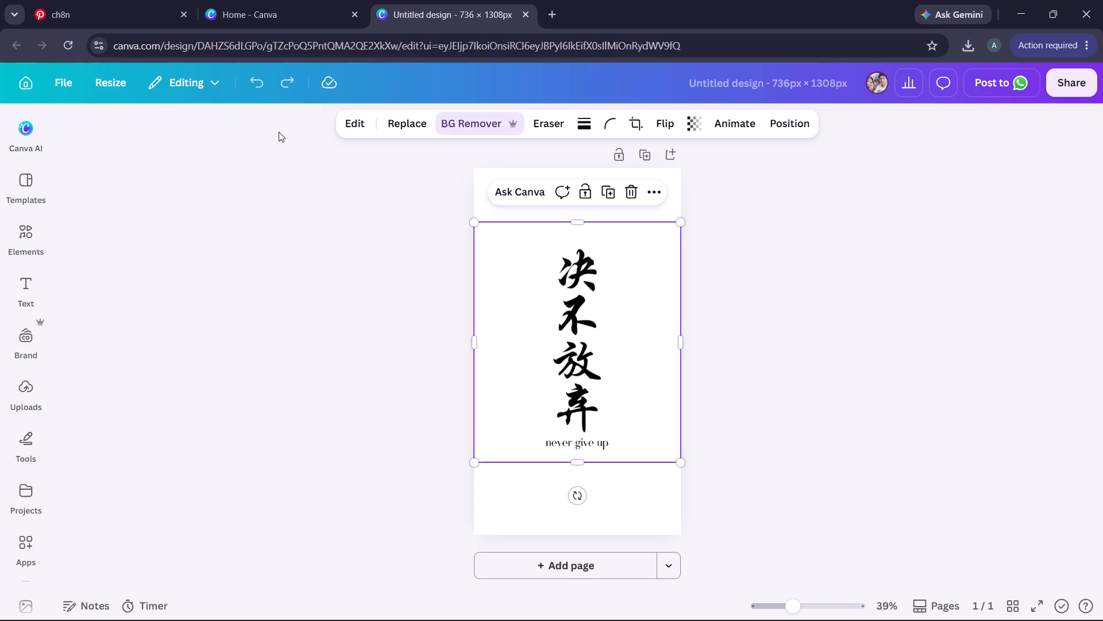
Enlarge the never give up lettering image by extending it upward, and move it down to the page's bottom edge.
{"action": "left_click", "coordinate": [631, 267]}
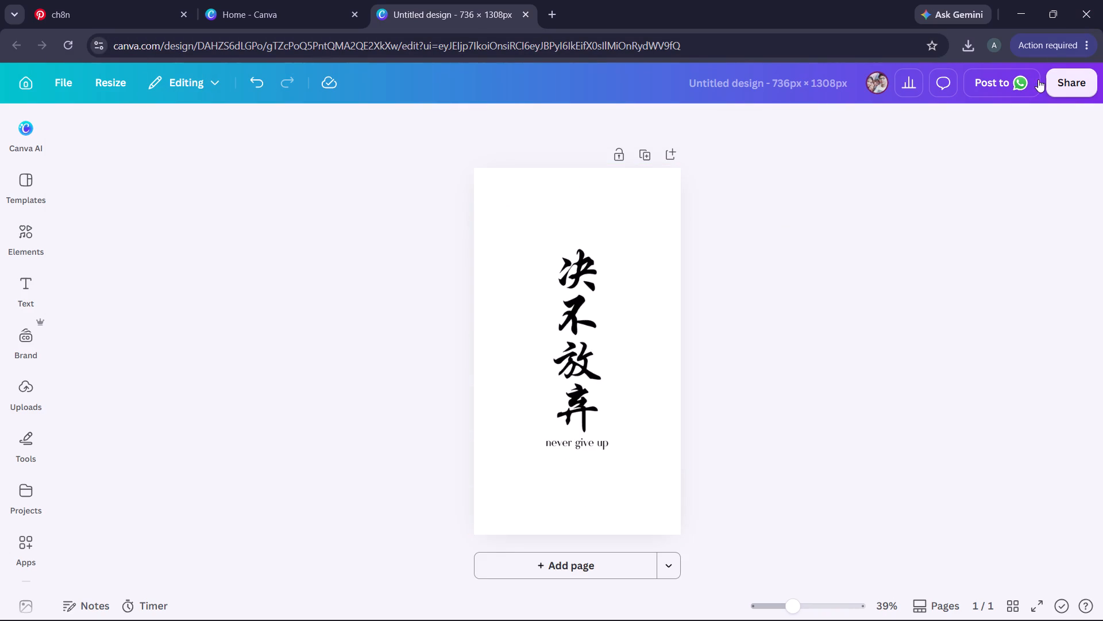
{"action": "left_click", "coordinate": [462, 175]}
{"action": "left_click", "coordinate": [534, 207]}
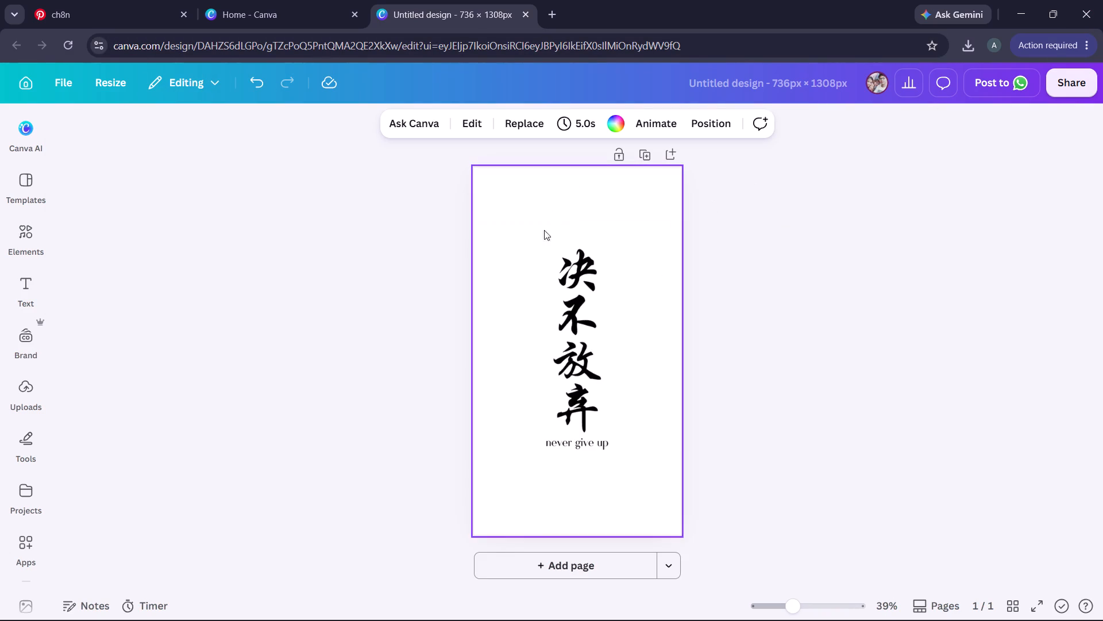
{"action": "left_click", "coordinate": [535, 260]}
{"action": "left_click_drag", "start_coordinate": [573, 222], "coordinate": [573, 158]}
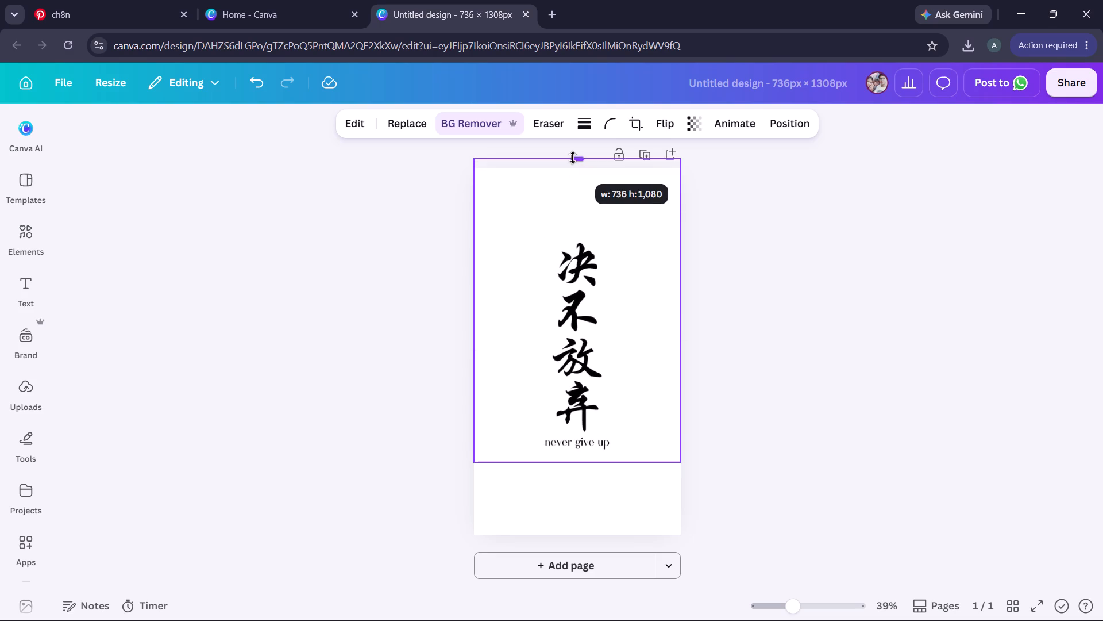
{"action": "left_click_drag", "start_coordinate": [573, 158], "coordinate": [577, 76]}
{"action": "left_click", "coordinate": [795, 246]}
{"action": "left_click_drag", "start_coordinate": [569, 256], "coordinate": [574, 312]}
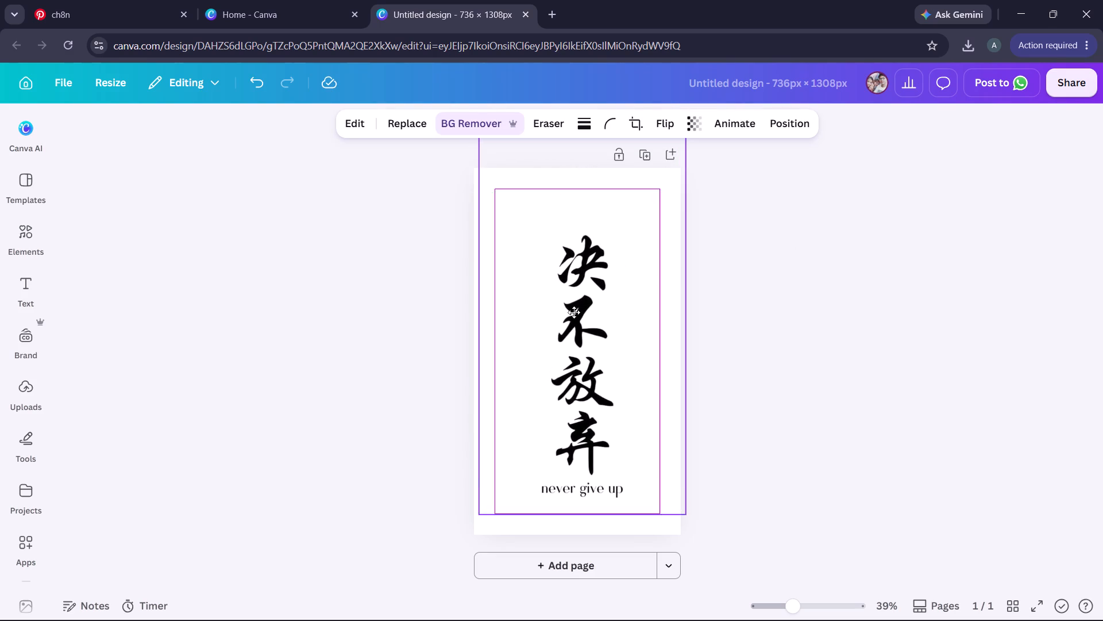
{"action": "left_click_drag", "start_coordinate": [574, 312], "coordinate": [567, 328]}
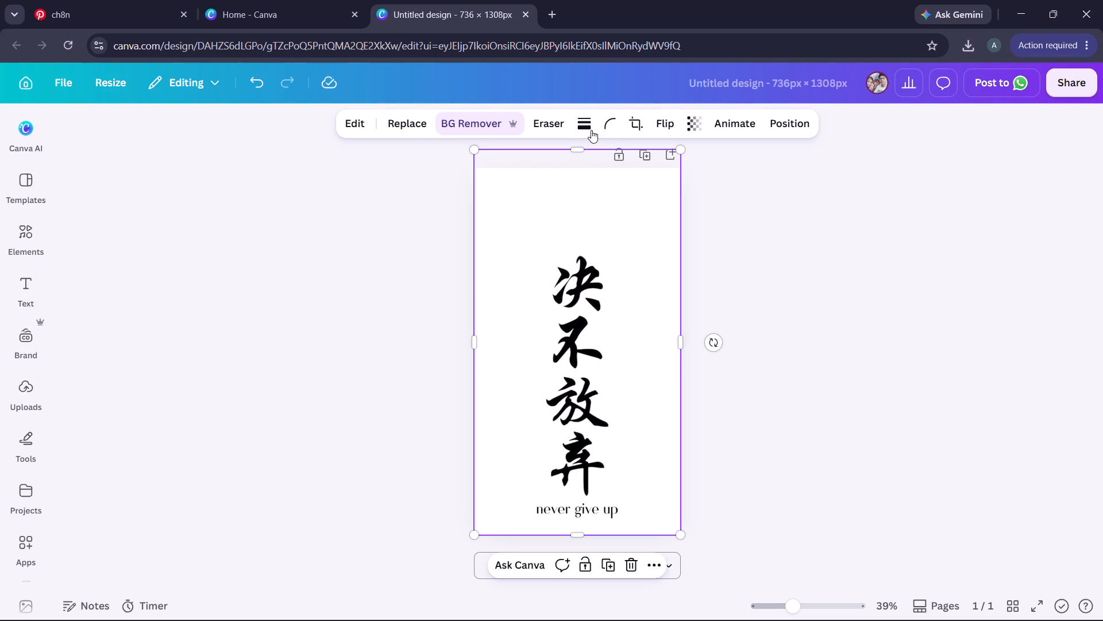
Crop the empty area off the top of the lettering image and move it up, centred horizontally on the page.
{"action": "left_click_drag", "start_coordinate": [574, 147], "coordinate": [577, 232]}
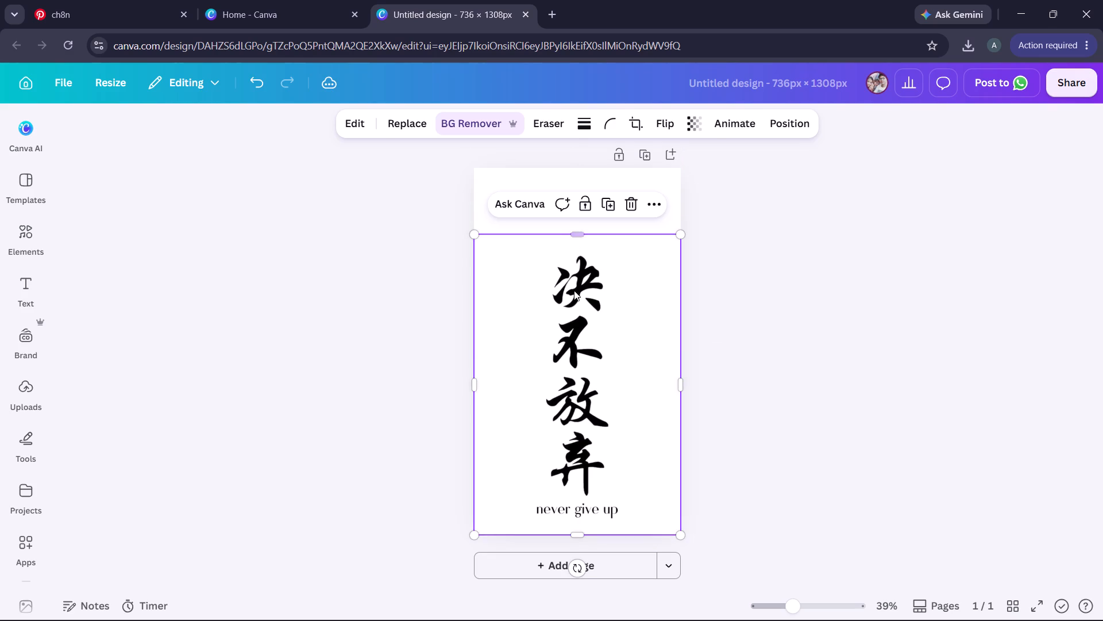
{"action": "left_click_drag", "start_coordinate": [568, 301], "coordinate": [568, 251]}
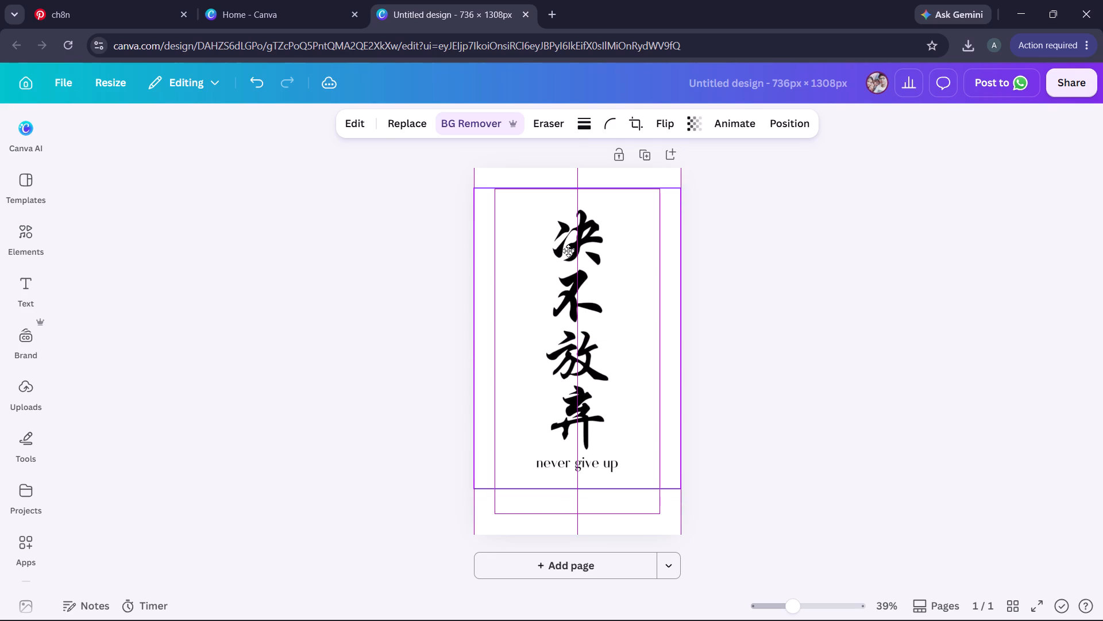
{"action": "left_click_drag", "start_coordinate": [568, 251], "coordinate": [568, 250]}
{"action": "left_click", "coordinate": [822, 290]}
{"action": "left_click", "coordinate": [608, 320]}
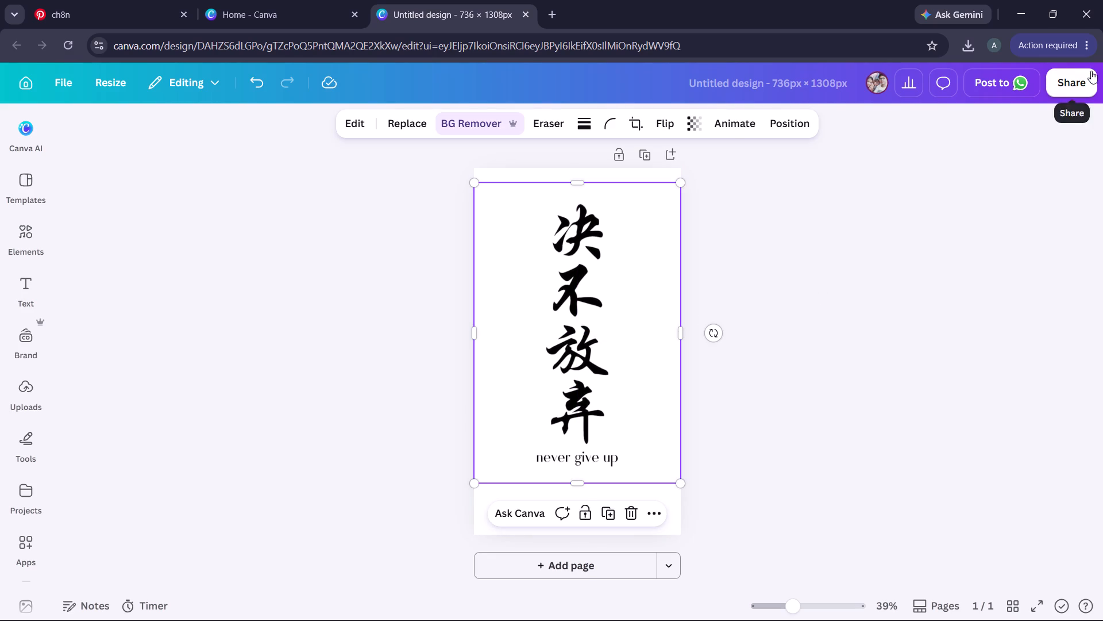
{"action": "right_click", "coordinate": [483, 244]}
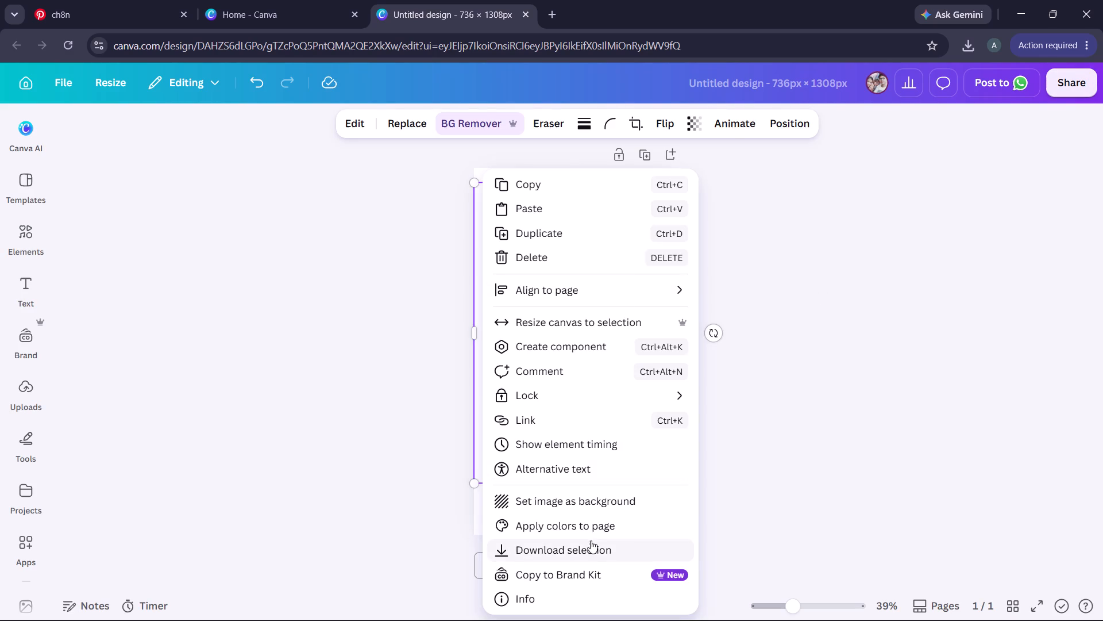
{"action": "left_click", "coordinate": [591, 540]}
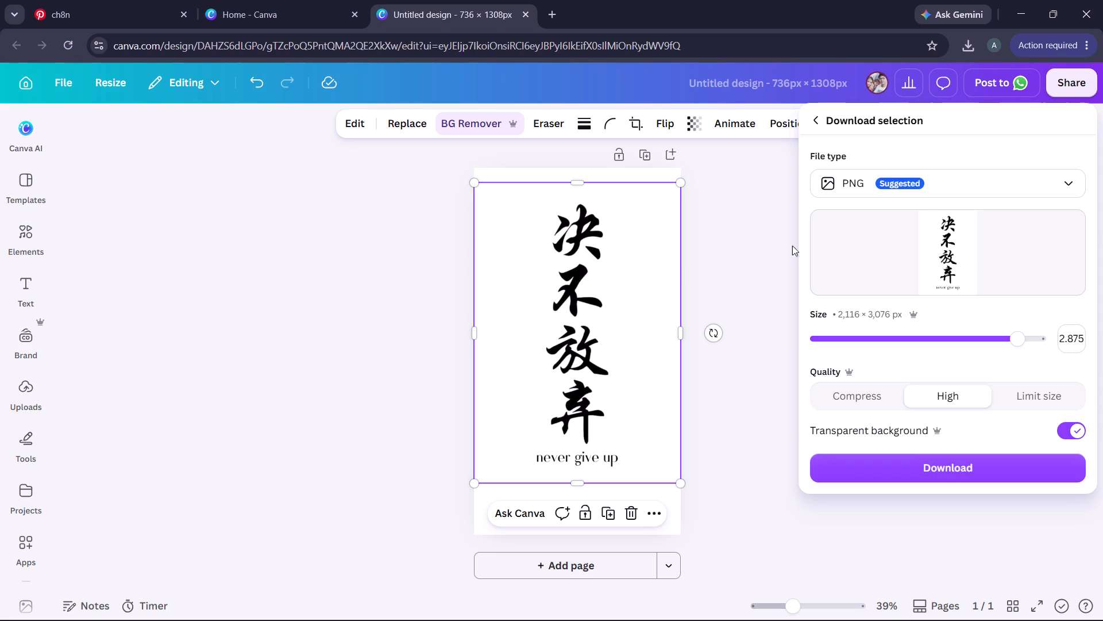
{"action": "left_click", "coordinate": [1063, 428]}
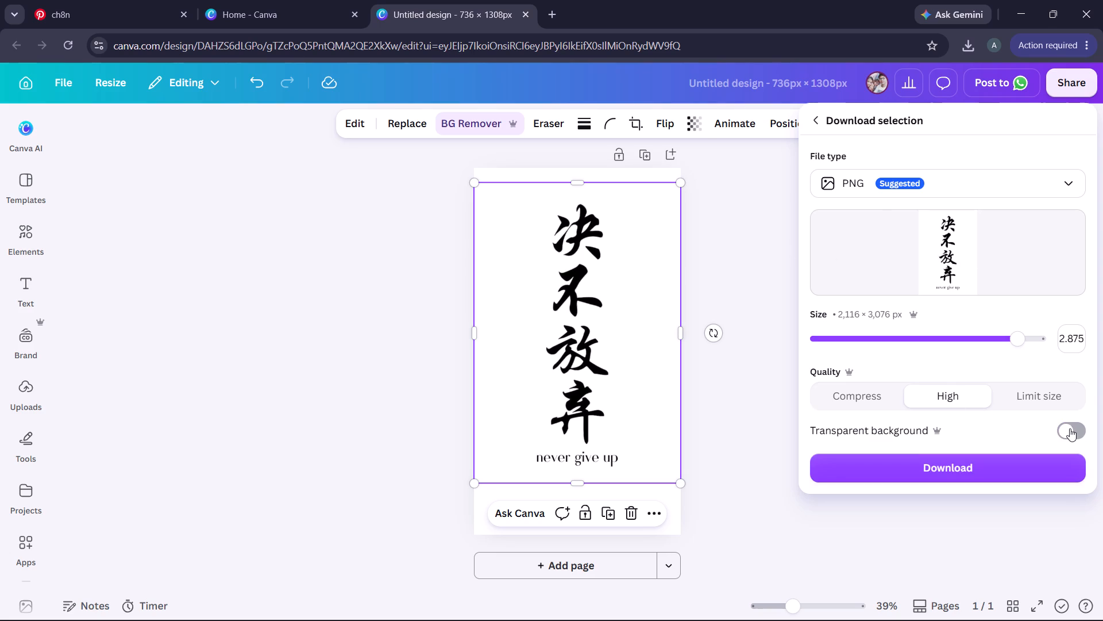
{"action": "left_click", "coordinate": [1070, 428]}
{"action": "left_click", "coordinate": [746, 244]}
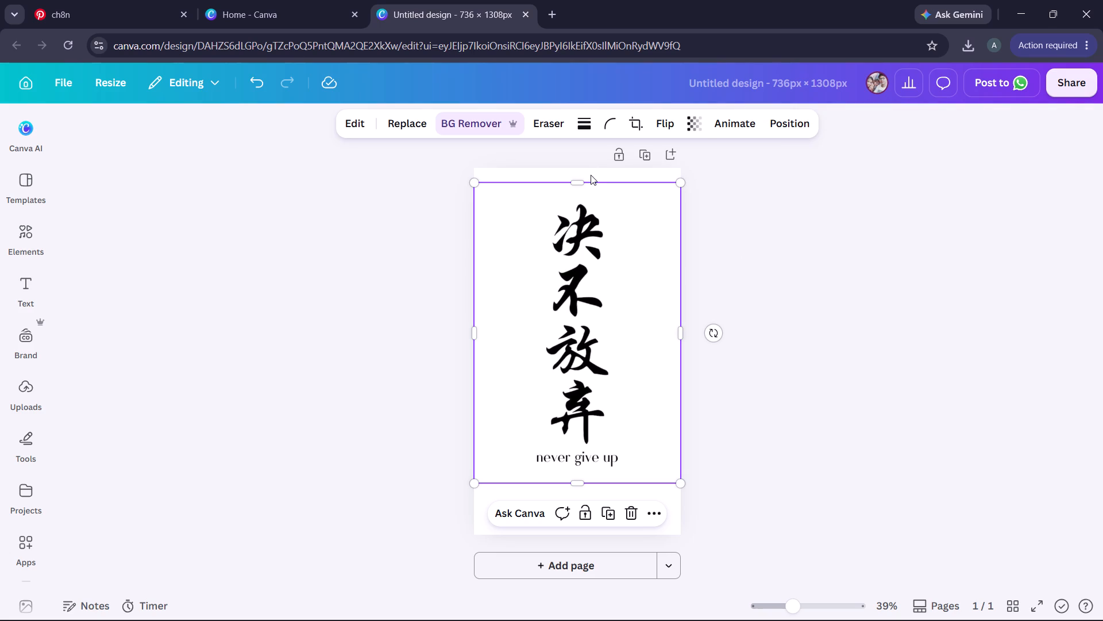
Download the whole page as a high-quality PNG at size 2.75 with a transparent background, and check the file in its folder.
{"action": "left_click", "coordinate": [591, 175]}
{"action": "left_click", "coordinate": [1077, 94]}
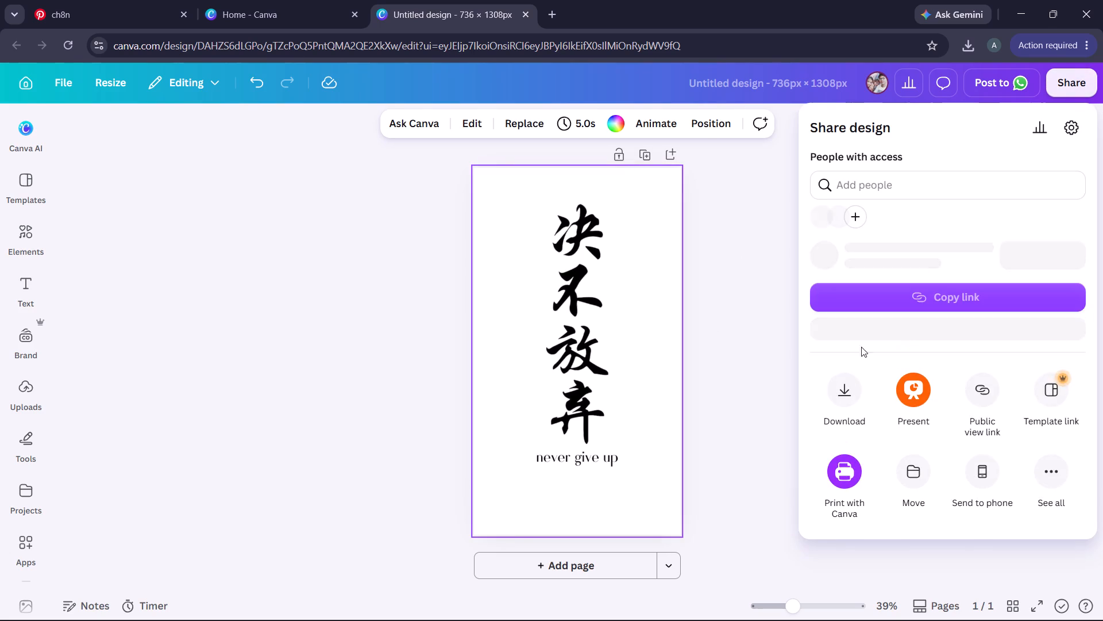
{"action": "left_click", "coordinate": [834, 407]}
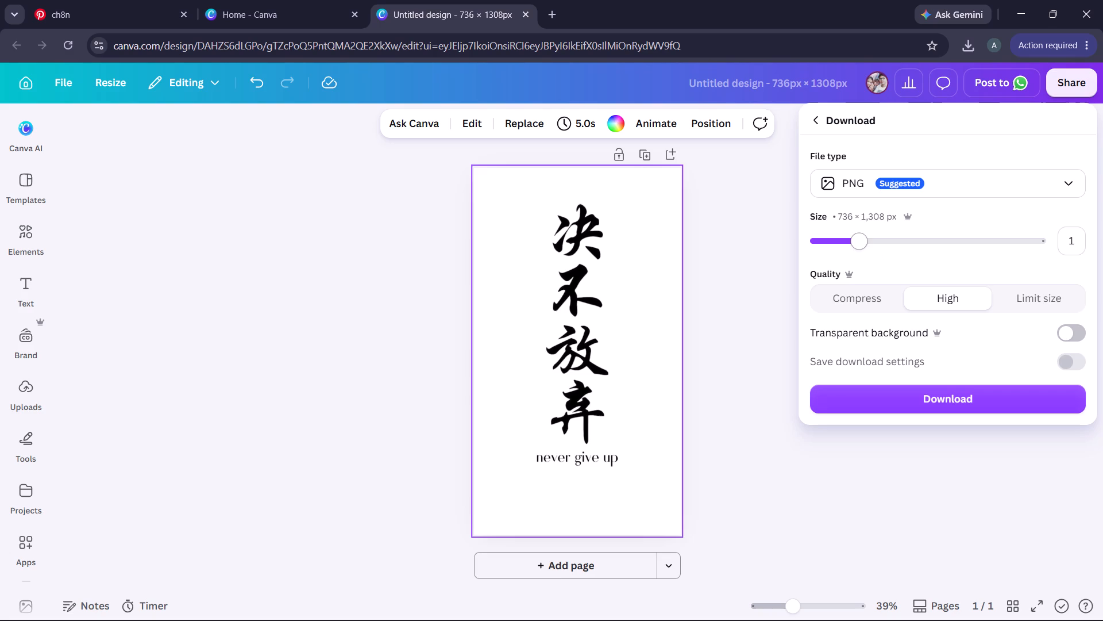
{"action": "left_click_drag", "start_coordinate": [856, 238], "coordinate": [1006, 264]}
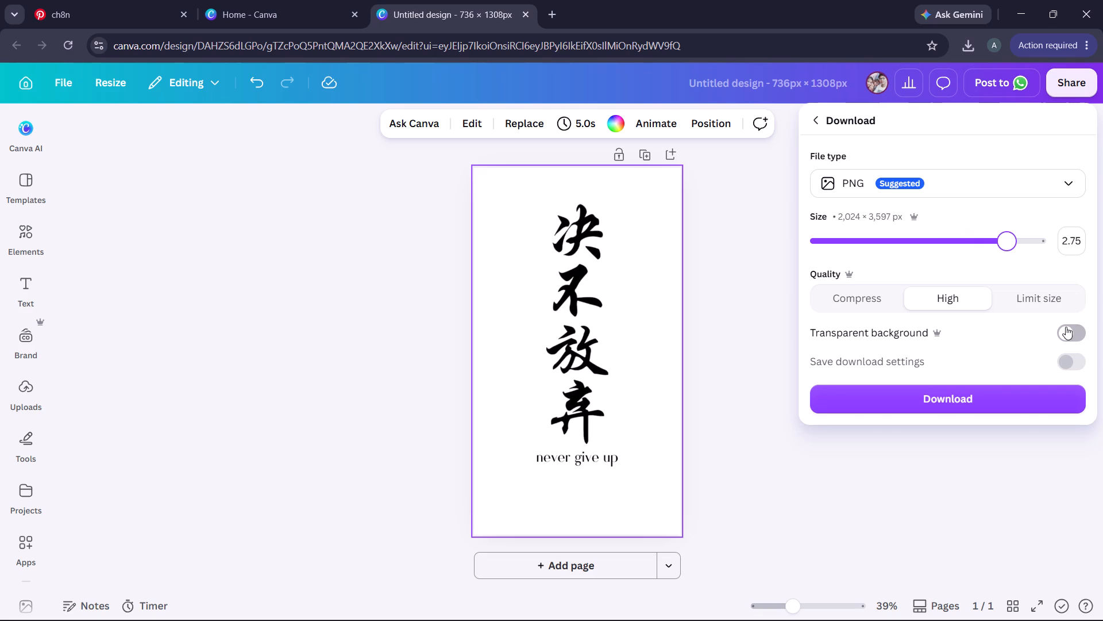
{"action": "left_click", "coordinate": [1073, 329]}
{"action": "left_click", "coordinate": [986, 462]}
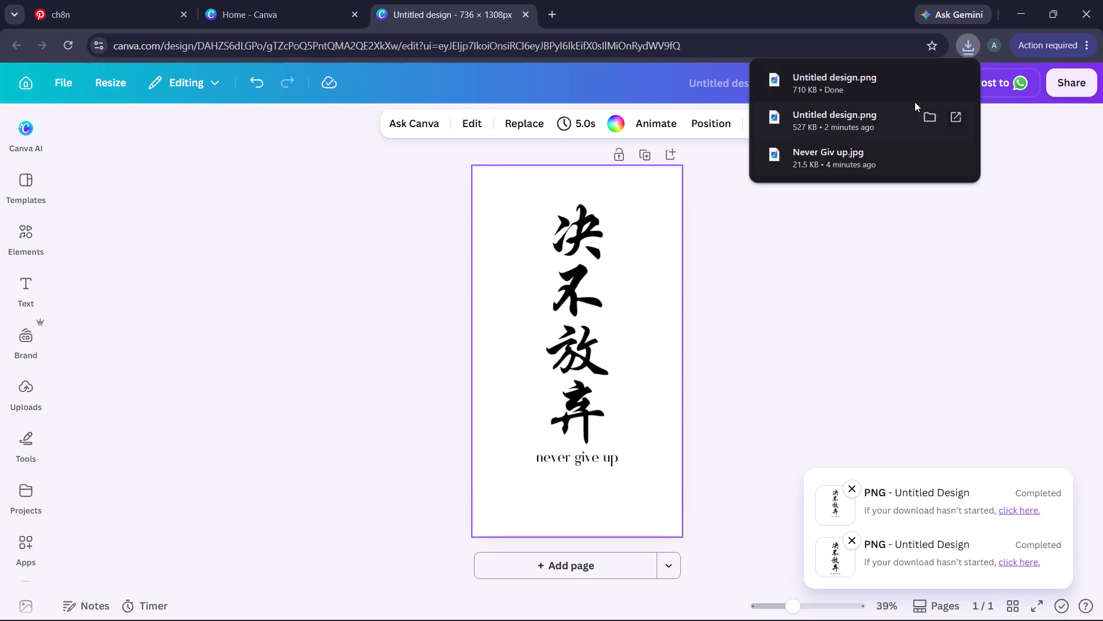
{"action": "left_click", "coordinate": [927, 80]}
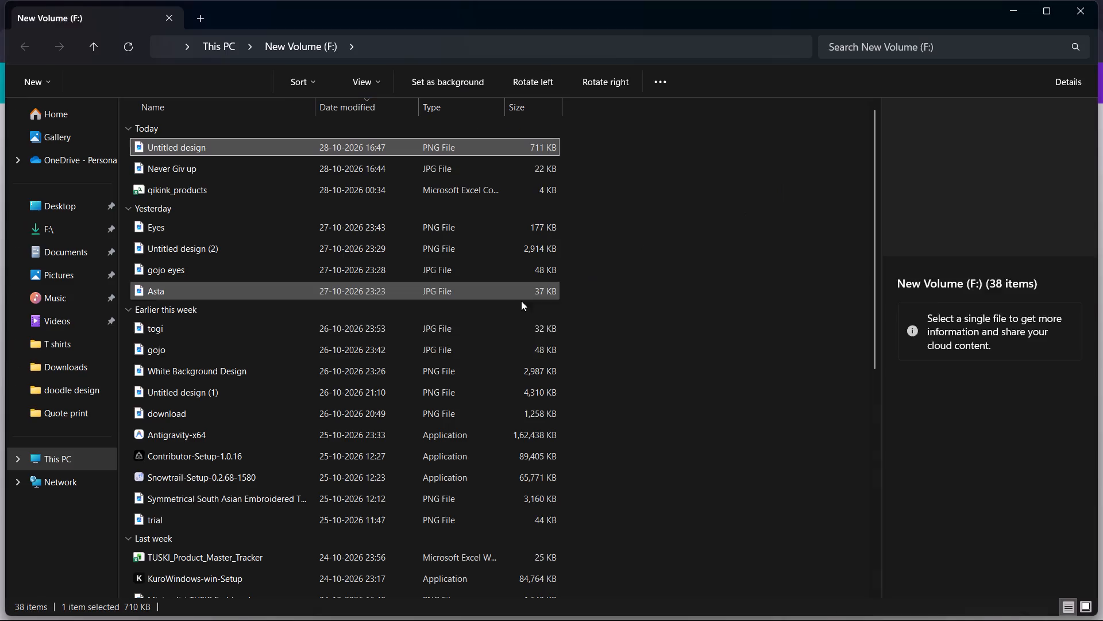
{"action": "left_click", "coordinate": [1012, 9]}
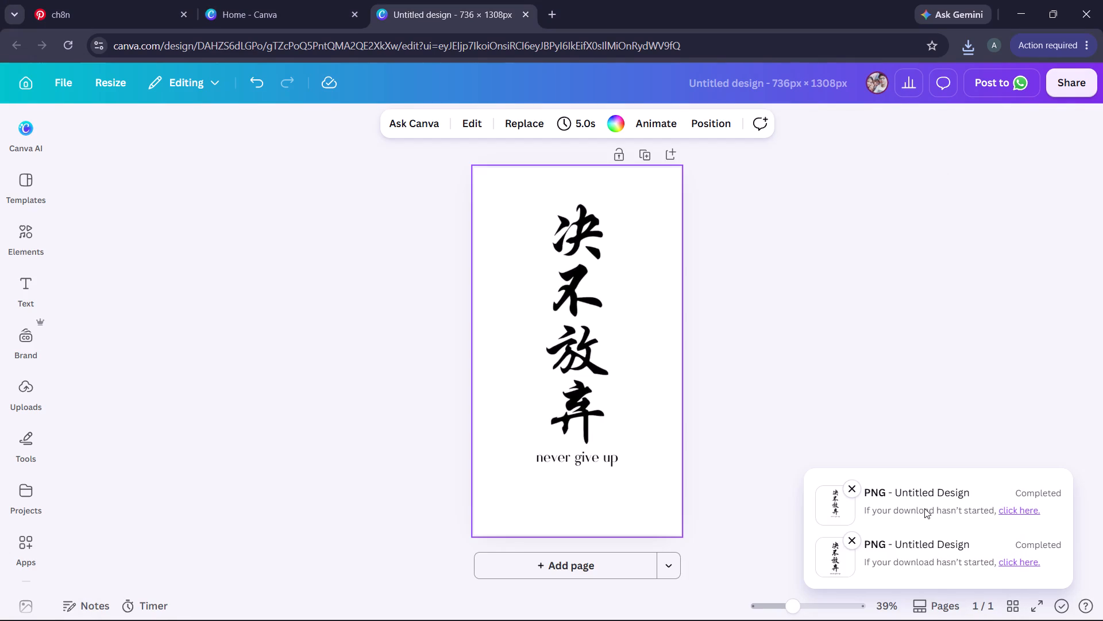
Switch back to the Printrove hoodie editor and remove the Never Give Up file from the design library.
{"action": "left_click", "coordinate": [1021, 13]}
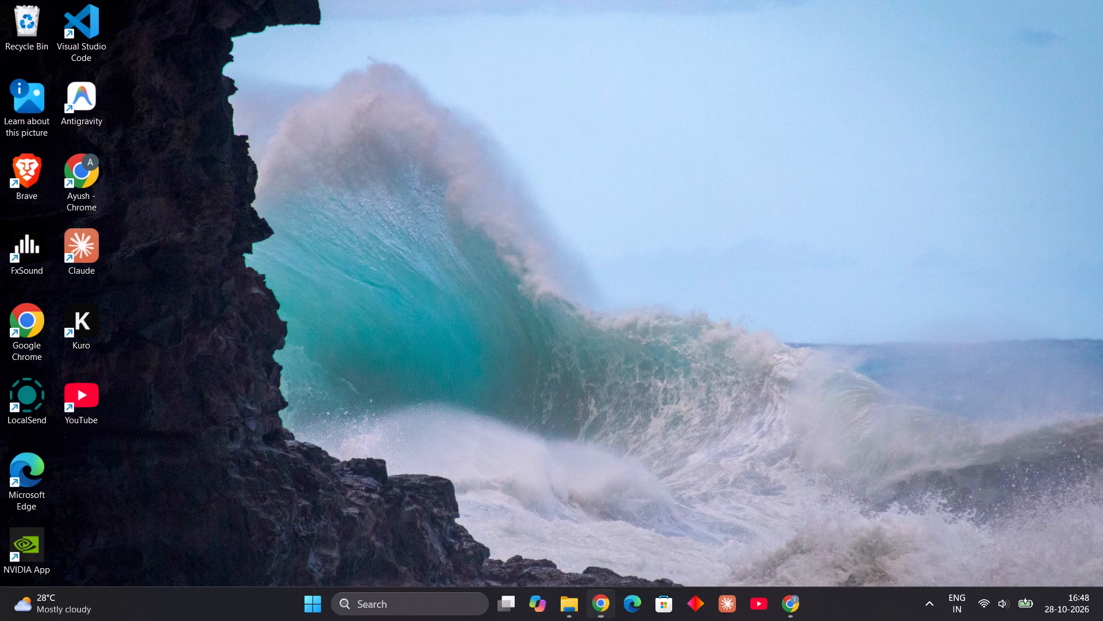
{"action": "left_click", "coordinate": [788, 607]}
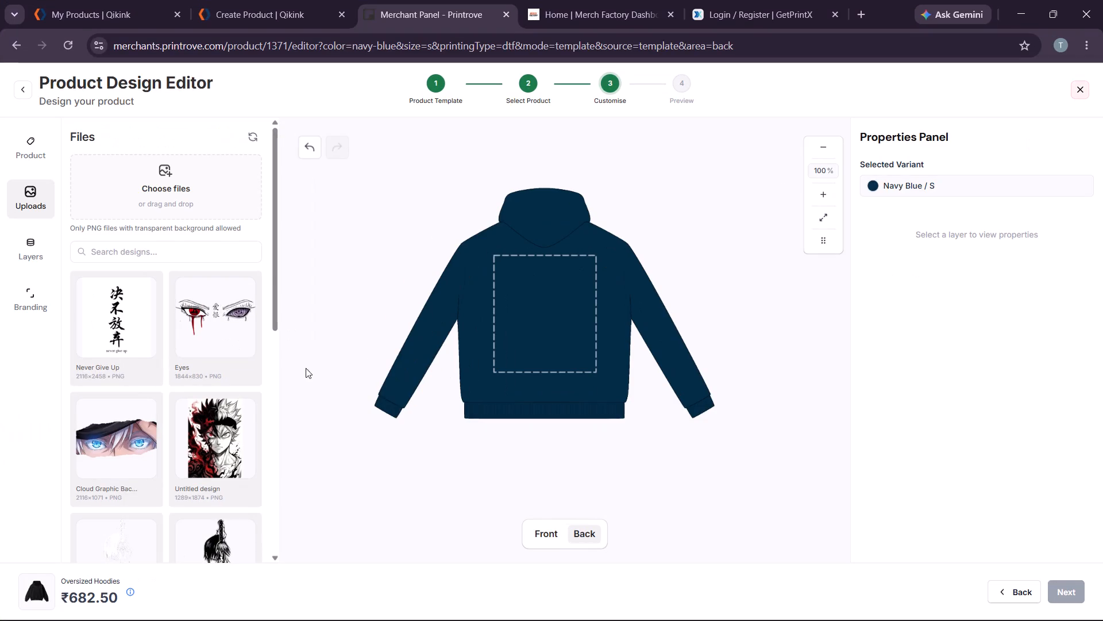
{"action": "left_click", "coordinate": [149, 281]}
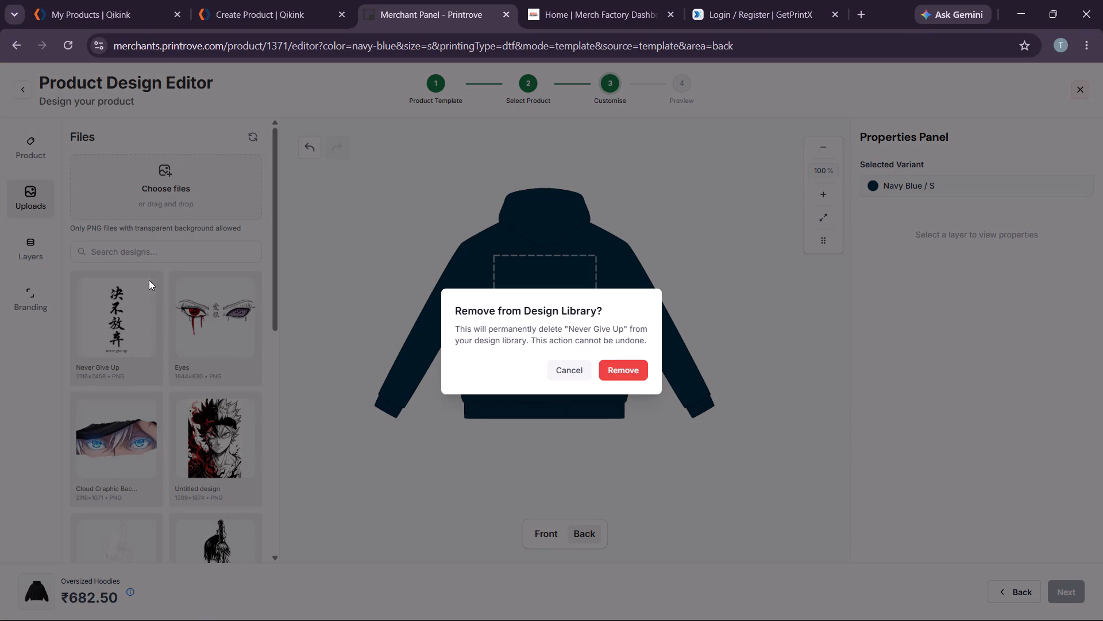
{"action": "left_click", "coordinate": [634, 377]}
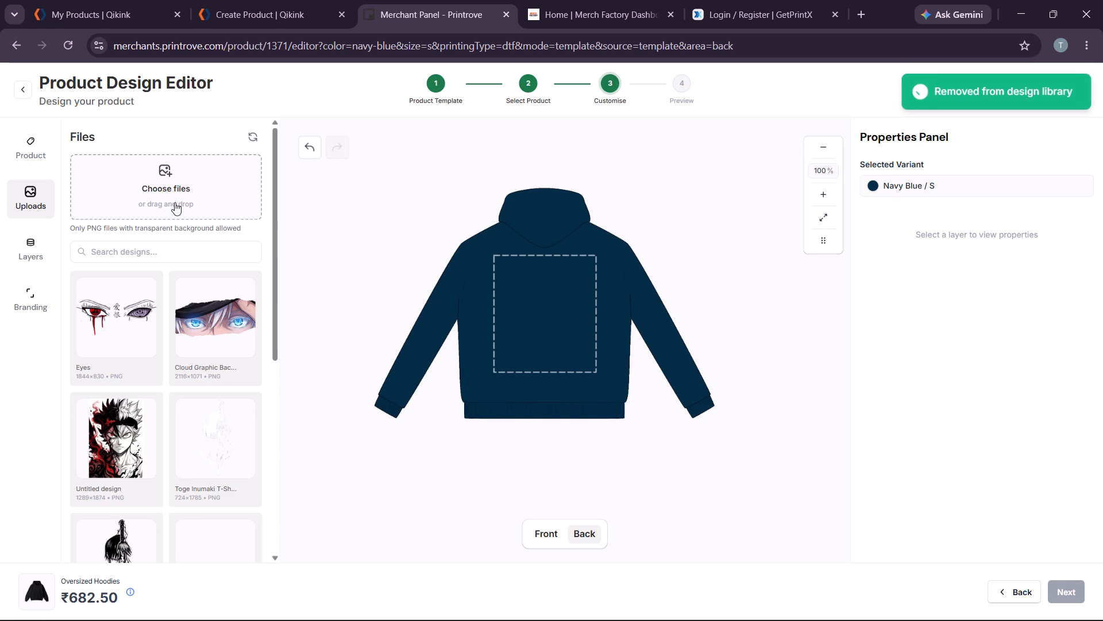
Upload the new Untitled design PNG from drive F: to the design library.
{"action": "left_click", "coordinate": [172, 188]}
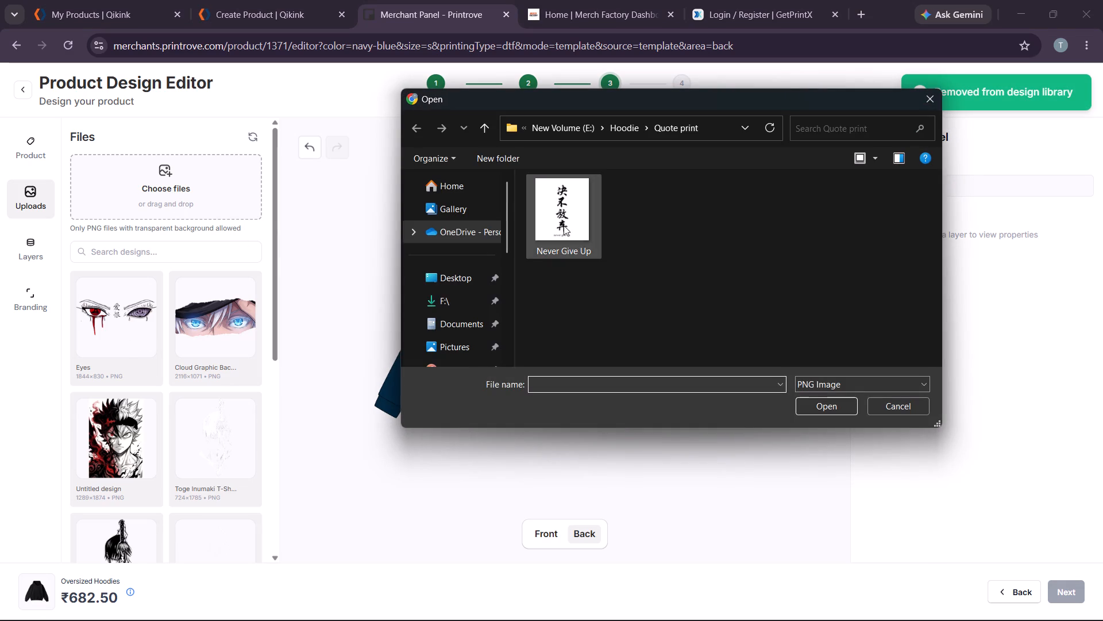
{"action": "scroll", "coordinate": [441, 323], "scroll_direction": "down", "scroll_amount": 3}
{"action": "scroll", "coordinate": [470, 214], "scroll_direction": "up", "scroll_amount": 3}
{"action": "left_click", "coordinate": [442, 306]}
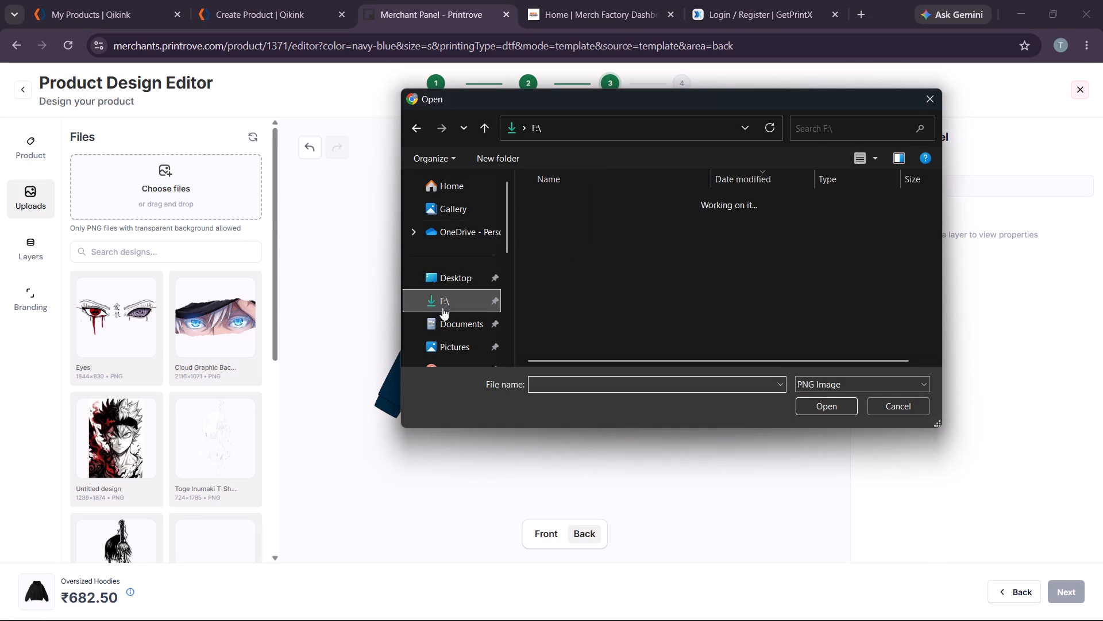
{"action": "left_click", "coordinate": [591, 224]}
{"action": "left_click", "coordinate": [840, 401]}
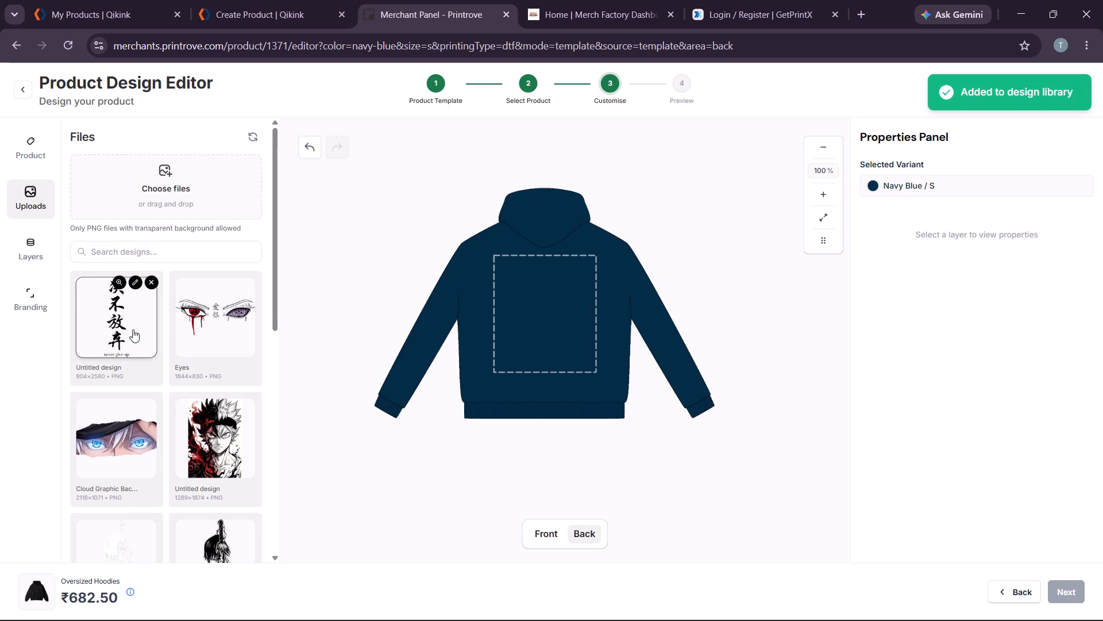
Place the Untitled design lettering on the back of the navy blue hoodie and enlarge it to 5 × 16 in, centred in the print area.
{"action": "left_click", "coordinate": [133, 328]}
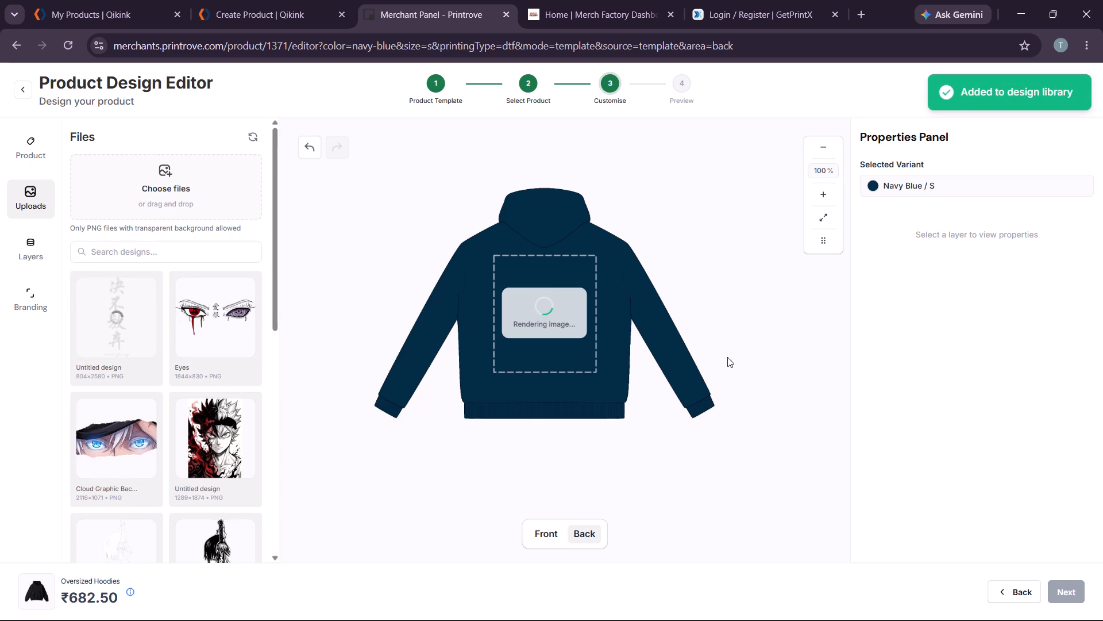
{"action": "left_click", "coordinate": [736, 378]}
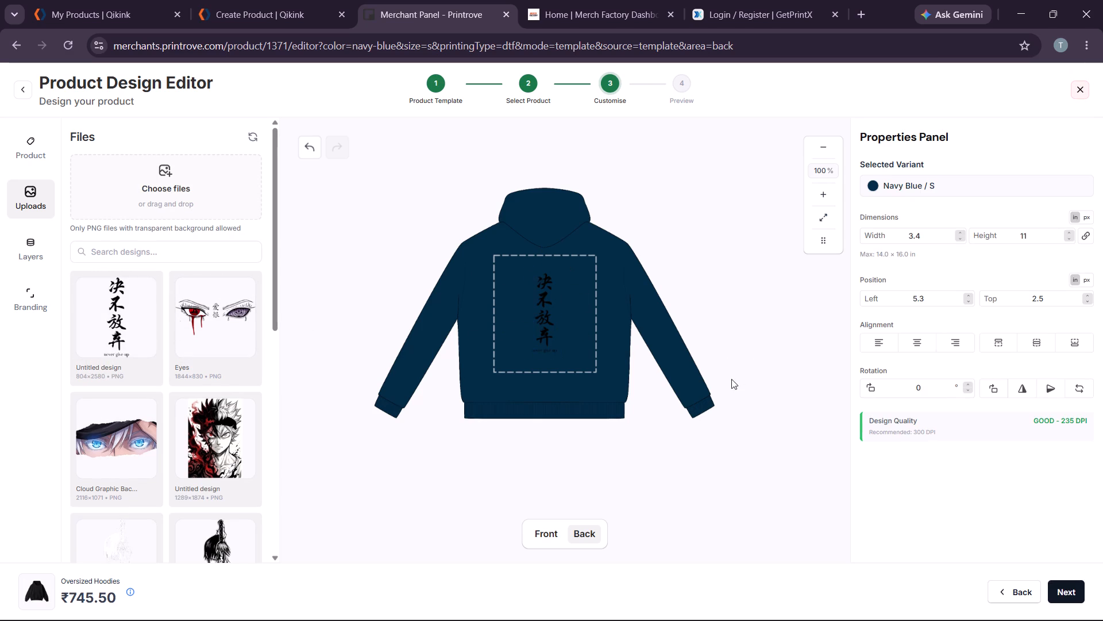
{"action": "left_click", "coordinate": [539, 302]}
{"action": "left_click", "coordinate": [628, 343]}
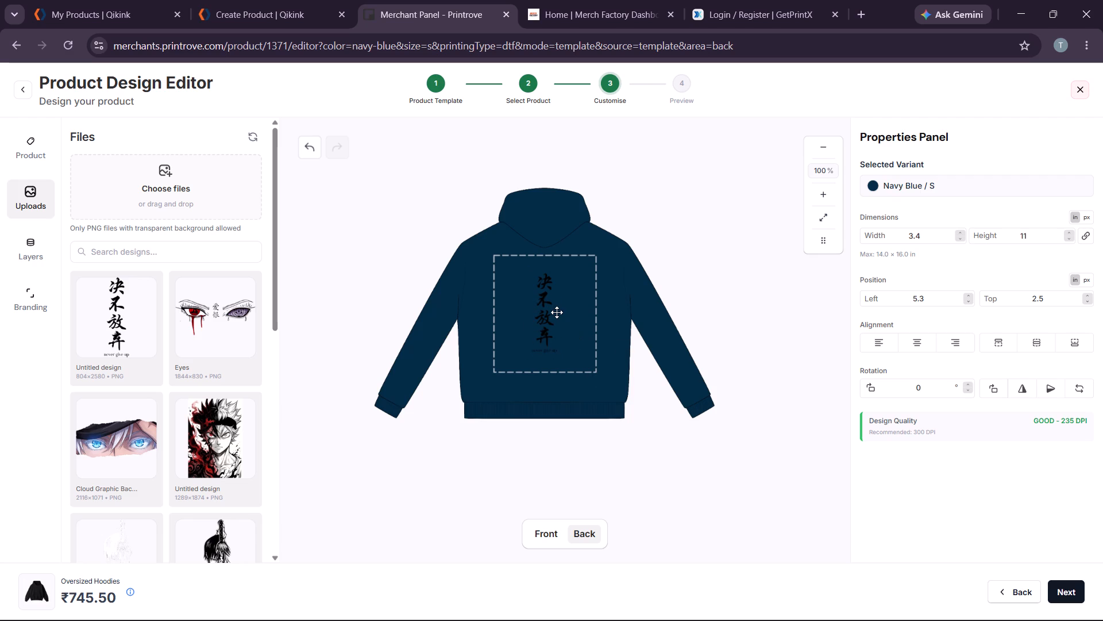
{"action": "left_click", "coordinate": [551, 312]}
{"action": "left_click_drag", "start_coordinate": [556, 354], "coordinate": [604, 431]}
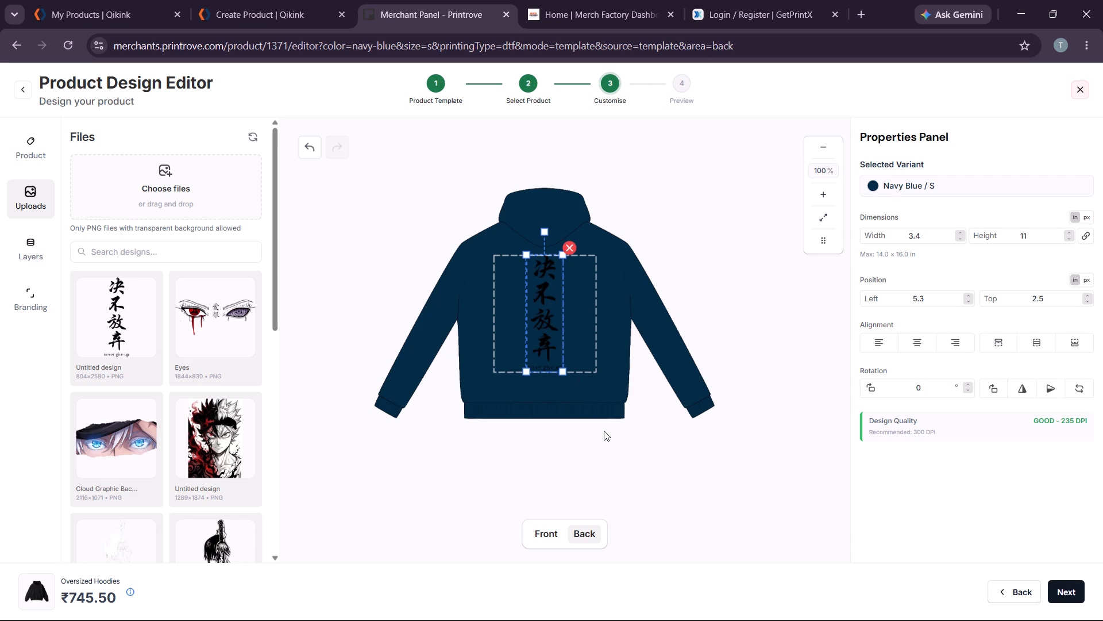
{"action": "left_click_drag", "start_coordinate": [604, 431], "coordinate": [604, 430]}
{"action": "left_click", "coordinate": [688, 355]}
{"action": "left_click_drag", "start_coordinate": [546, 319], "coordinate": [547, 316]}
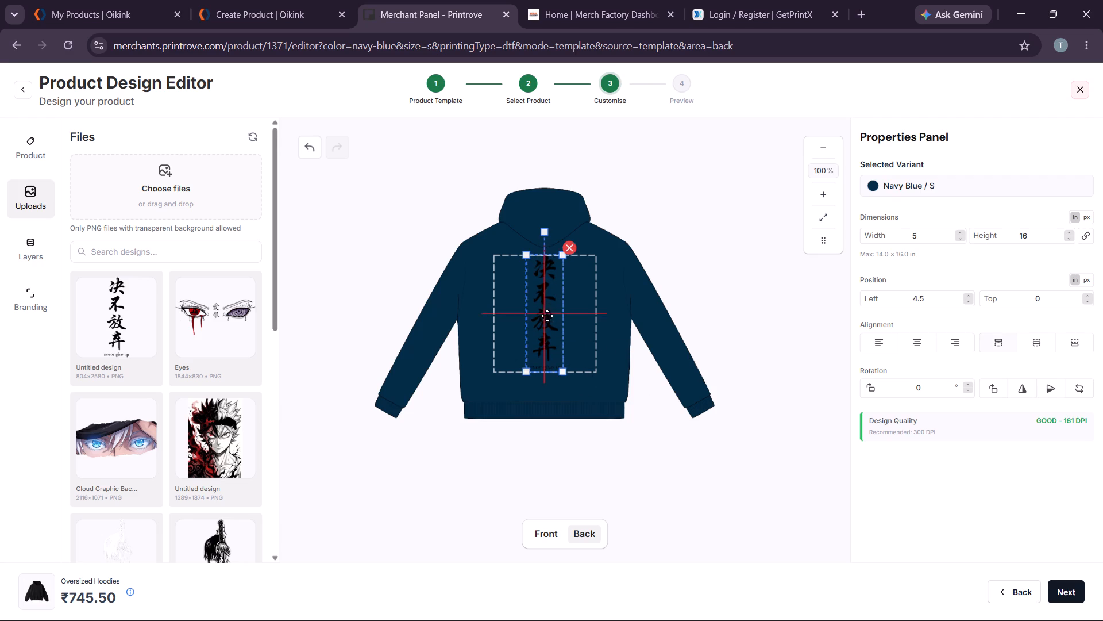
{"action": "left_click_drag", "start_coordinate": [547, 316], "coordinate": [549, 299]}
{"action": "left_click", "coordinate": [659, 305]}
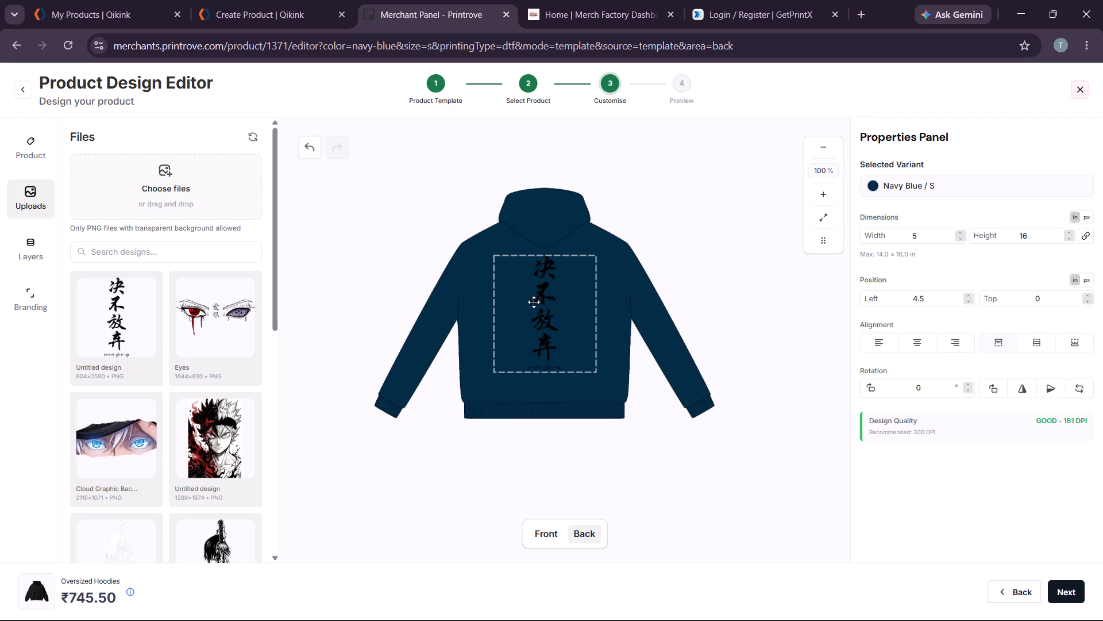
{"action": "left_click", "coordinate": [527, 294]}
Toggle the hoodie's black and white colour variants to check the black lettering against each fabric colour.
{"action": "left_click", "coordinate": [32, 152]}
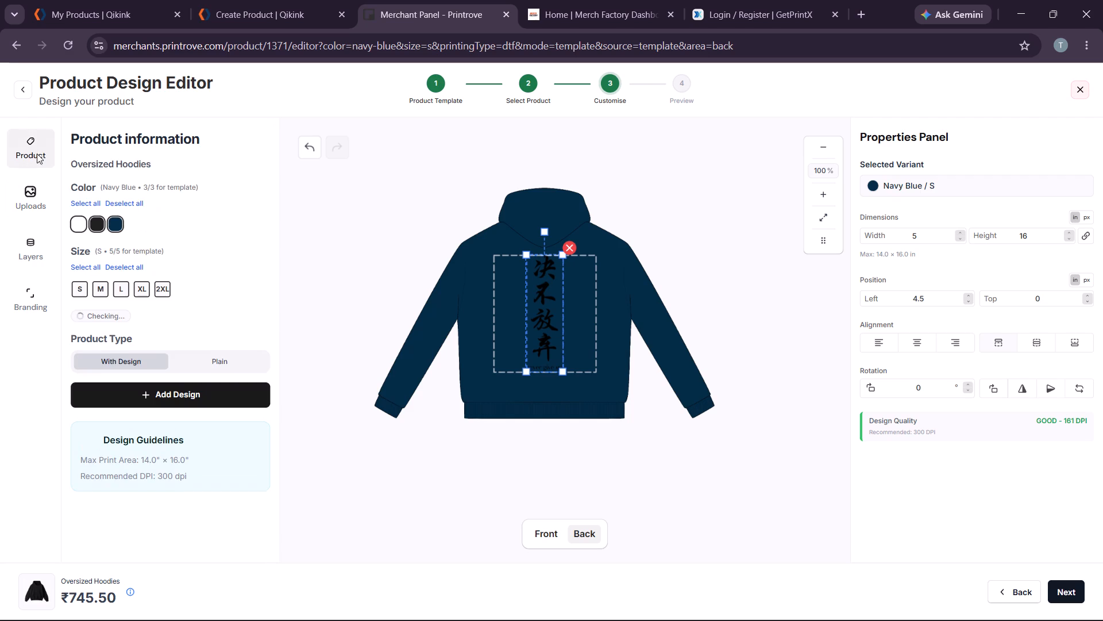
{"action": "left_click", "coordinate": [117, 220]}
{"action": "left_click", "coordinate": [117, 220]}
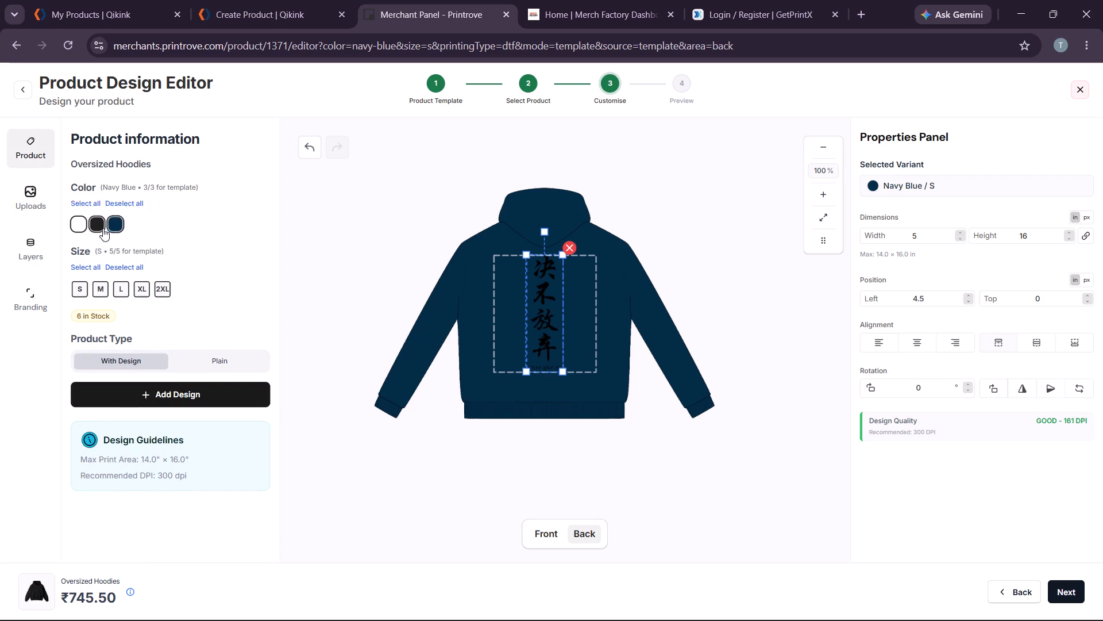
{"action": "left_click", "coordinate": [97, 228]}
{"action": "left_click", "coordinate": [80, 227]}
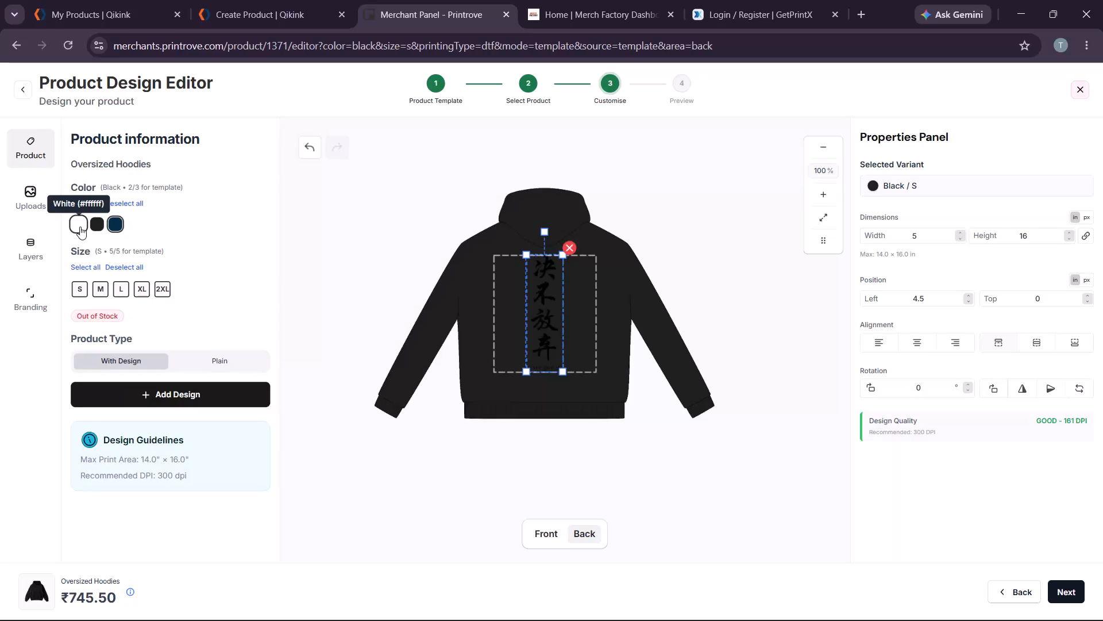
{"action": "left_click", "coordinate": [444, 297]}
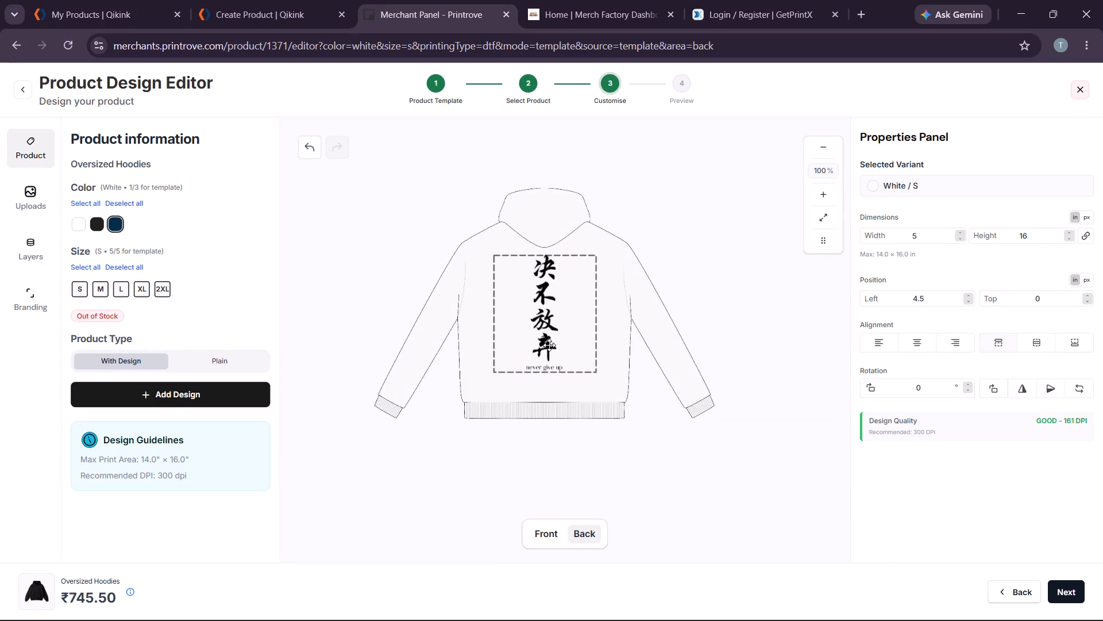
{"action": "left_click", "coordinate": [645, 336]}
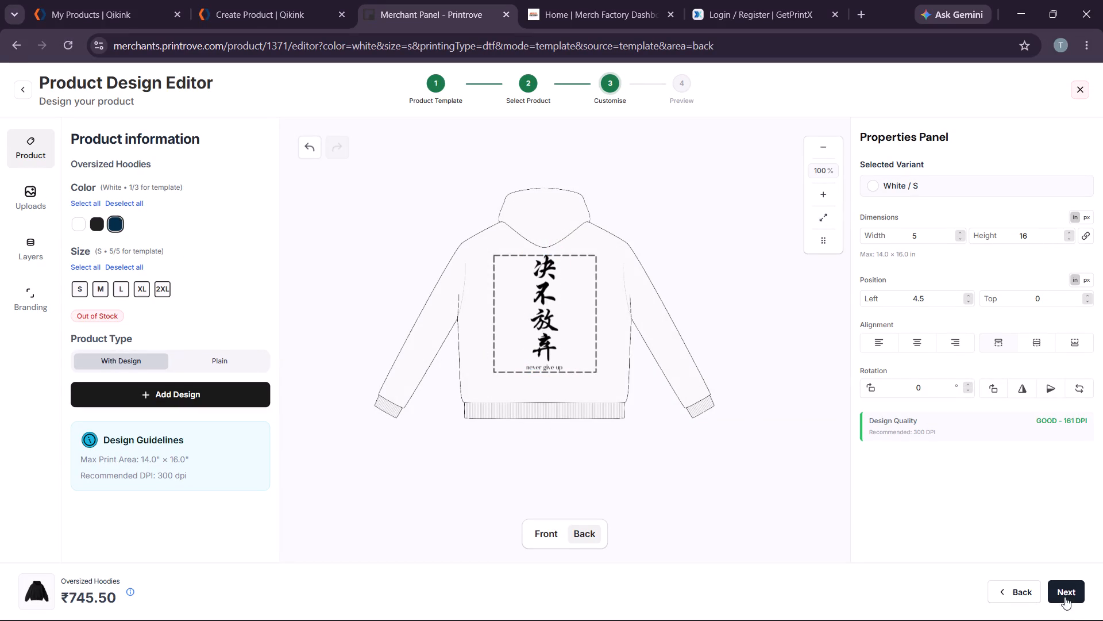
Preview the front and back mockups of the white hoodie and return to the customising stage.
{"action": "left_click", "coordinate": [1065, 595]}
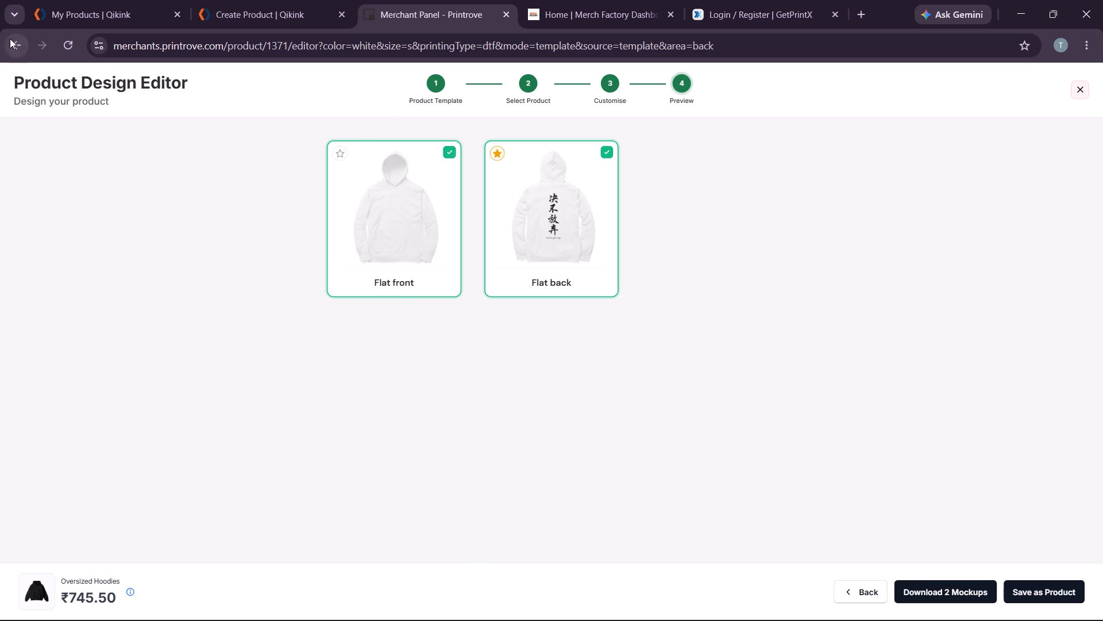
{"action": "left_click", "coordinate": [861, 585]}
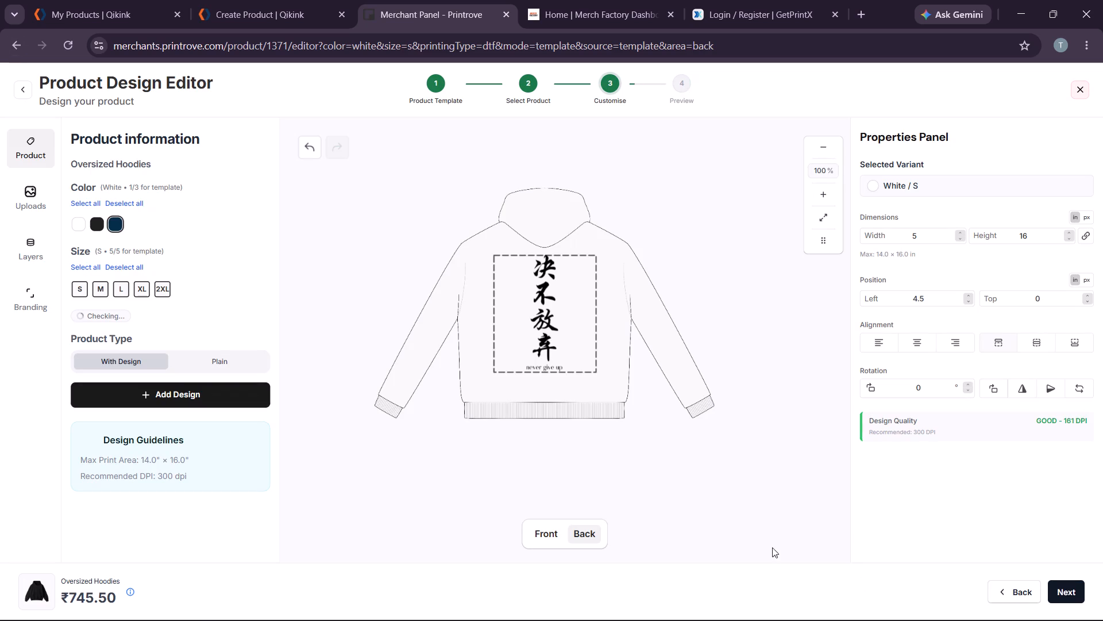
Toggle the Navy Blue colour in the hoodie's variant selection.
{"action": "left_click", "coordinate": [770, 434]}
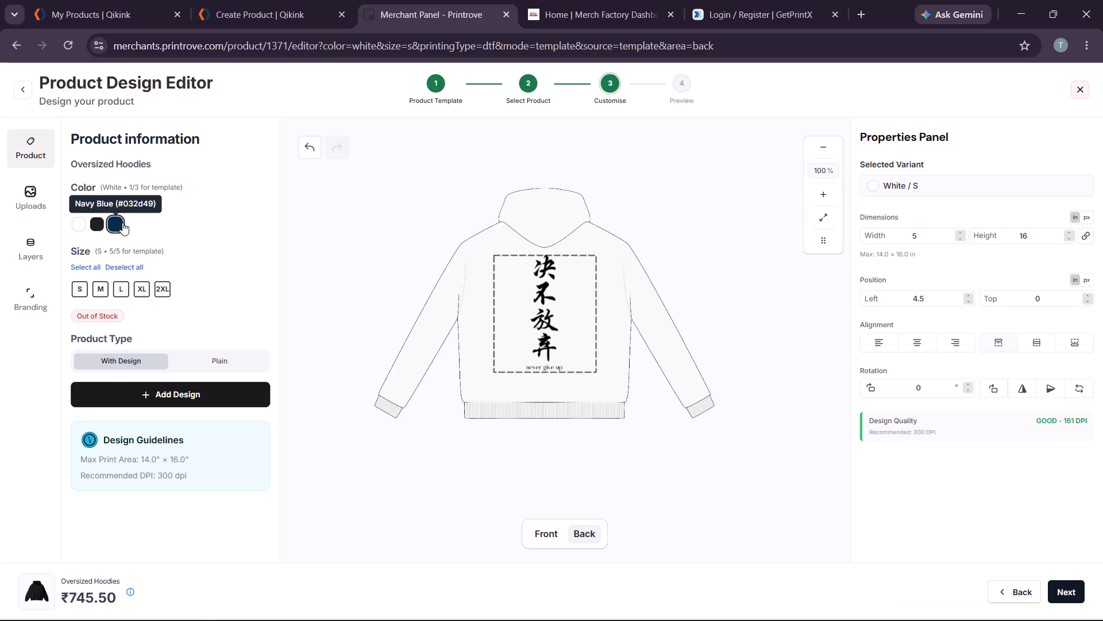
{"action": "left_click", "coordinate": [122, 223]}
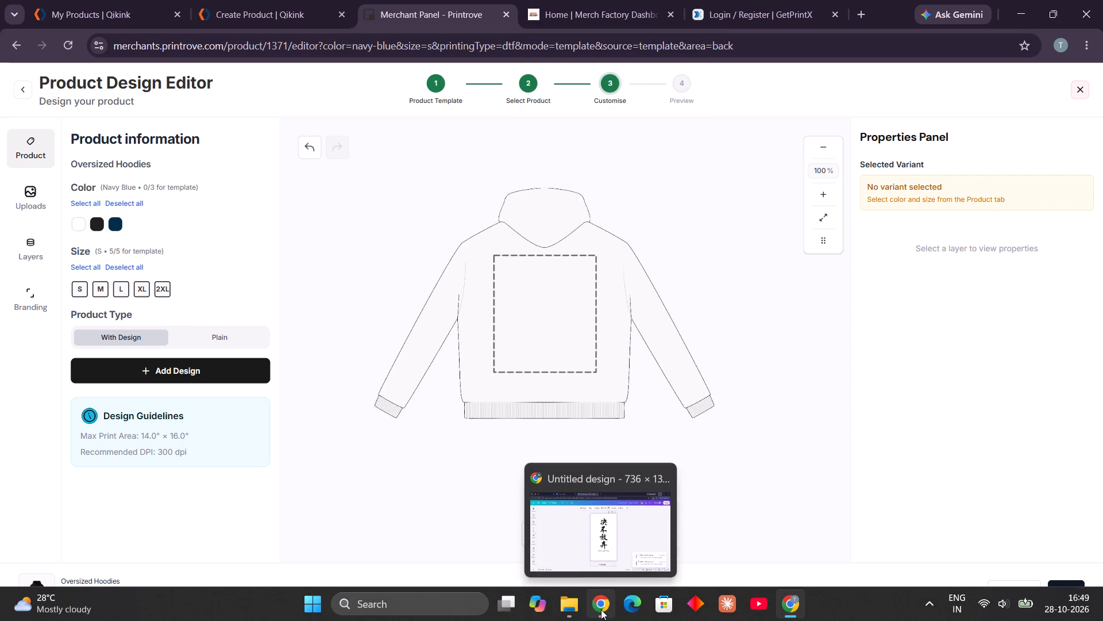
{"action": "left_click", "coordinate": [601, 609]}
{"action": "left_click", "coordinate": [237, 273]}
{"action": "left_click", "coordinate": [514, 269]}
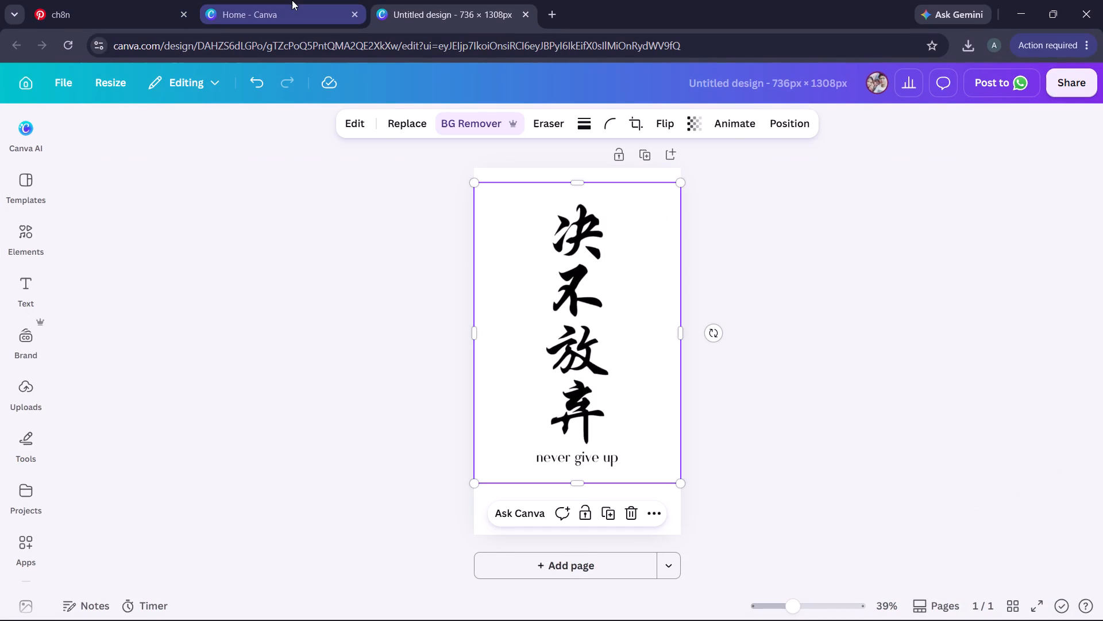
{"action": "left_click", "coordinate": [109, 5]}
{"action": "left_click", "coordinate": [301, 15]}
{"action": "left_click", "coordinate": [416, 13]}
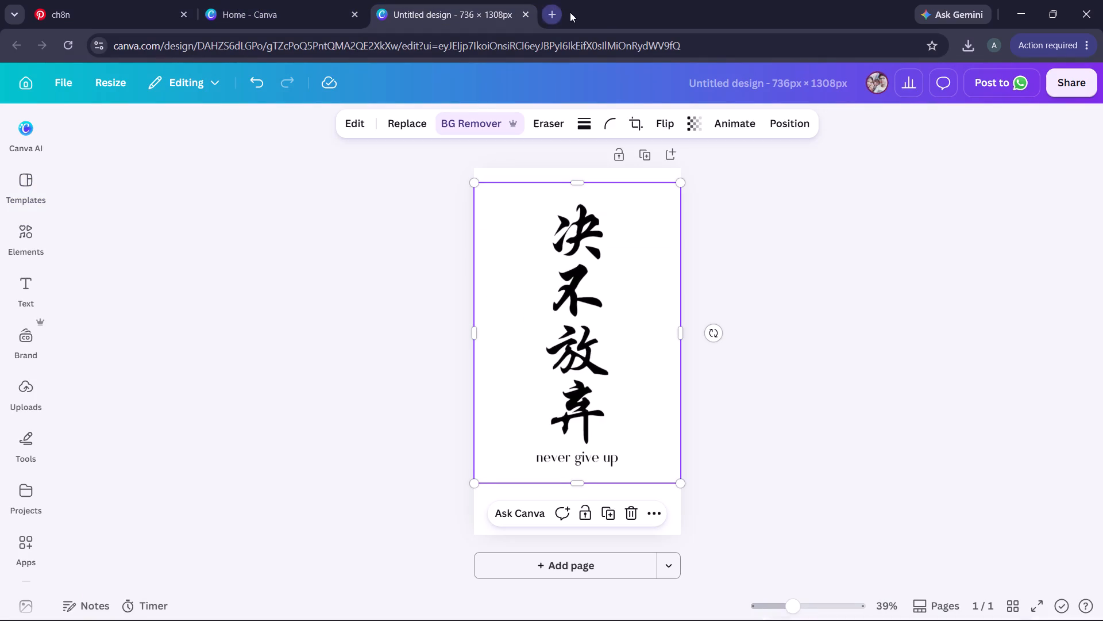
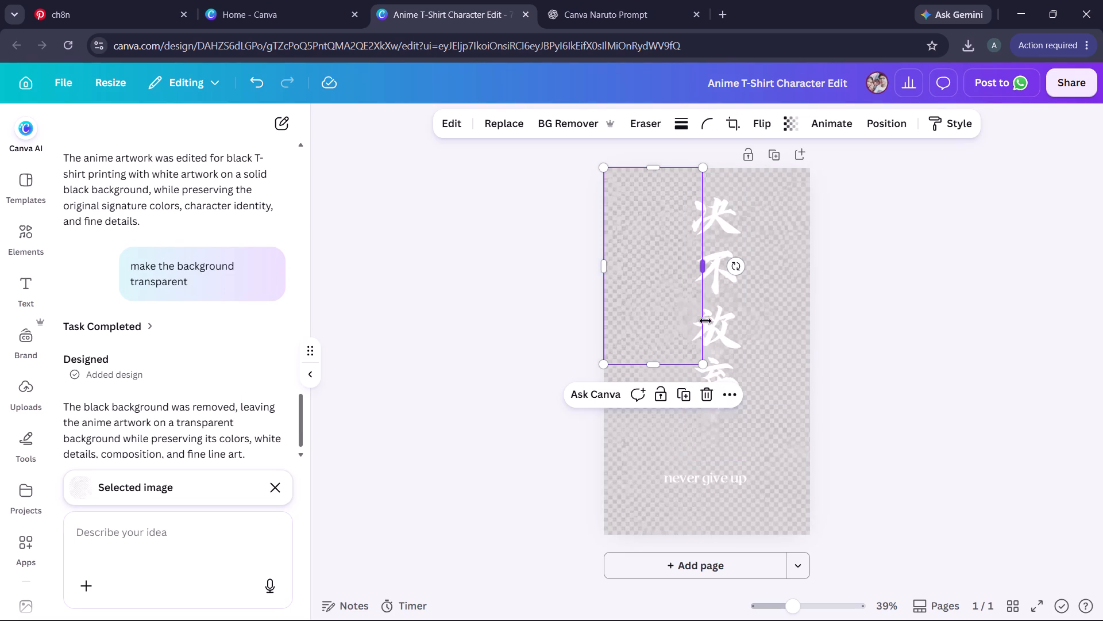
{"action": "left_click", "coordinate": [722, 336]}
{"action": "left_click", "coordinate": [854, 285]}
{"action": "left_click", "coordinate": [795, 260]}
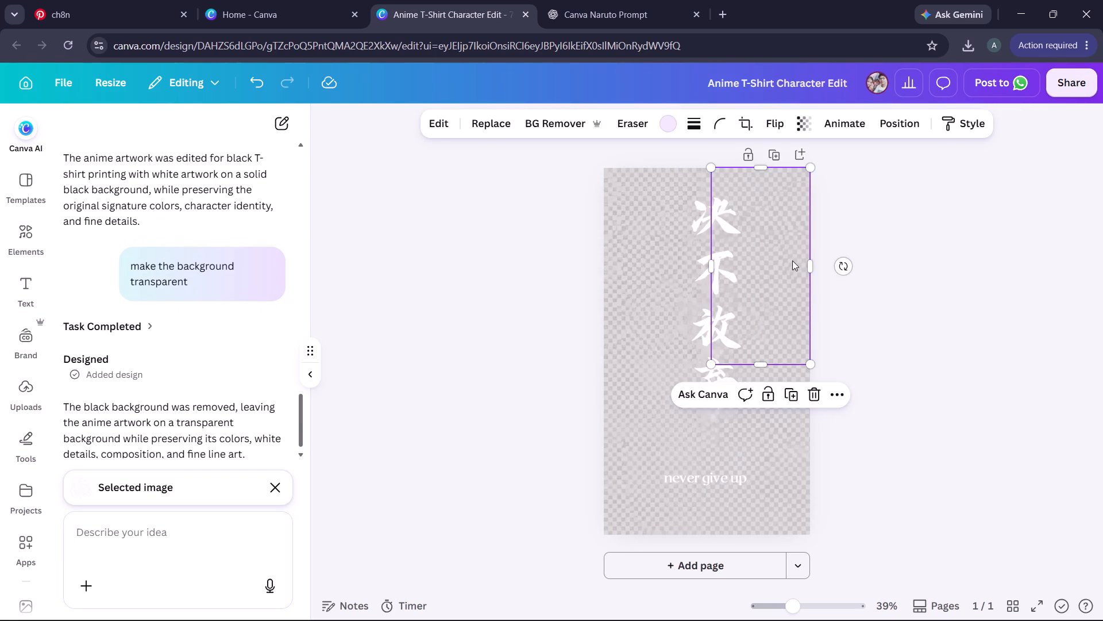
{"action": "left_click", "coordinate": [676, 259]}
{"action": "left_click", "coordinate": [667, 463]}
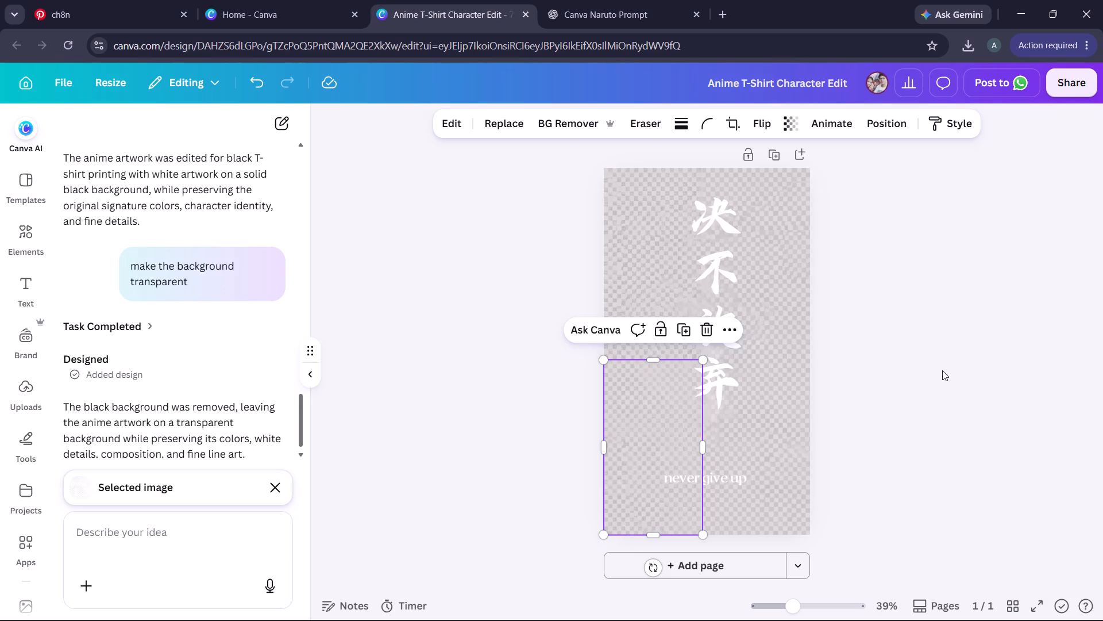
{"action": "left_click", "coordinate": [971, 294]}
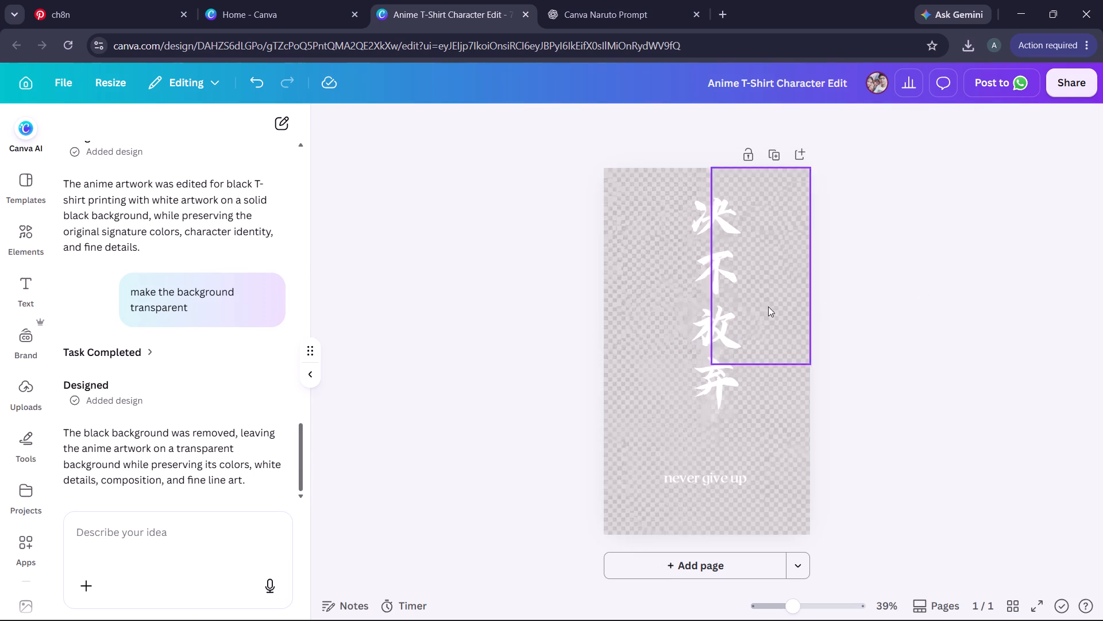
{"action": "left_click", "coordinate": [408, 282]}
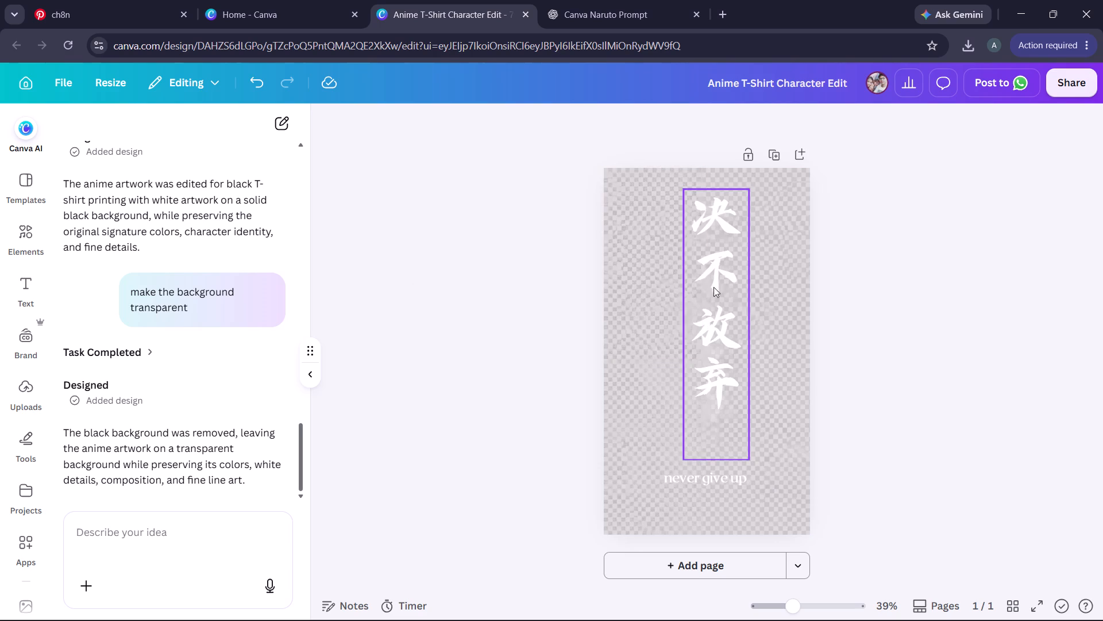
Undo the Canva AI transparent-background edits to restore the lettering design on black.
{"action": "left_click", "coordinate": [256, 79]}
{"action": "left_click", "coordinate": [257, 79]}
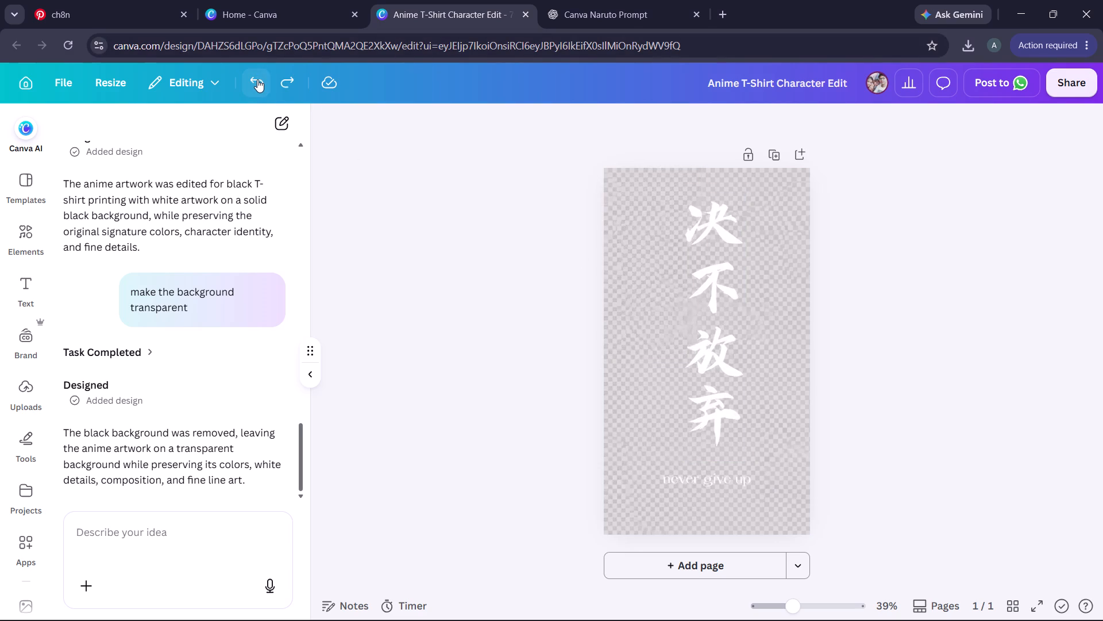
Replace the page's black background with solid white.
{"action": "left_click", "coordinate": [643, 329]}
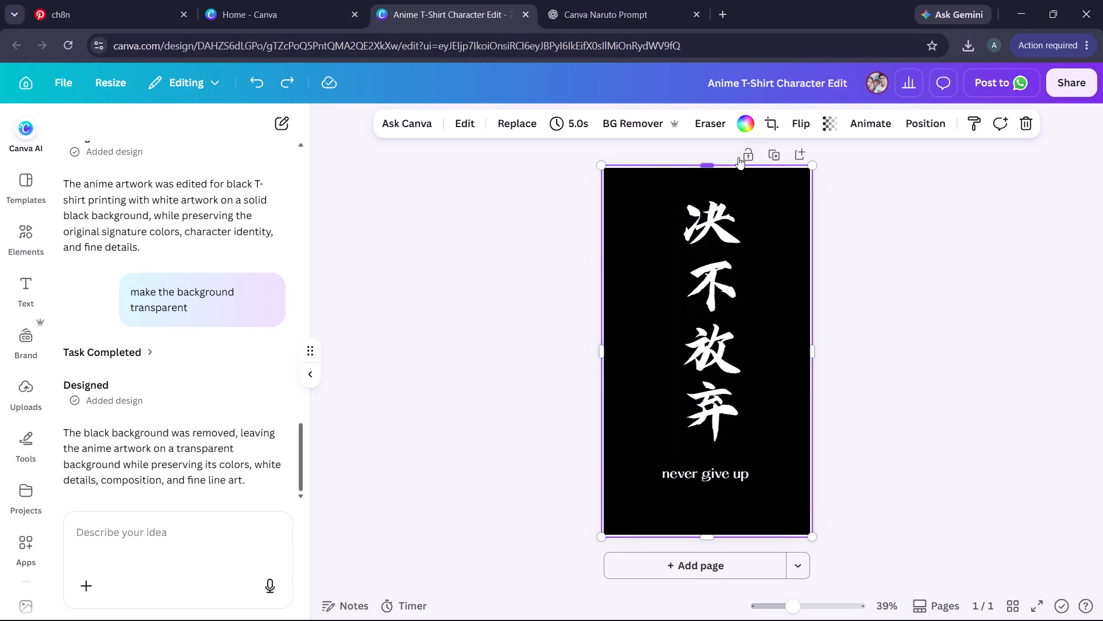
{"action": "left_click", "coordinate": [751, 130]}
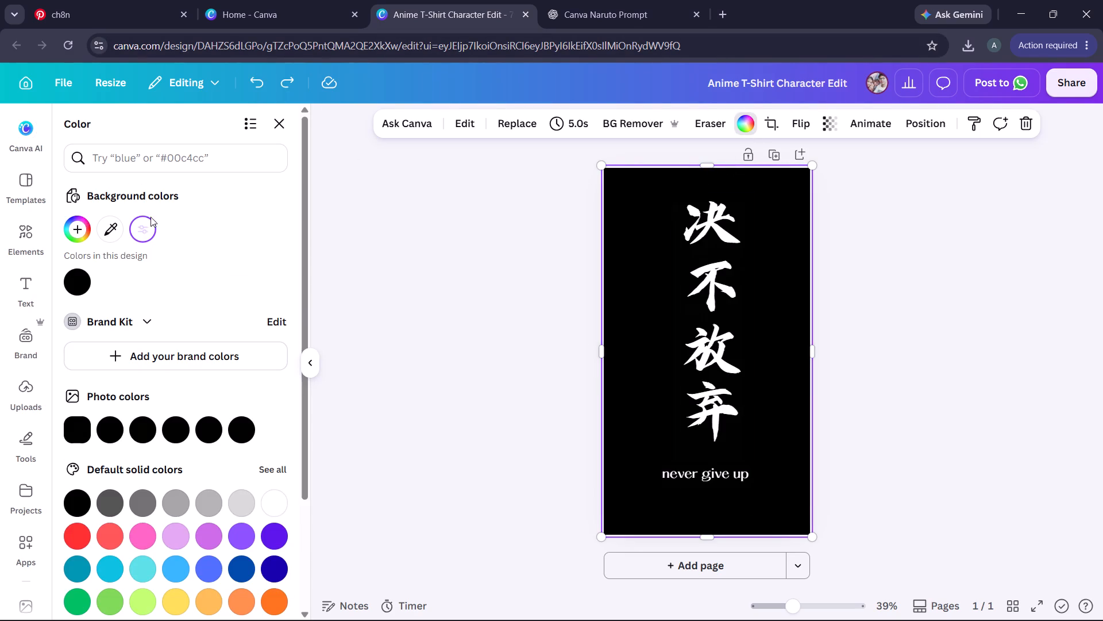
{"action": "left_click", "coordinate": [271, 505]}
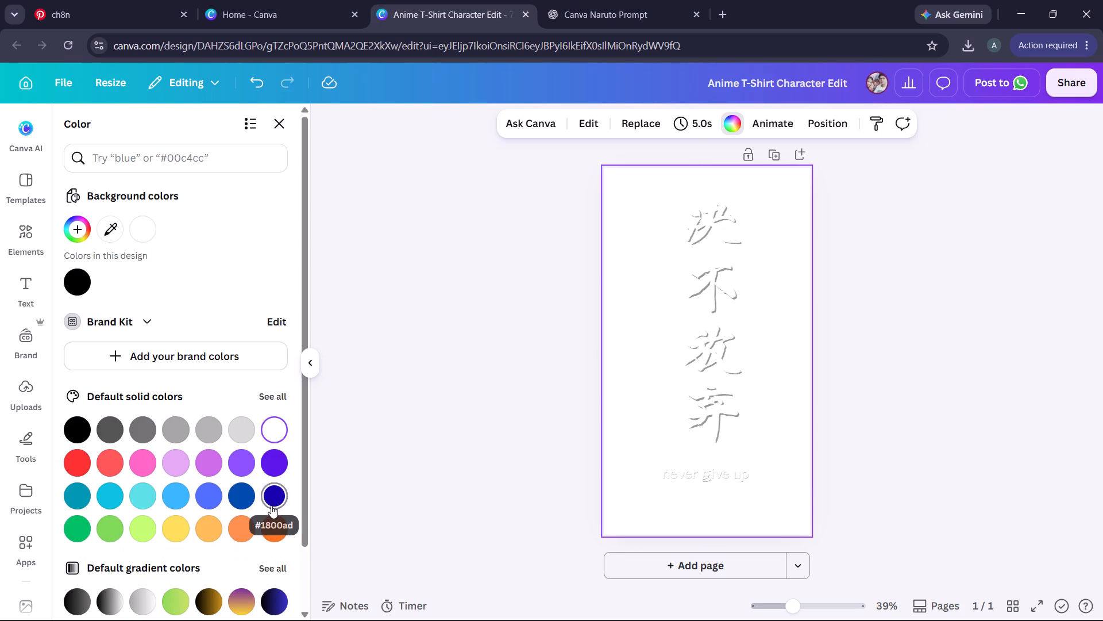
{"action": "left_click", "coordinate": [639, 201]}
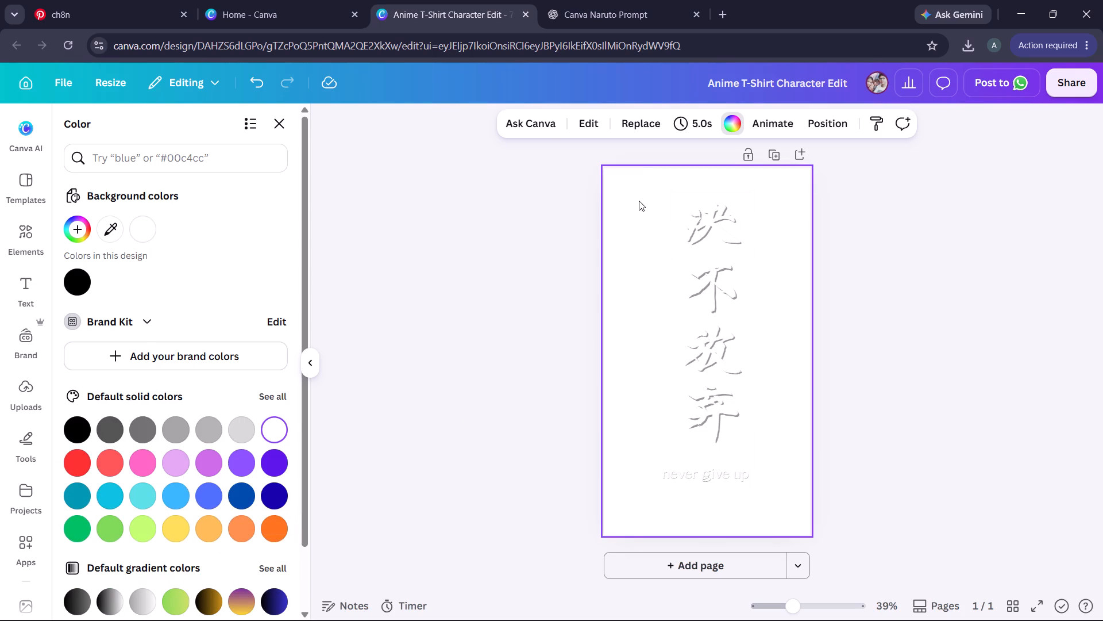
Download the white-lettering design as a high-quality PNG with a transparent background.
{"action": "left_click", "coordinate": [1079, 86]}
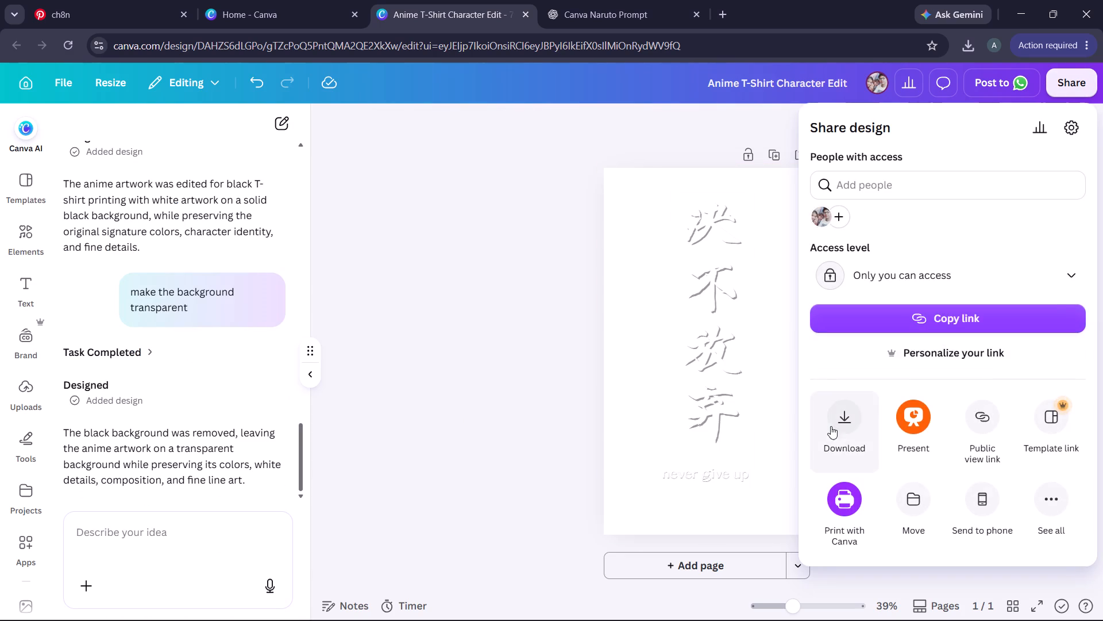
{"action": "left_click", "coordinate": [831, 426]}
{"action": "left_click", "coordinate": [1068, 332]}
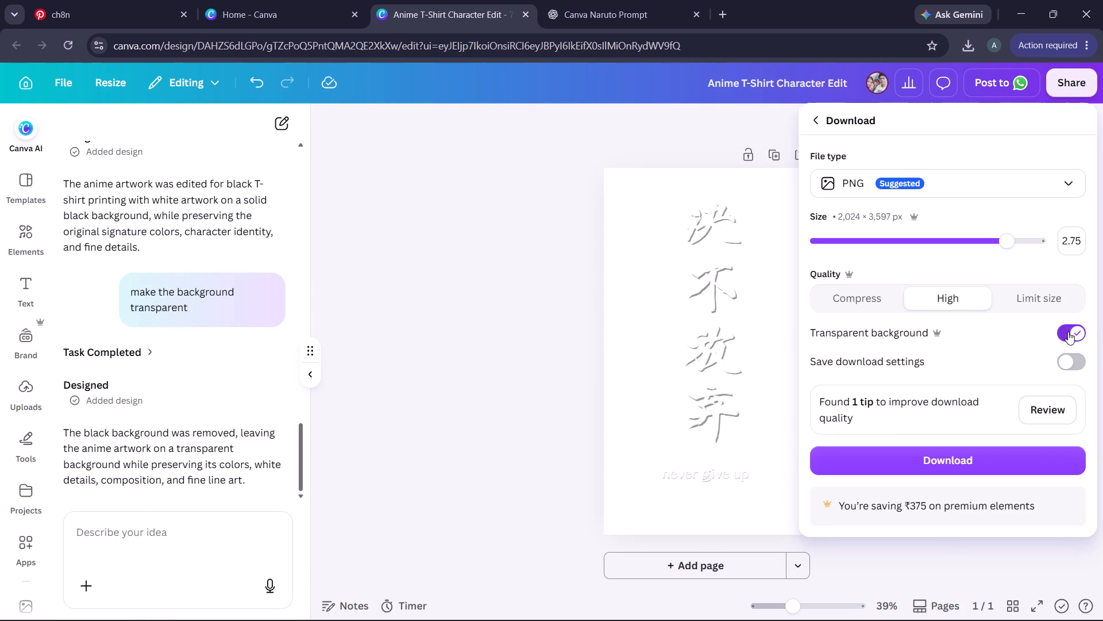
{"action": "left_click", "coordinate": [1074, 336]}
{"action": "left_click", "coordinate": [1011, 466]}
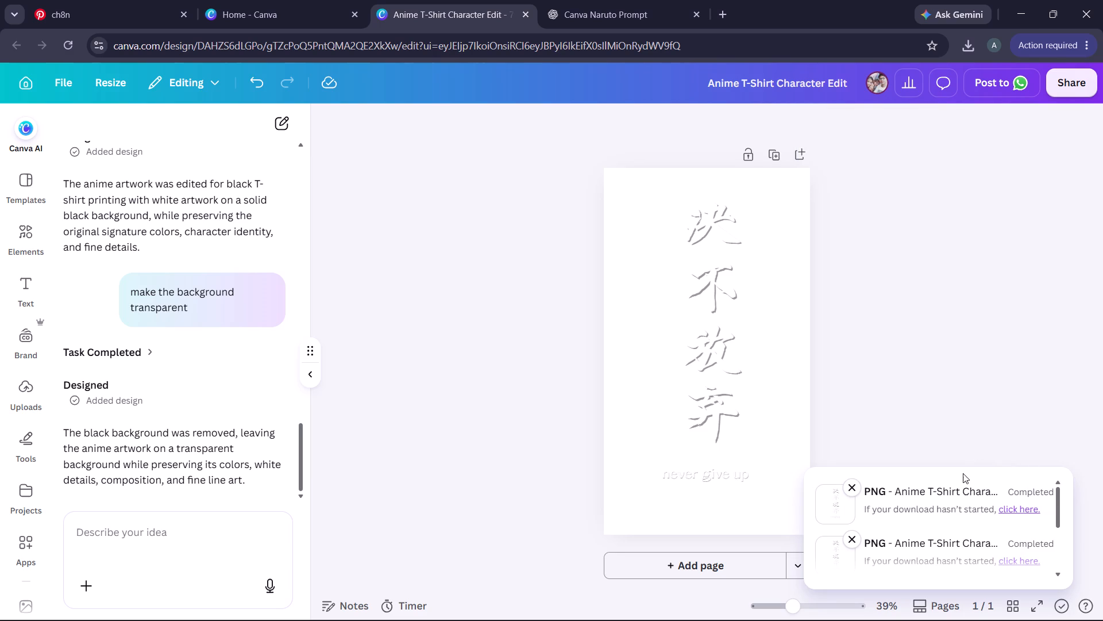
In File Explorer, rename the downloaded Anime T-Shirt Character Edit PNG as "Never give Up W".
{"action": "left_click", "coordinate": [931, 81]}
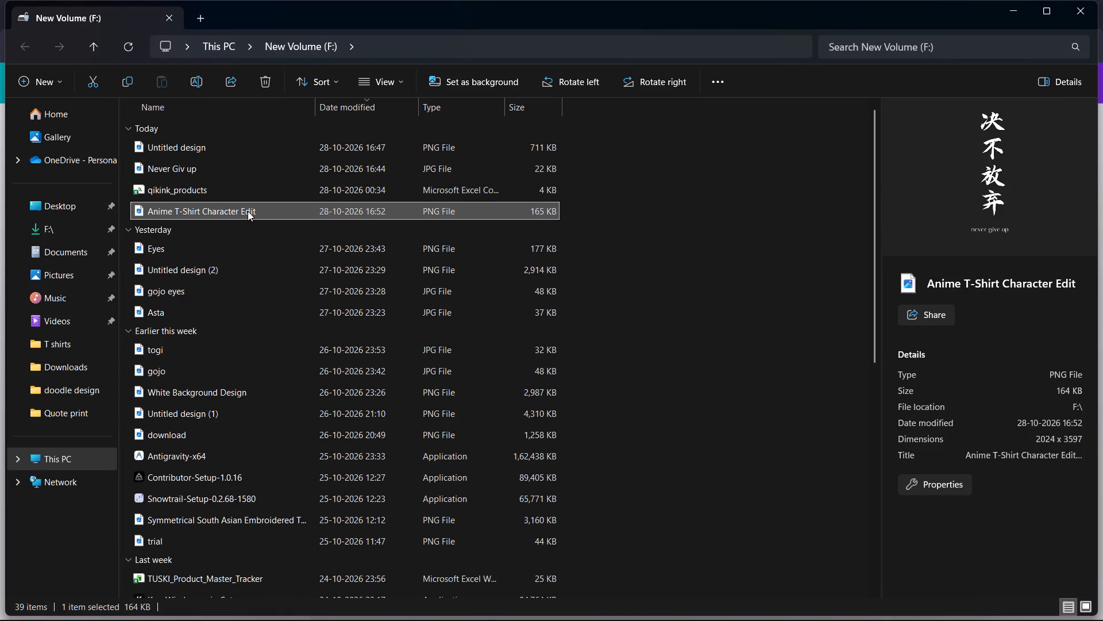
{"action": "right_click", "coordinate": [181, 210]}
{"action": "left_click", "coordinate": [317, 47]}
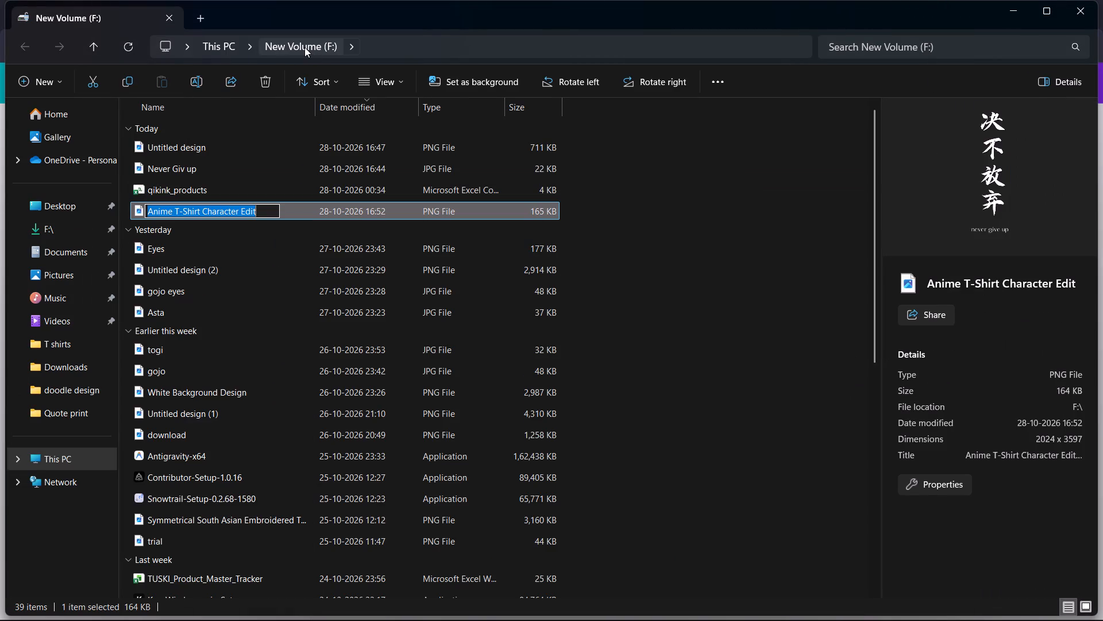
{"action": "type", "text": "Never give Up"}
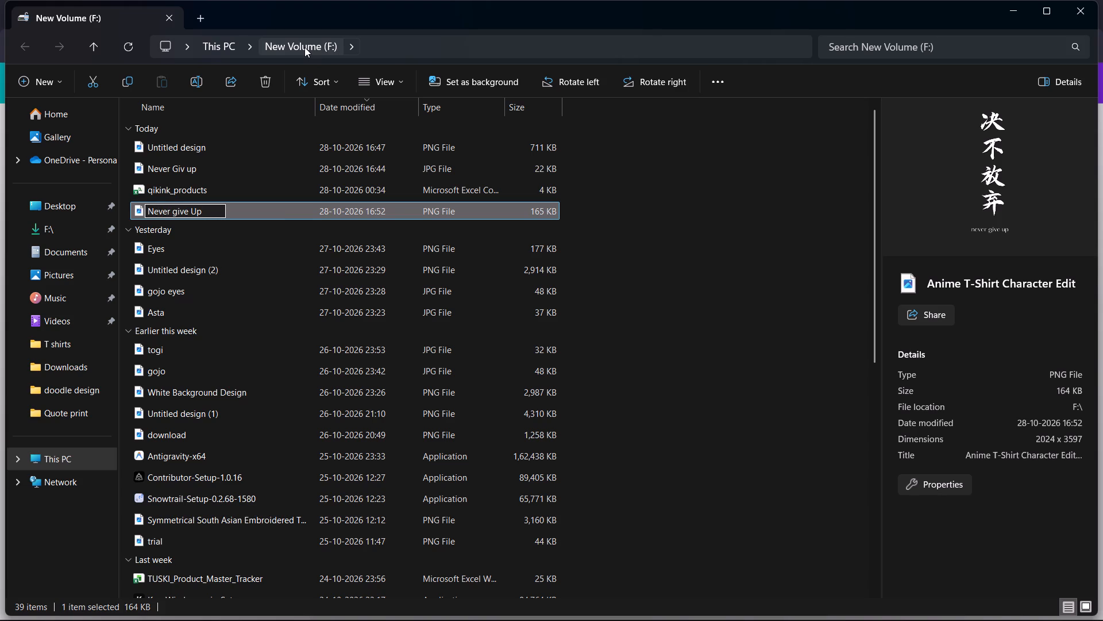
{"action": "key", "text": "space"}
{"action": "key", "text": "shift+w"}
{"action": "key", "text": "Return"}
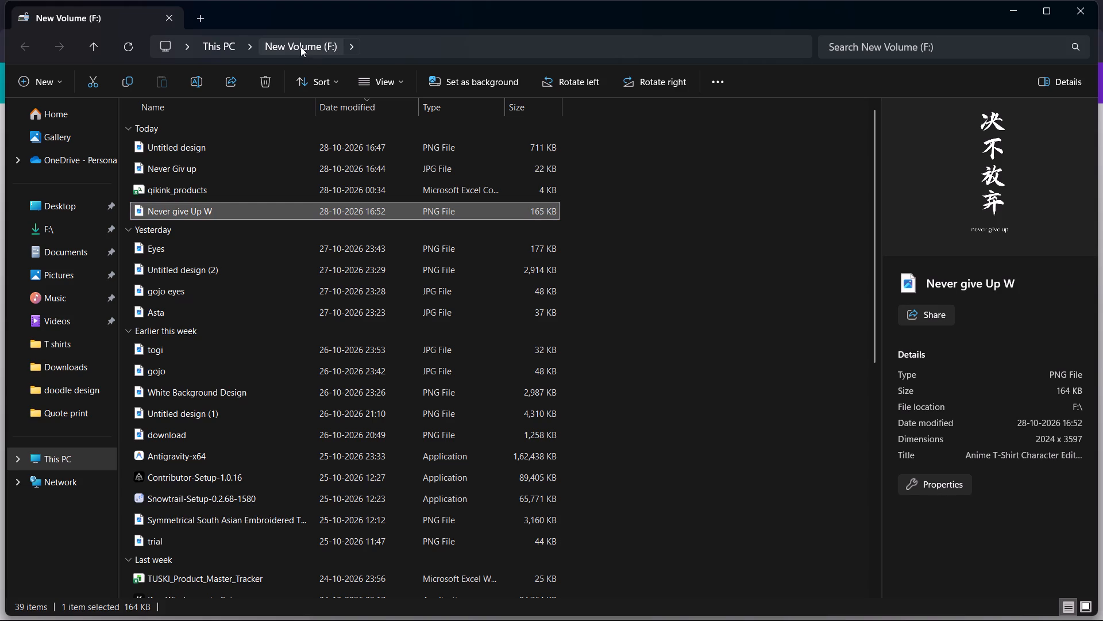
Move the Never give Up W file from drive F: into the Hoodie\Quote print folder on drive E:.
{"action": "right_click", "coordinate": [273, 208]}
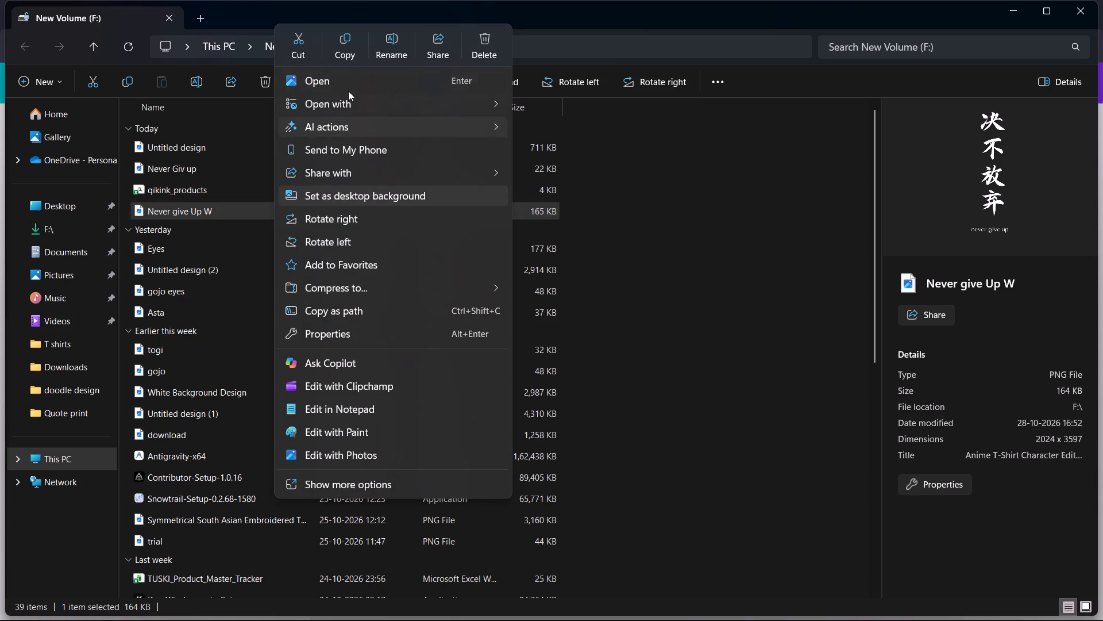
{"action": "left_click", "coordinate": [307, 42]}
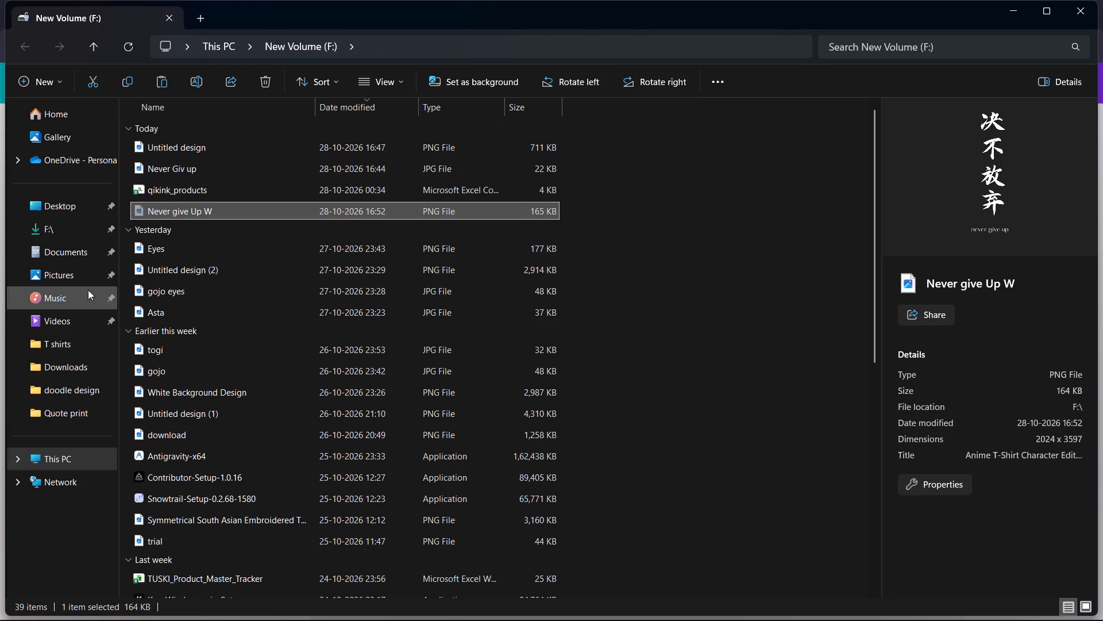
{"action": "left_click", "coordinate": [76, 460]}
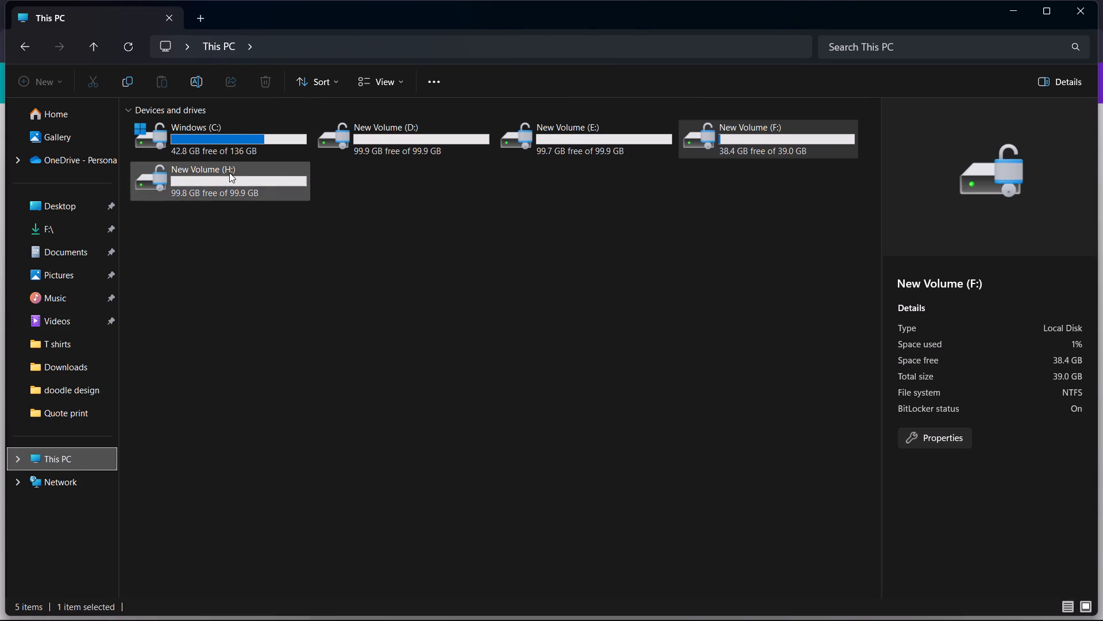
{"action": "left_click", "coordinate": [232, 172]}
{"action": "double_click", "coordinate": [559, 137]}
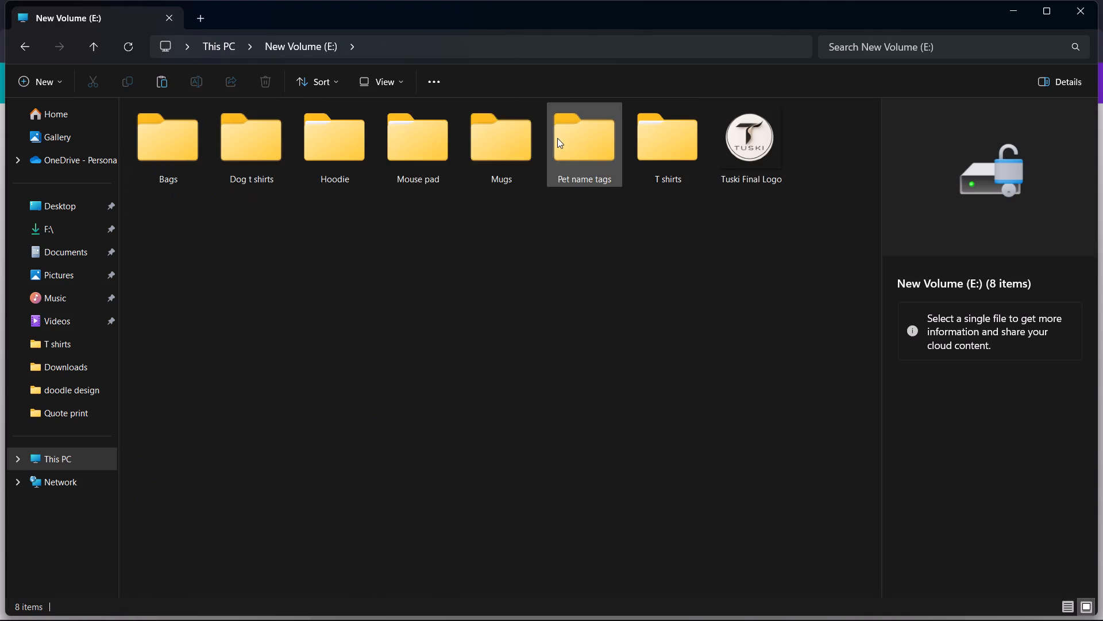
{"action": "left_click", "coordinate": [627, 167]}
{"action": "double_click", "coordinate": [652, 157]}
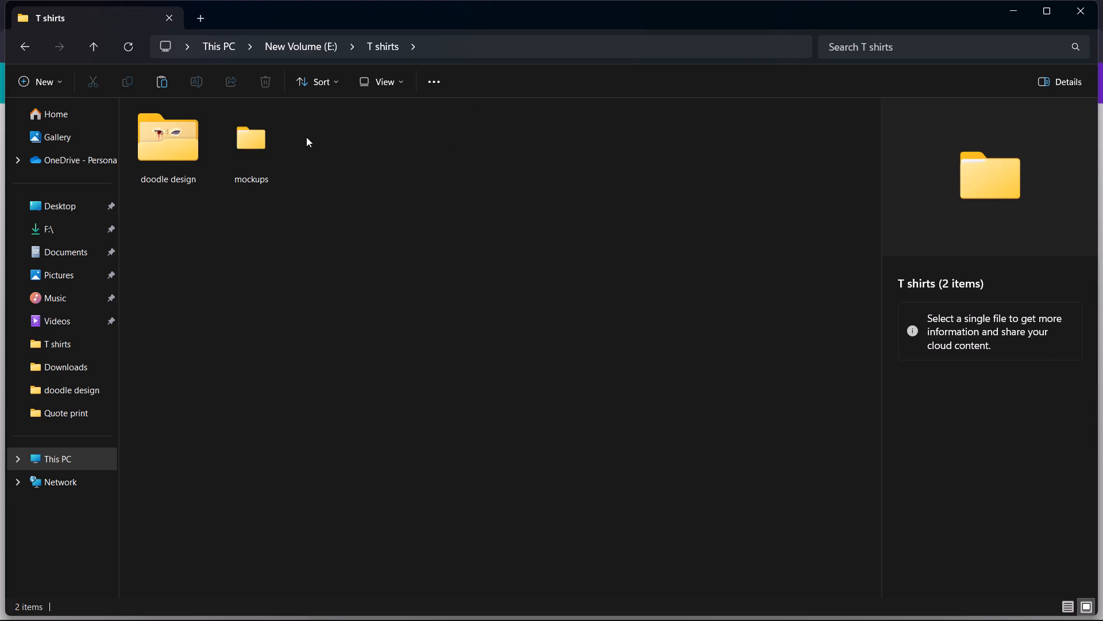
{"action": "left_click", "coordinate": [21, 40]}
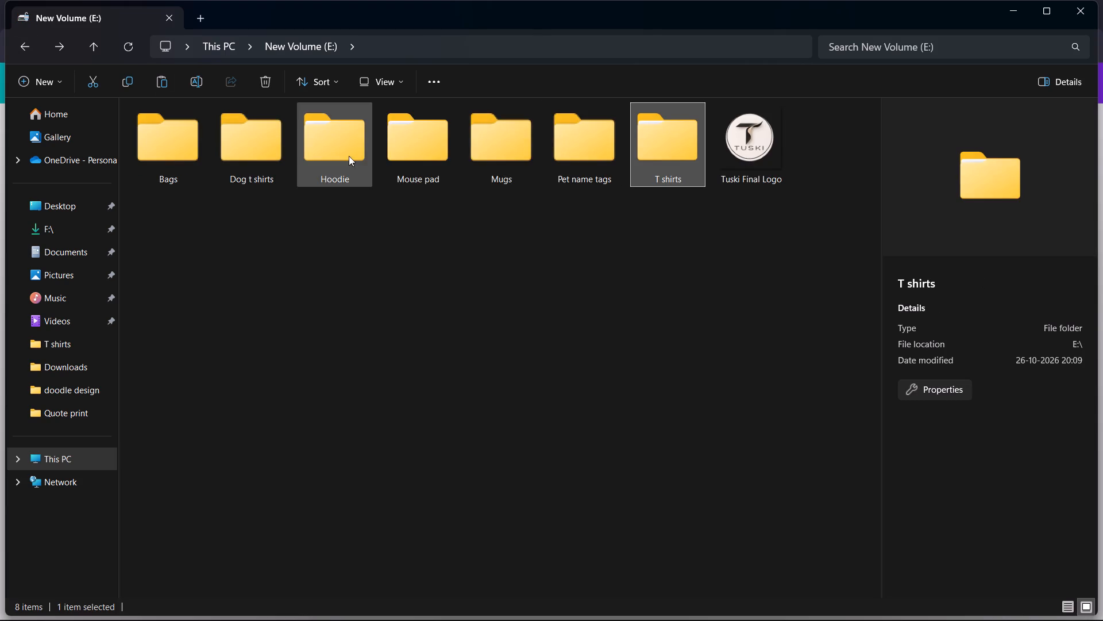
{"action": "double_click", "coordinate": [300, 144]}
{"action": "double_click", "coordinate": [178, 127]}
{"action": "right_click", "coordinate": [367, 393]}
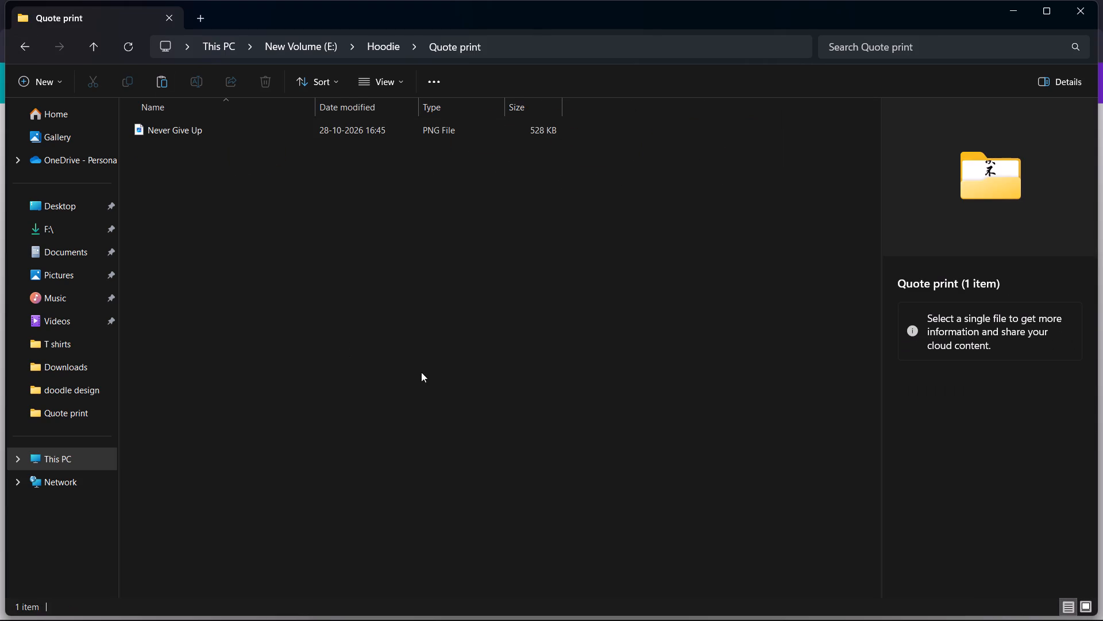
{"action": "left_click", "coordinate": [391, 414]}
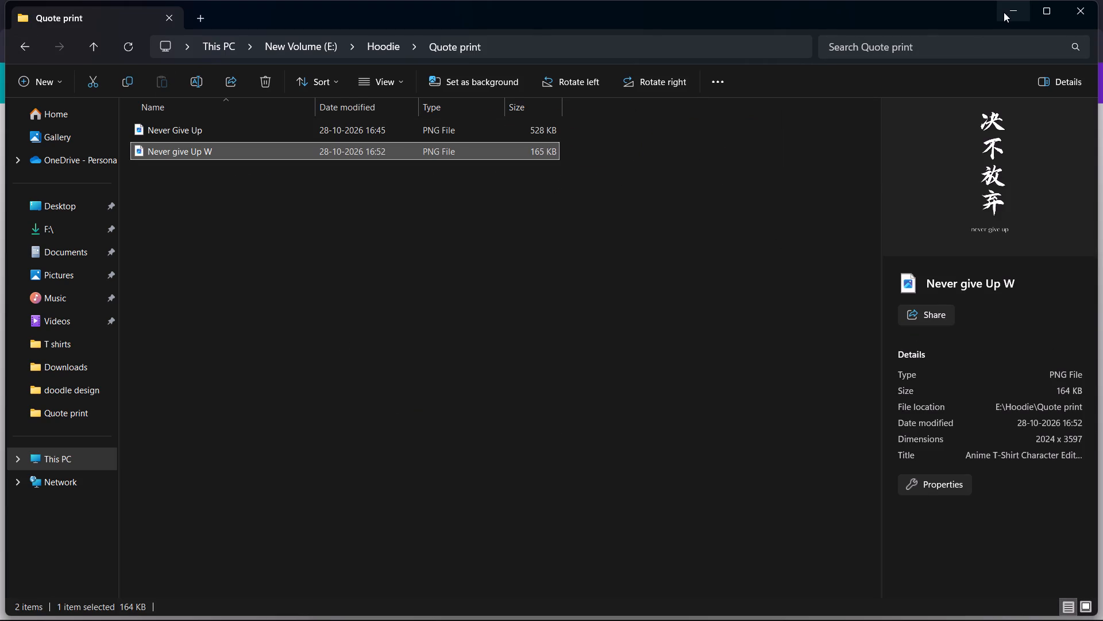
{"action": "left_click", "coordinate": [1005, 12]}
Switch to the Printrove oversized hoodie editor, show the hoodie's front and select all its colors.
{"action": "left_click", "coordinate": [792, 600]}
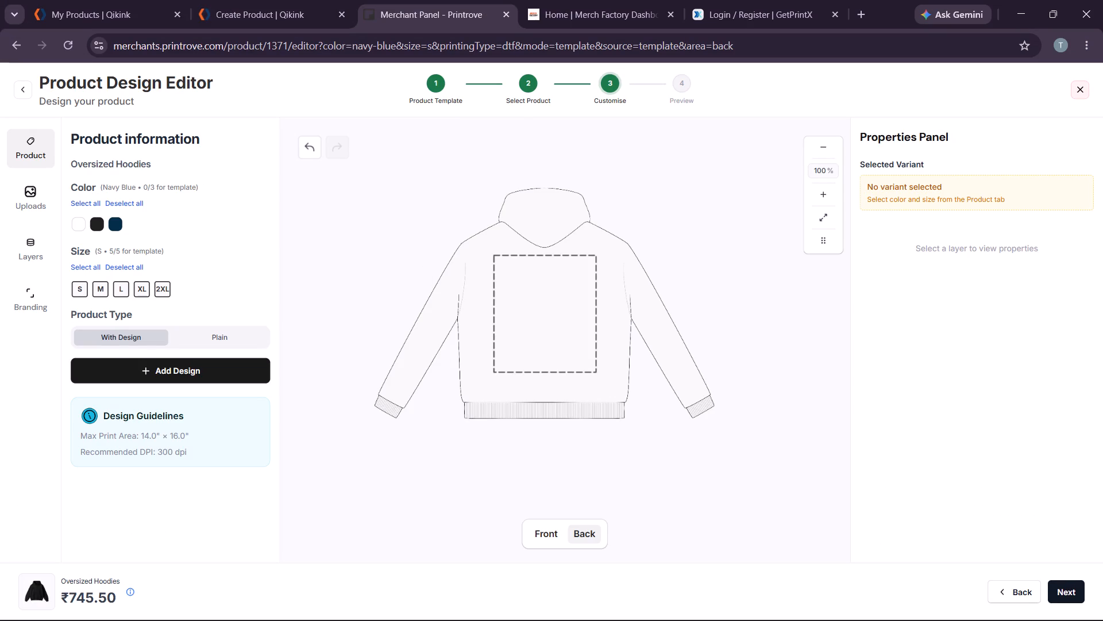
{"action": "left_click", "coordinate": [543, 533]}
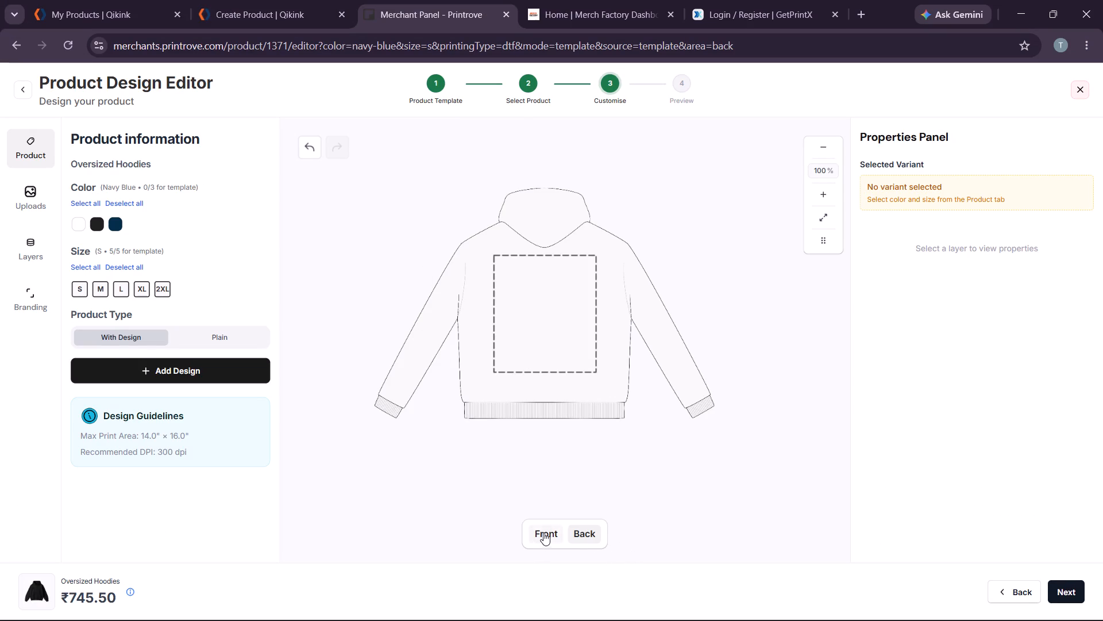
{"action": "left_click", "coordinate": [545, 533]}
{"action": "left_click", "coordinate": [580, 535]}
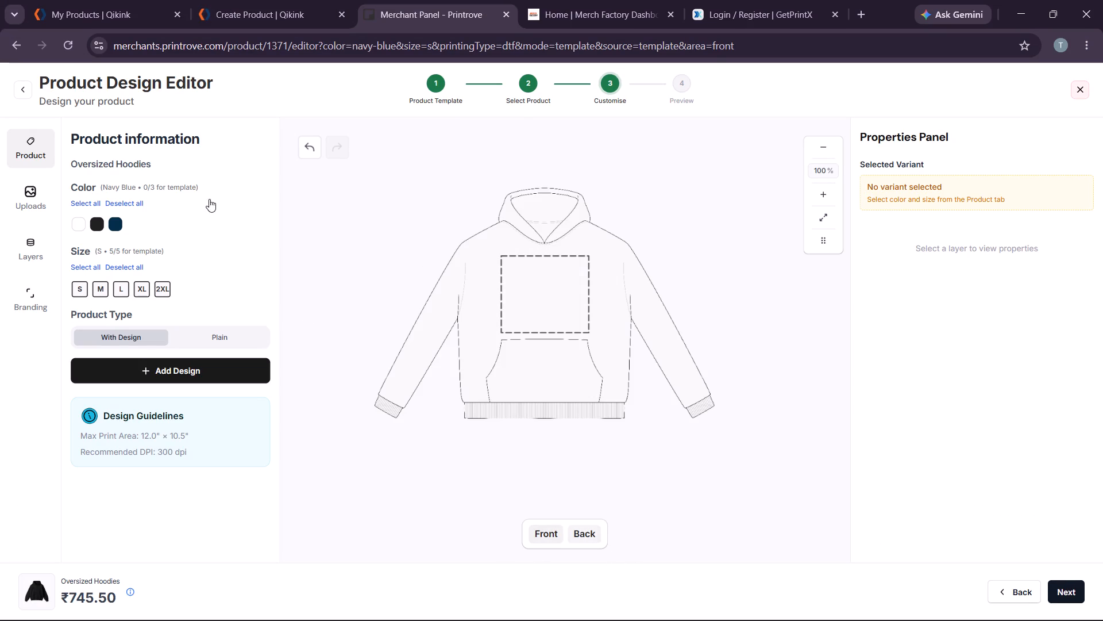
{"action": "left_click", "coordinate": [85, 208]}
{"action": "left_click", "coordinate": [91, 200]}
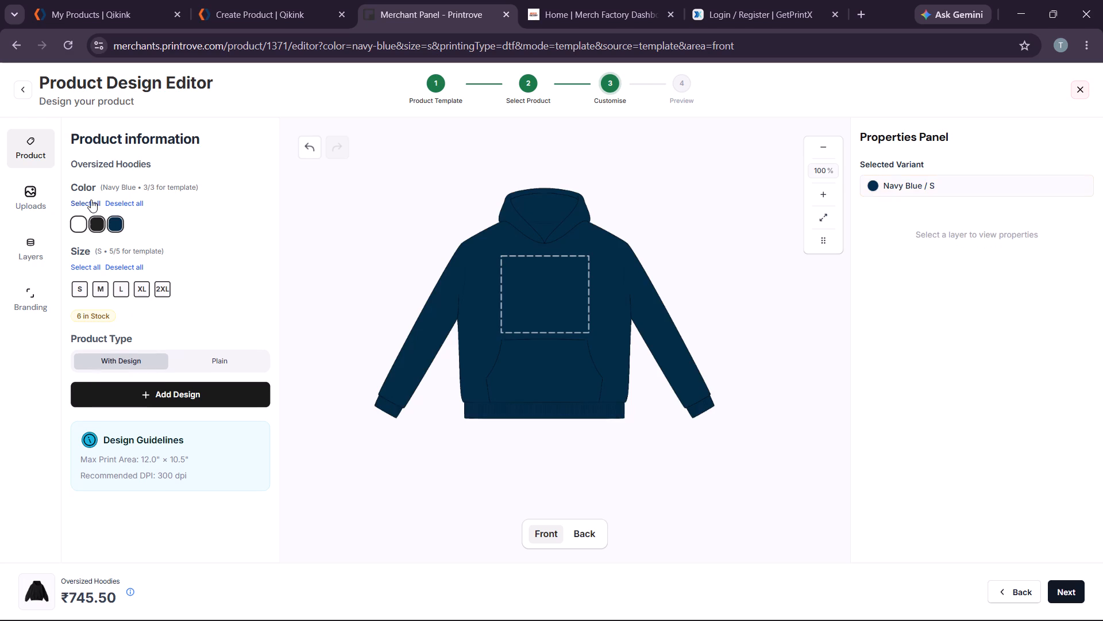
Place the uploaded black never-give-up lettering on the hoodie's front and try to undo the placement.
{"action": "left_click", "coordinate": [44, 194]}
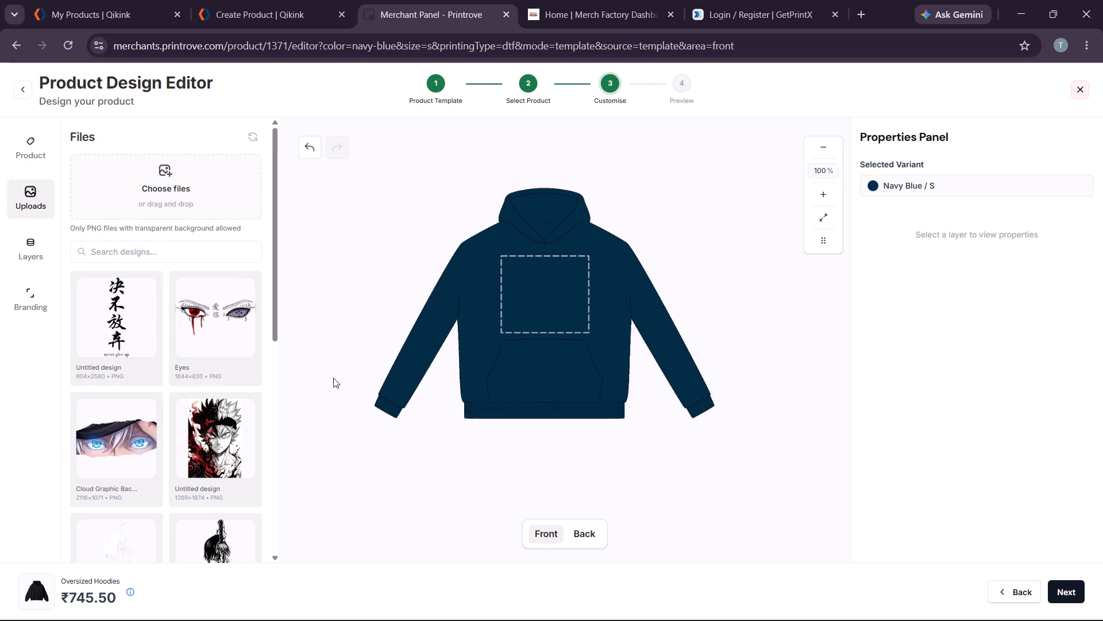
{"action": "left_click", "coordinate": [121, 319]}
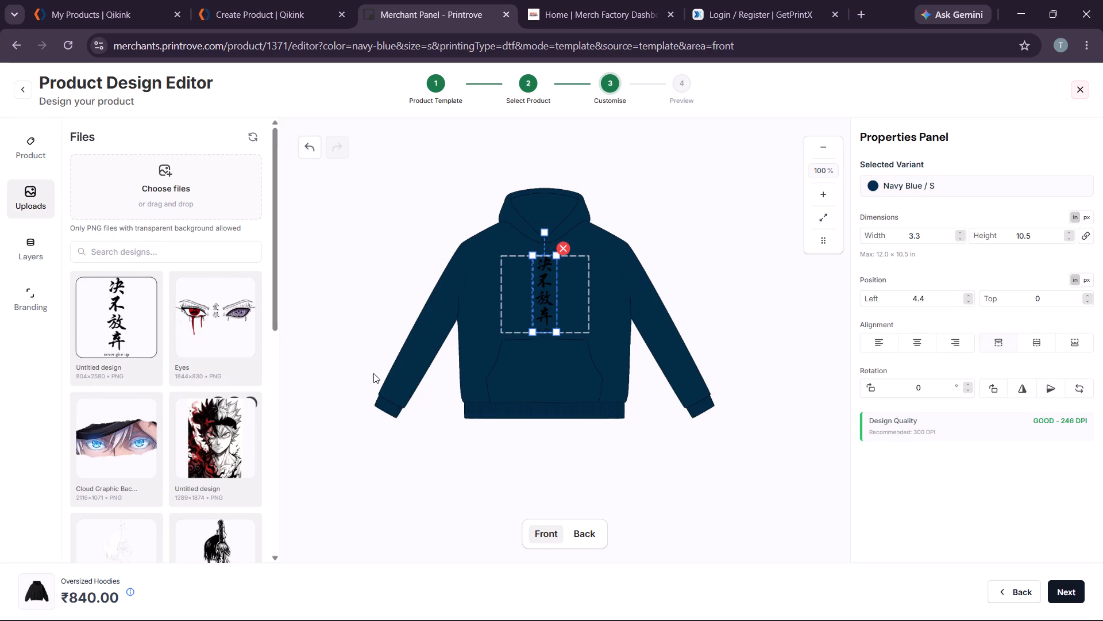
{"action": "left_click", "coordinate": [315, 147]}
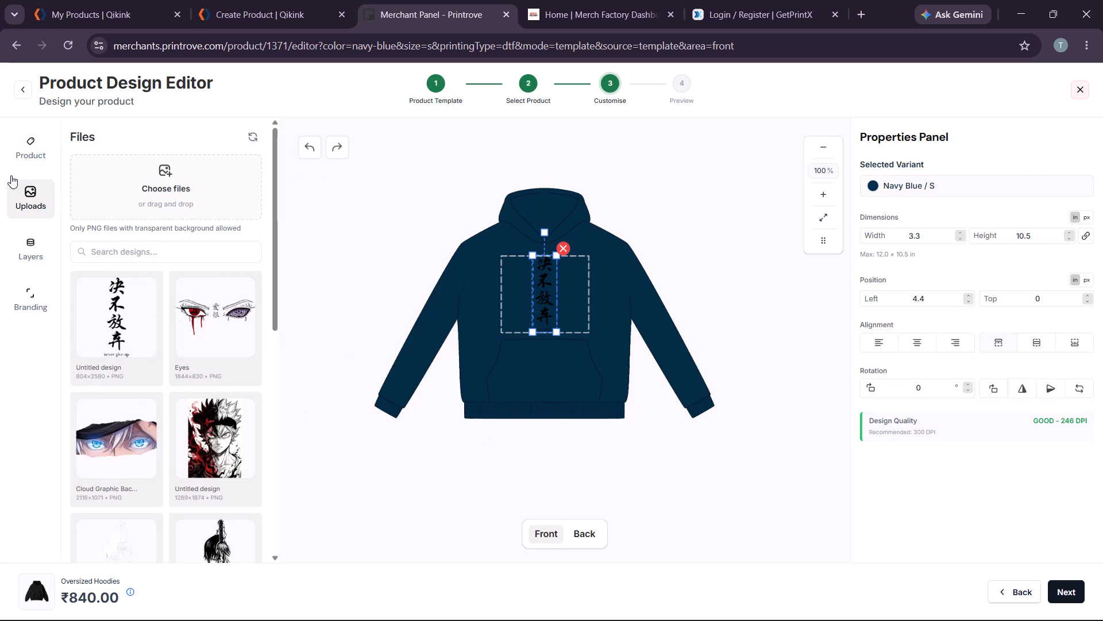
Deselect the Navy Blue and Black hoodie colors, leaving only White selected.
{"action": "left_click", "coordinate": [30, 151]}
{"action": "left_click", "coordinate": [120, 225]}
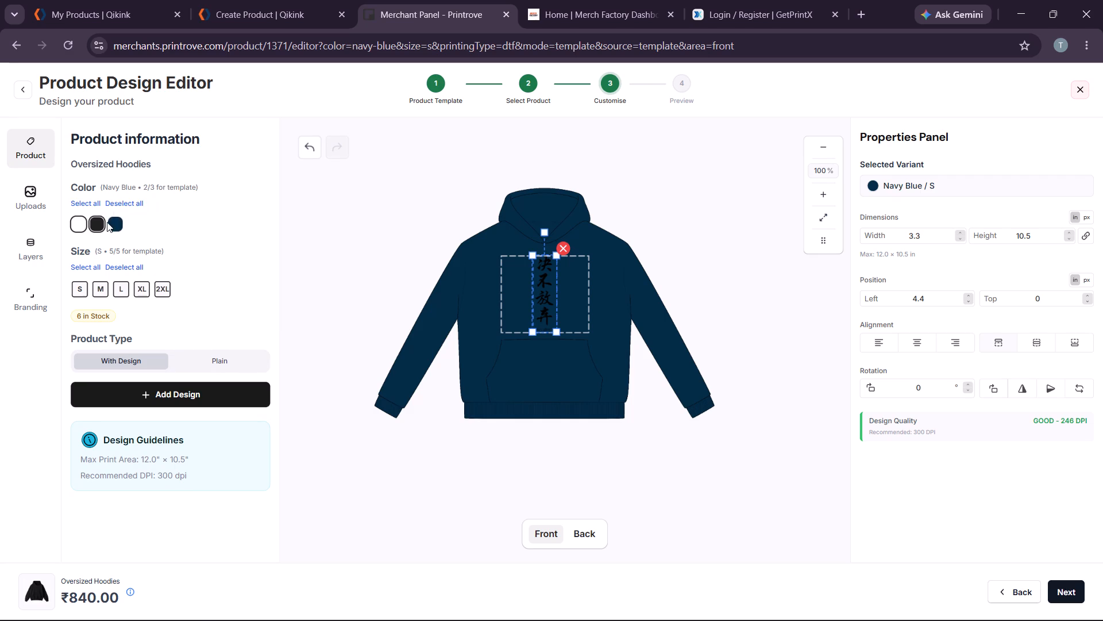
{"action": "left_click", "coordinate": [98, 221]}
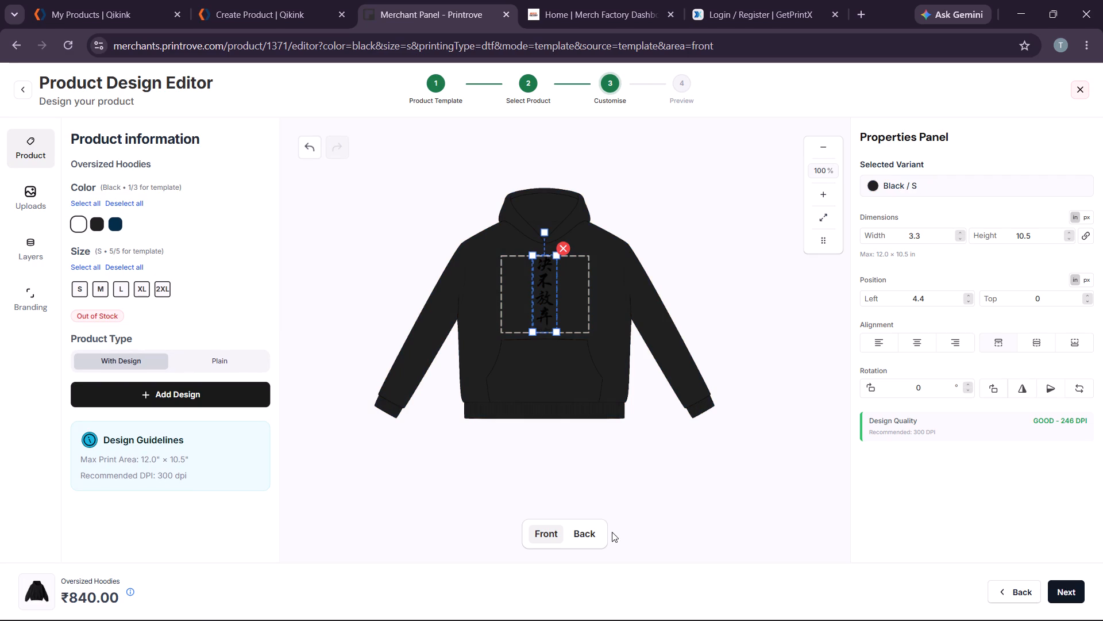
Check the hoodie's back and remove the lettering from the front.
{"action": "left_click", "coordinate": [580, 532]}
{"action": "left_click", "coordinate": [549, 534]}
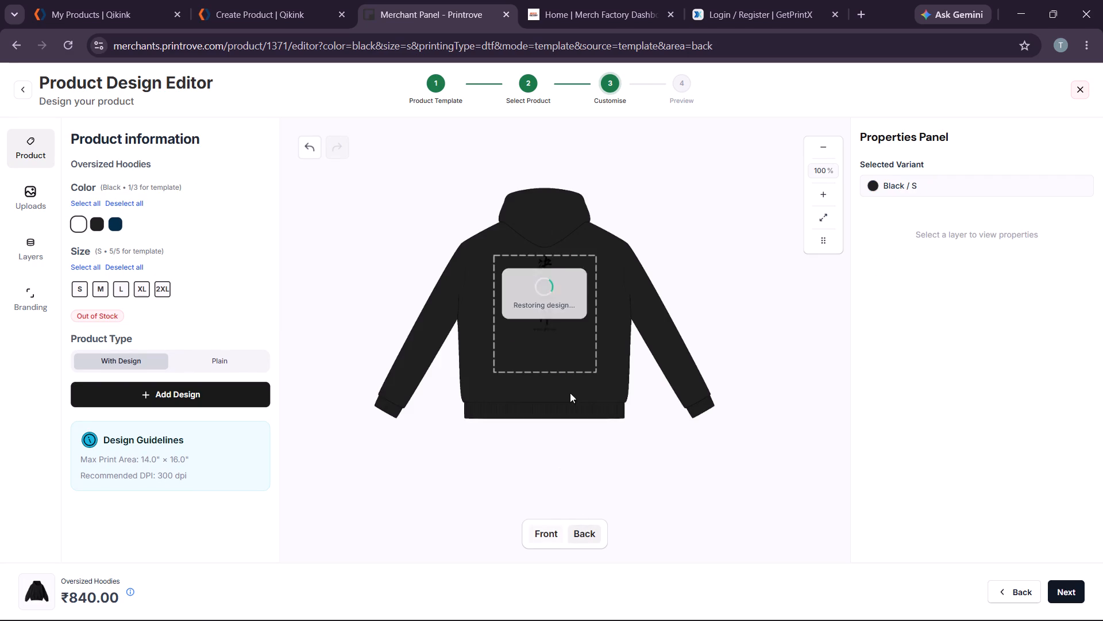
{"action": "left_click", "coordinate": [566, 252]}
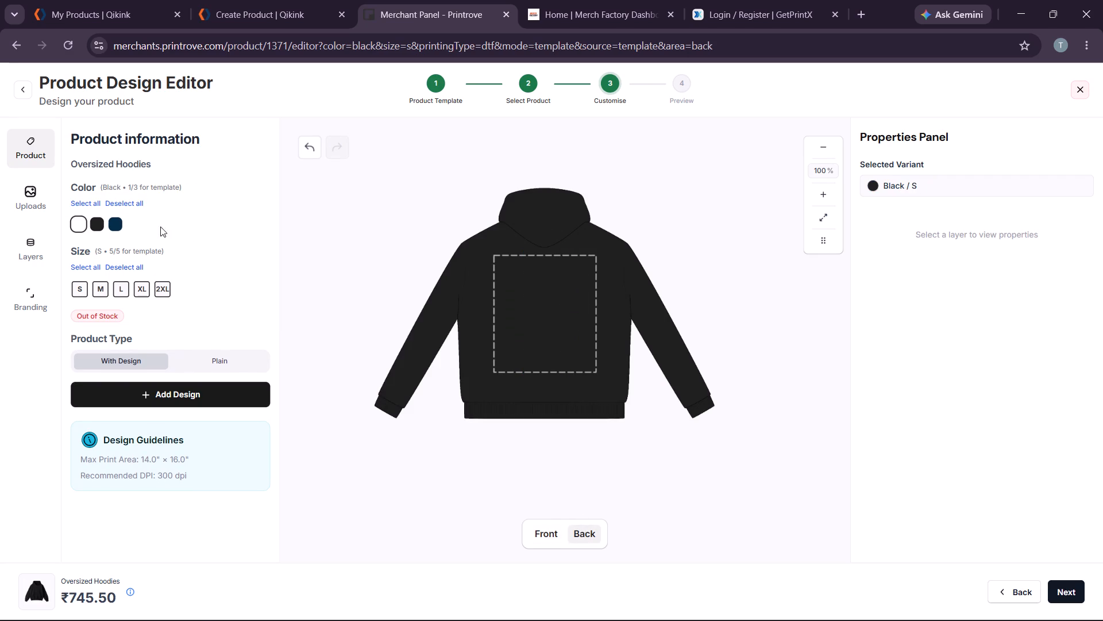
With the White variant displayed, place the uploaded black never-give-up lettering on the hoodie's back.
{"action": "left_click", "coordinate": [76, 222]}
{"action": "left_click", "coordinate": [76, 222]}
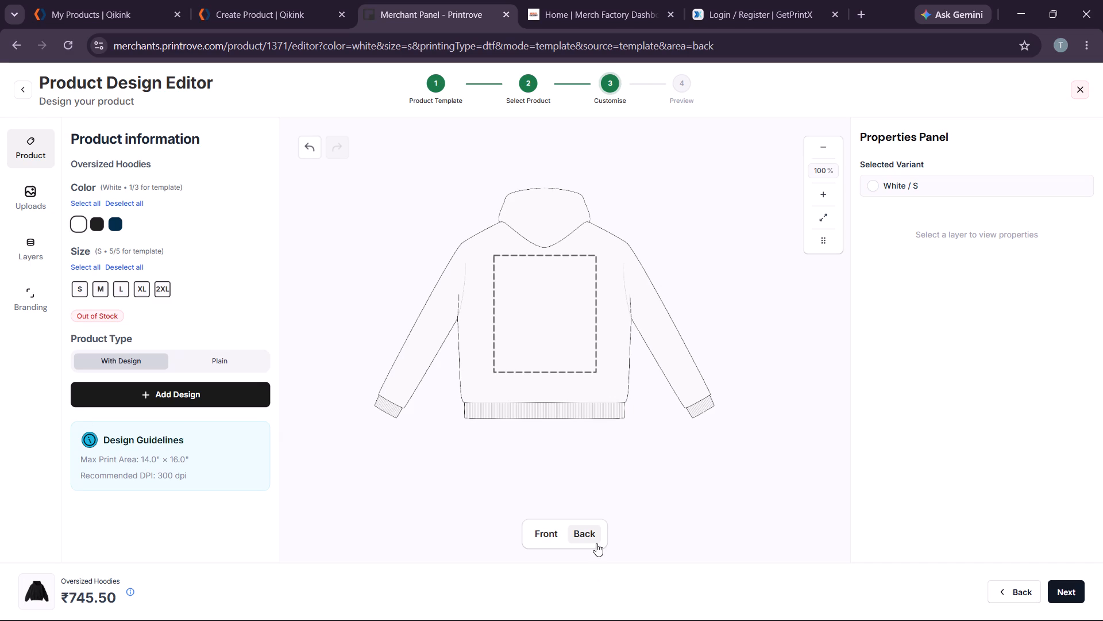
{"action": "left_click", "coordinate": [595, 542]}
{"action": "left_click", "coordinate": [30, 194]}
{"action": "left_click", "coordinate": [117, 334]}
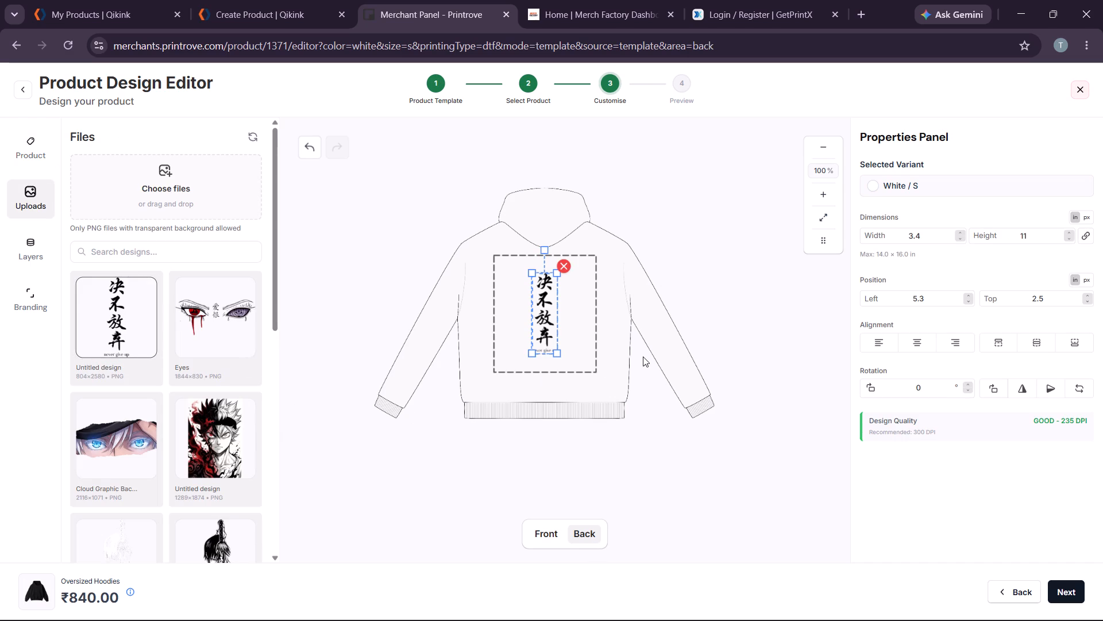
Select all three hoodie colors for the template.
{"action": "left_click", "coordinate": [21, 150]}
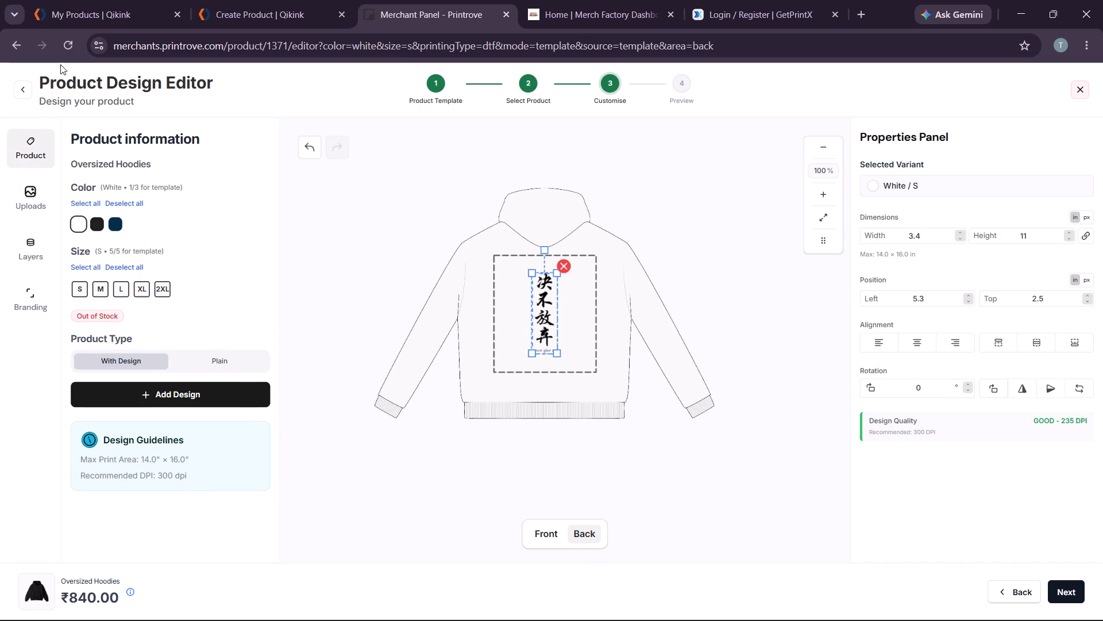
{"action": "left_click", "coordinate": [95, 202]}
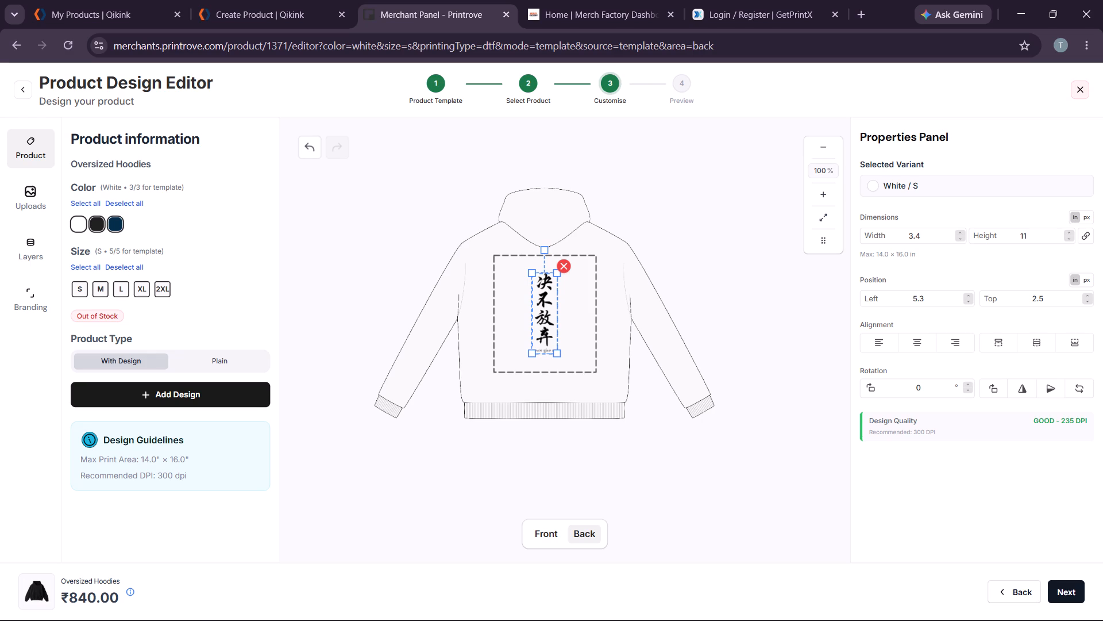
Move the back lettering up to about 1.7 in from the print area's top edge and enlarge it proportionally.
{"action": "left_click", "coordinate": [31, 210]}
{"action": "left_click", "coordinate": [569, 362]}
{"action": "left_click", "coordinate": [542, 316]}
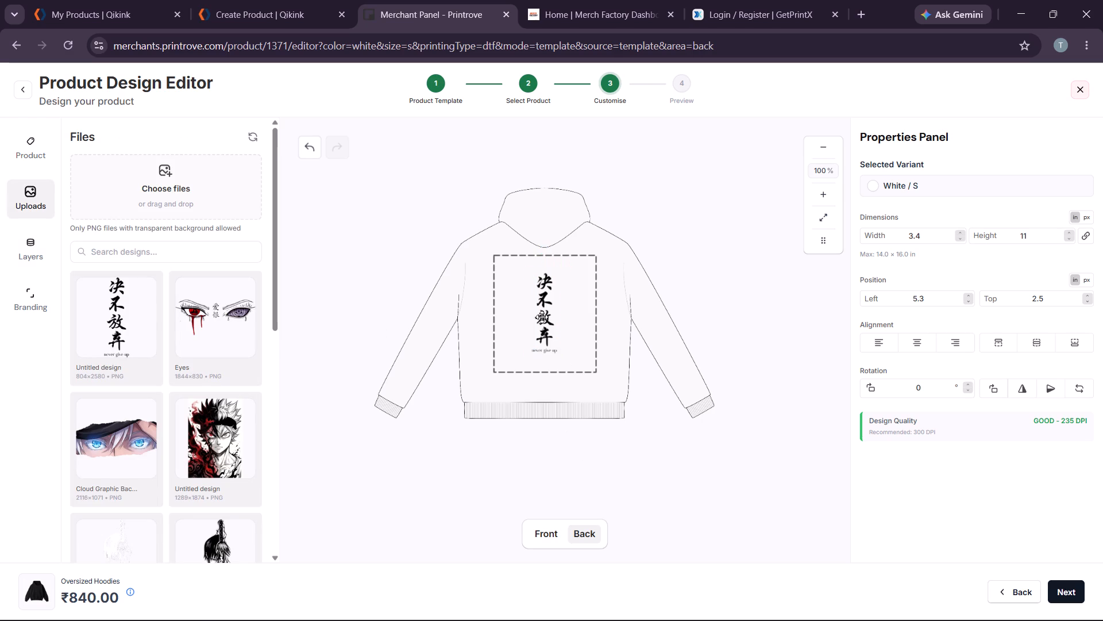
{"action": "left_click", "coordinate": [626, 346]}
{"action": "left_click_drag", "start_coordinate": [546, 324], "coordinate": [546, 323]}
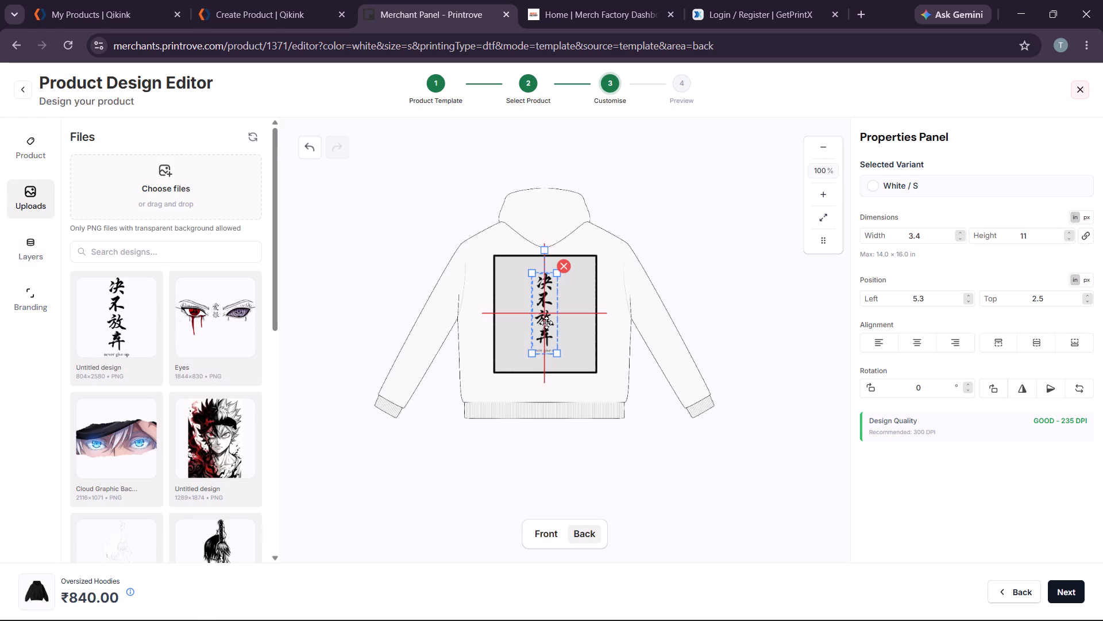
{"action": "left_click_drag", "start_coordinate": [546, 323], "coordinate": [546, 319]}
{"action": "left_click_drag", "start_coordinate": [556, 350], "coordinate": [561, 362]}
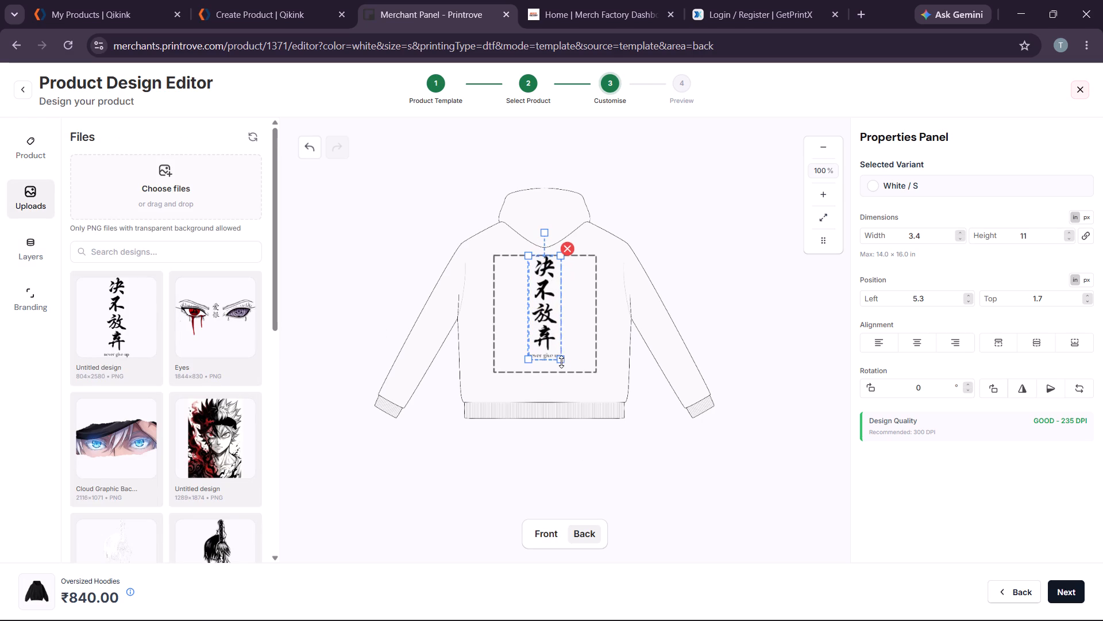
Enlarge the back lettering to about 4.6 × 14.8 in and place it about 0.6 in below the print area's top edge.
{"action": "left_click_drag", "start_coordinate": [561, 362], "coordinate": [562, 362]}
{"action": "left_click", "coordinate": [603, 331]}
{"action": "left_click_drag", "start_coordinate": [542, 315], "coordinate": [543, 323]}
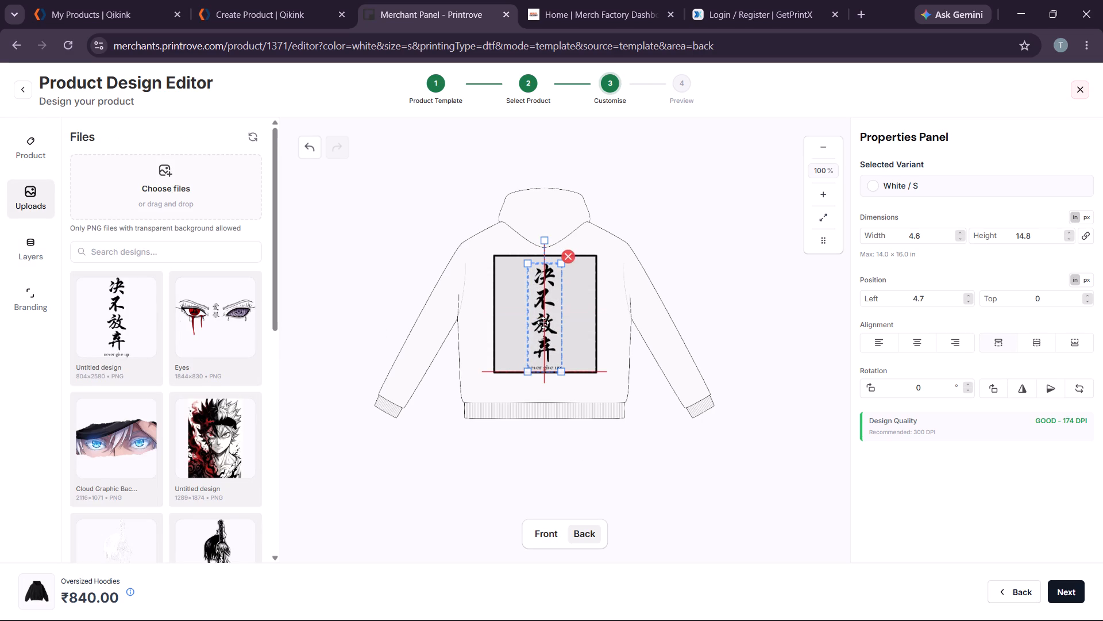
{"action": "left_click_drag", "start_coordinate": [543, 323], "coordinate": [544, 326]}
{"action": "left_click_drag", "start_coordinate": [544, 326], "coordinate": [543, 323]}
{"action": "left_click", "coordinate": [651, 334]}
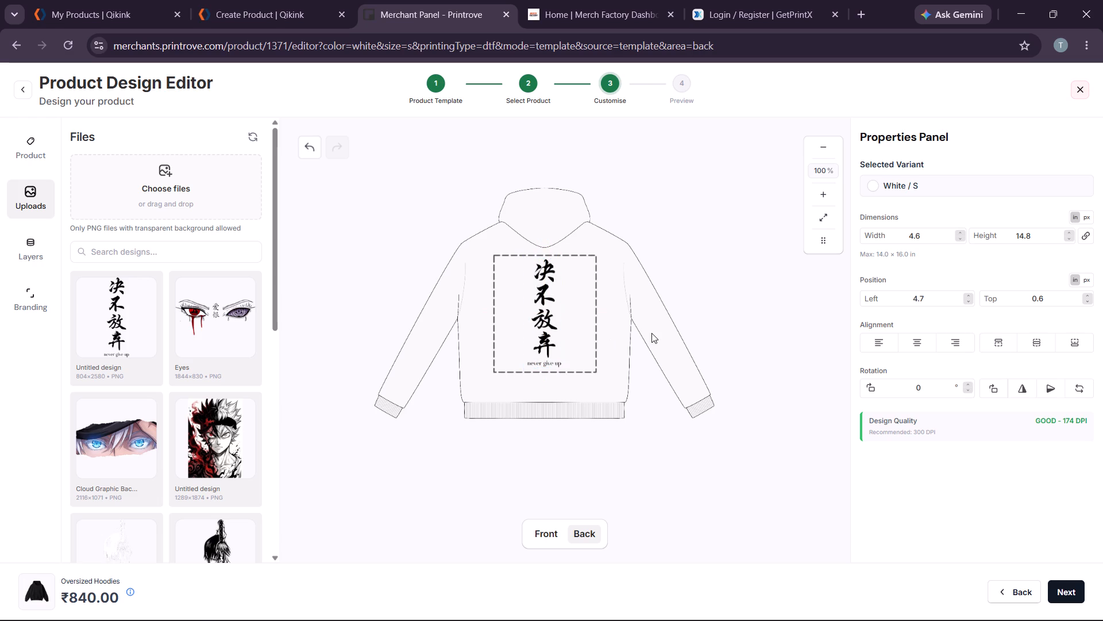
Check the mockup preview, remove the lettering from the hoodie's front, and generate the preview again.
{"action": "left_click", "coordinate": [1062, 596]}
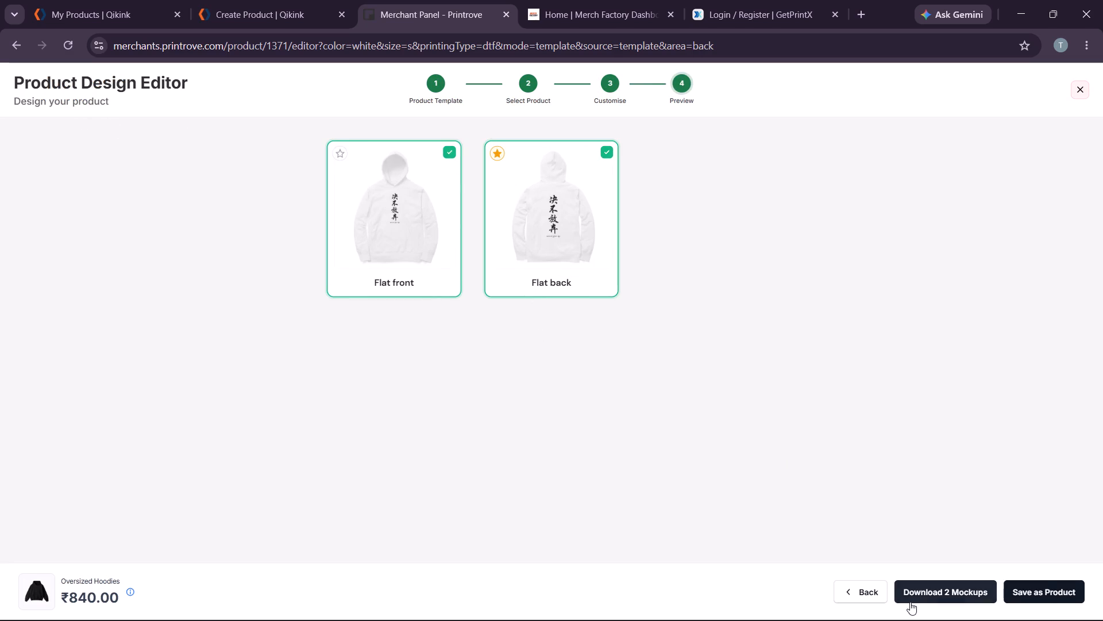
{"action": "left_click", "coordinate": [854, 585]}
{"action": "left_click", "coordinate": [550, 528]}
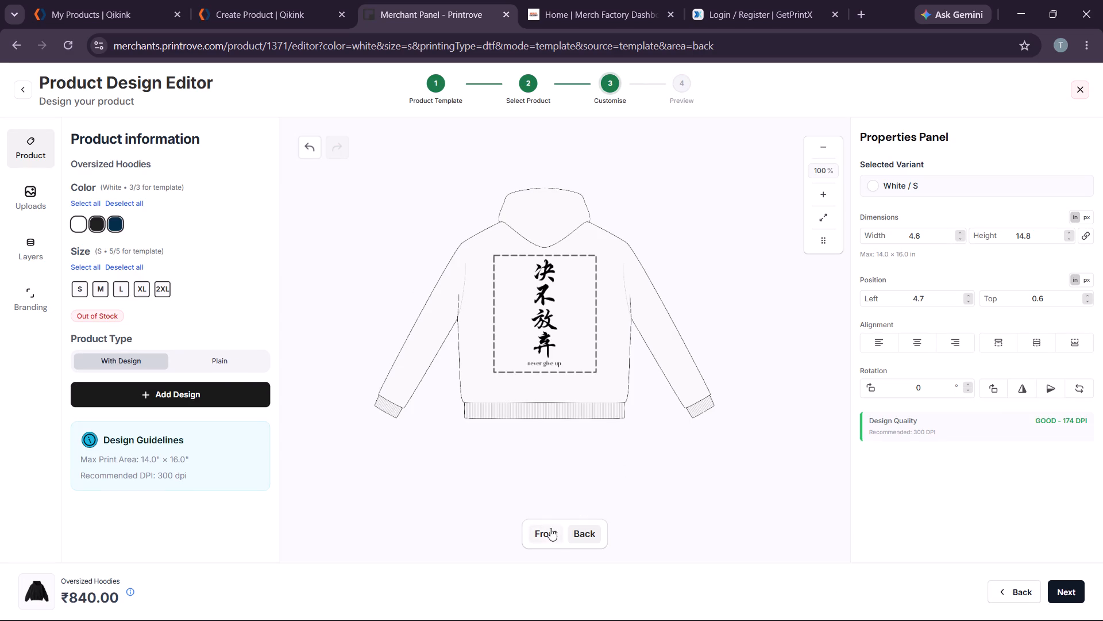
{"action": "left_click", "coordinate": [562, 250]}
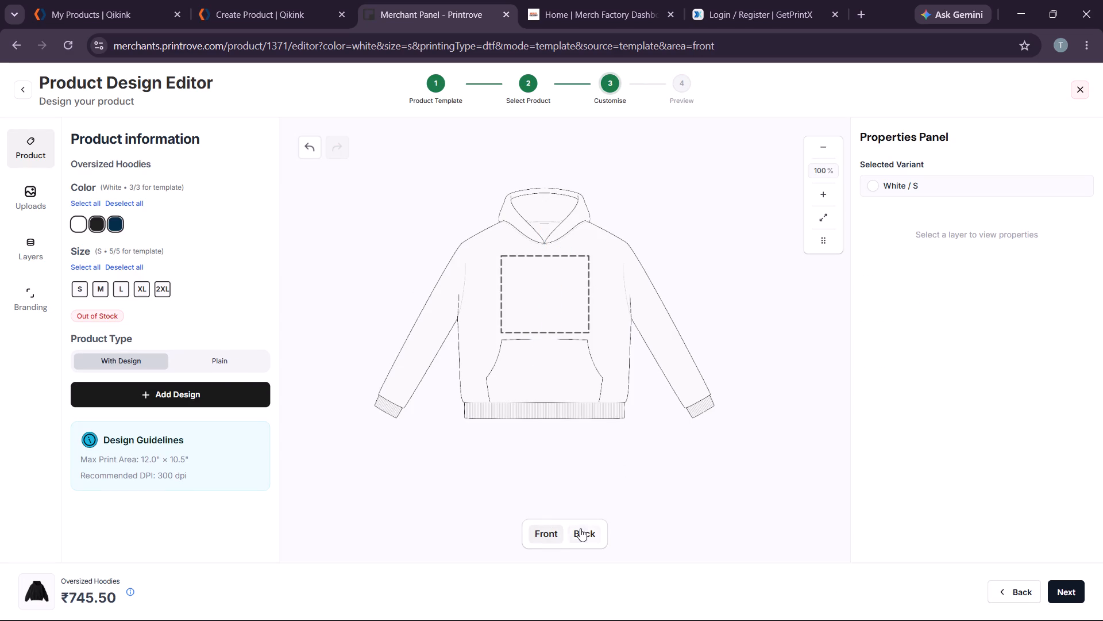
{"action": "left_click", "coordinate": [580, 528]}
{"action": "left_click", "coordinate": [718, 383]}
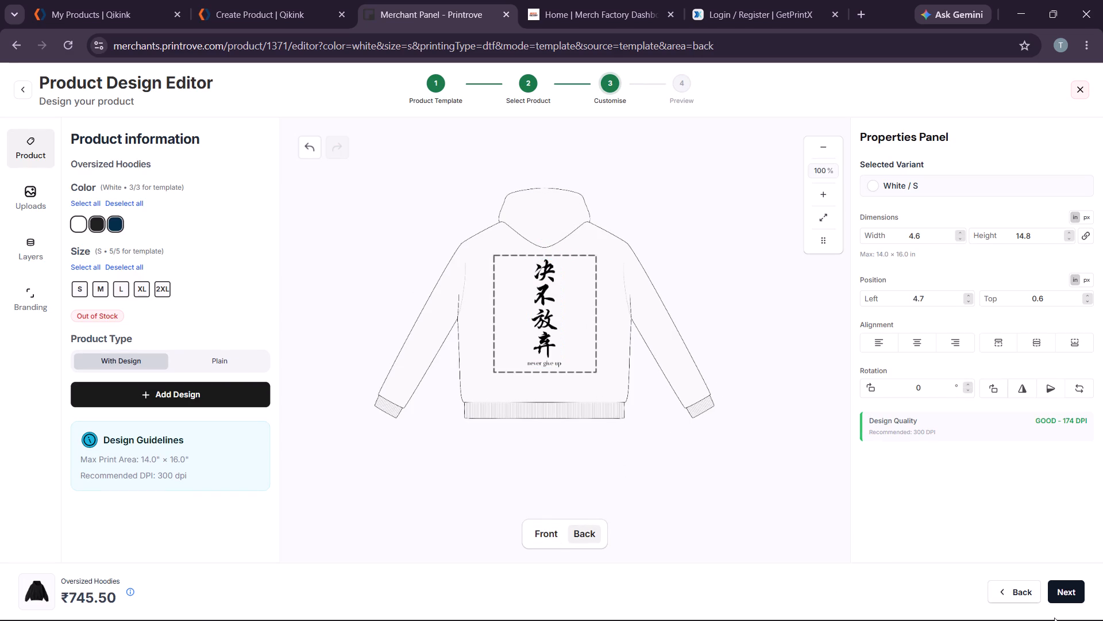
{"action": "left_click", "coordinate": [1069, 594]}
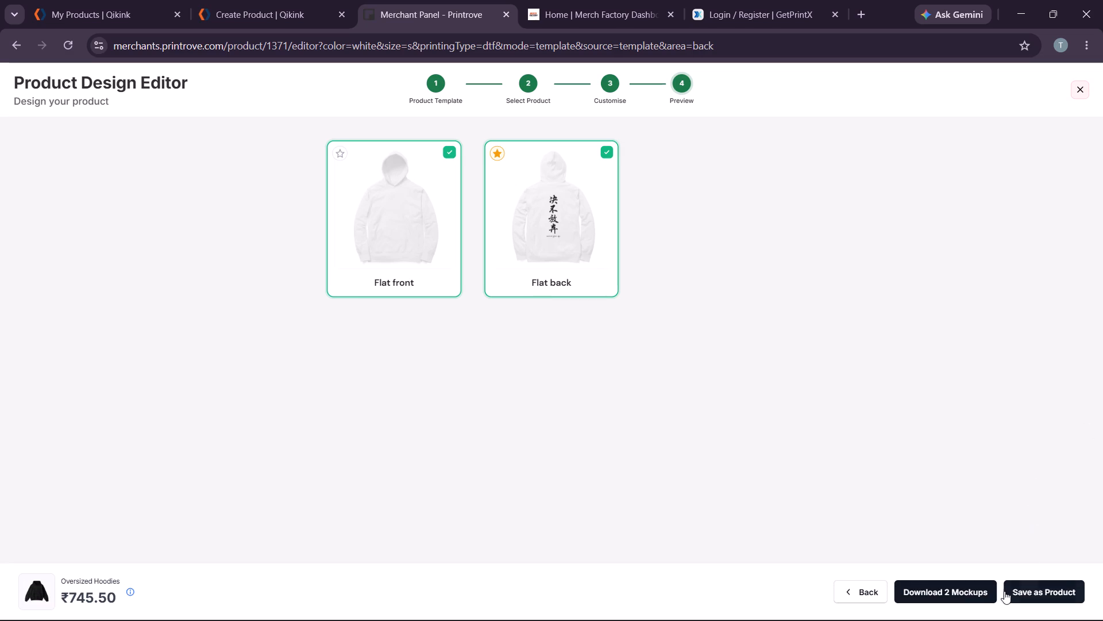
Start saving the design as a product and name it Oversized Hoodie NGU Edition.
{"action": "left_click", "coordinate": [1019, 591]}
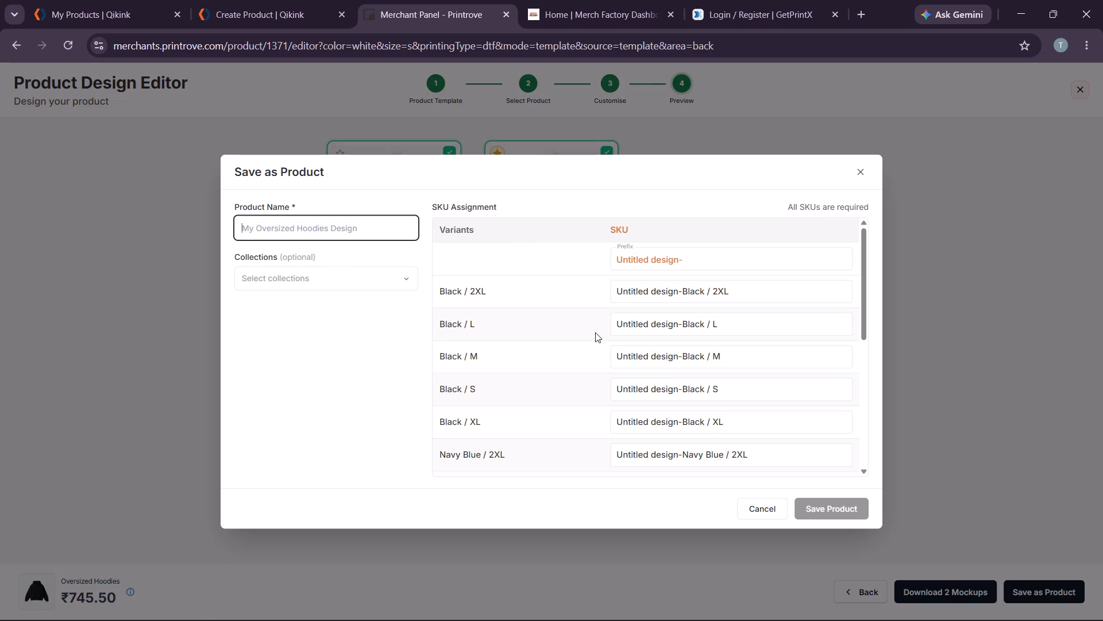
{"action": "scroll", "coordinate": [595, 332], "scroll_direction": "up", "scroll_amount": 4}
{"action": "left_click", "coordinate": [328, 228]}
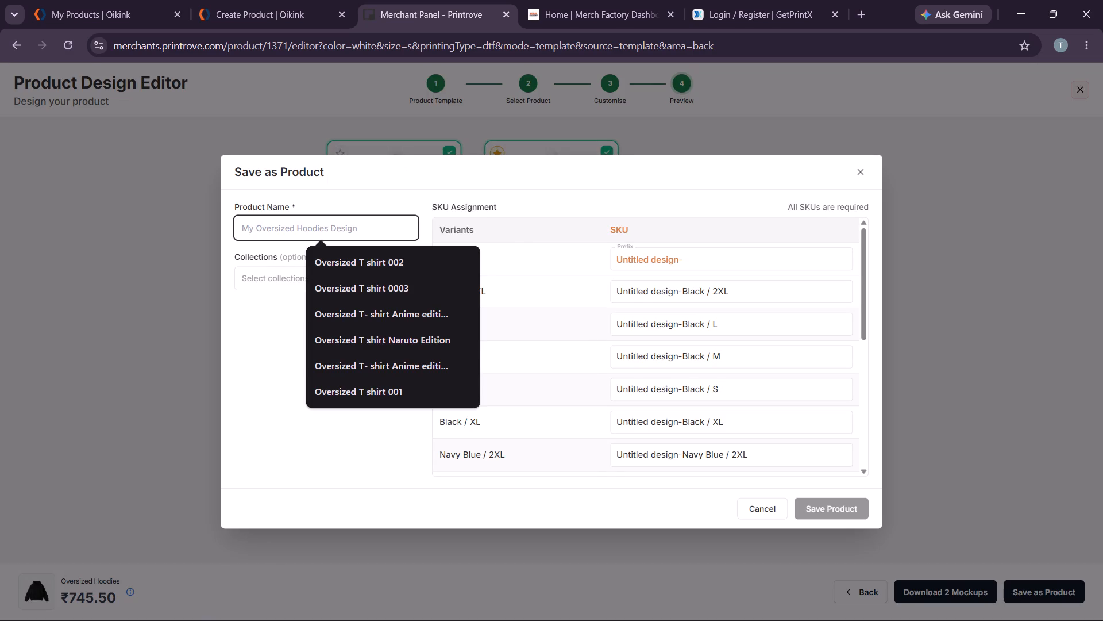
{"action": "key", "text": "shift+o"}
{"action": "type", "text": "versized"}
{"action": "key", "text": "space"}
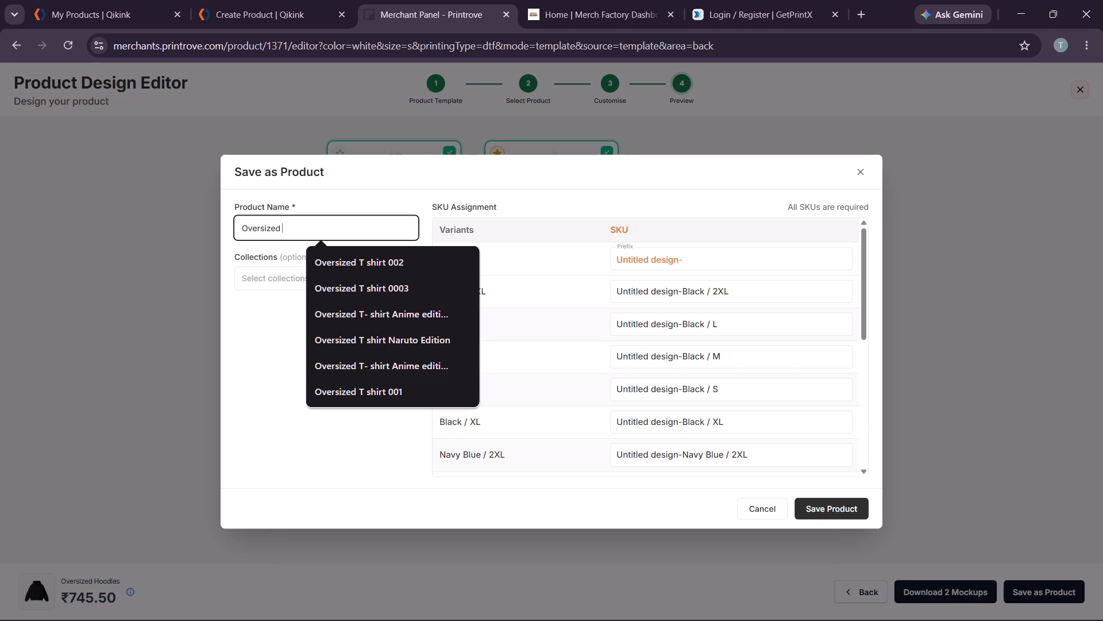
{"action": "type", "text": "Hoodie"}
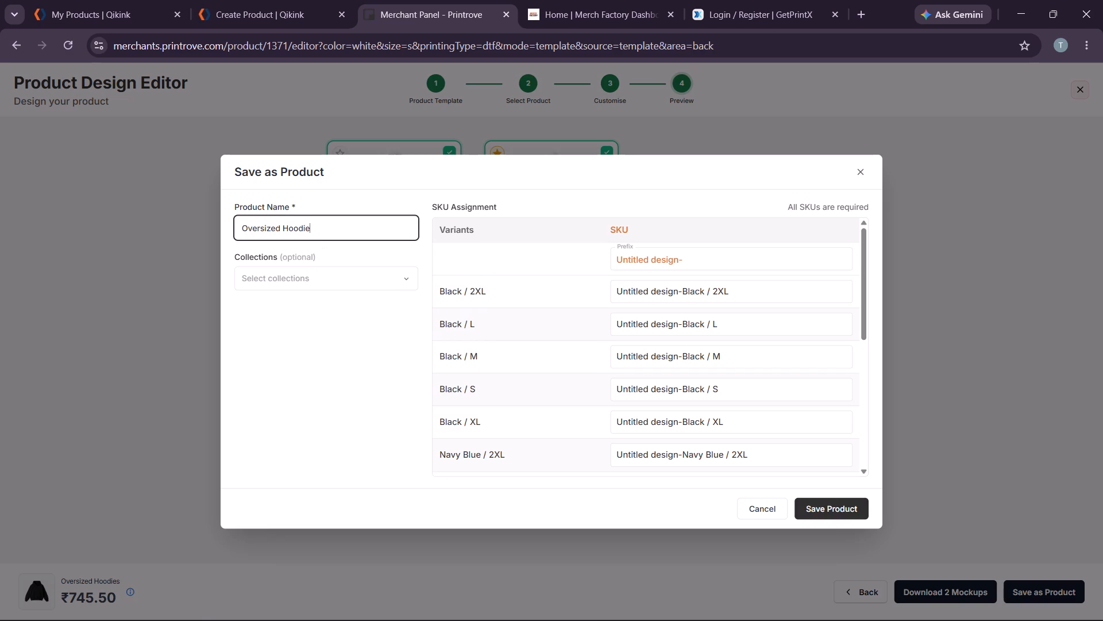
{"action": "key", "text": "space"}
{"action": "key", "text": "shift+n"}
{"action": "key", "text": "shift+g"}
{"action": "key", "text": "shift+u"}
{"action": "key", "text": "space"}
{"action": "type", "text": "Edition"}
Copy "NGU Edition" from the product name onto the end of the SKU prefix and save the product.
{"action": "left_click", "coordinate": [704, 263]}
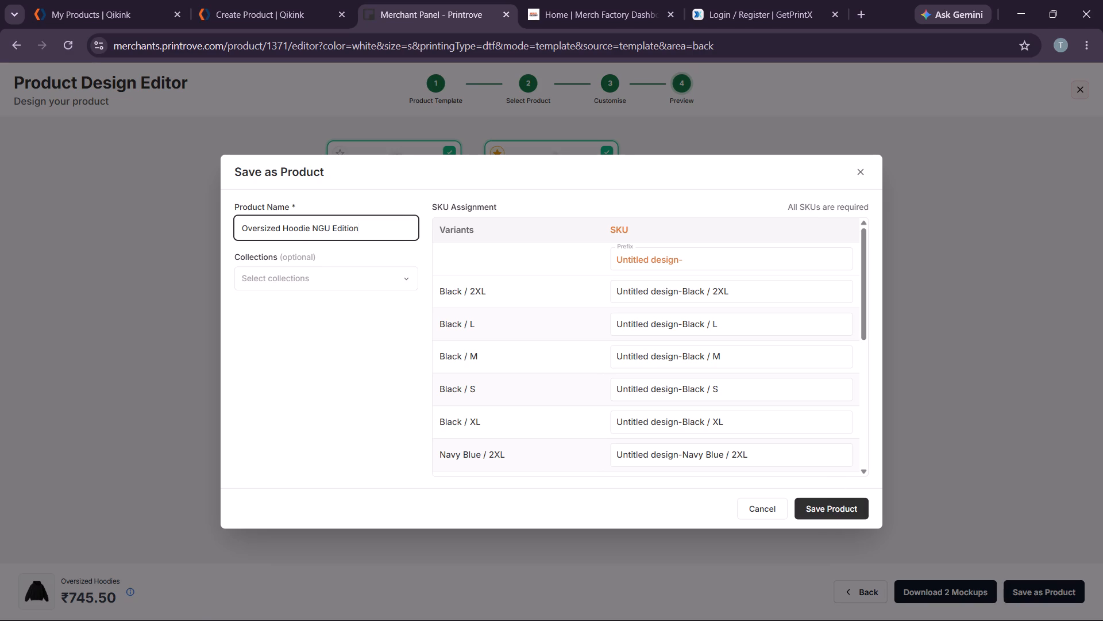
{"action": "left_click_drag", "start_coordinate": [310, 229], "coordinate": [427, 220]}
{"action": "right_click", "coordinate": [426, 220]}
{"action": "double_click", "coordinate": [349, 223]}
{"action": "left_click", "coordinate": [349, 223]}
{"action": "left_click_drag", "start_coordinate": [310, 229], "coordinate": [372, 233]}
{"action": "right_click", "coordinate": [372, 233]}
{"action": "left_click", "coordinate": [410, 324]}
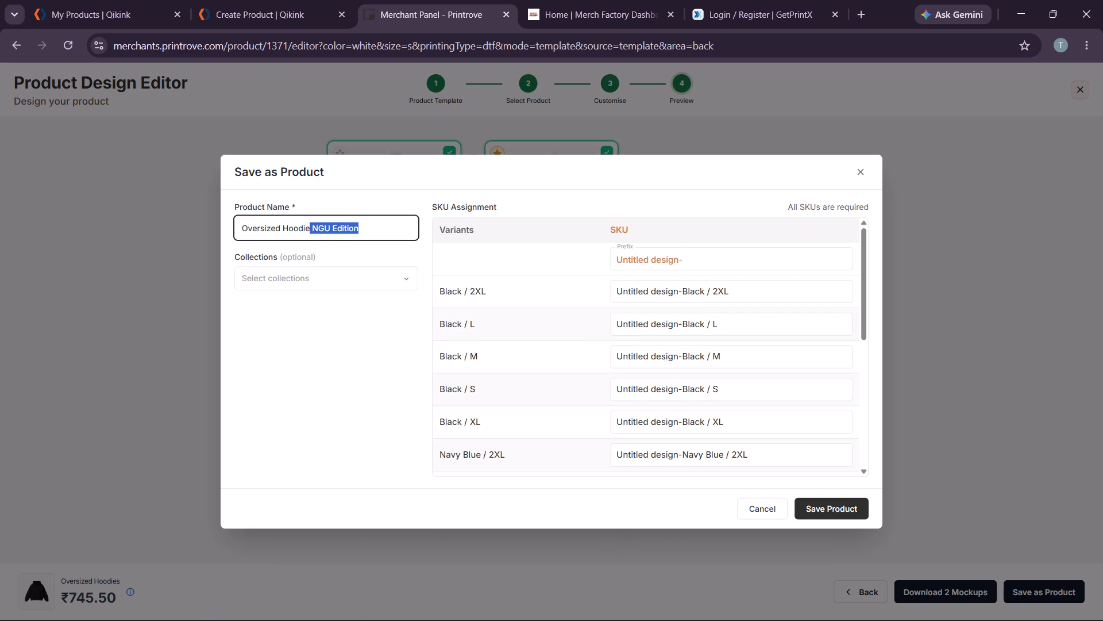
{"action": "double_click", "coordinate": [708, 259]}
{"action": "right_click", "coordinate": [708, 259]}
{"action": "left_click", "coordinate": [682, 267]}
{"action": "left_click", "coordinate": [697, 259]}
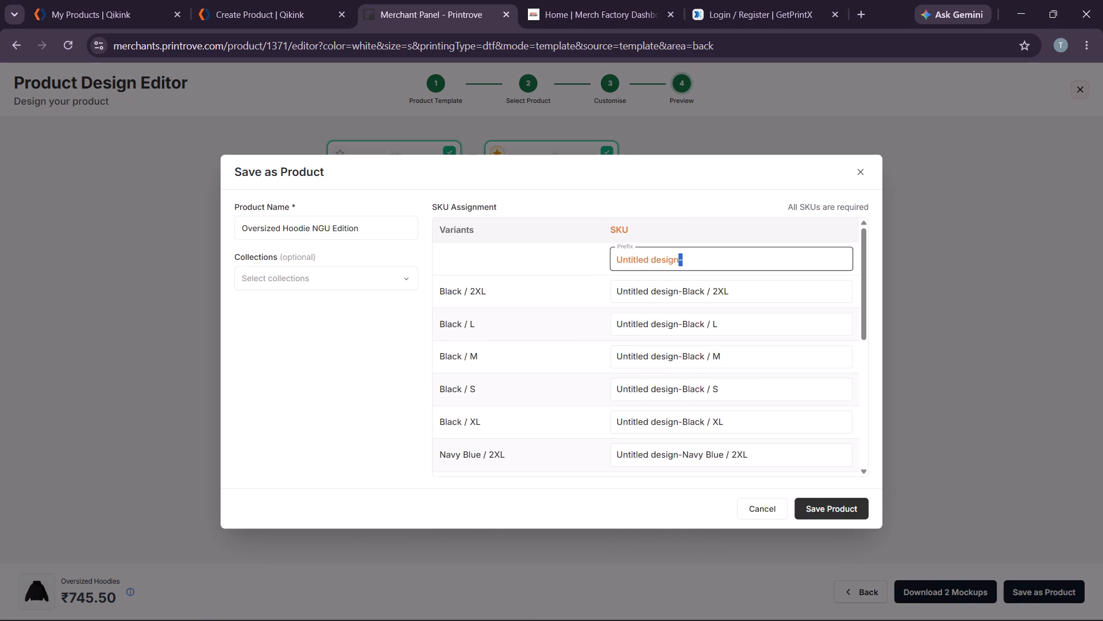
{"action": "right_click", "coordinate": [697, 259]}
{"action": "left_click", "coordinate": [692, 269]}
{"action": "left_click", "coordinate": [703, 264]}
{"action": "right_click", "coordinate": [726, 266]}
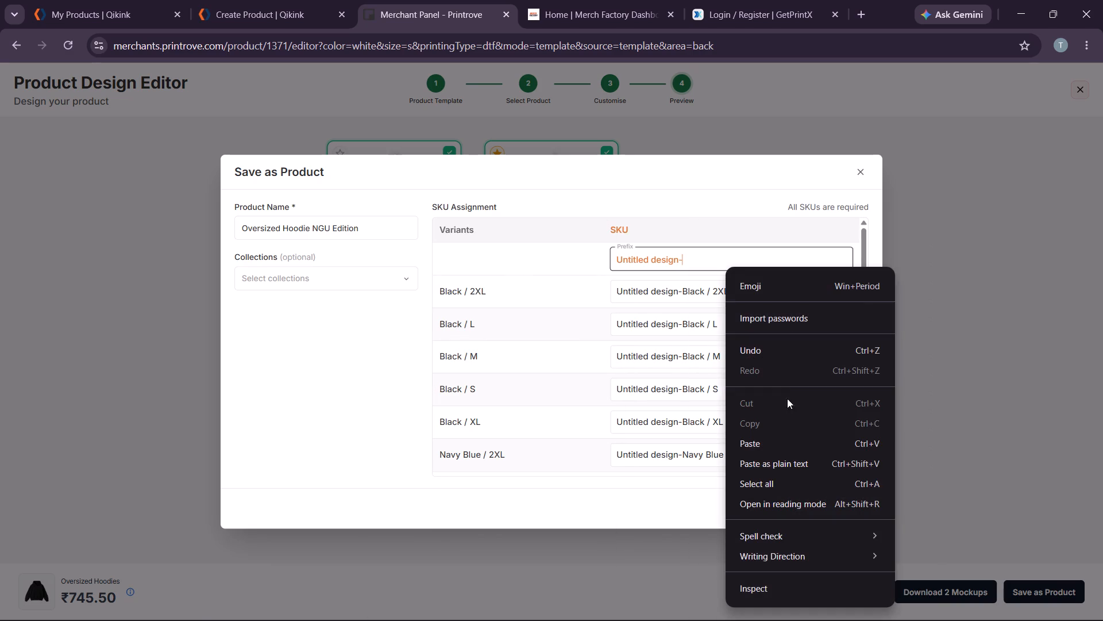
{"action": "left_click", "coordinate": [752, 436]}
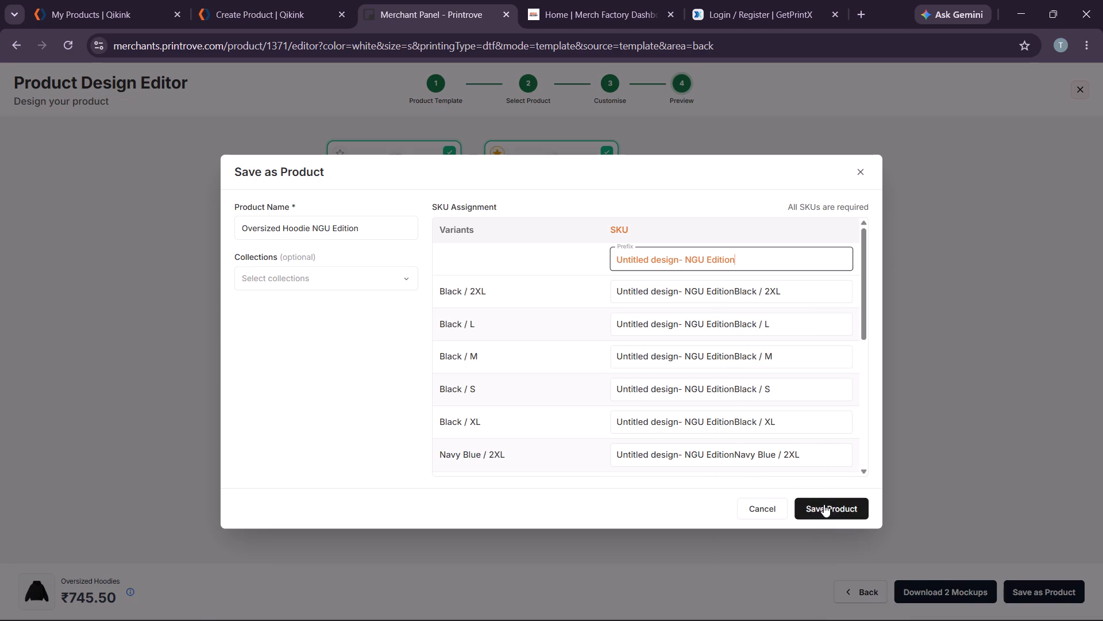
{"action": "left_click", "coordinate": [824, 504]}
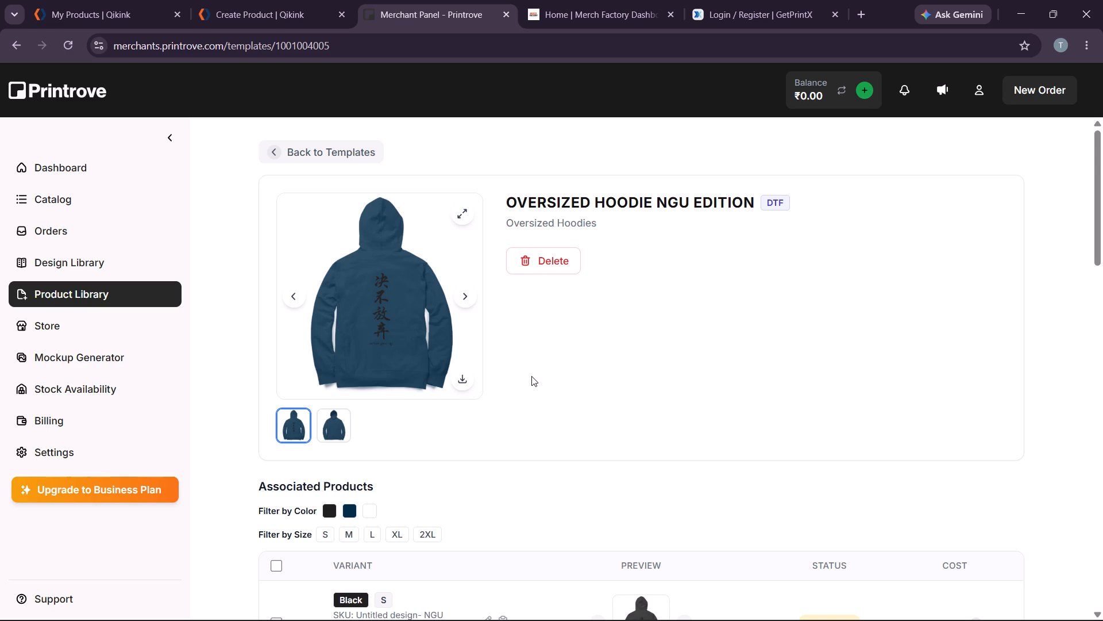
Filter the saved product's variants to Black and Navy Blue, select them all, and open their design for editing.
{"action": "scroll", "coordinate": [531, 377], "scroll_direction": "down", "scroll_amount": 2}
{"action": "scroll", "coordinate": [606, 313], "scroll_direction": "up", "scroll_amount": 3}
{"action": "scroll", "coordinate": [477, 421], "scroll_direction": "down", "scroll_amount": 2}
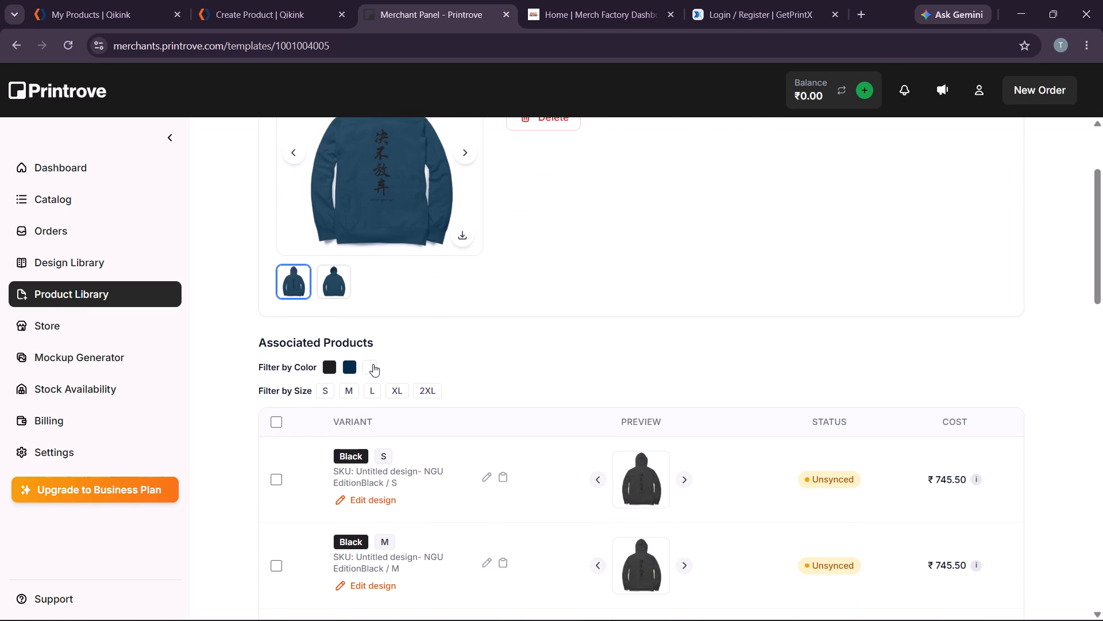
{"action": "left_click", "coordinate": [373, 364]}
{"action": "left_click", "coordinate": [369, 367]}
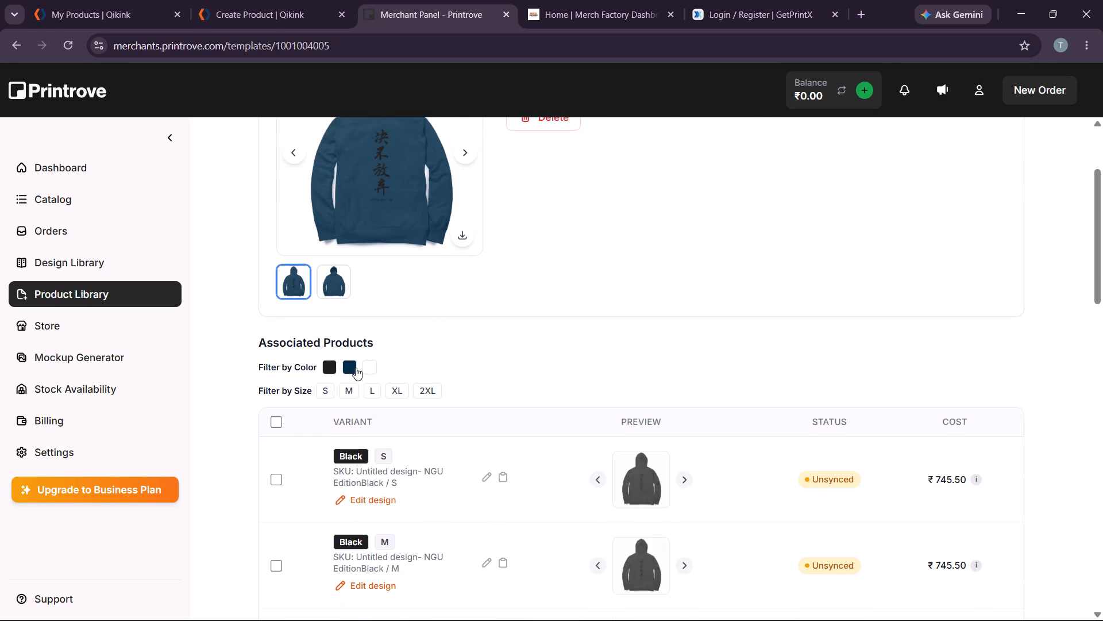
{"action": "left_click", "coordinate": [354, 367]}
{"action": "left_click", "coordinate": [335, 367]}
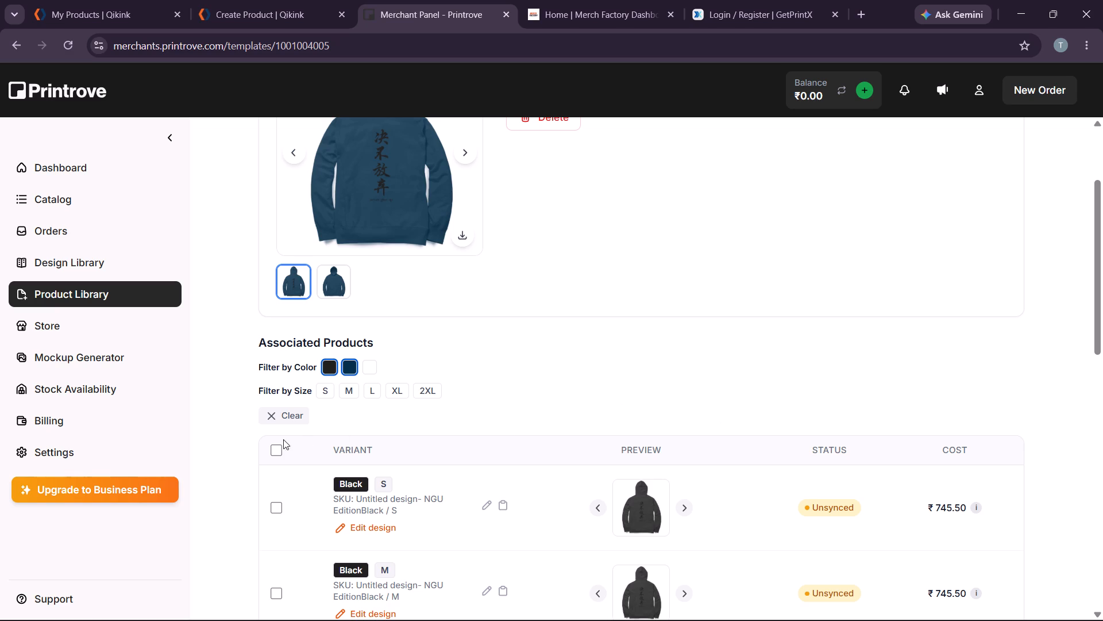
{"action": "left_click", "coordinate": [277, 448]}
{"action": "left_click", "coordinate": [828, 346]}
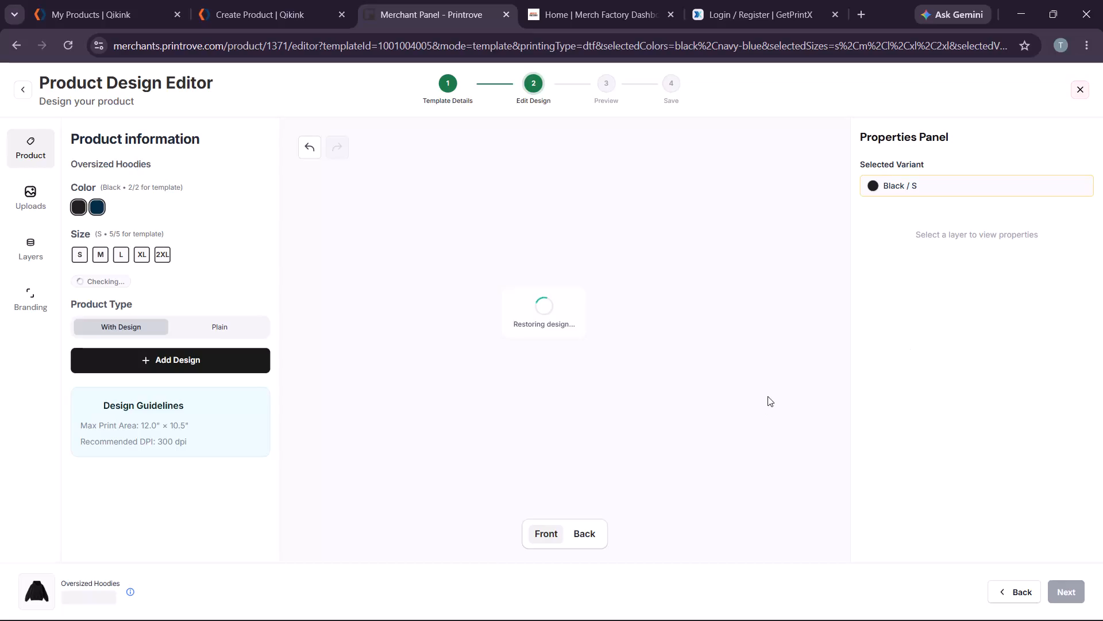
Remove the black lettering from the back of the Black and Navy Blue hoodies.
{"action": "left_click", "coordinate": [593, 537]}
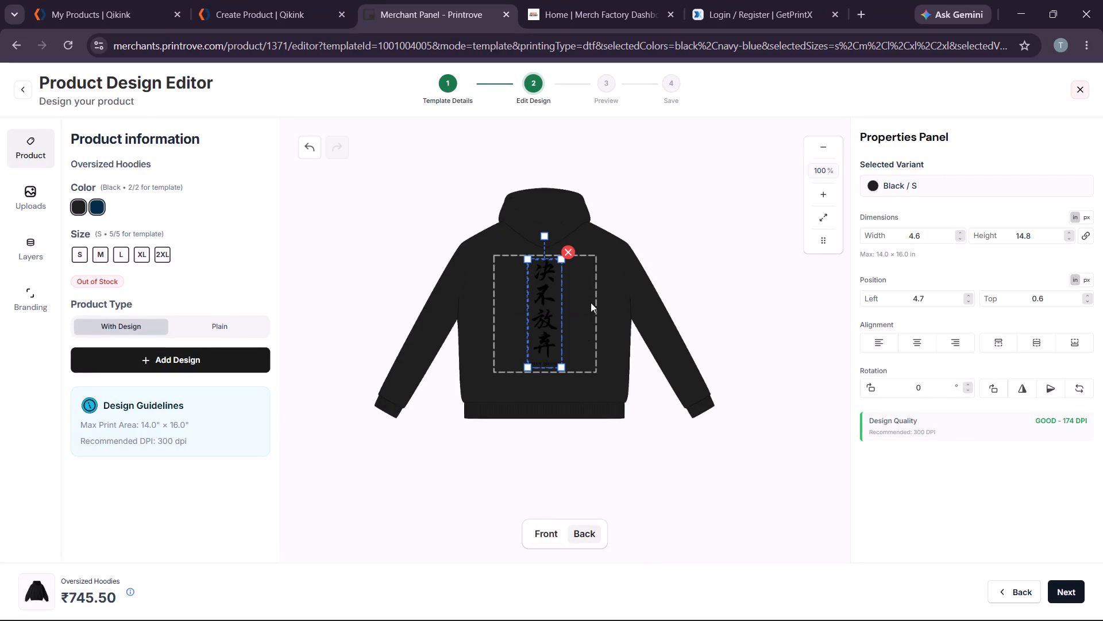
{"action": "left_click", "coordinate": [572, 253]}
Upload the white lettering file Never give Up W from the Quote print folder inside Hoodie on drive E.
{"action": "left_click", "coordinate": [17, 199]}
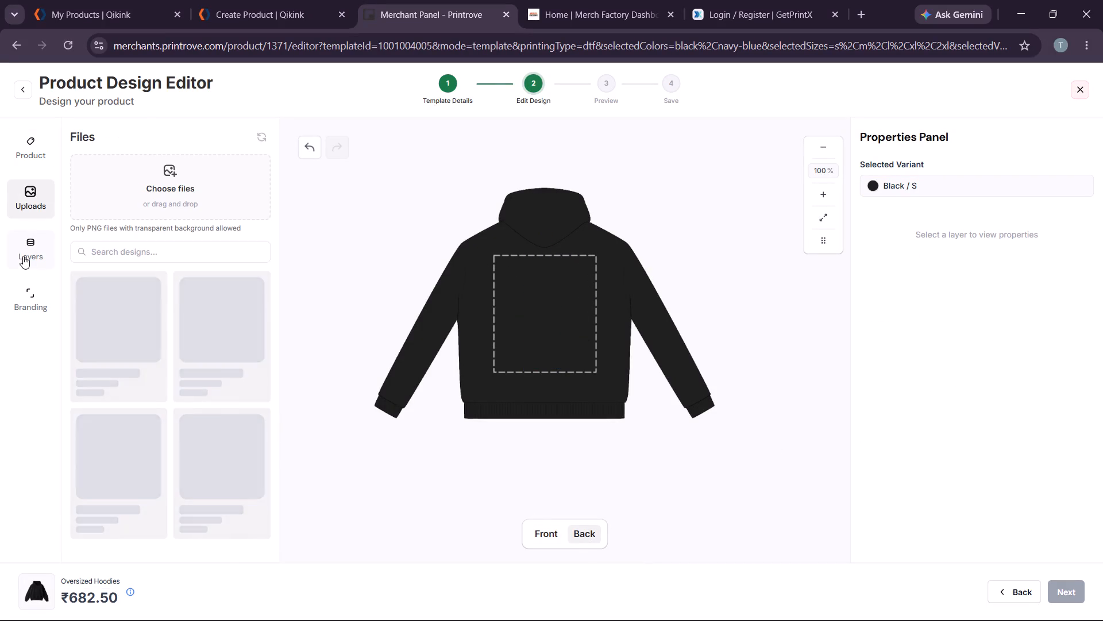
{"action": "left_click", "coordinate": [167, 183]}
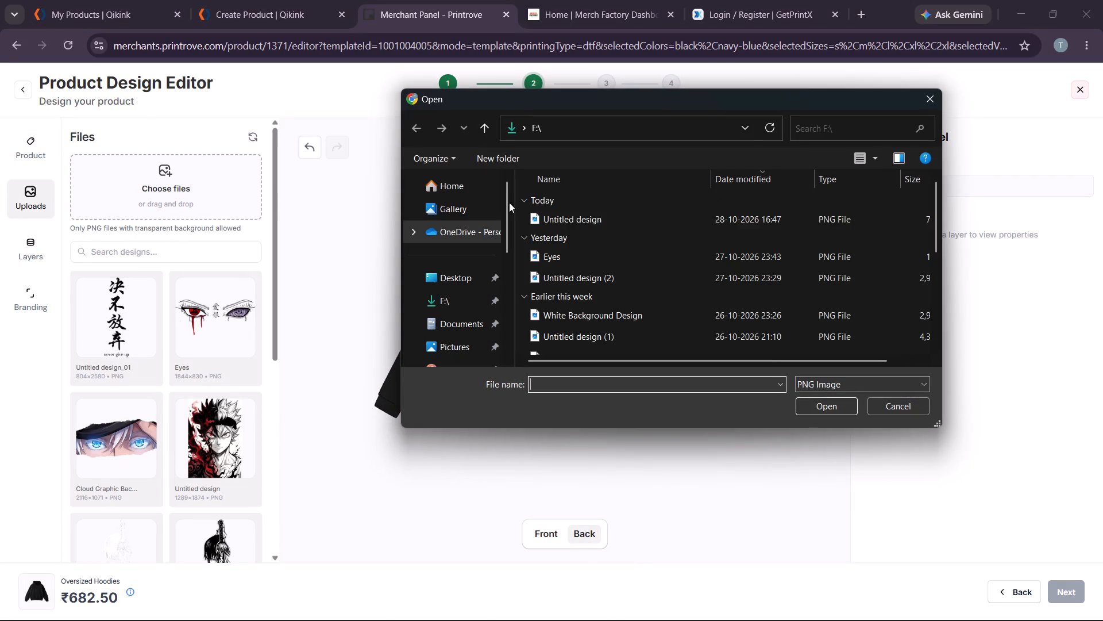
{"action": "scroll", "coordinate": [479, 280], "scroll_direction": "down", "scroll_amount": 4}
{"action": "left_click", "coordinate": [461, 299]}
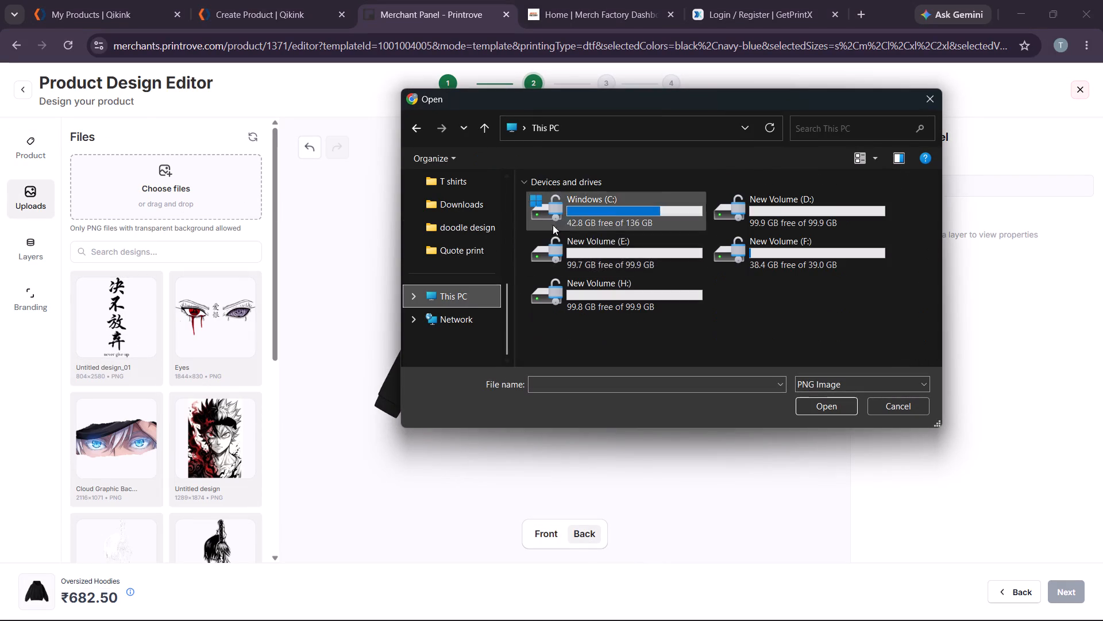
{"action": "double_click", "coordinate": [587, 252]}
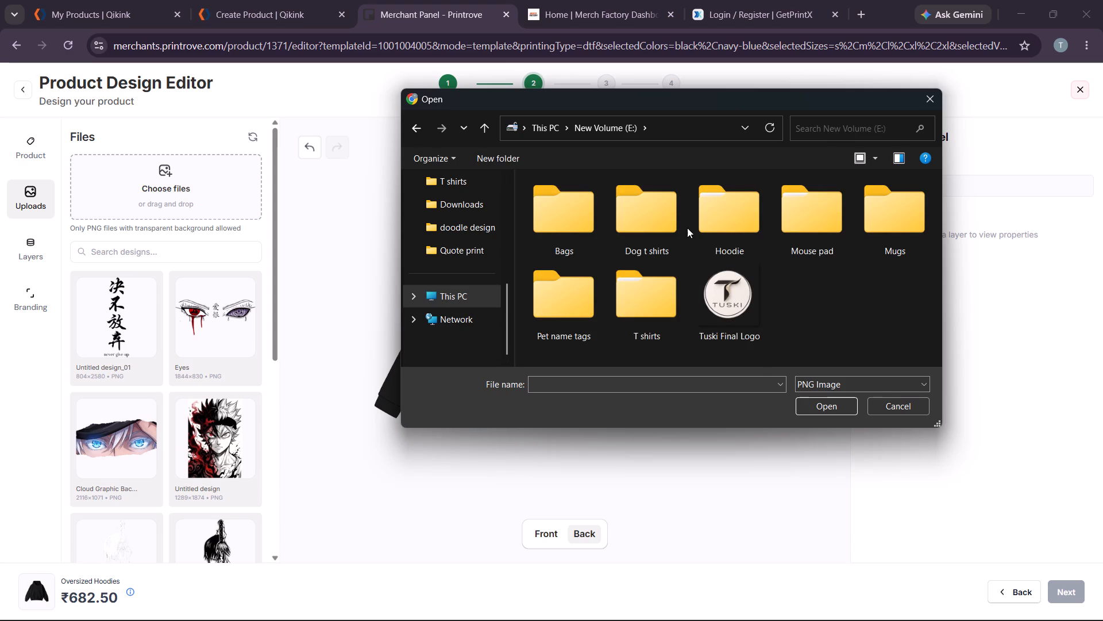
{"action": "double_click", "coordinate": [669, 217]}
{"action": "left_click", "coordinate": [429, 132]}
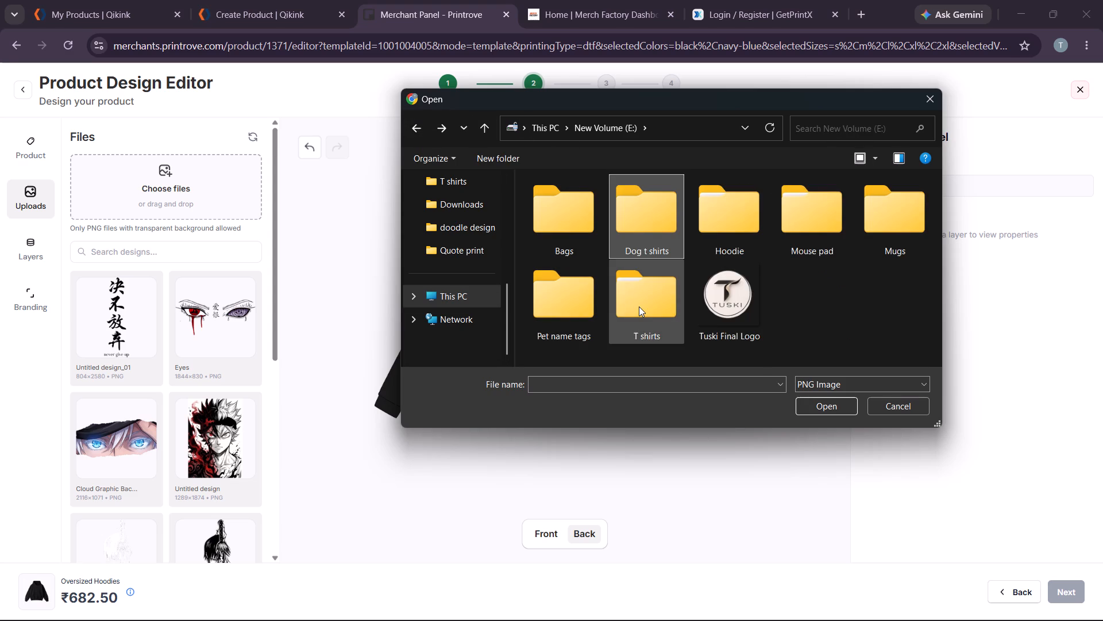
{"action": "double_click", "coordinate": [751, 214]}
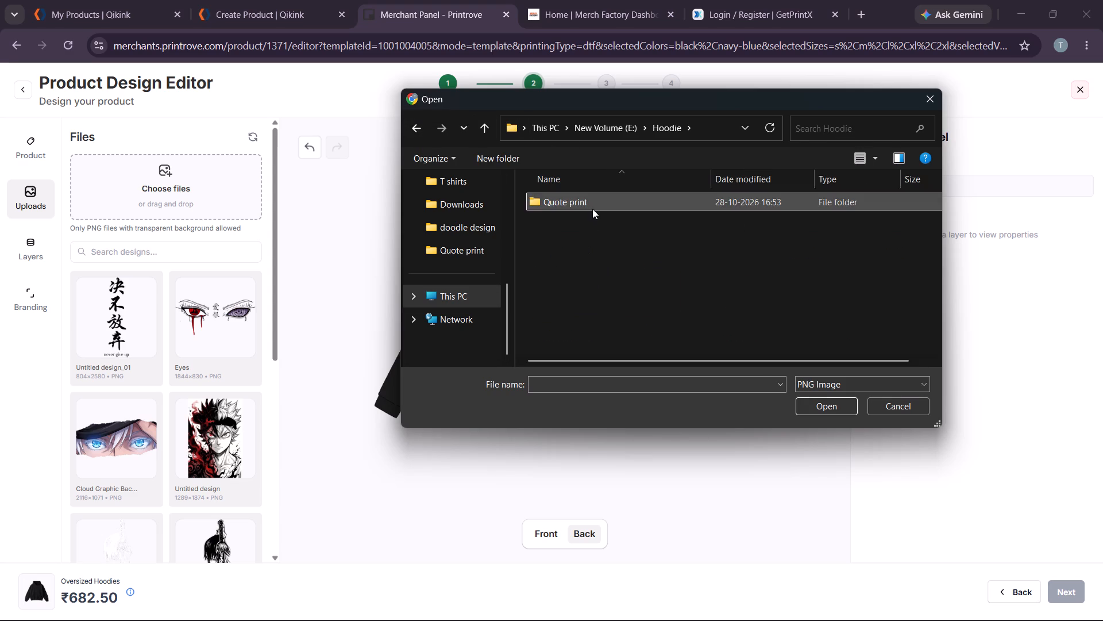
{"action": "double_click", "coordinate": [592, 209]}
{"action": "left_click", "coordinate": [556, 210]}
{"action": "left_click", "coordinate": [831, 412]}
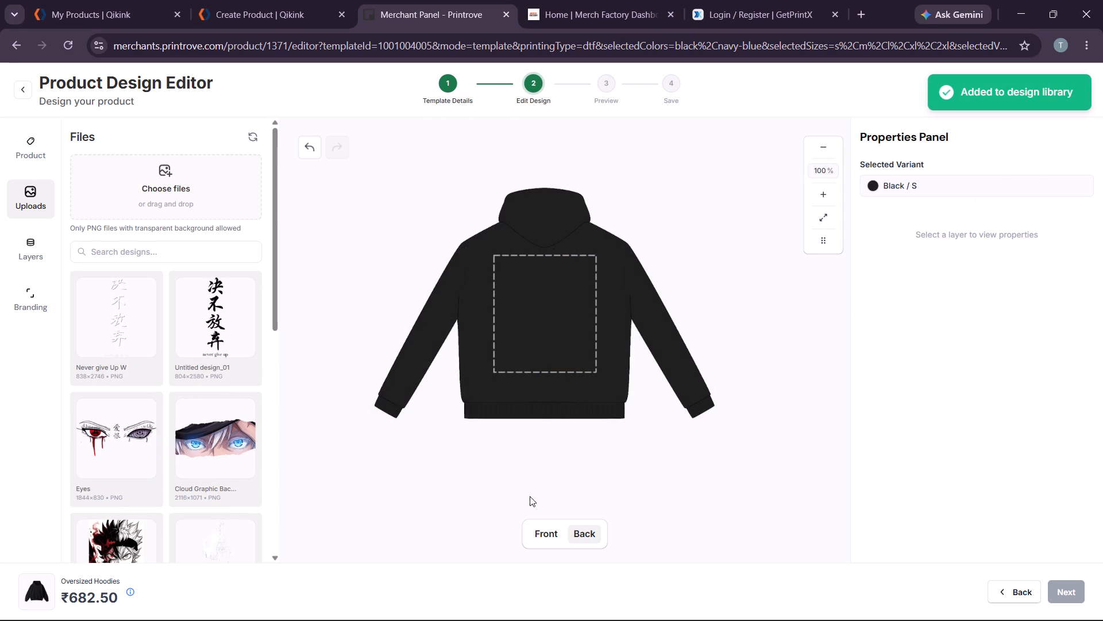
Place the Never give Up W lettering on the hoodie's back and enlarge it to about 4.4 by 14.3 in.
{"action": "left_click", "coordinate": [105, 312]}
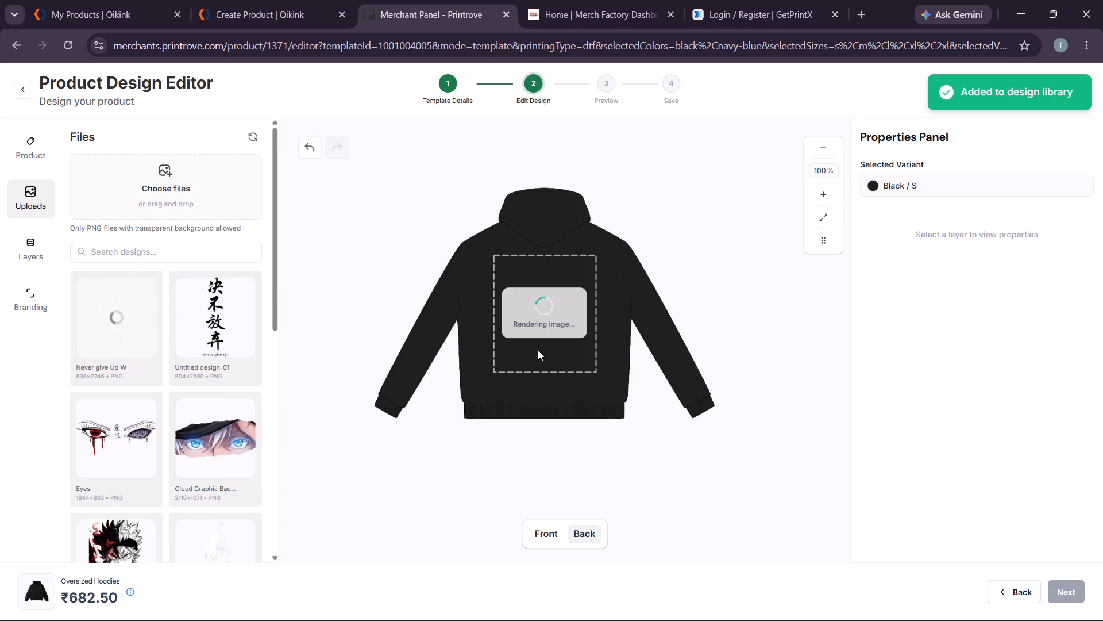
{"action": "left_click", "coordinate": [620, 329]}
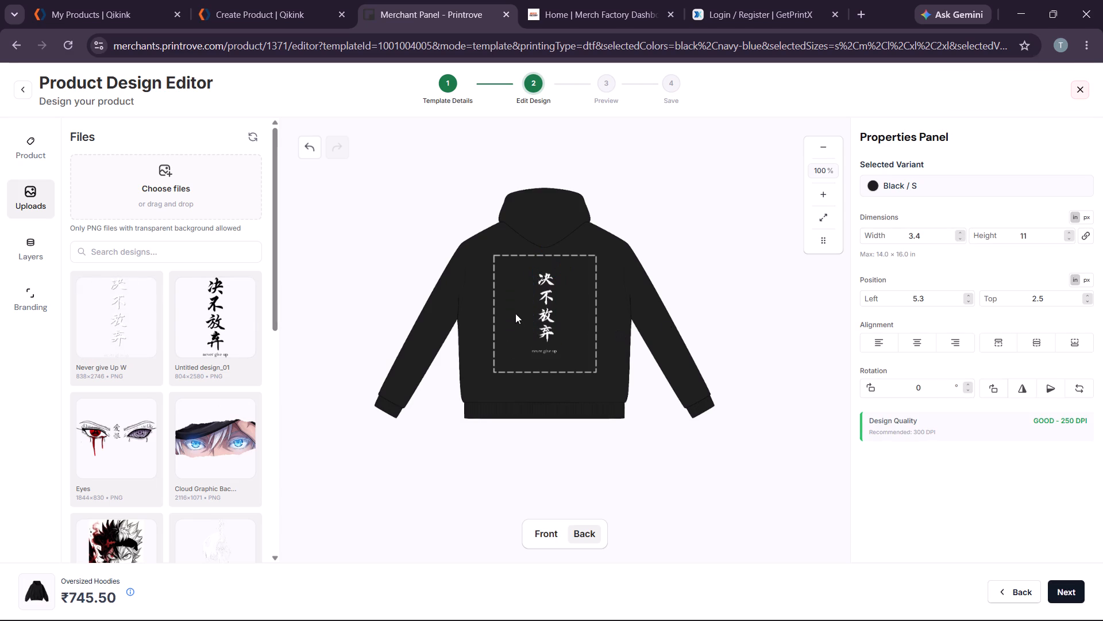
{"action": "left_click", "coordinate": [543, 302]}
{"action": "left_click_drag", "start_coordinate": [555, 351], "coordinate": [562, 359]}
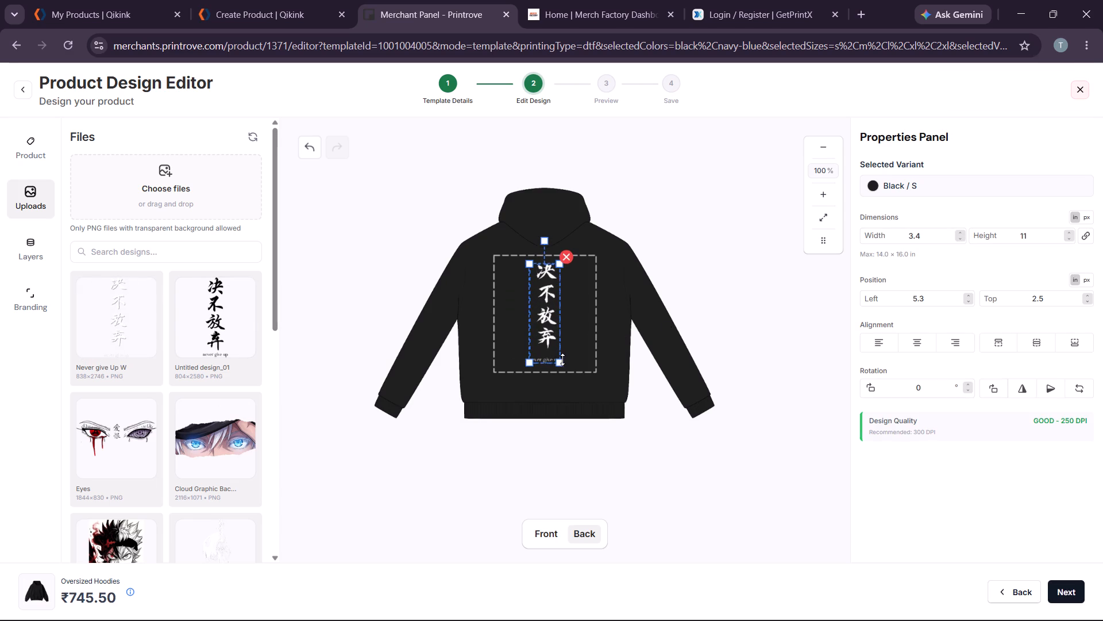
{"action": "left_click_drag", "start_coordinate": [562, 359], "coordinate": [563, 363]}
{"action": "left_click", "coordinate": [674, 346]}
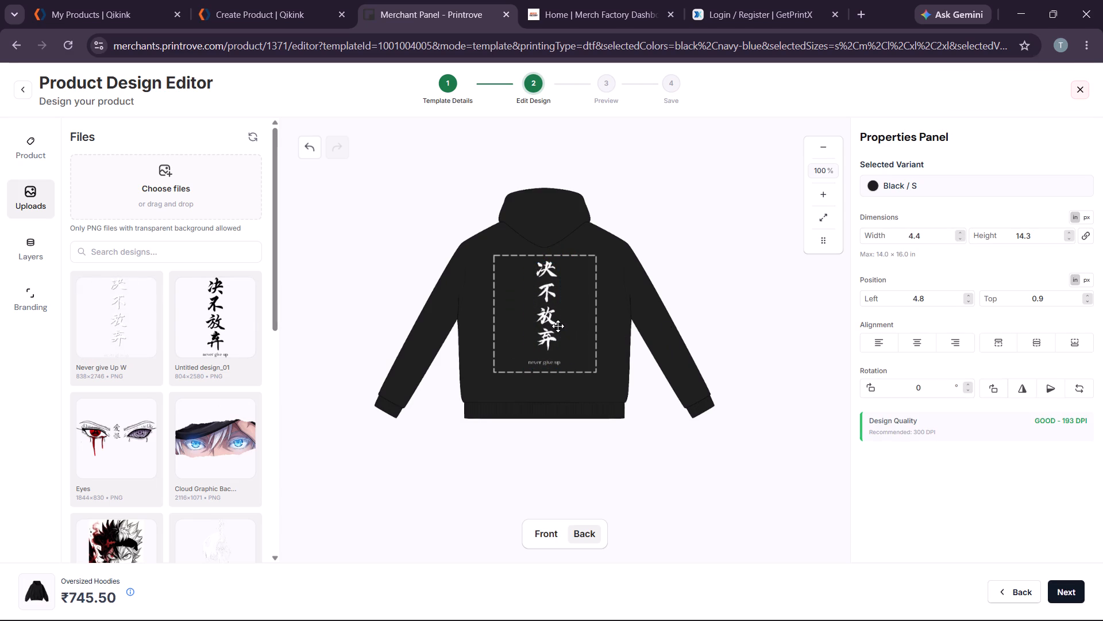
{"action": "left_click", "coordinate": [551, 320]}
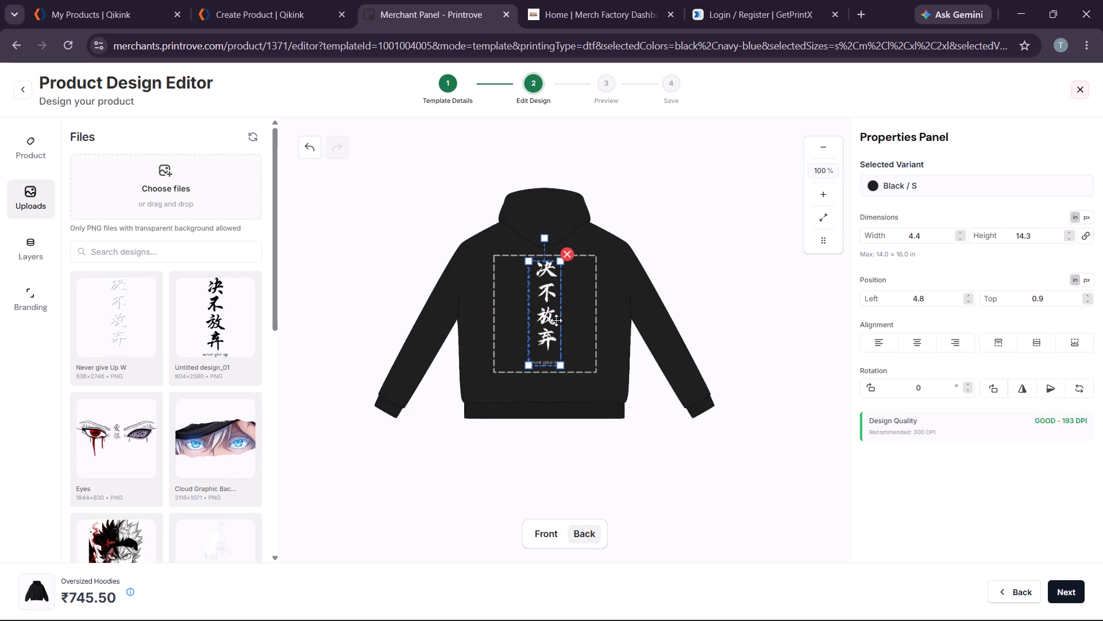
{"action": "left_click", "coordinate": [664, 322]}
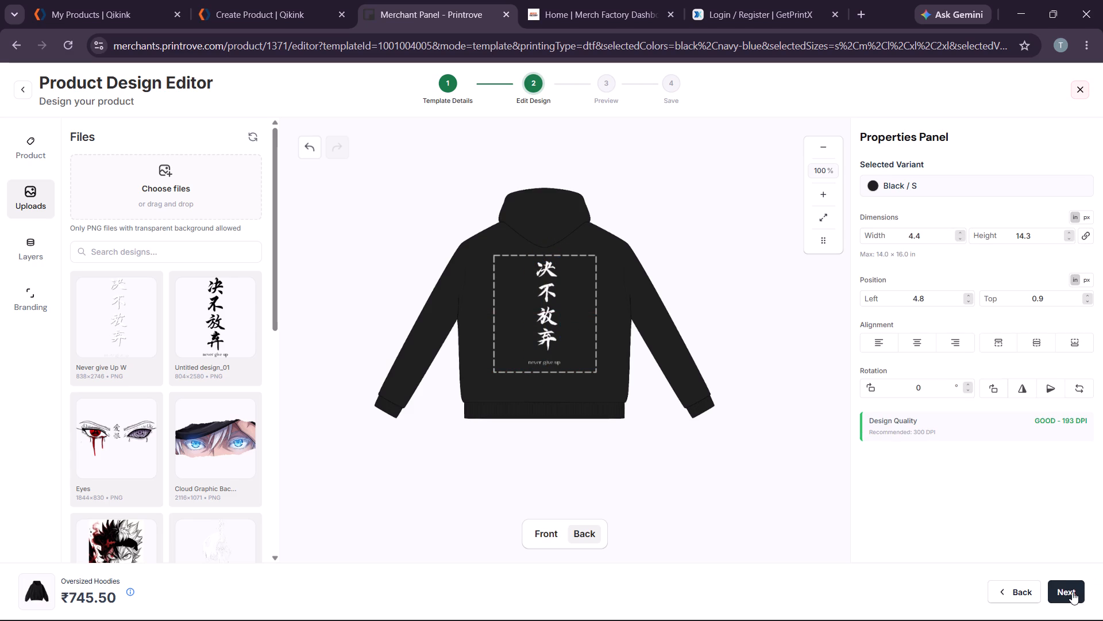
Proceed to the mockup preview and update the Oversized Hoodie NGU Edition product, keeping its name and SKUs.
{"action": "left_click", "coordinate": [1072, 592]}
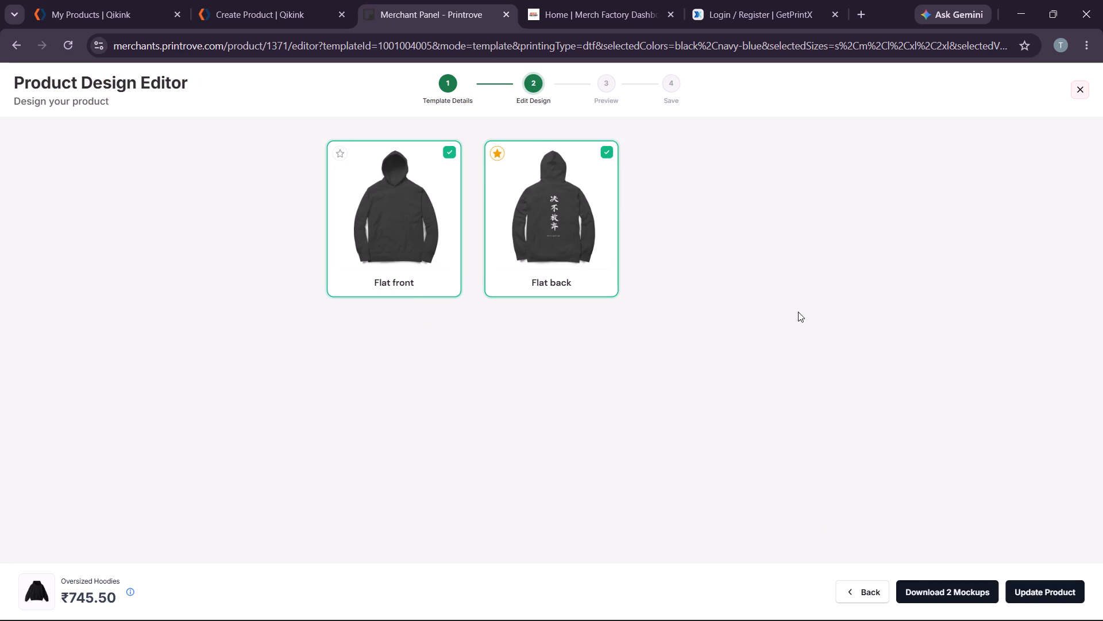
{"action": "left_click", "coordinate": [1060, 598]}
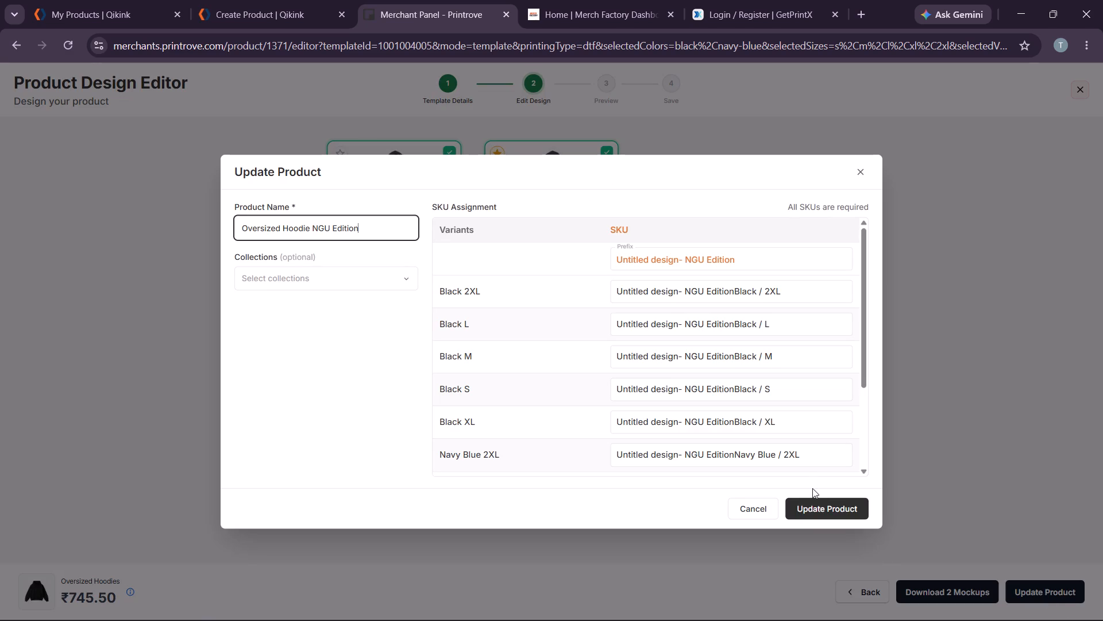
{"action": "left_click", "coordinate": [812, 488]}
{"action": "left_click", "coordinate": [819, 503]}
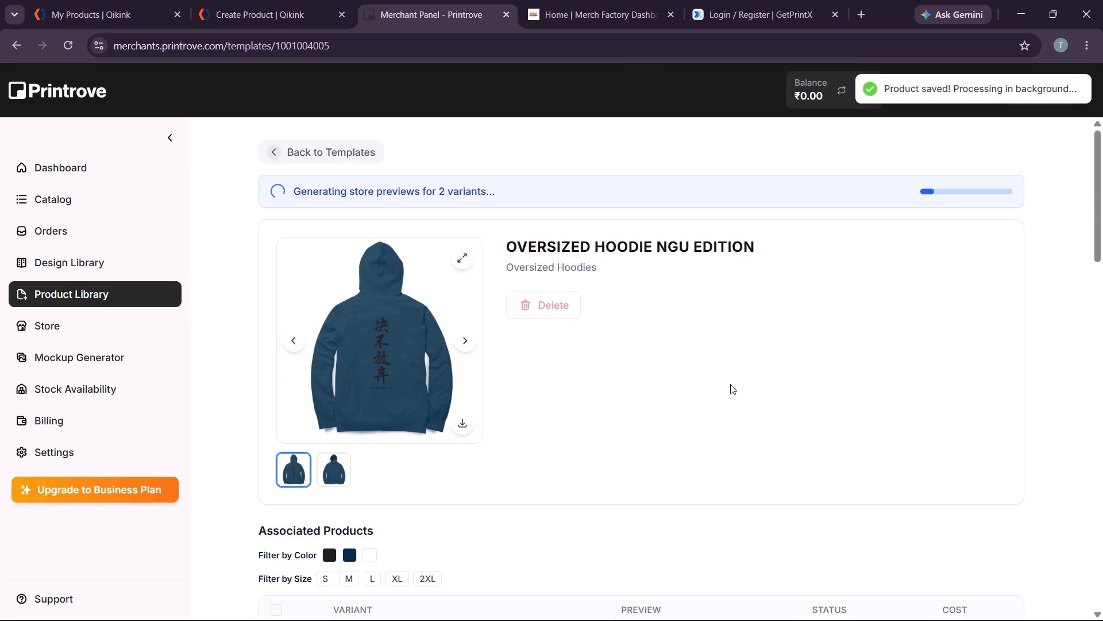
Filter the updated product's variants to black, navy blue and white, and examine their design previews.
{"action": "scroll", "coordinate": [787, 409], "scroll_direction": "down", "scroll_amount": 3}
{"action": "scroll", "coordinate": [787, 409], "scroll_direction": "up", "scroll_amount": 5}
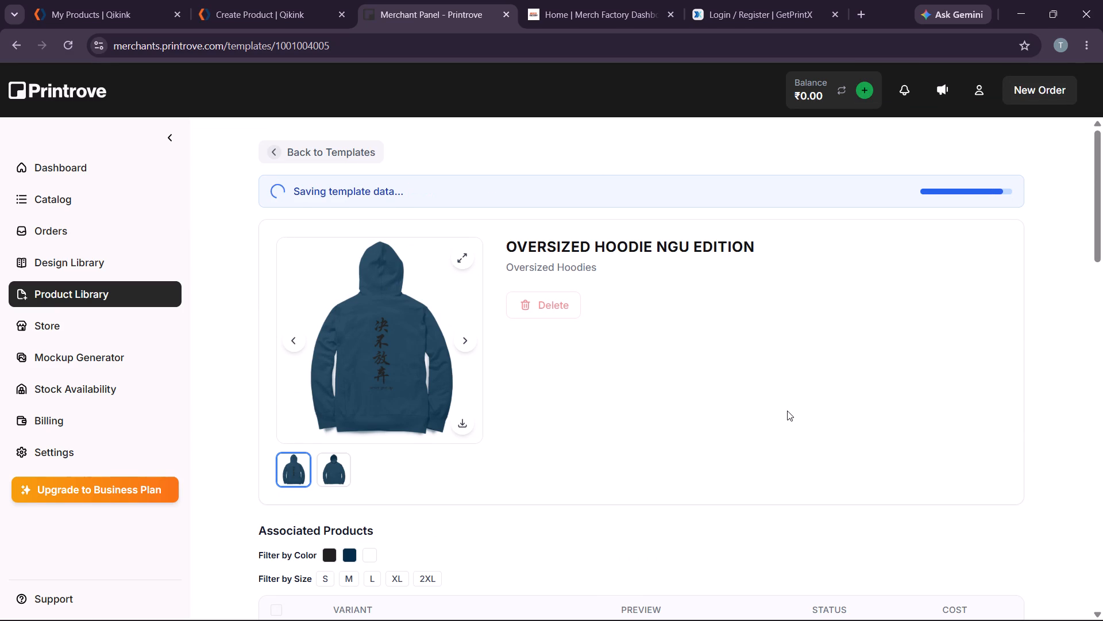
{"action": "scroll", "coordinate": [680, 402], "scroll_direction": "up", "scroll_amount": 3}
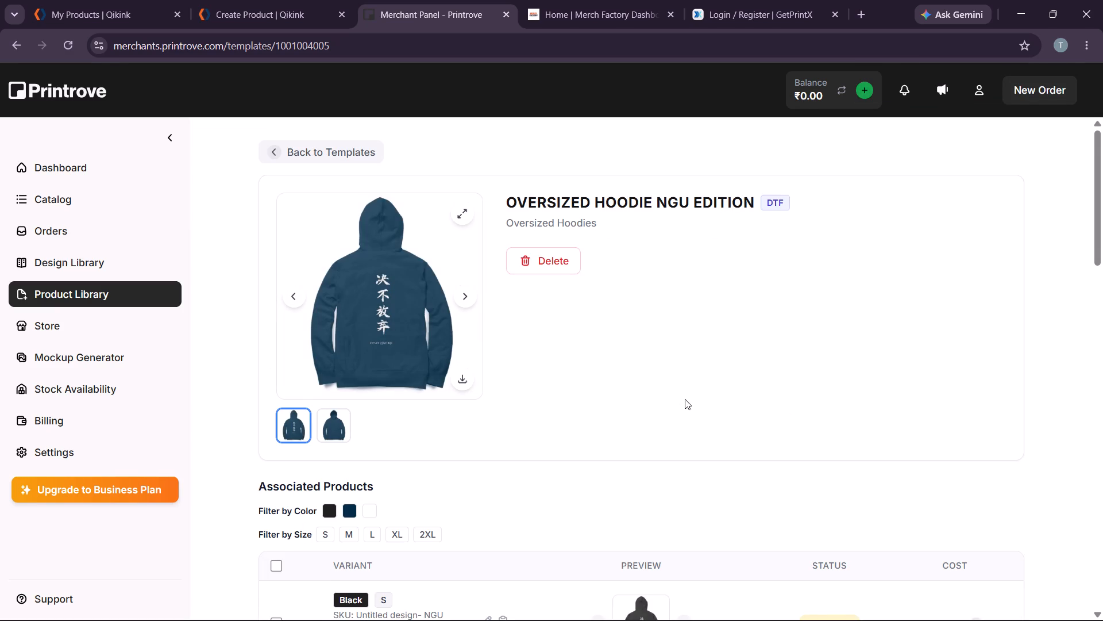
{"action": "scroll", "coordinate": [685, 399], "scroll_direction": "up", "scroll_amount": 1}
{"action": "scroll", "coordinate": [687, 399], "scroll_direction": "down", "scroll_amount": 6}
{"action": "scroll", "coordinate": [672, 397], "scroll_direction": "up", "scroll_amount": 4}
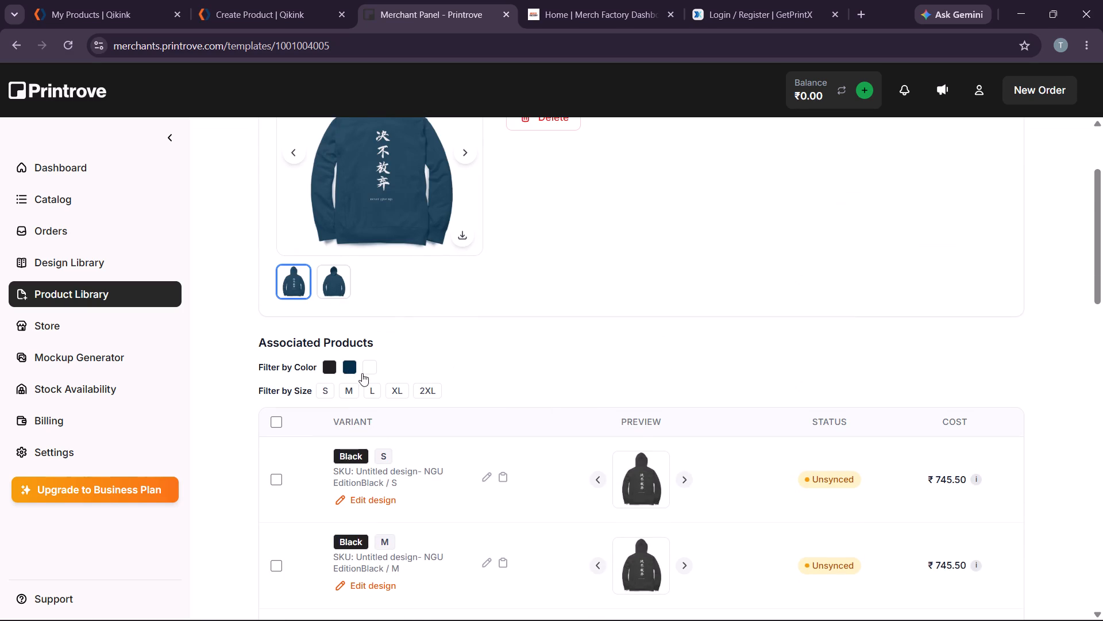
{"action": "left_click", "coordinate": [369, 365]}
{"action": "left_click", "coordinate": [353, 368]}
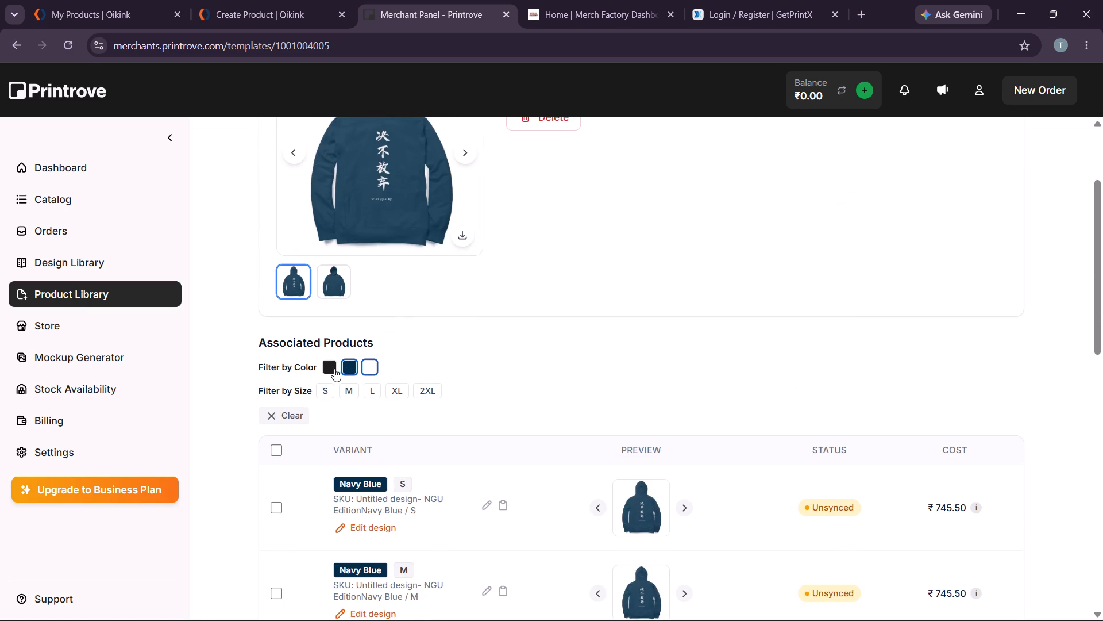
{"action": "left_click", "coordinate": [328, 369]}
{"action": "scroll", "coordinate": [555, 361], "scroll_direction": "up", "scroll_amount": 5}
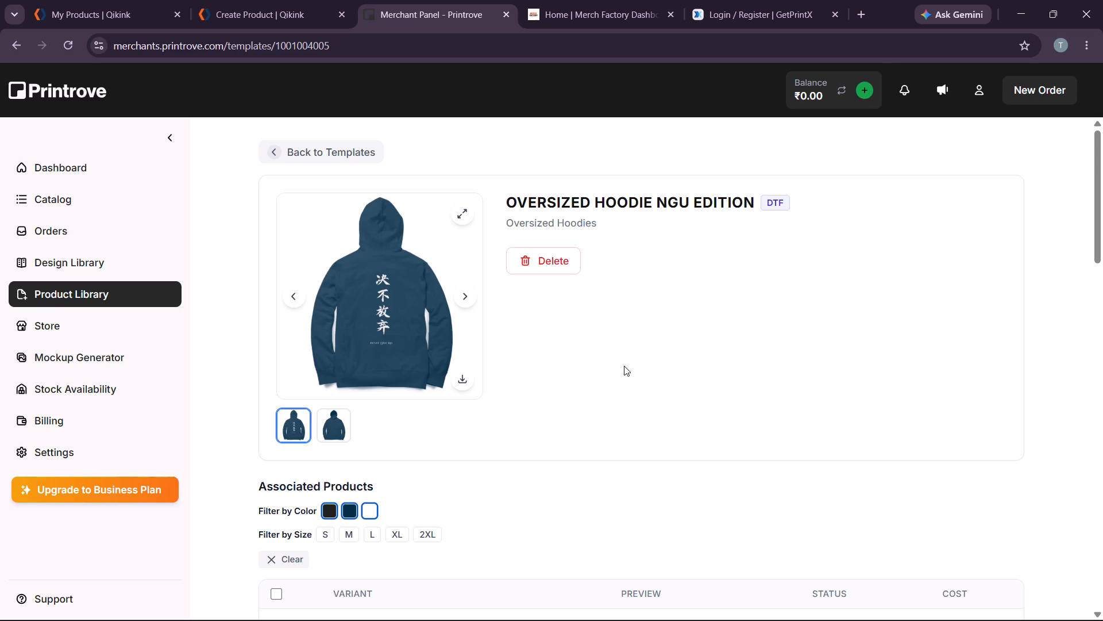
{"action": "scroll", "coordinate": [674, 364], "scroll_direction": "down", "scroll_amount": 6}
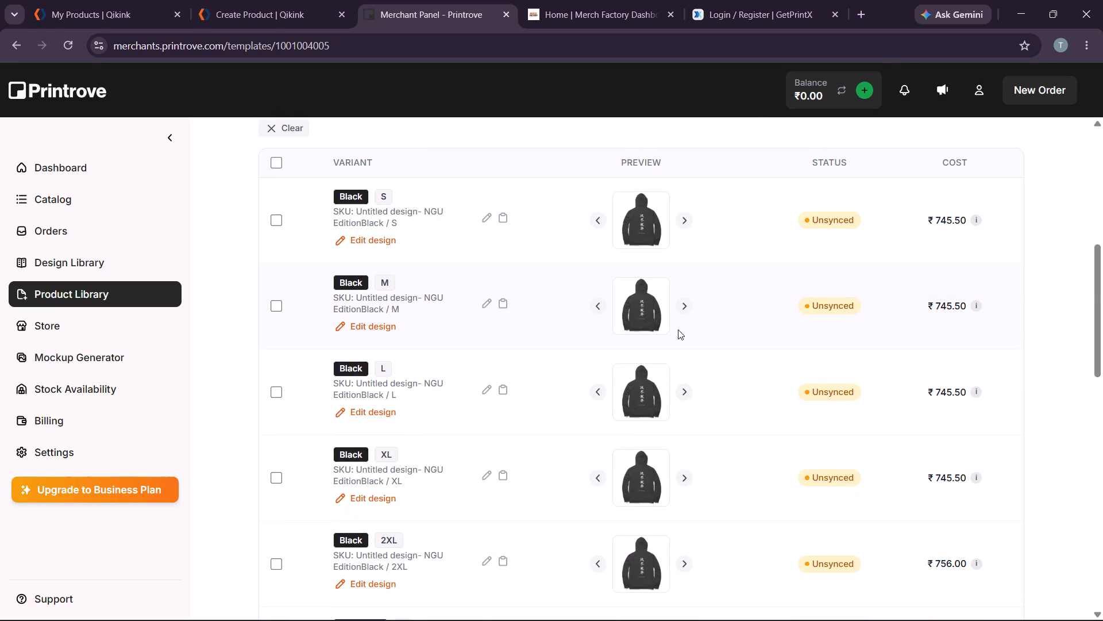
{"action": "double_click", "coordinate": [687, 305]}
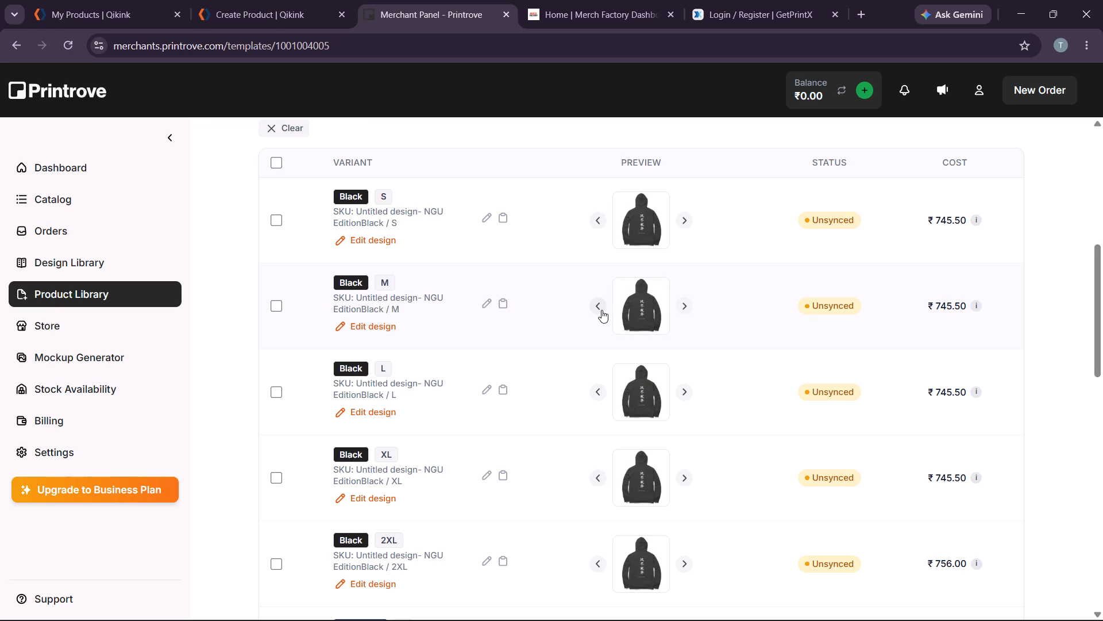
{"action": "left_click", "coordinate": [601, 310]}
{"action": "left_click", "coordinate": [601, 310]}
{"action": "scroll", "coordinate": [607, 308], "scroll_direction": "up", "scroll_amount": 6}
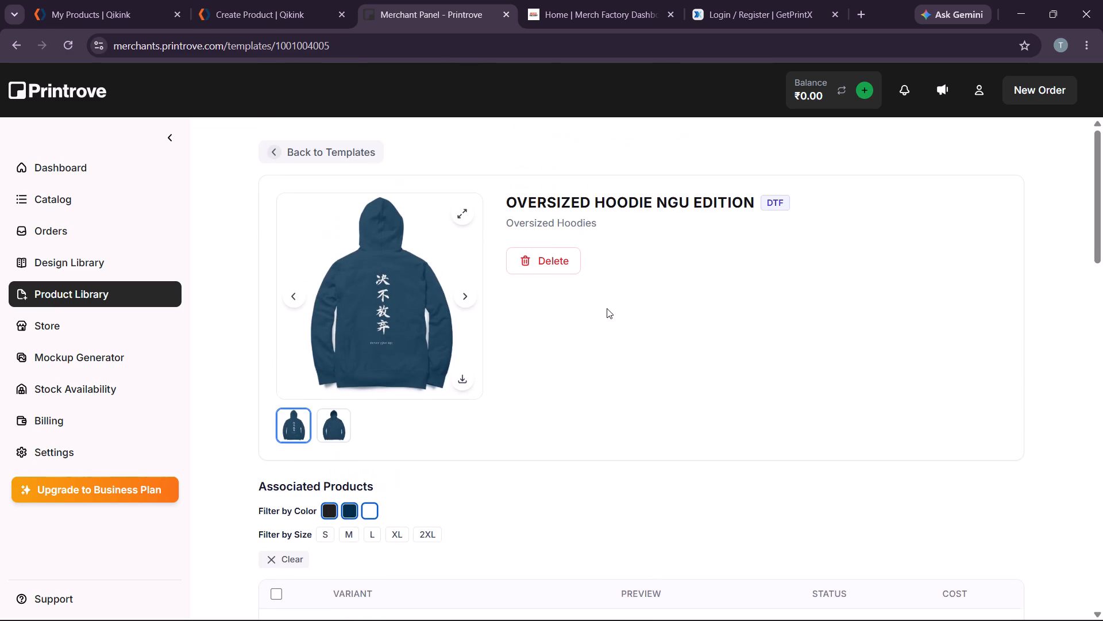
{"action": "scroll", "coordinate": [607, 309], "scroll_direction": "up", "scroll_amount": 4}
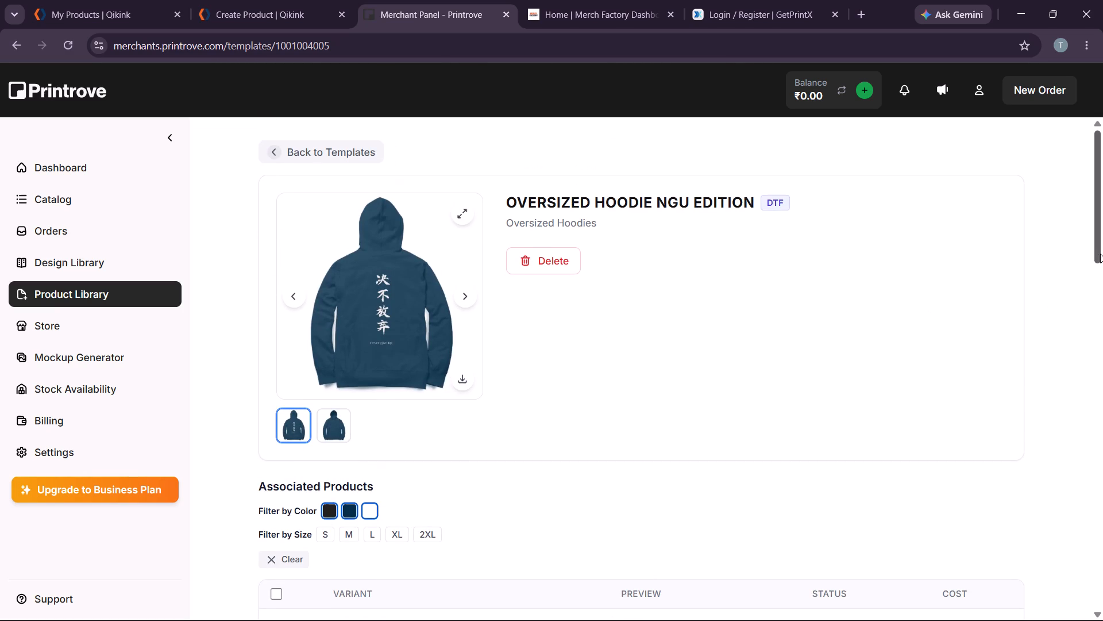
{"action": "middle_click", "coordinate": [1100, 254]}
{"action": "middle_click", "coordinate": [1102, 357]}
{"action": "scroll", "coordinate": [1102, 357], "scroll_direction": "up", "scroll_amount": 8}
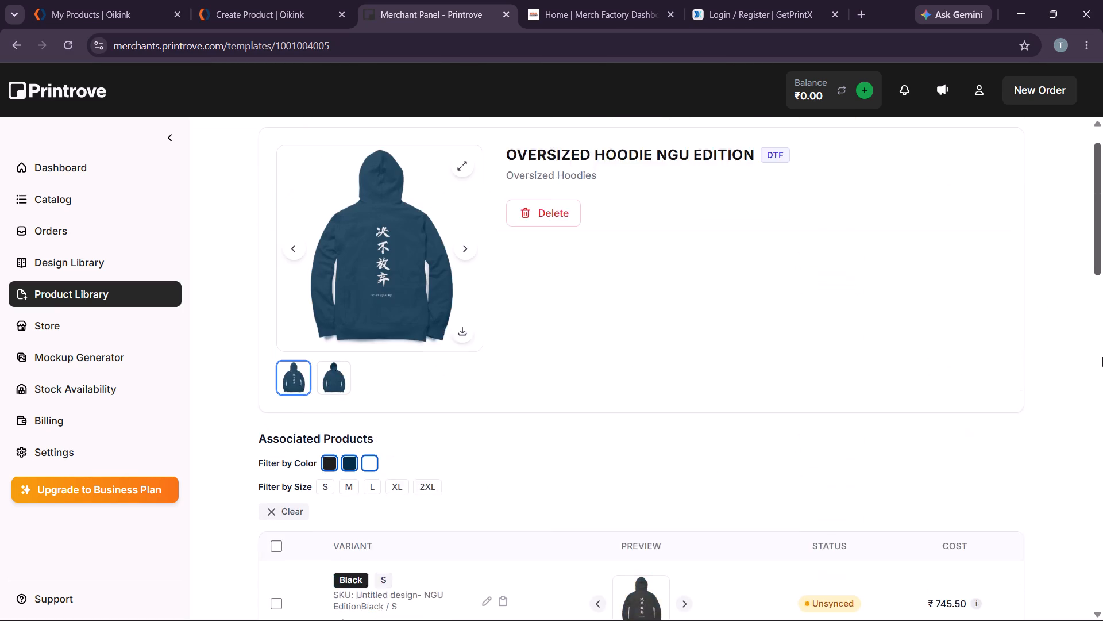
{"action": "scroll", "coordinate": [1102, 357], "scroll_direction": "up", "scroll_amount": 6}
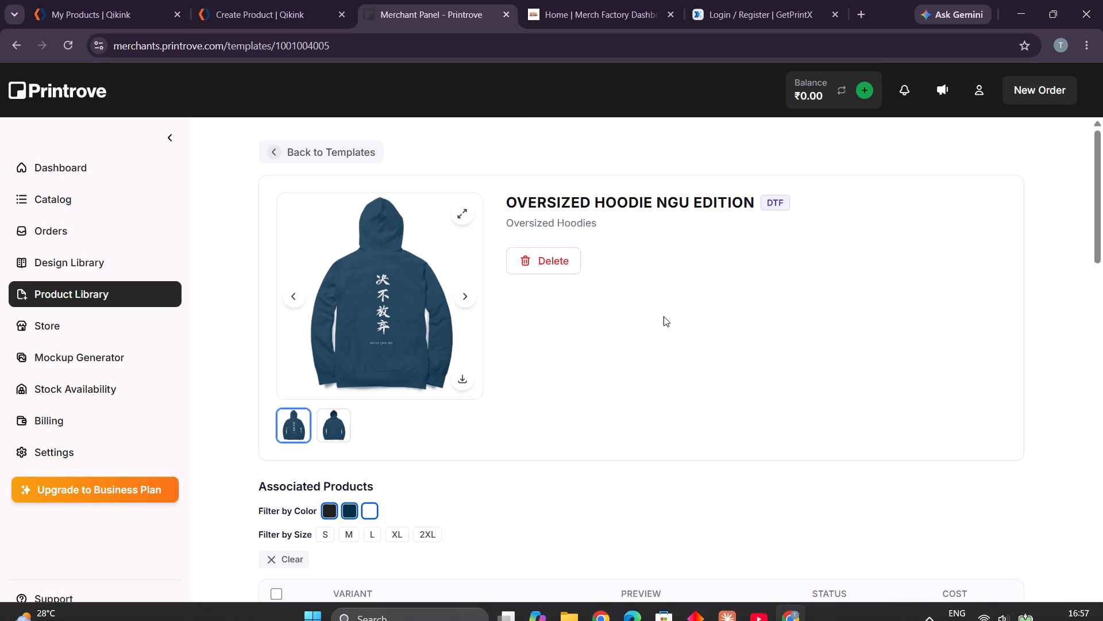
{"action": "scroll", "coordinate": [669, 320], "scroll_direction": "down", "scroll_amount": 1}
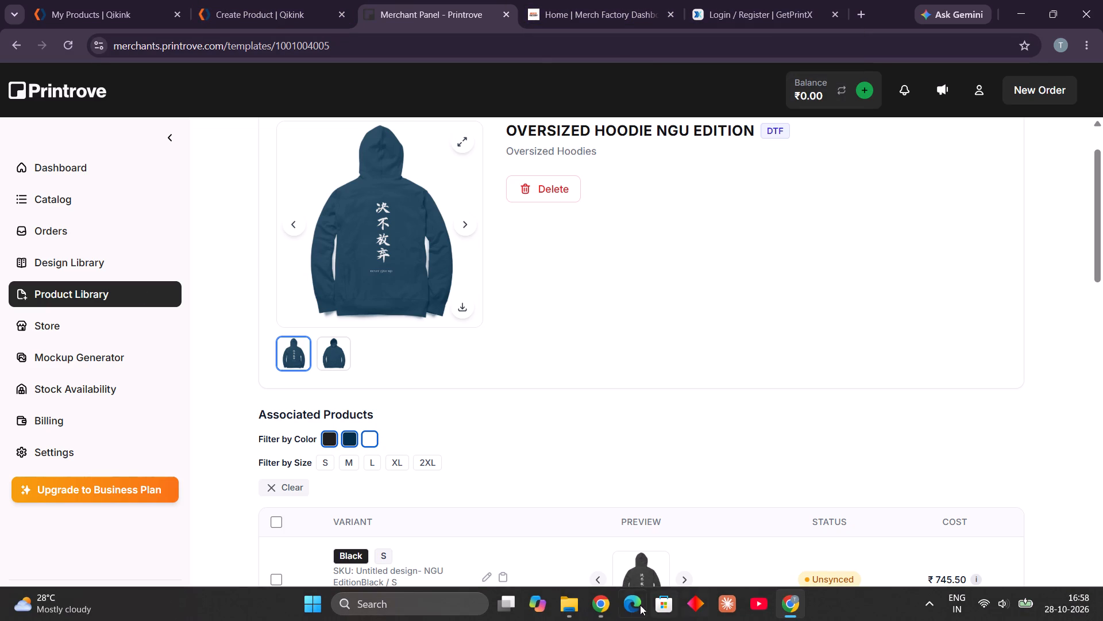
Switch to the Pinterest page and look through the related pins for more lettering and graphic designs.
{"action": "left_click", "coordinate": [604, 612]}
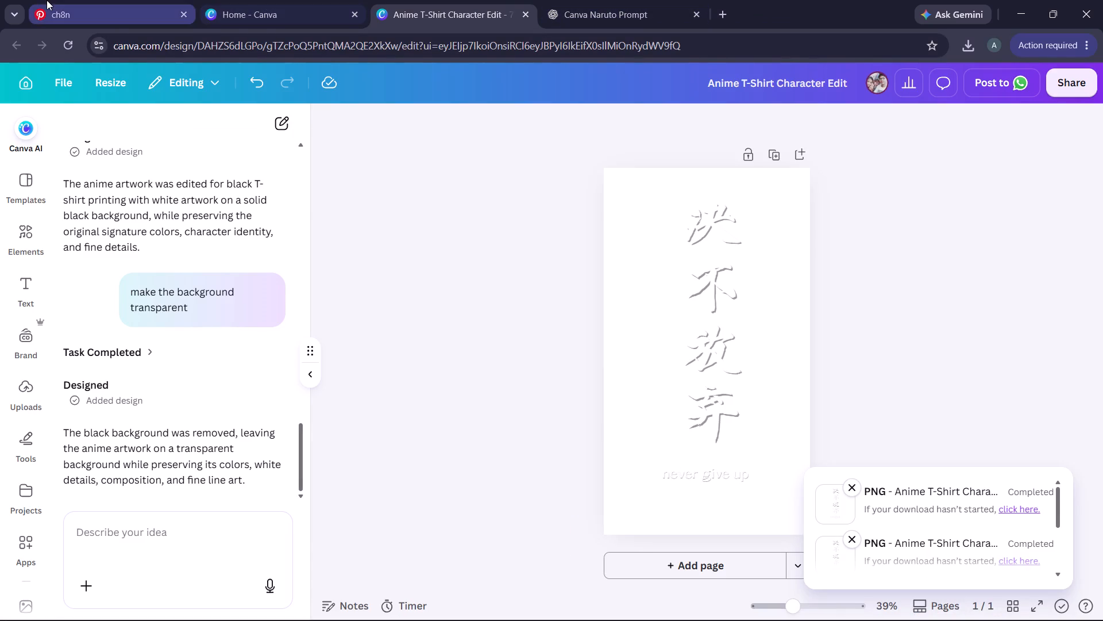
{"action": "left_click", "coordinate": [47, 0]}
{"action": "scroll", "coordinate": [763, 324], "scroll_direction": "down", "scroll_amount": 2}
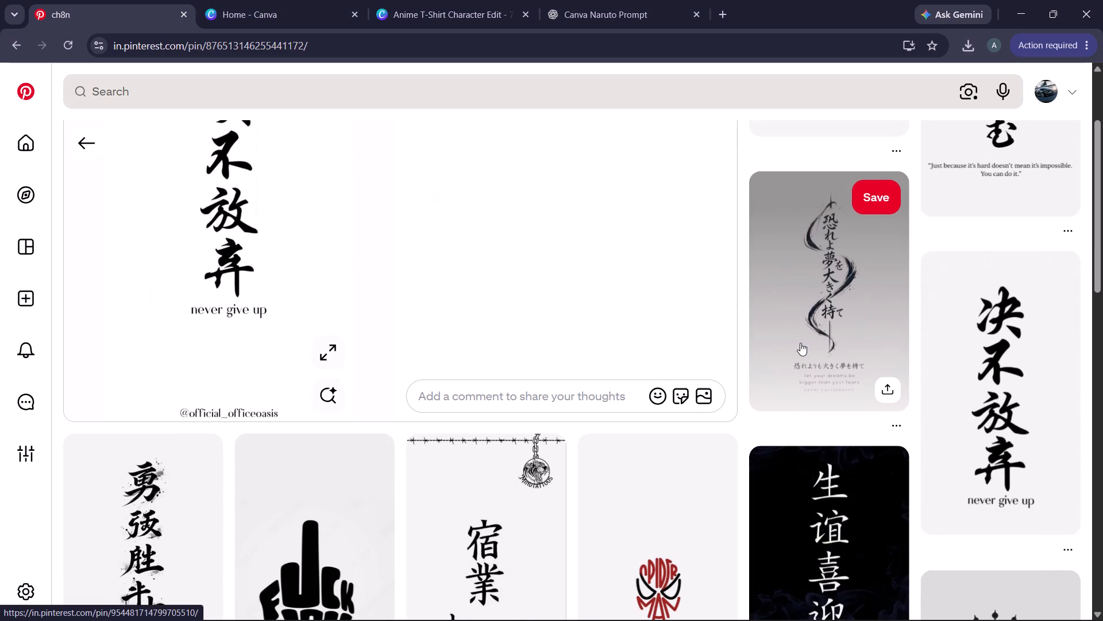
{"action": "scroll", "coordinate": [1071, 435], "scroll_direction": "down", "scroll_amount": 1}
{"action": "scroll", "coordinate": [747, 541], "scroll_direction": "down", "scroll_amount": 3}
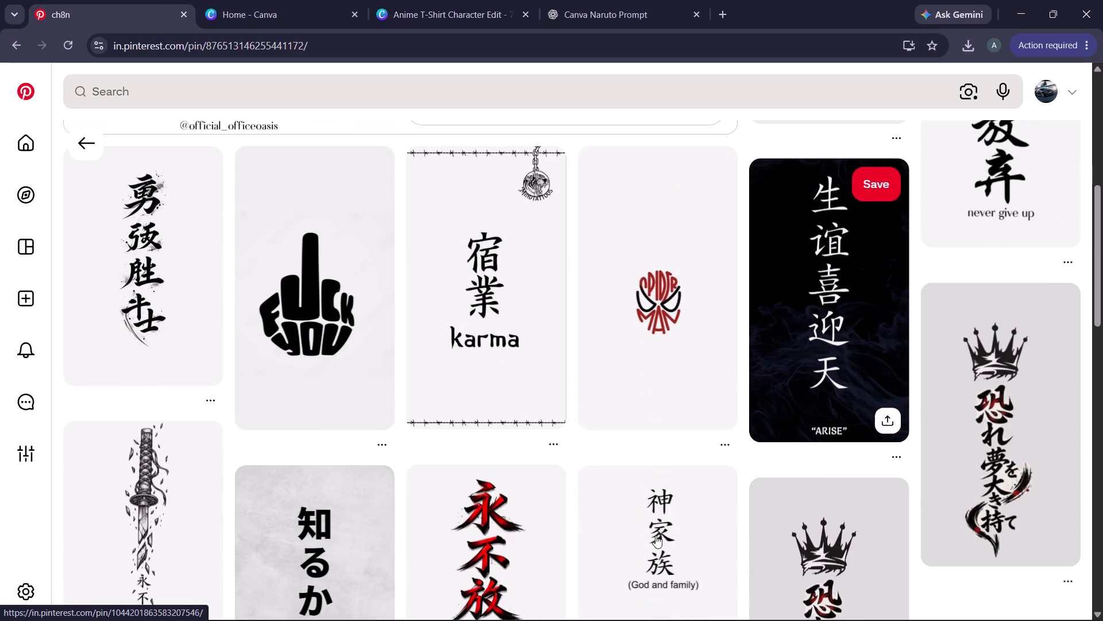
{"action": "scroll", "coordinate": [506, 520], "scroll_direction": "down", "scroll_amount": 1}
{"action": "scroll", "coordinate": [555, 478], "scroll_direction": "down", "scroll_amount": 2}
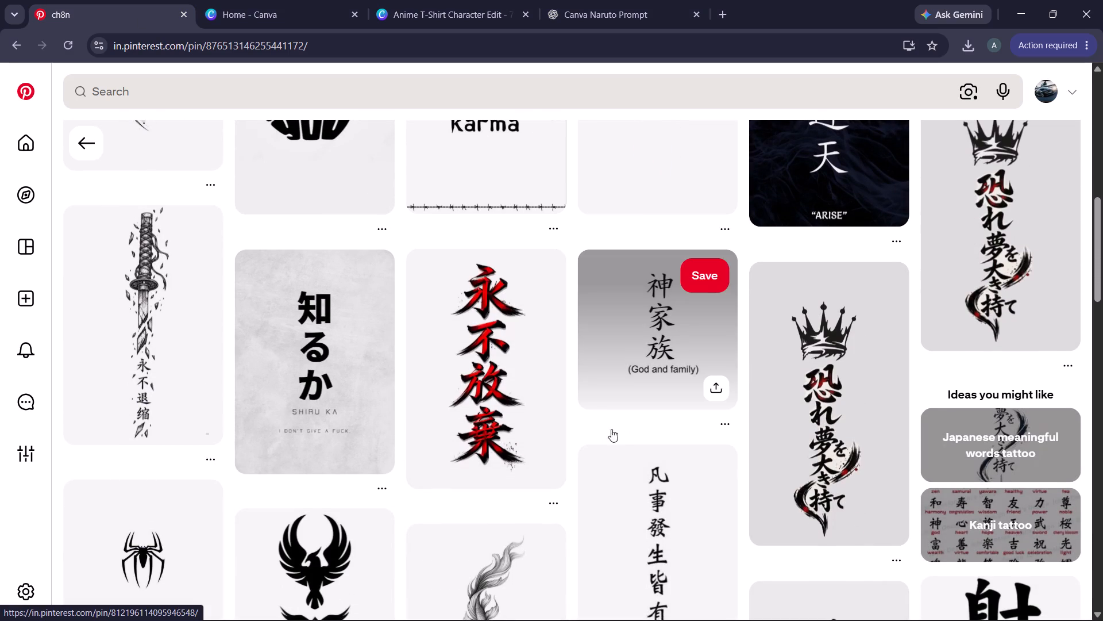
{"action": "scroll", "coordinate": [800, 392], "scroll_direction": "down", "scroll_amount": 4}
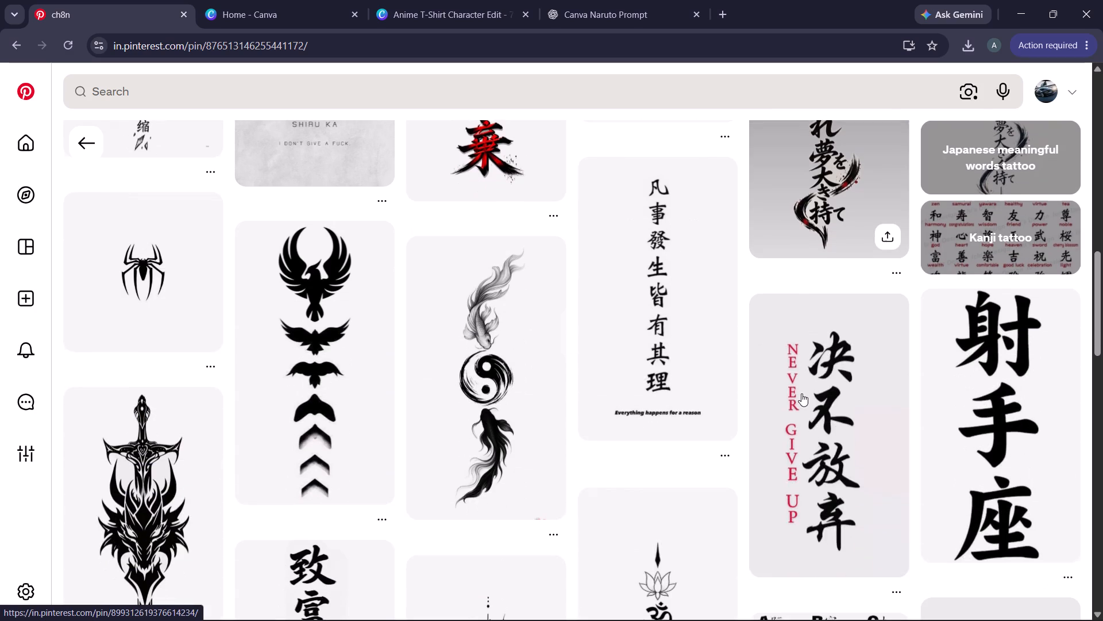
{"action": "scroll", "coordinate": [803, 393], "scroll_direction": "down", "scroll_amount": 6}
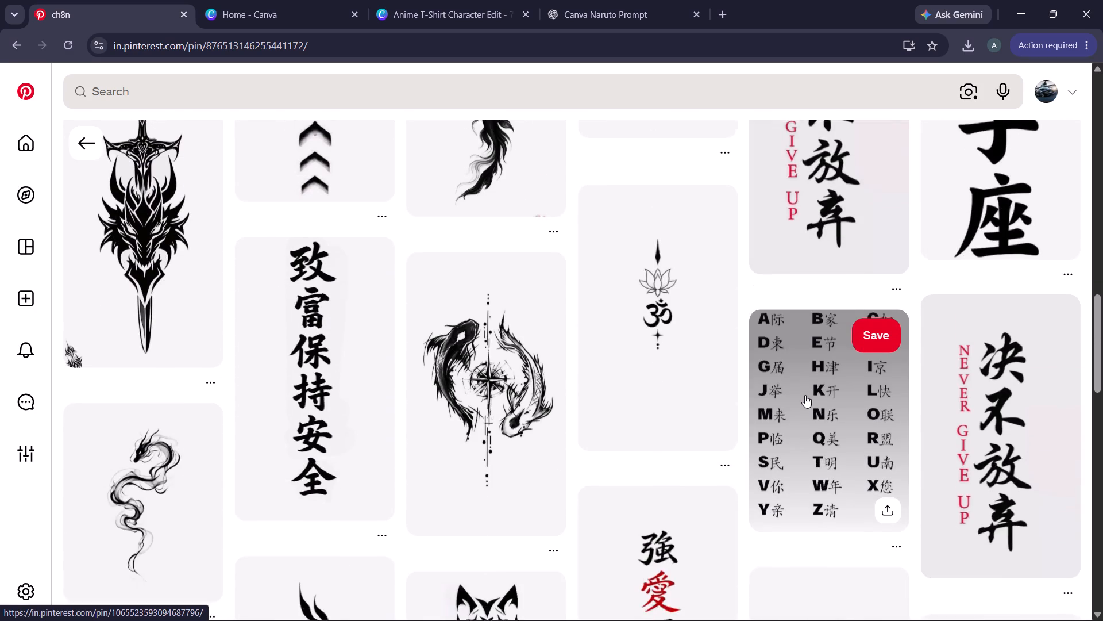
{"action": "scroll", "coordinate": [678, 458], "scroll_direction": "down", "scroll_amount": 2}
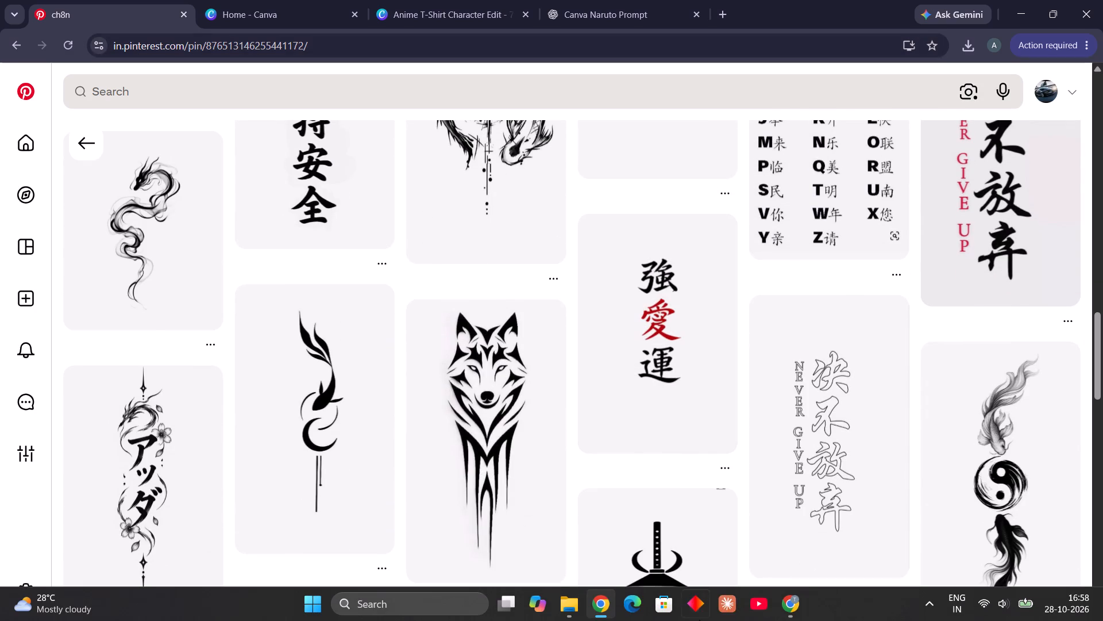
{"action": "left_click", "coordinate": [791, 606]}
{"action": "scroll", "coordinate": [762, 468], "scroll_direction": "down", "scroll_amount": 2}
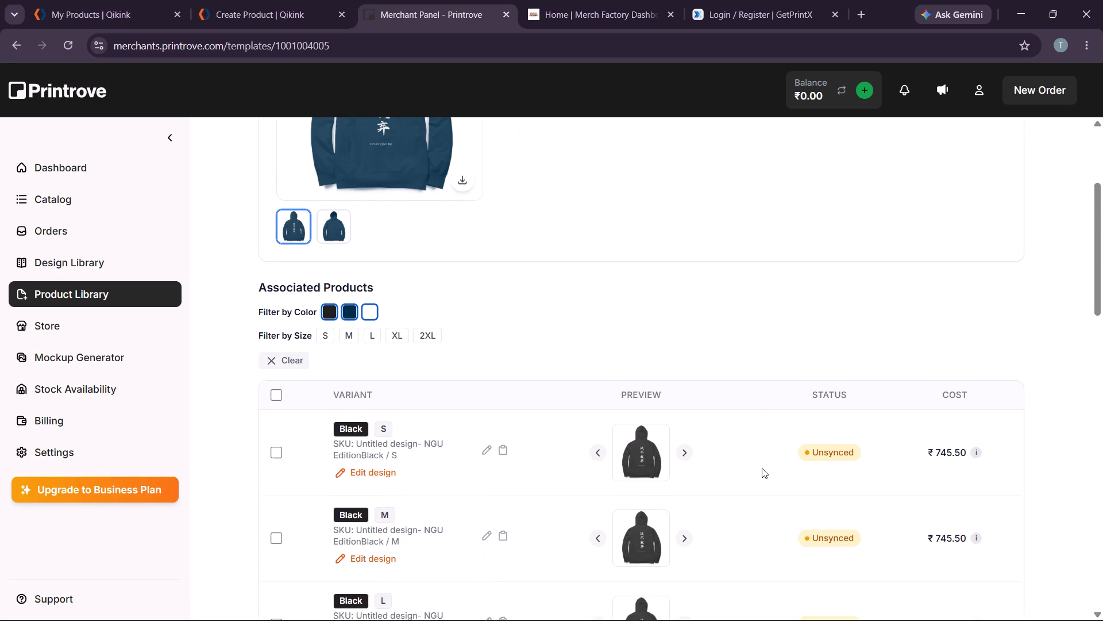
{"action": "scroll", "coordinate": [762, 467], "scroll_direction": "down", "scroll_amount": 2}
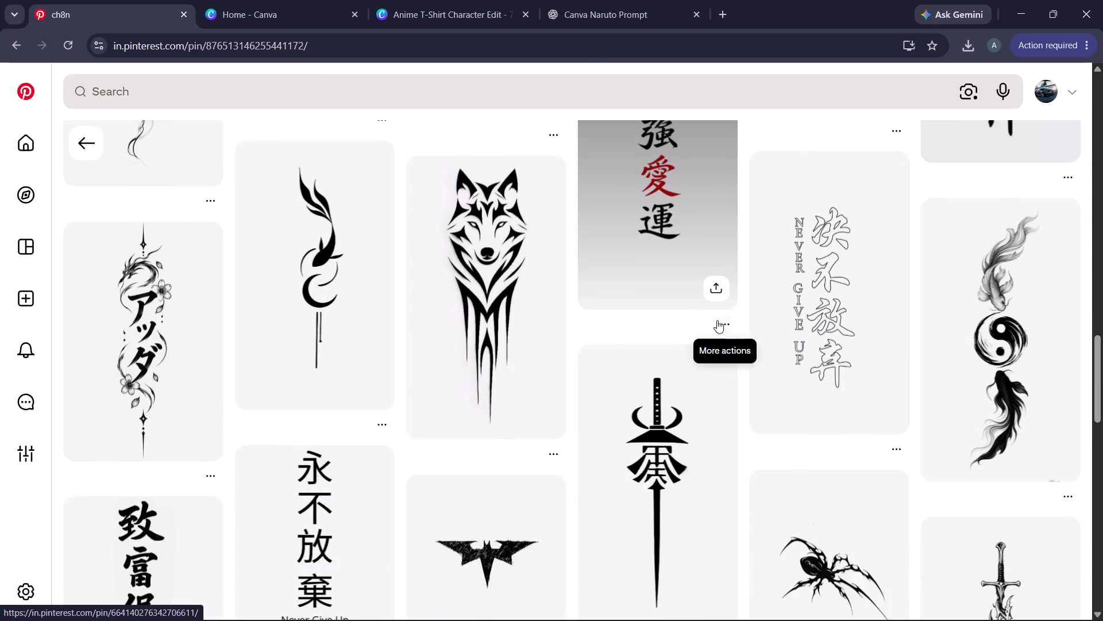
{"action": "scroll", "coordinate": [717, 320], "scroll_direction": "down", "scroll_amount": 1}
{"action": "scroll", "coordinate": [524, 323], "scroll_direction": "up", "scroll_amount": 12}
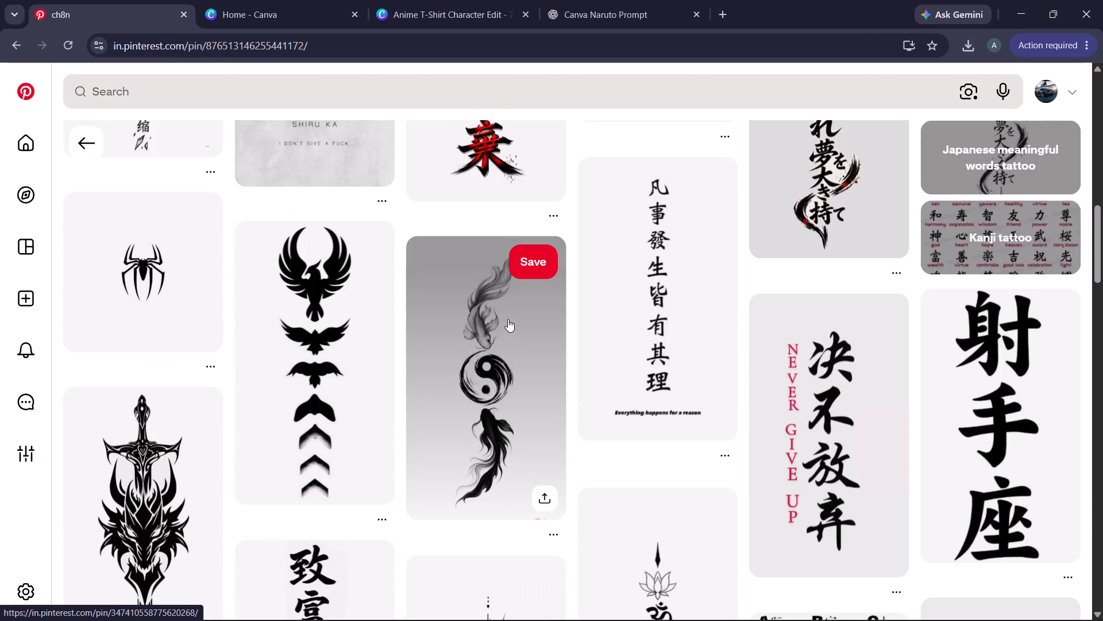
{"action": "scroll", "coordinate": [512, 314], "scroll_direction": "up", "scroll_amount": 6}
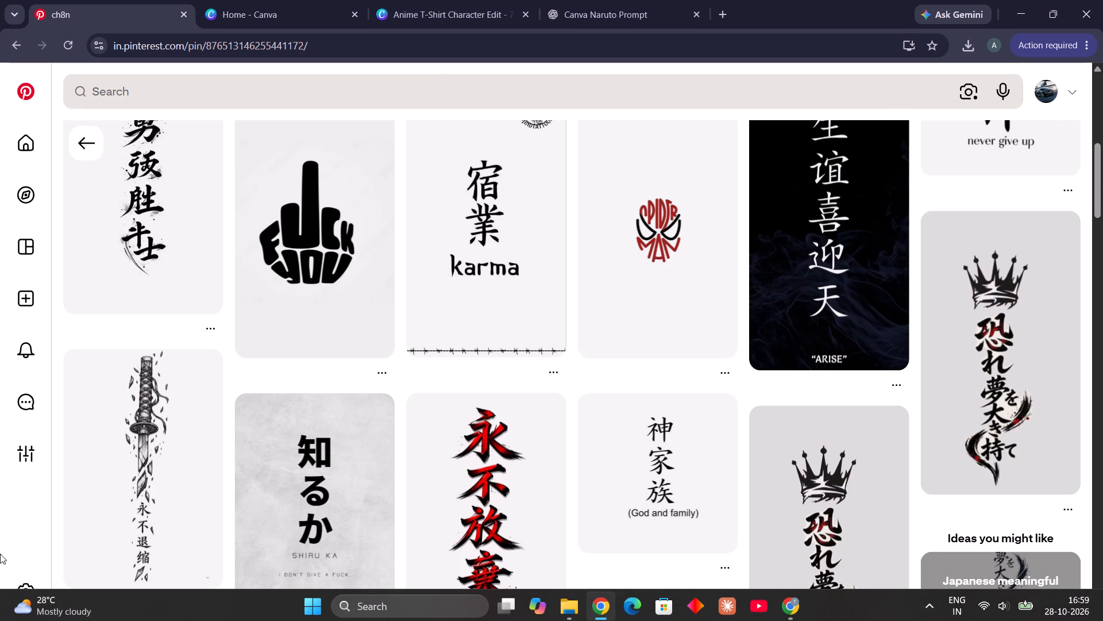
{"action": "scroll", "coordinate": [808, 256], "scroll_direction": "up", "scroll_amount": 6}
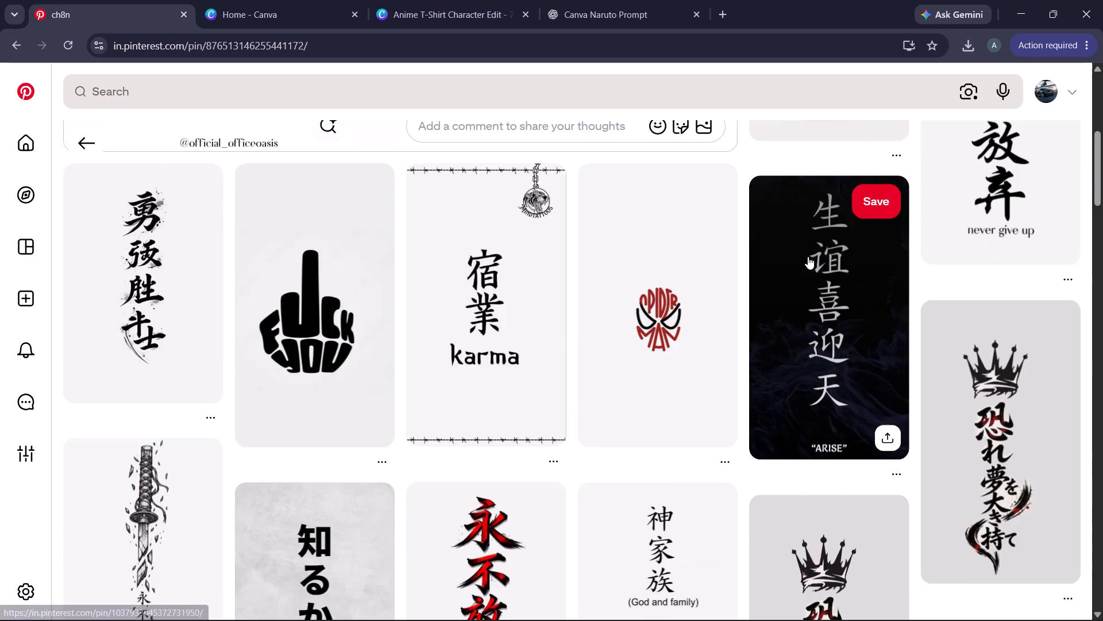
{"action": "scroll", "coordinate": [547, 260], "scroll_direction": "down", "scroll_amount": 2}
{"action": "scroll", "coordinate": [711, 238], "scroll_direction": "down", "scroll_amount": 3}
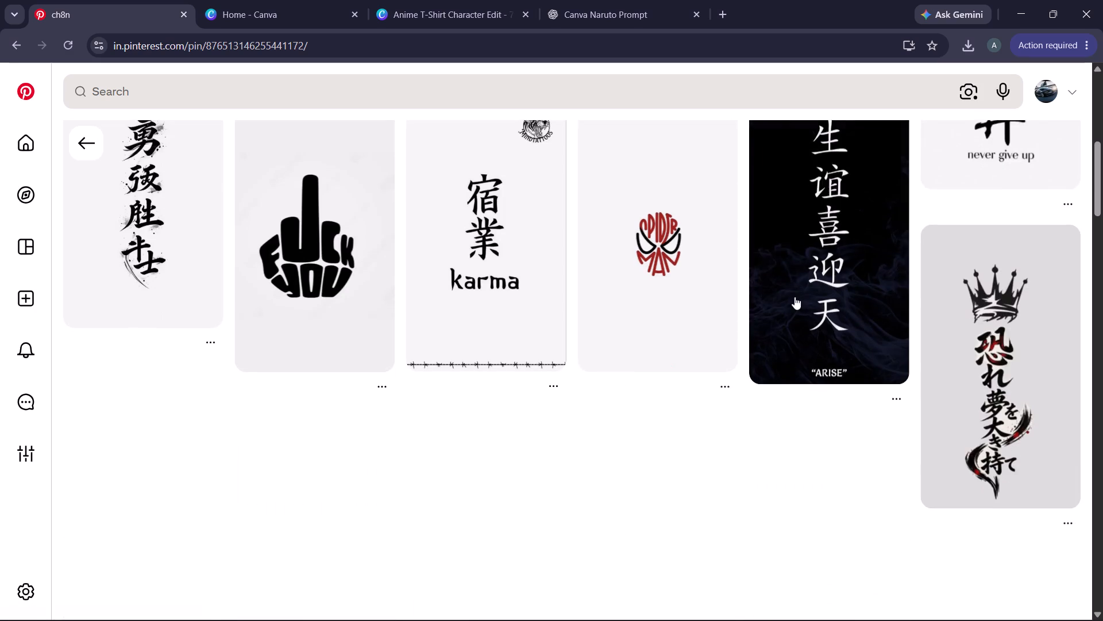
{"action": "scroll", "coordinate": [795, 297], "scroll_direction": "down", "scroll_amount": 2}
{"action": "scroll", "coordinate": [523, 303], "scroll_direction": "up", "scroll_amount": 1}
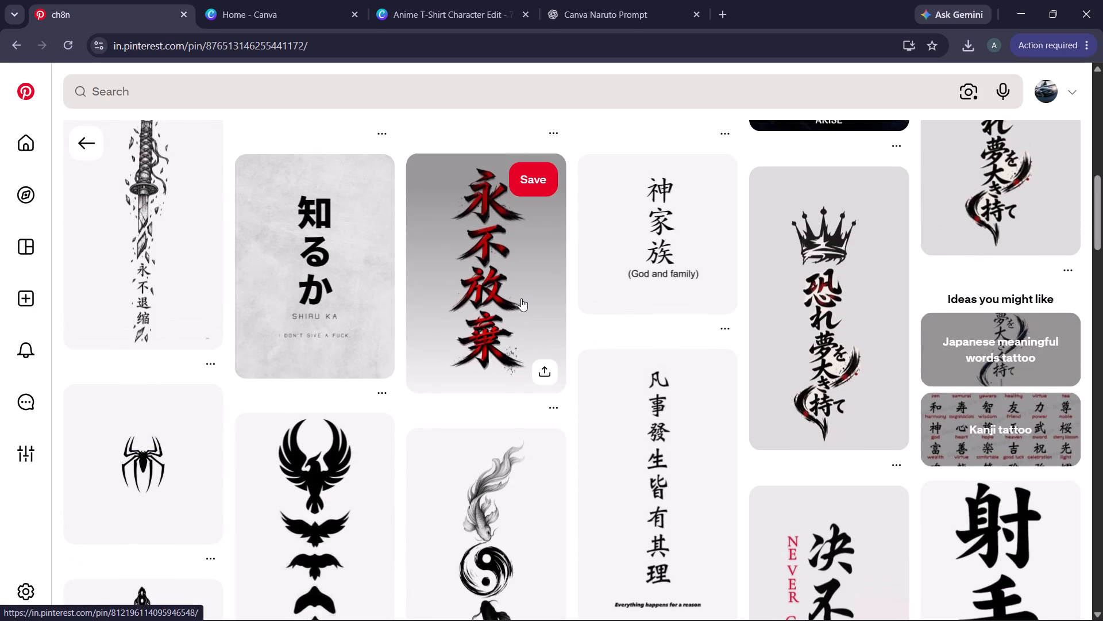
View the pin with red-and-black vertical brush lettering up close, and return to the ch8n pin.
{"action": "left_click", "coordinate": [521, 298]}
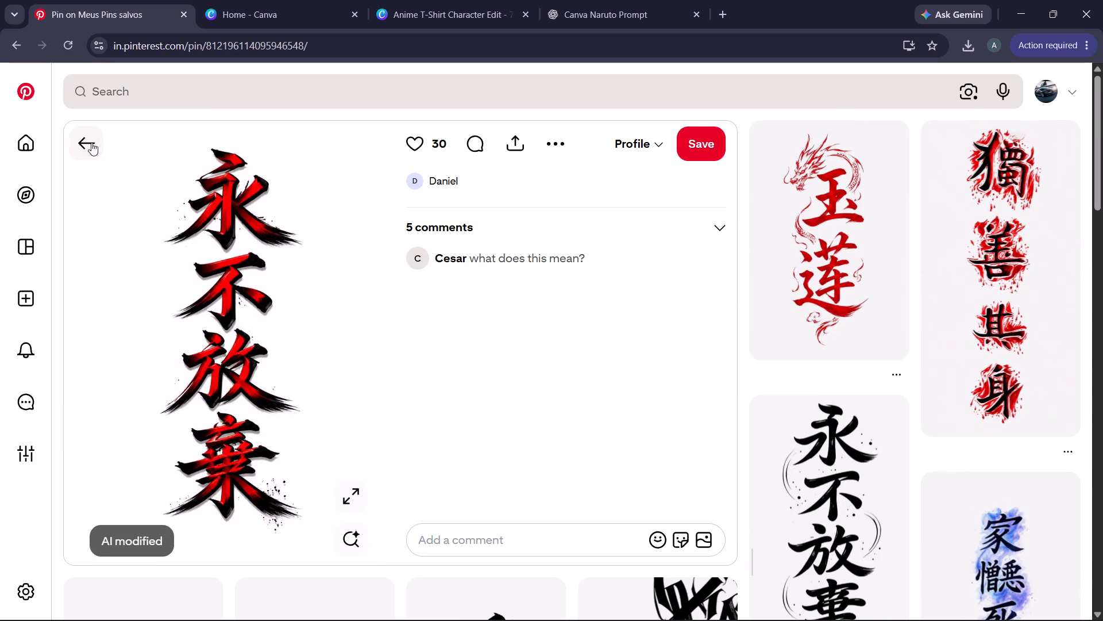
{"action": "left_click", "coordinate": [91, 143]}
Browse the ch8n pin's related pins down past the related boards for further lettering and graphic design ideas.
{"action": "scroll", "coordinate": [778, 348], "scroll_direction": "down", "scroll_amount": 2}
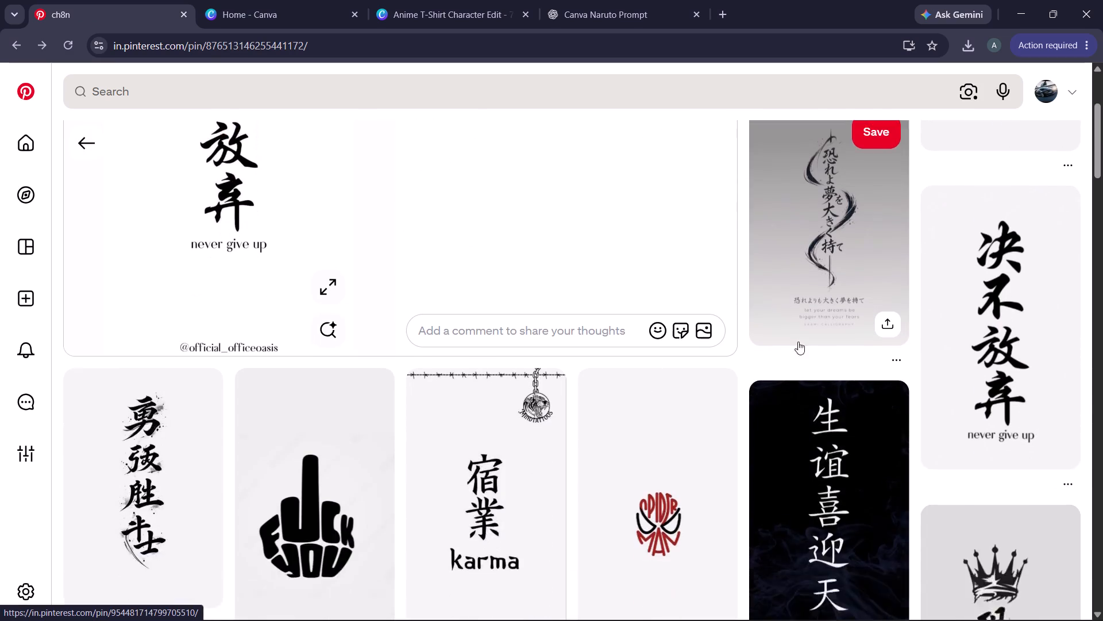
{"action": "scroll", "coordinate": [798, 342], "scroll_direction": "down", "scroll_amount": 1}
{"action": "scroll", "coordinate": [981, 321], "scroll_direction": "down", "scroll_amount": 1}
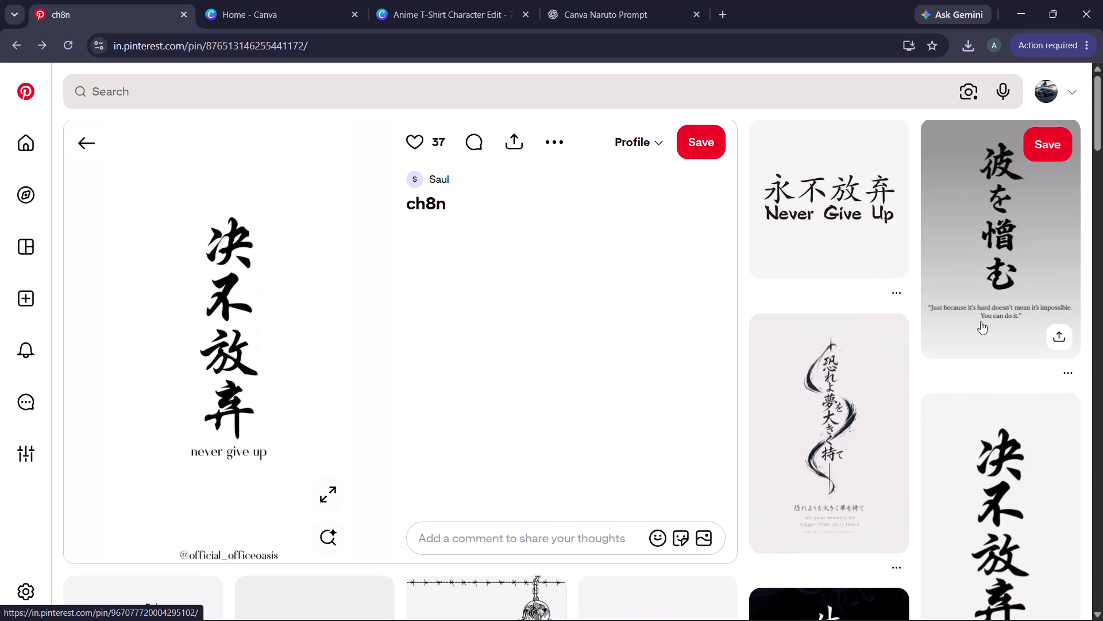
{"action": "scroll", "coordinate": [981, 321], "scroll_direction": "down", "scroll_amount": 1}
{"action": "scroll", "coordinate": [807, 356], "scroll_direction": "down", "scroll_amount": 1}
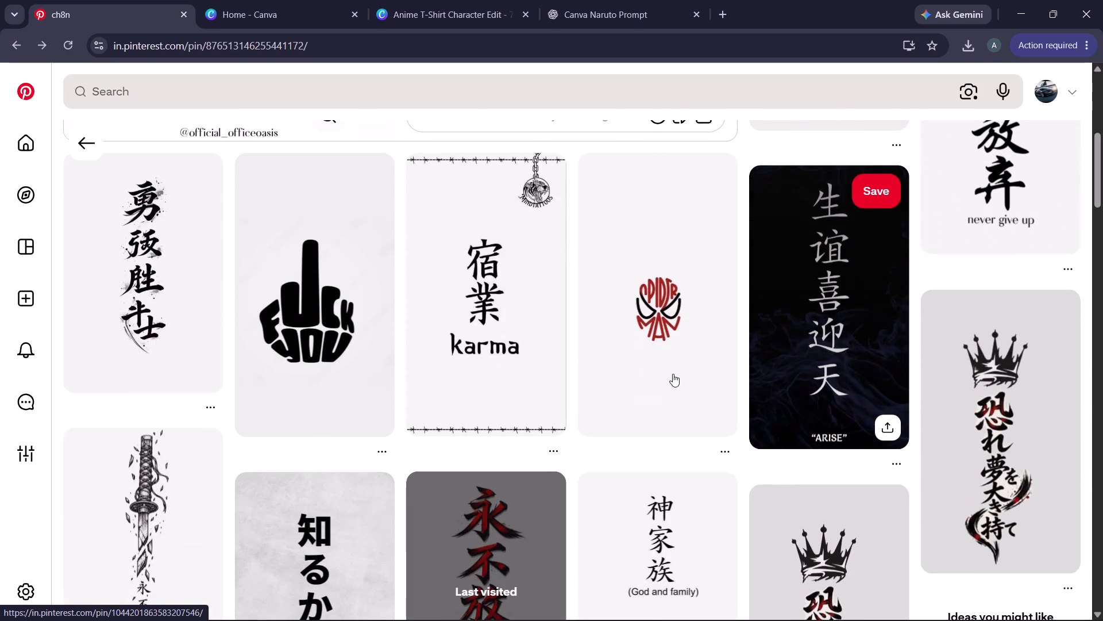
{"action": "scroll", "coordinate": [673, 374], "scroll_direction": "down", "scroll_amount": 1}
{"action": "scroll", "coordinate": [903, 406], "scroll_direction": "down", "scroll_amount": 1}
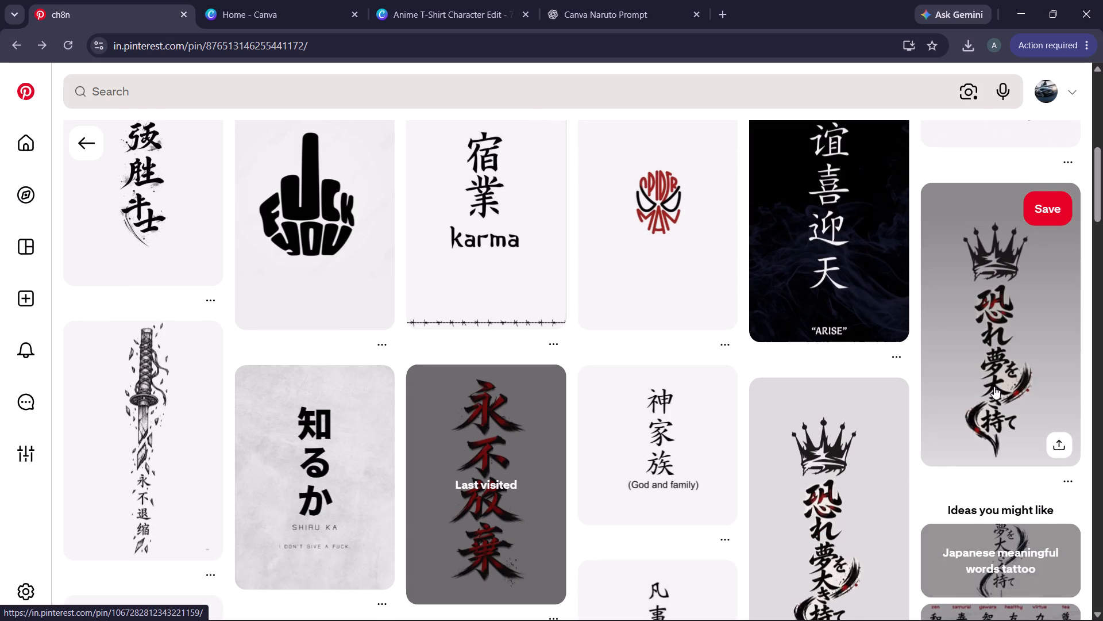
{"action": "scroll", "coordinate": [967, 386], "scroll_direction": "left", "scroll_amount": 1}
{"action": "scroll", "coordinate": [967, 386], "scroll_direction": "down", "scroll_amount": 1}
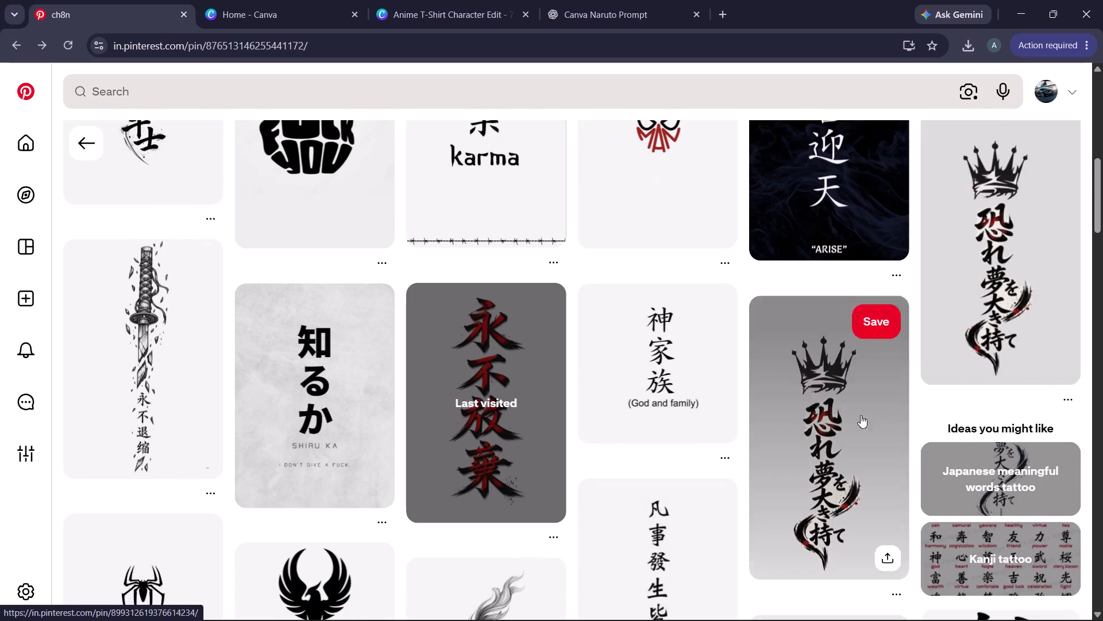
{"action": "scroll", "coordinate": [543, 426], "scroll_direction": "down", "scroll_amount": 1}
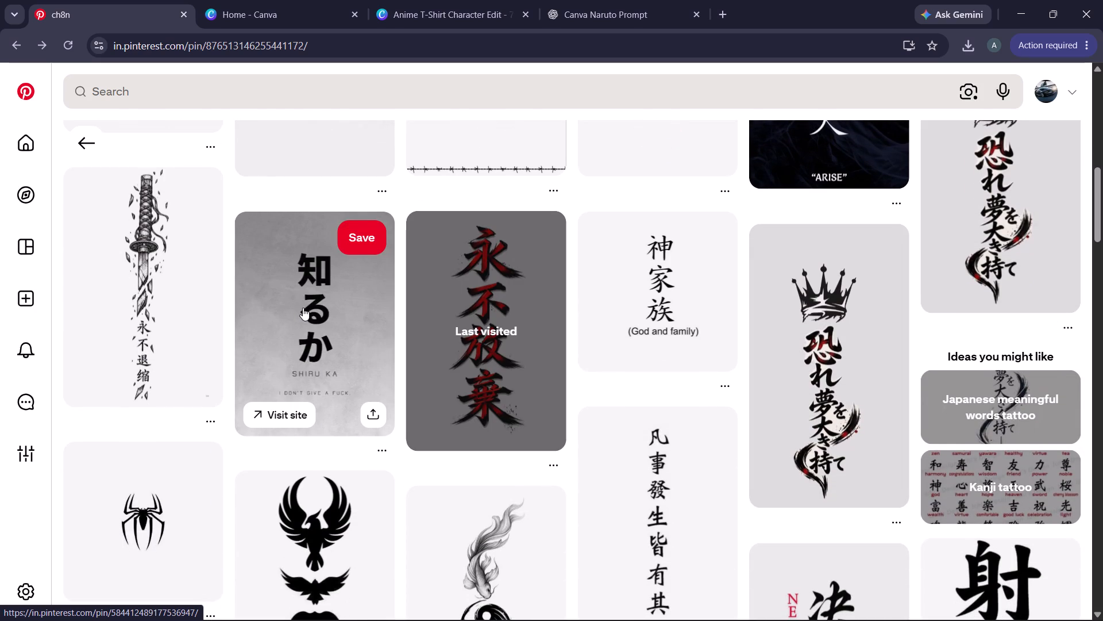
{"action": "scroll", "coordinate": [303, 308], "scroll_direction": "down", "scroll_amount": 2}
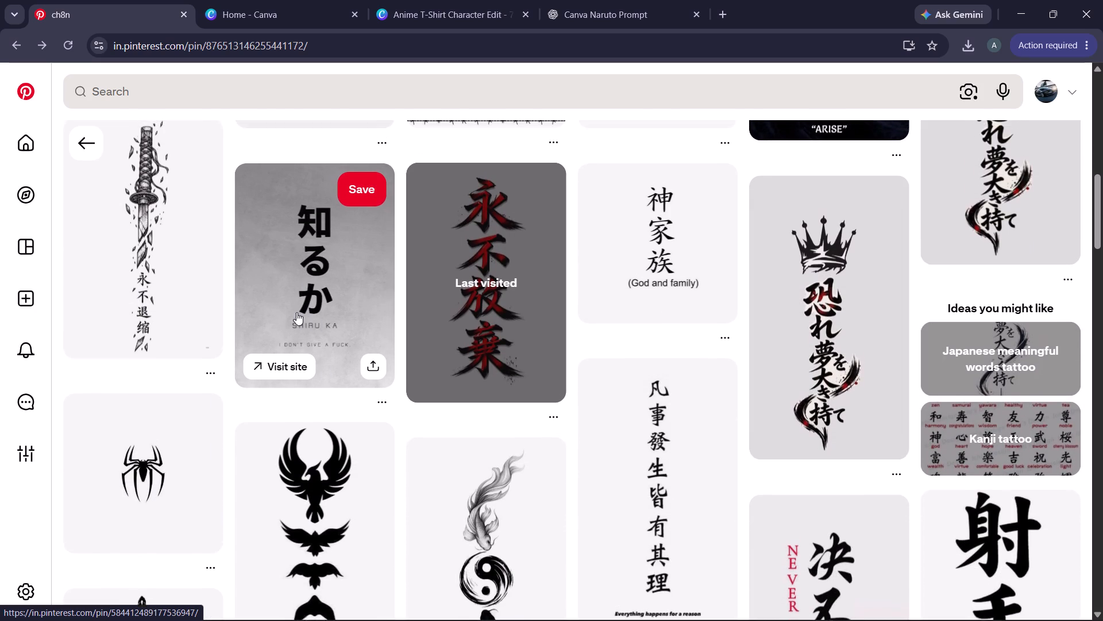
{"action": "scroll", "coordinate": [296, 312], "scroll_direction": "down", "scroll_amount": 2}
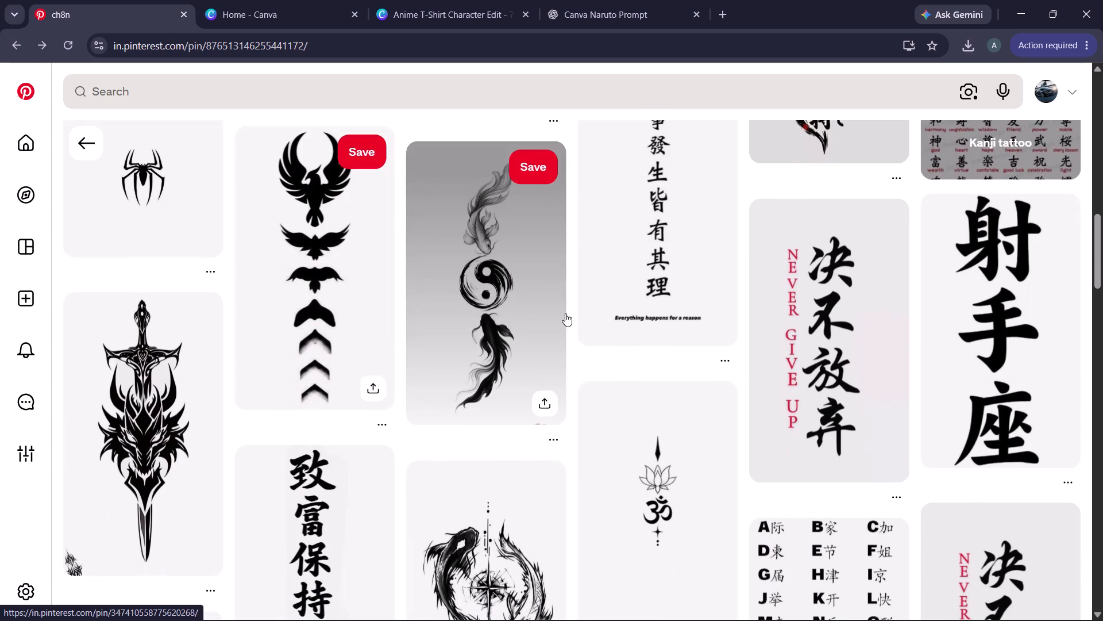
{"action": "scroll", "coordinate": [642, 334], "scroll_direction": "down", "scroll_amount": 2}
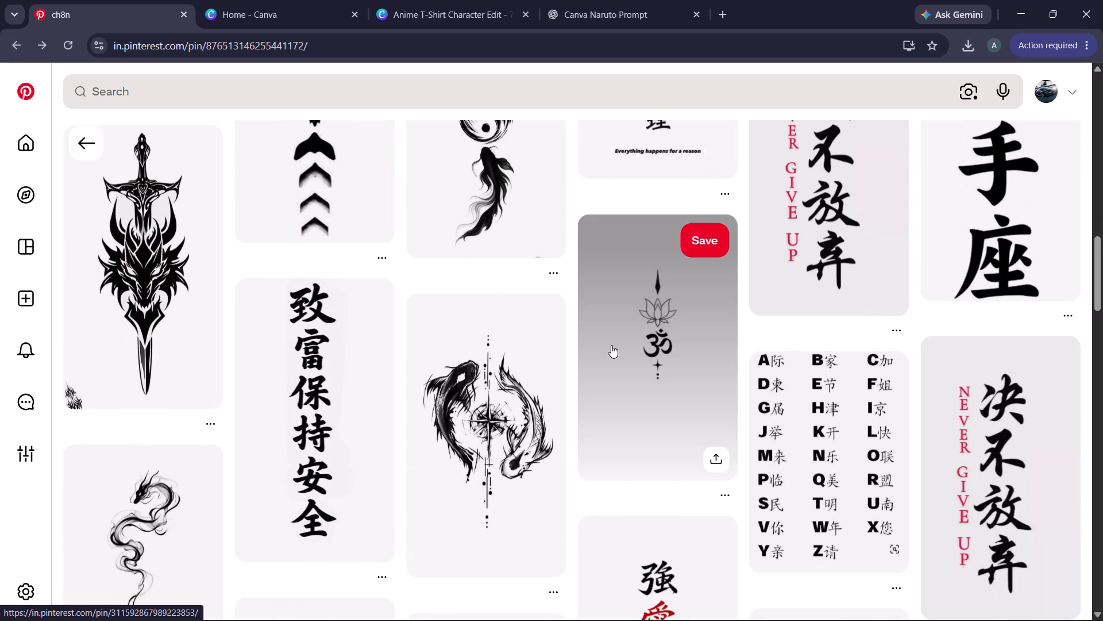
{"action": "scroll", "coordinate": [674, 335], "scroll_direction": "down", "scroll_amount": 1}
{"action": "scroll", "coordinate": [654, 521], "scroll_direction": "down", "scroll_amount": 1}
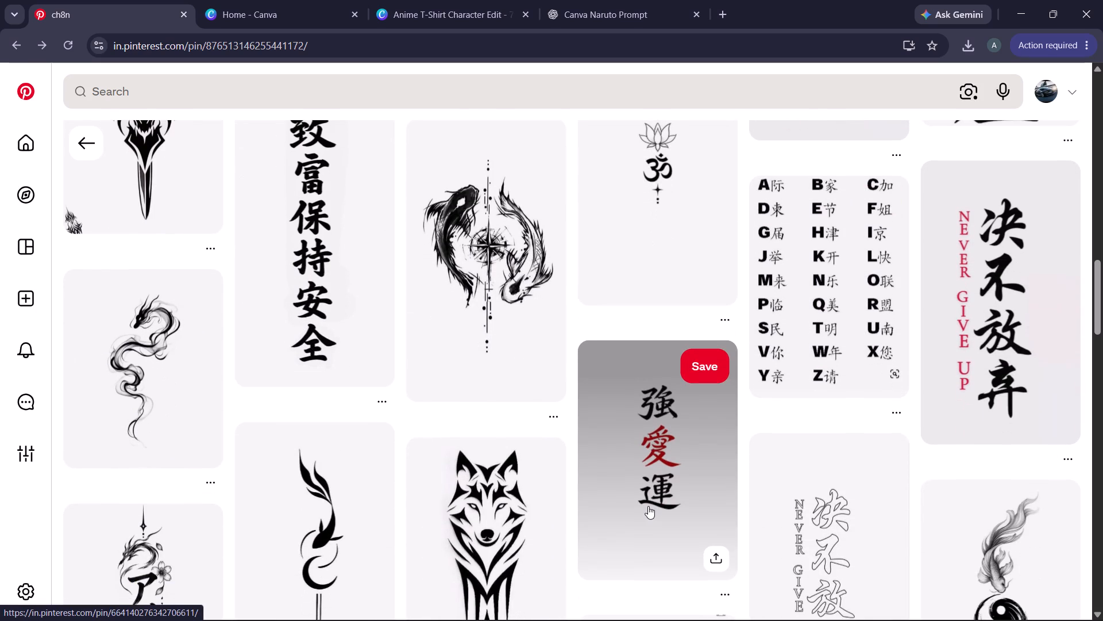
{"action": "scroll", "coordinate": [645, 506], "scroll_direction": "down", "scroll_amount": 1}
{"action": "scroll", "coordinate": [433, 466], "scroll_direction": "down", "scroll_amount": 2}
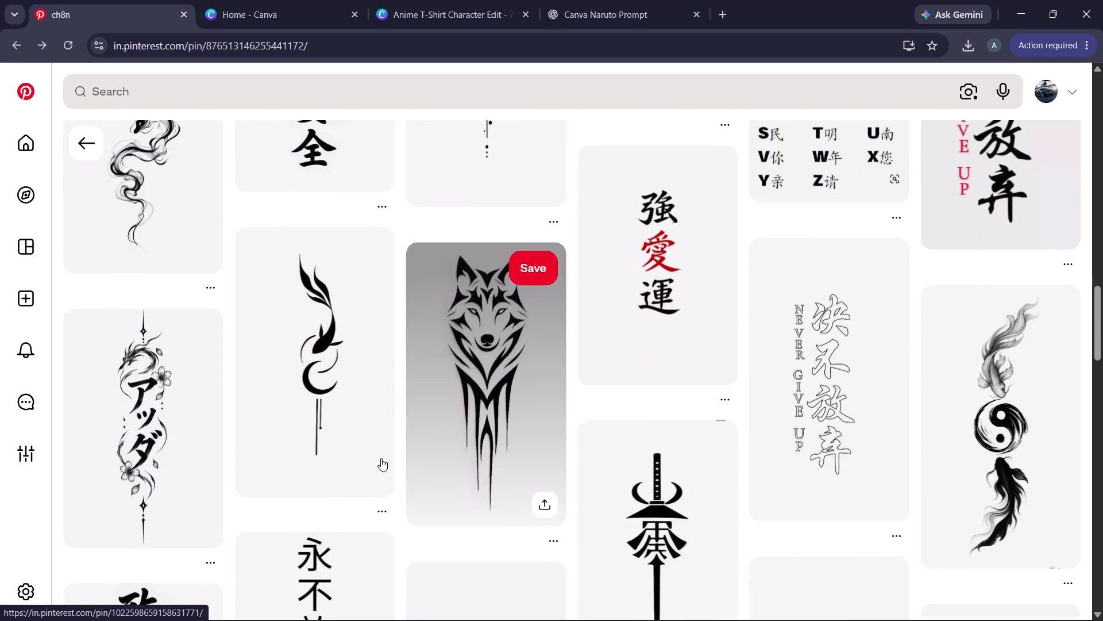
{"action": "scroll", "coordinate": [381, 458], "scroll_direction": "down", "scroll_amount": 2}
{"action": "scroll", "coordinate": [508, 466], "scroll_direction": "down", "scroll_amount": 3}
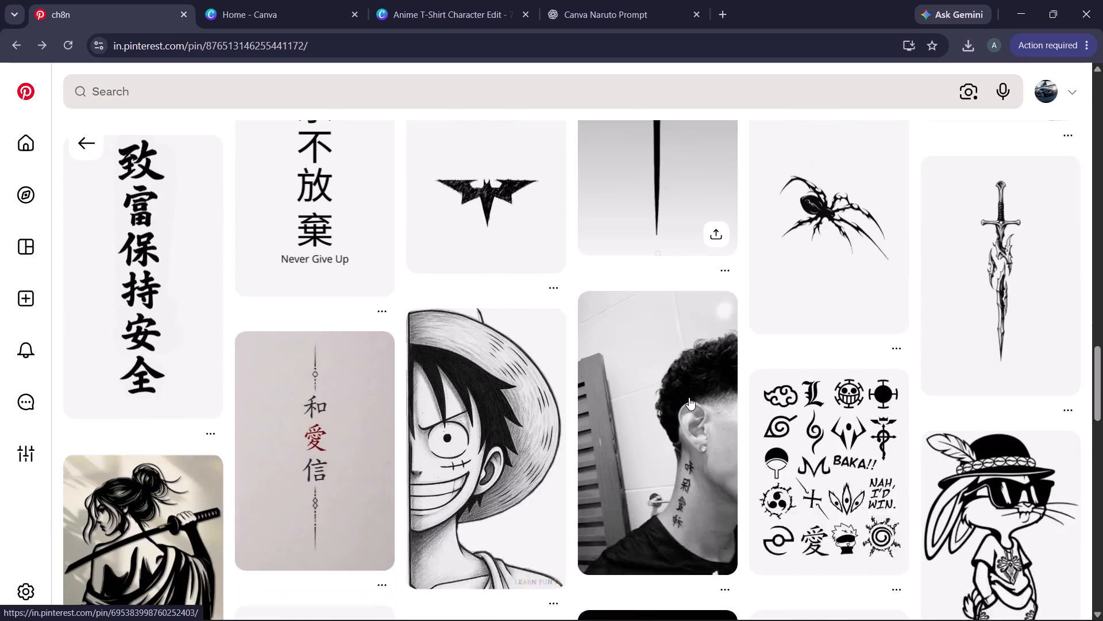
{"action": "scroll", "coordinate": [689, 397], "scroll_direction": "down", "scroll_amount": 1}
{"action": "scroll", "coordinate": [591, 436], "scroll_direction": "down", "scroll_amount": 1}
{"action": "scroll", "coordinate": [360, 378], "scroll_direction": "down", "scroll_amount": 2}
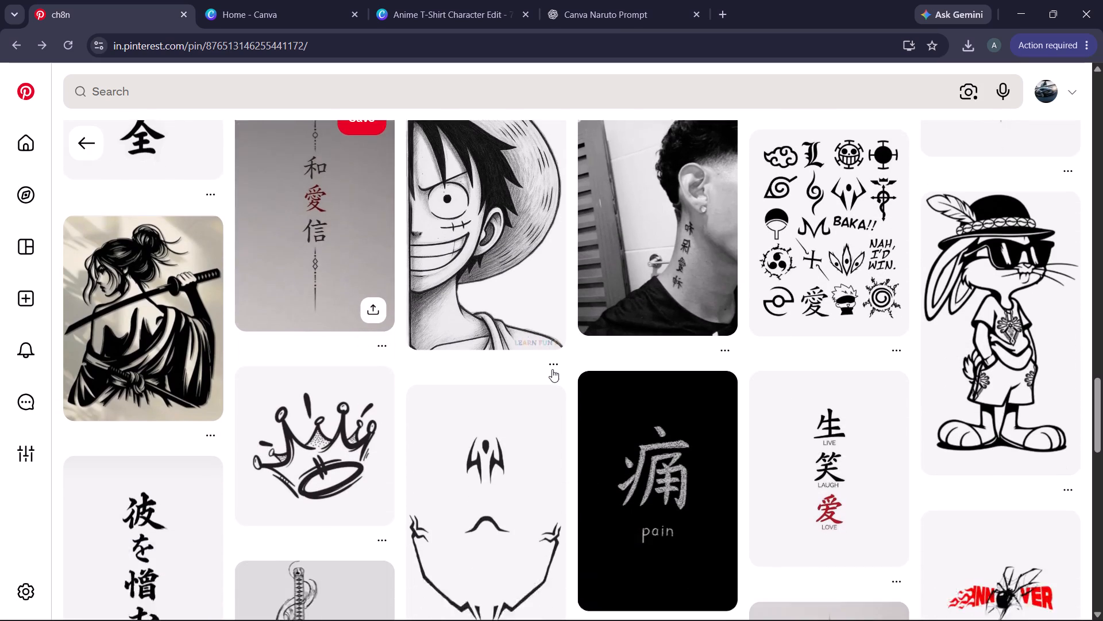
{"action": "scroll", "coordinate": [552, 369], "scroll_direction": "down", "scroll_amount": 4}
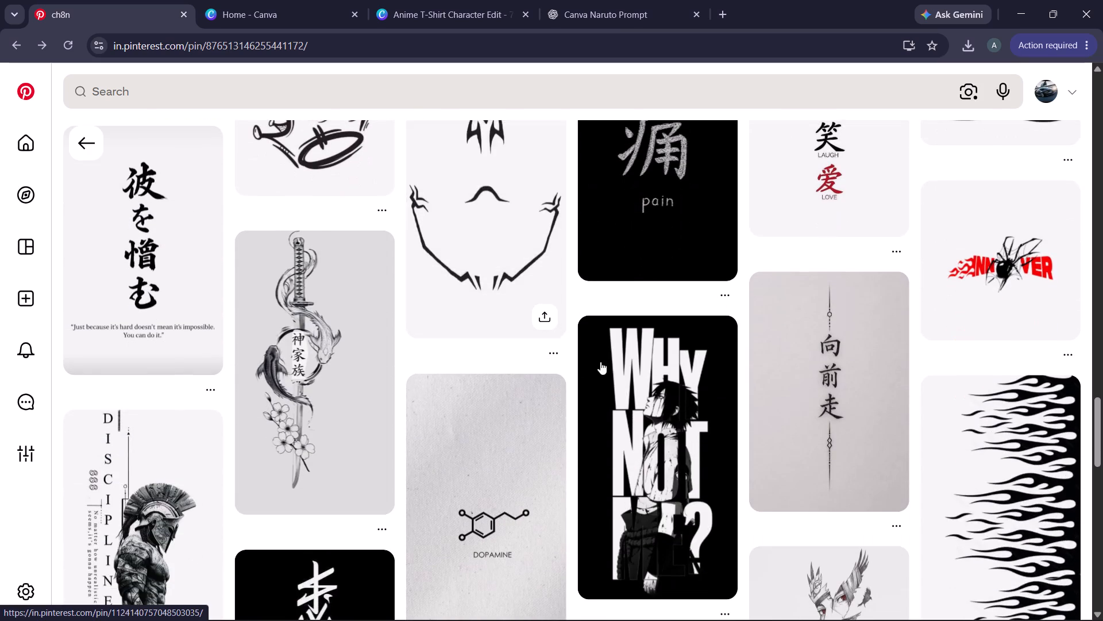
{"action": "scroll", "coordinate": [643, 360], "scroll_direction": "down", "scroll_amount": 4}
{"action": "scroll", "coordinate": [761, 359], "scroll_direction": "down", "scroll_amount": 2}
{"action": "scroll", "coordinate": [540, 301], "scroll_direction": "down", "scroll_amount": 1}
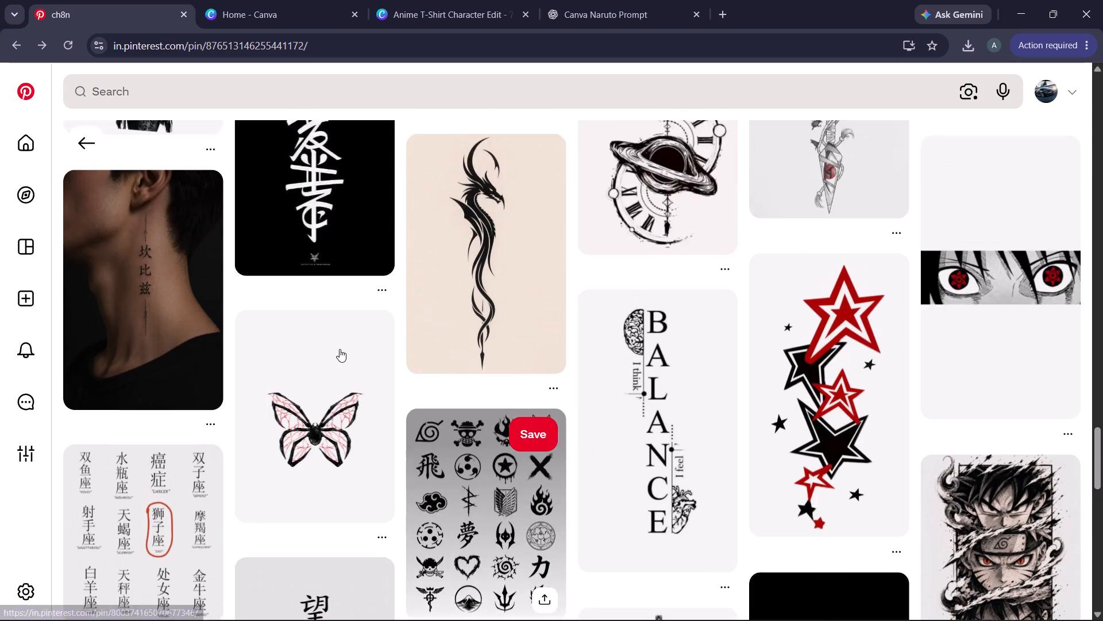
{"action": "scroll", "coordinate": [340, 349], "scroll_direction": "down", "scroll_amount": 2}
{"action": "scroll", "coordinate": [252, 504], "scroll_direction": "down", "scroll_amount": 1}
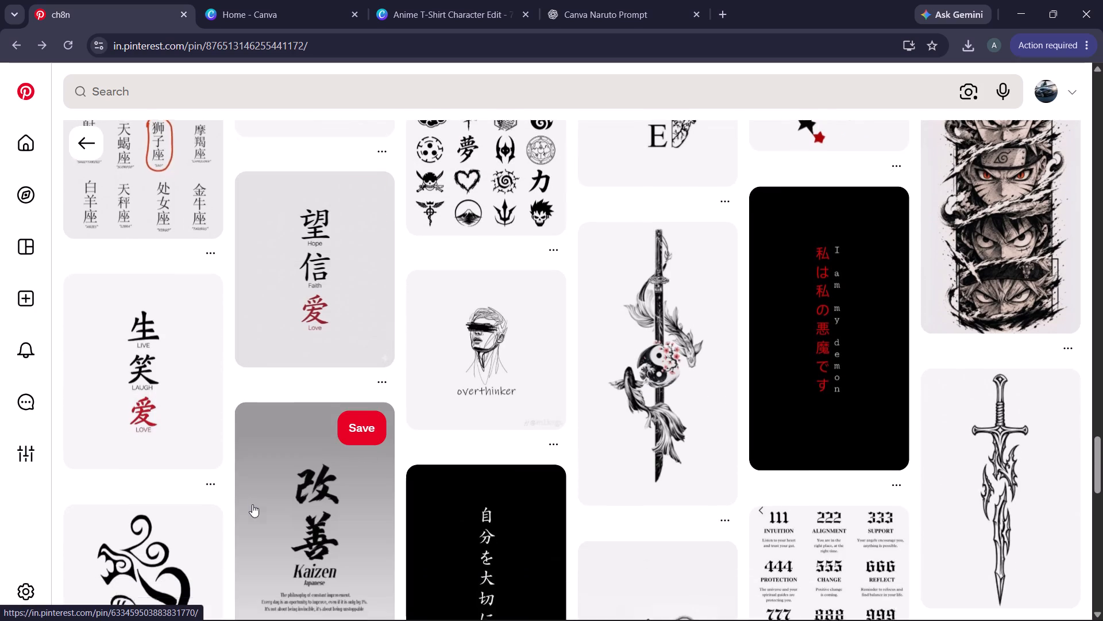
{"action": "scroll", "coordinate": [252, 504], "scroll_direction": "down", "scroll_amount": 1}
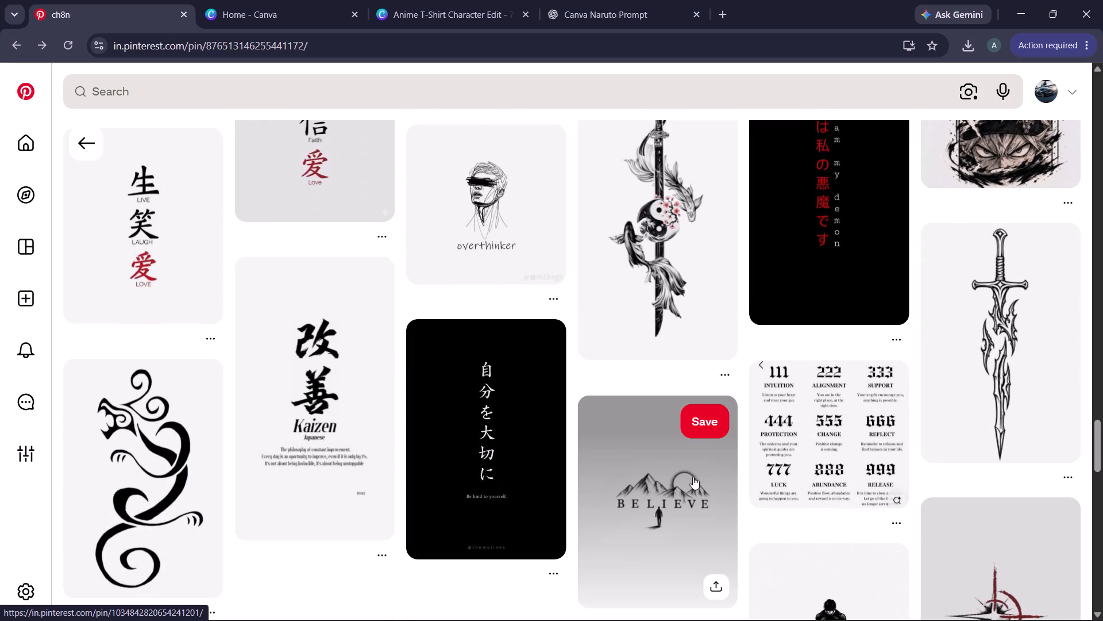
{"action": "scroll", "coordinate": [600, 448], "scroll_direction": "down", "scroll_amount": 4}
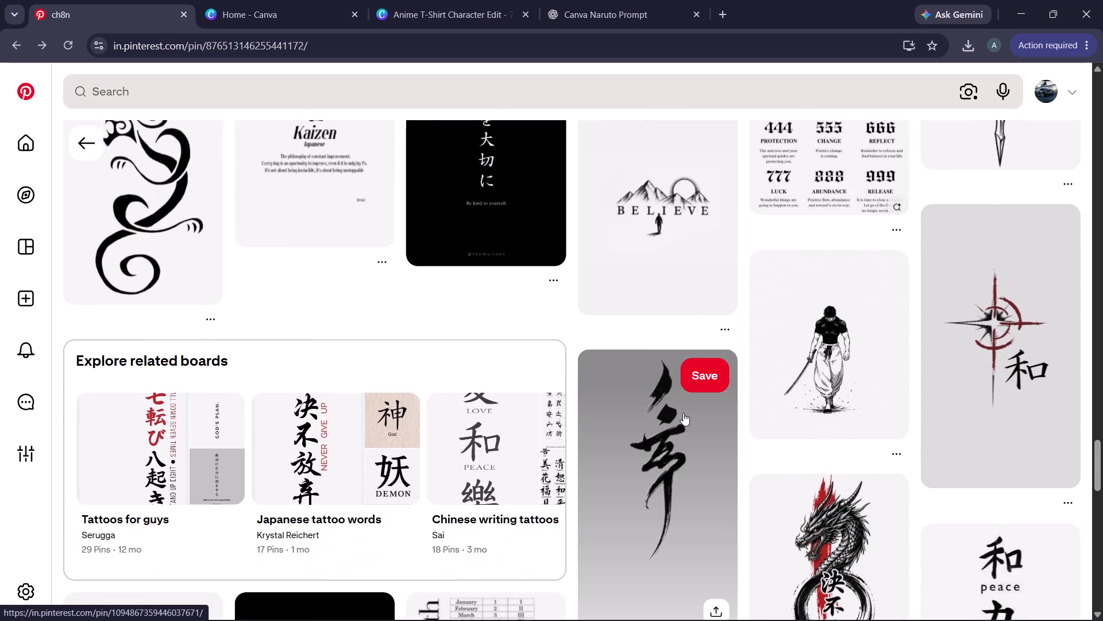
{"action": "scroll", "coordinate": [683, 413], "scroll_direction": "down", "scroll_amount": 2}
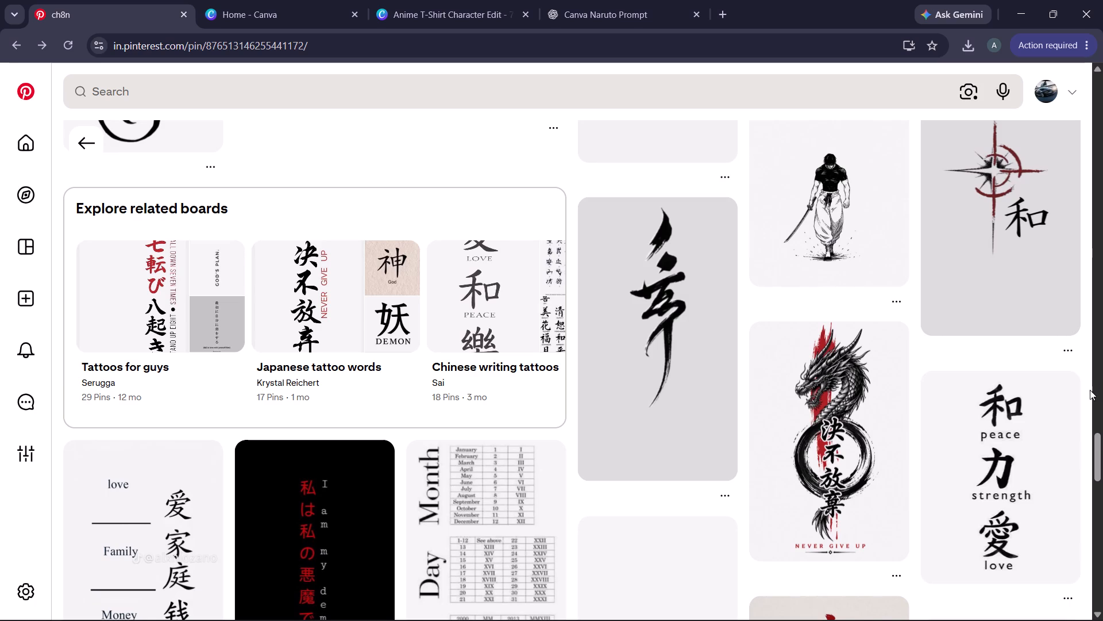
Open the pin with the single black brush-stroke character on grey and examine its related pins.
{"action": "left_click", "coordinate": [714, 373]}
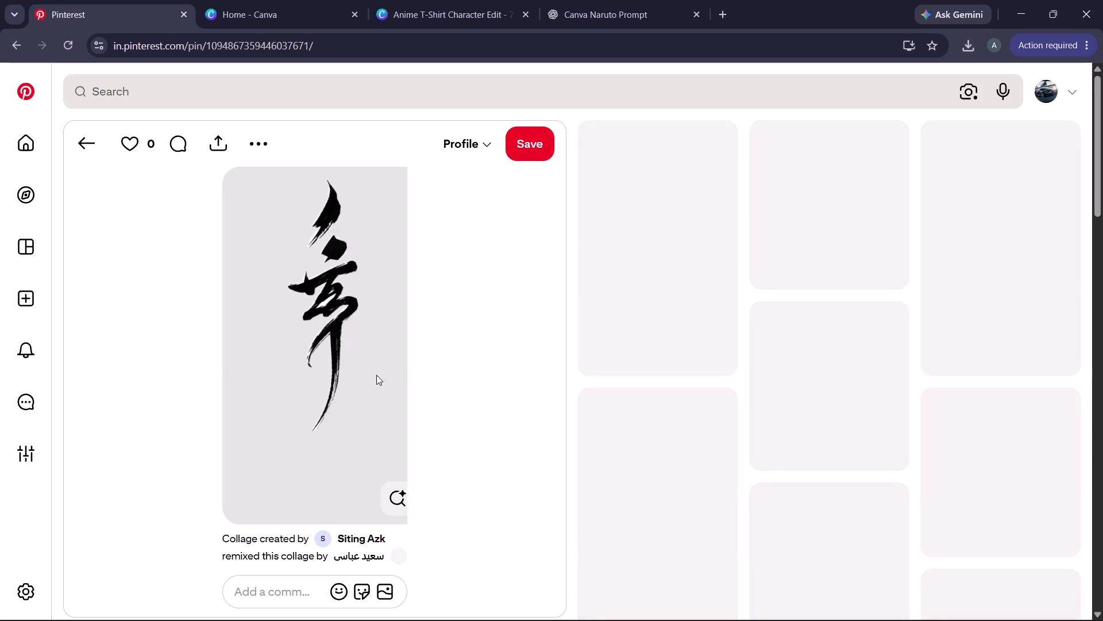
{"action": "scroll", "coordinate": [358, 375], "scroll_direction": "down", "scroll_amount": 4}
{"action": "scroll", "coordinate": [358, 375], "scroll_direction": "up", "scroll_amount": 5}
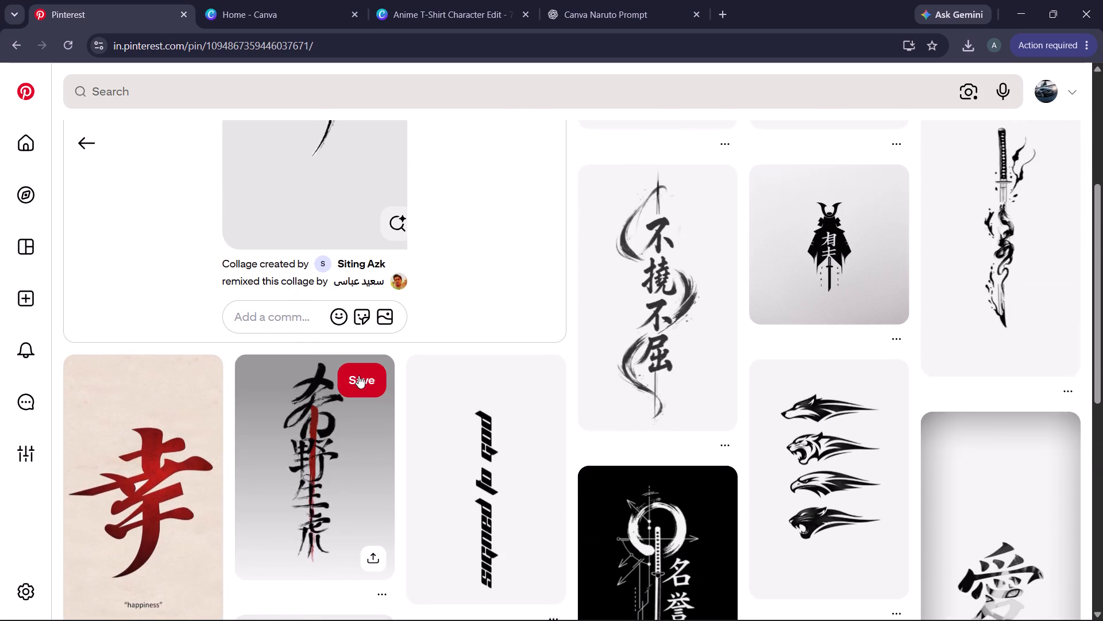
{"action": "scroll", "coordinate": [358, 375], "scroll_direction": "up", "scroll_amount": 4}
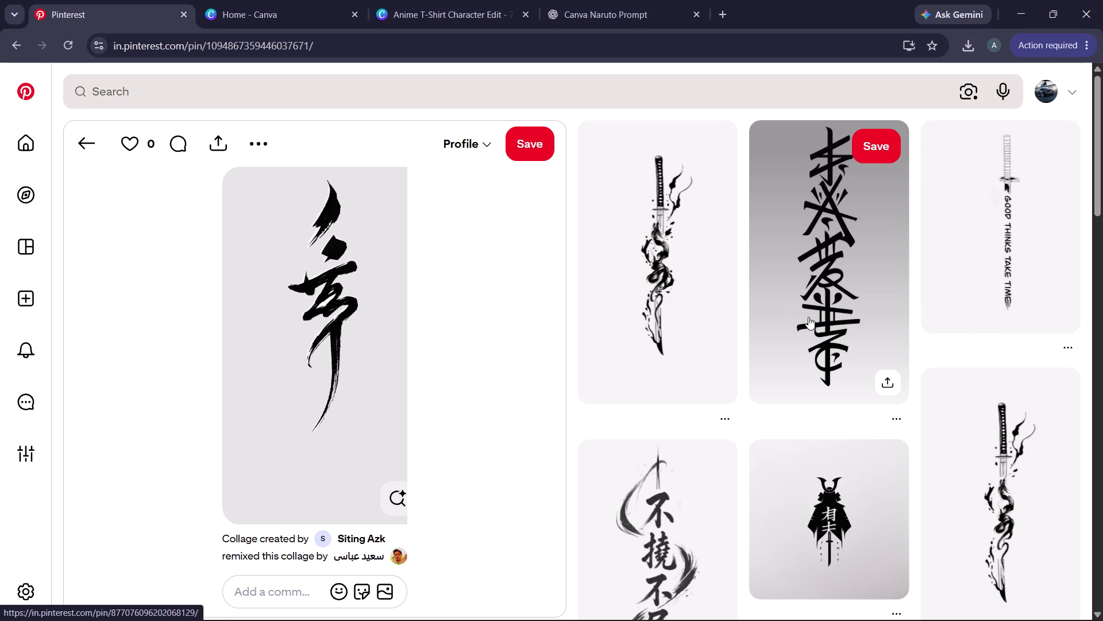
{"action": "scroll", "coordinate": [808, 317], "scroll_direction": "down", "scroll_amount": 4}
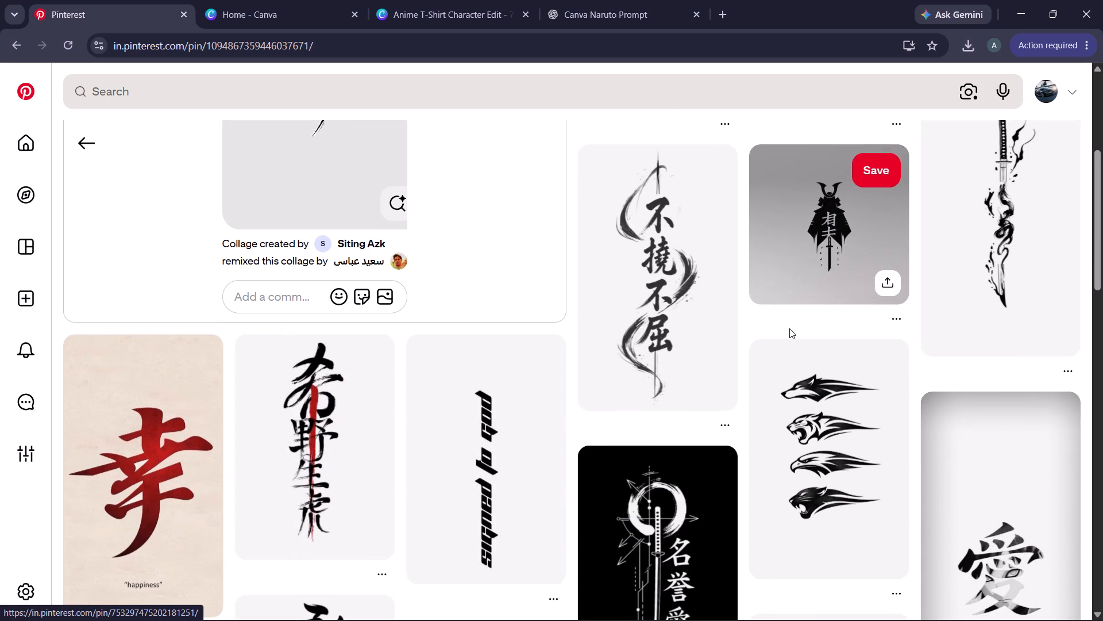
{"action": "scroll", "coordinate": [789, 328], "scroll_direction": "down", "scroll_amount": 1}
Open the armoured samurai silhouette pin and save its image as J2 in the Quote print folder under Hoodie on drive E.
{"action": "left_click", "coordinate": [805, 263]}
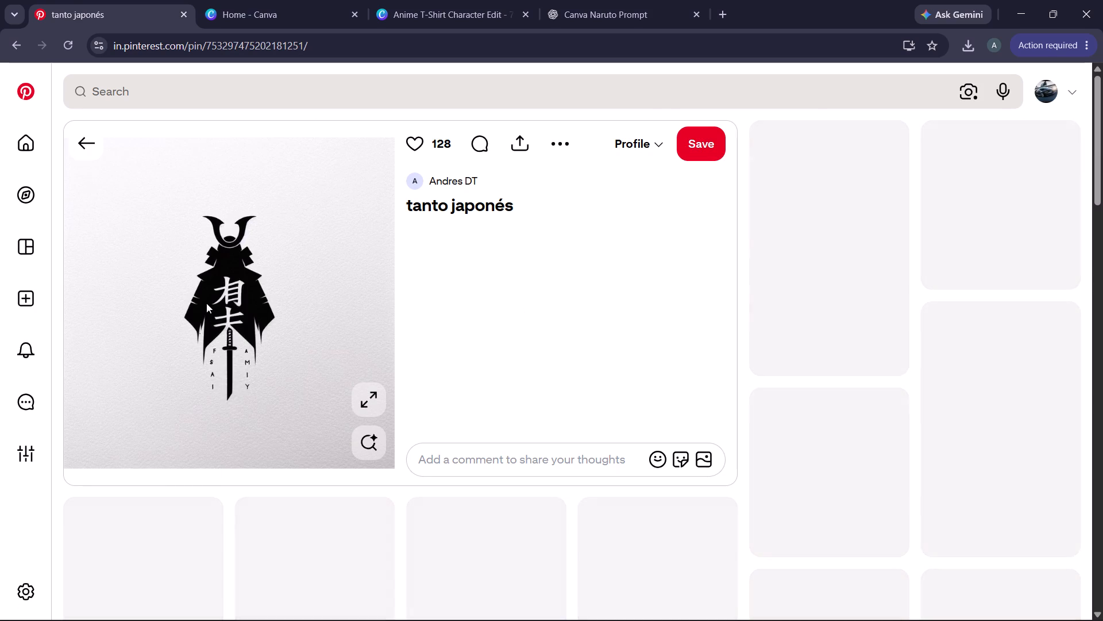
{"action": "right_click", "coordinate": [206, 288]}
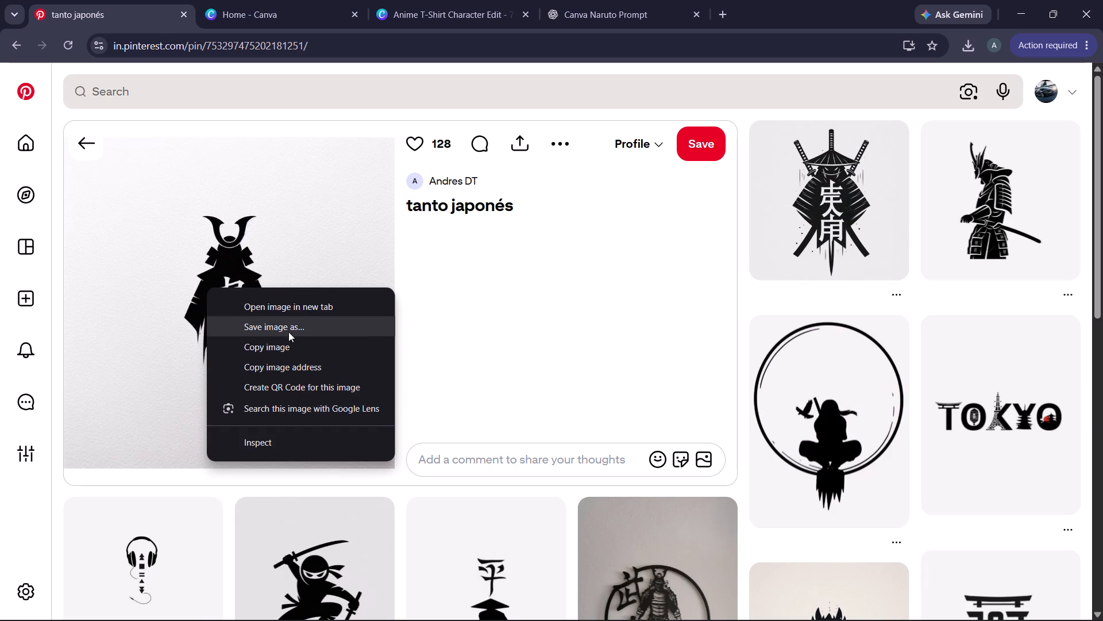
{"action": "left_click", "coordinate": [288, 331]}
{"action": "scroll", "coordinate": [493, 234], "scroll_direction": "down", "scroll_amount": 6}
{"action": "left_click", "coordinate": [469, 248]}
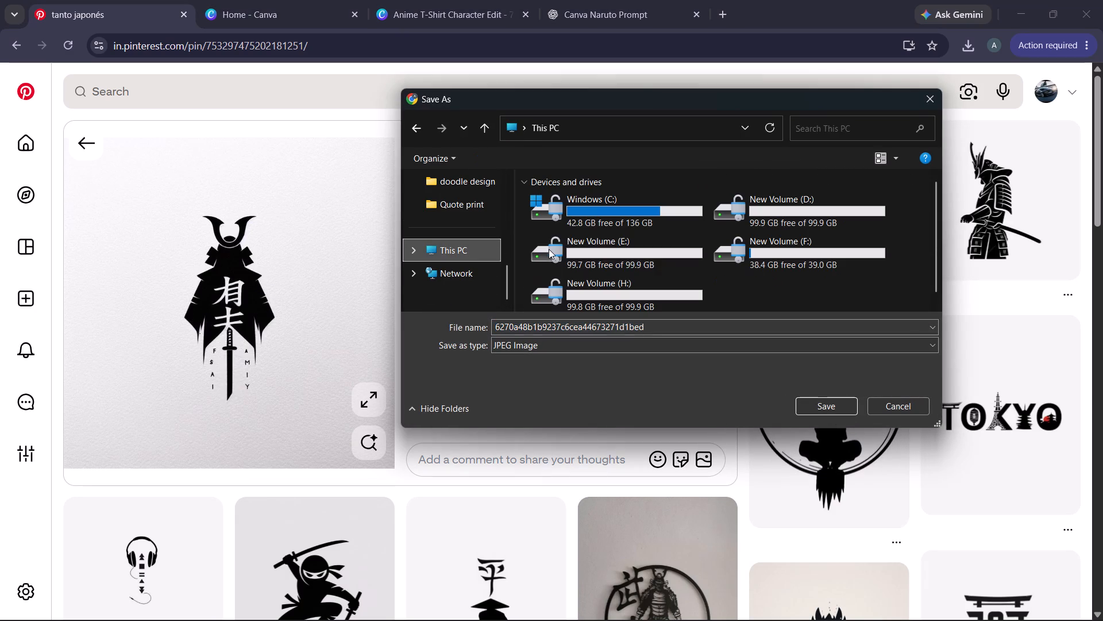
{"action": "double_click", "coordinate": [618, 258]}
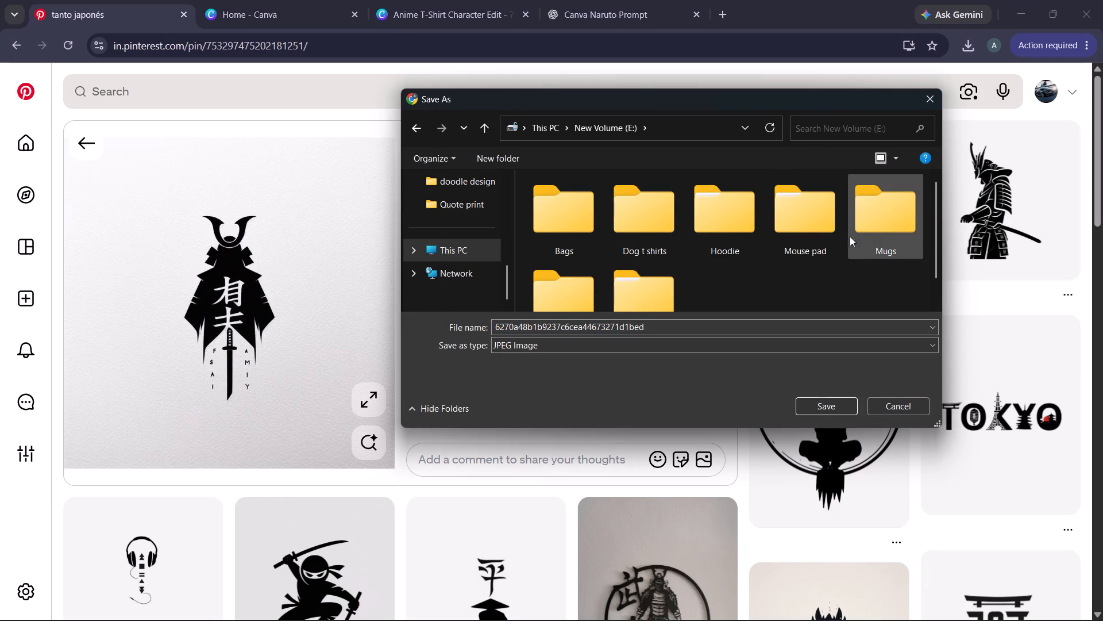
{"action": "double_click", "coordinate": [753, 233]}
{"action": "double_click", "coordinate": [581, 203]}
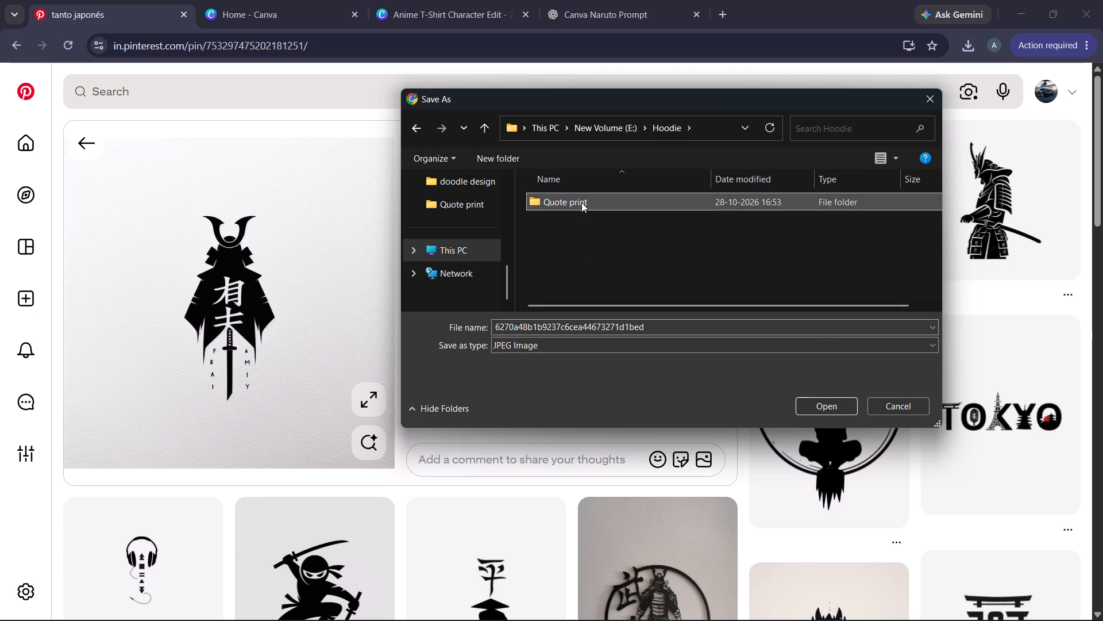
{"action": "left_click", "coordinate": [568, 330]}
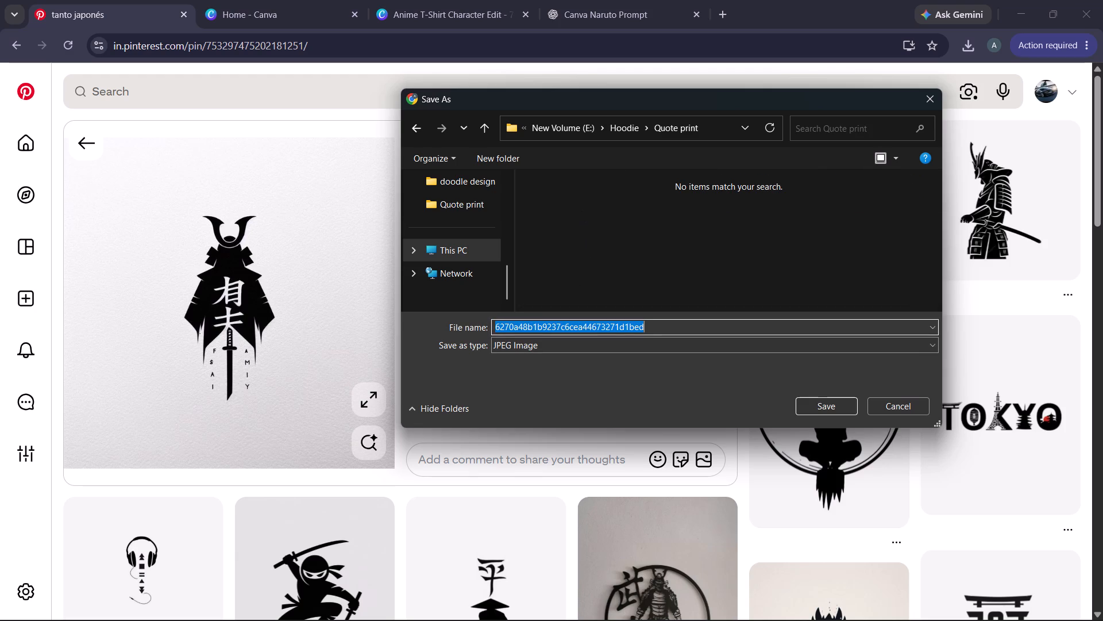
{"action": "key", "text": "shift+j"}
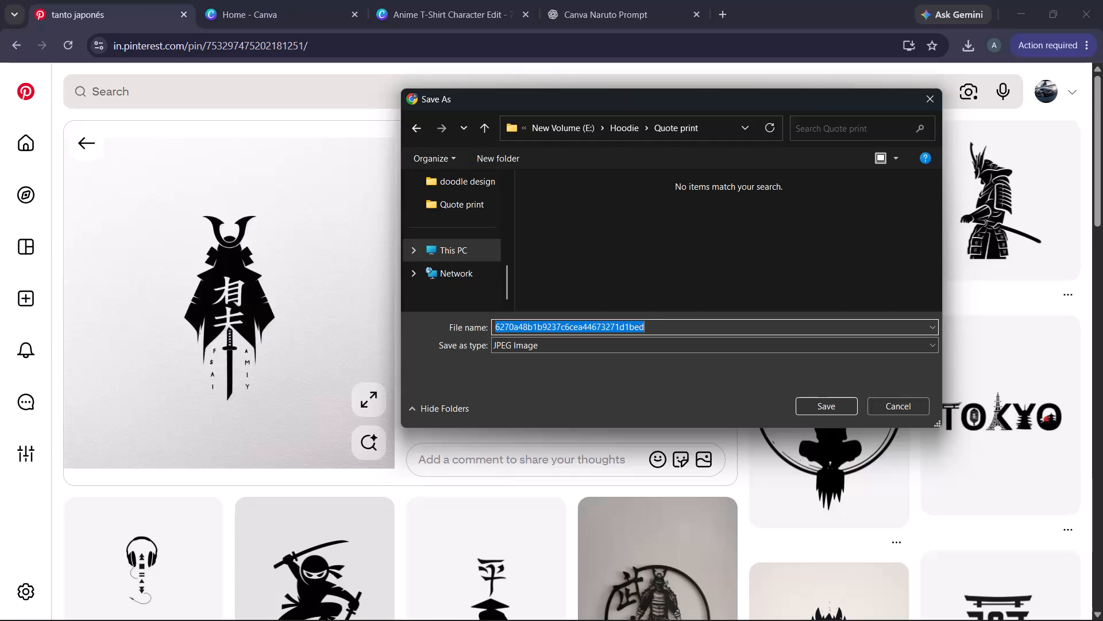
{"action": "key", "text": "2"}
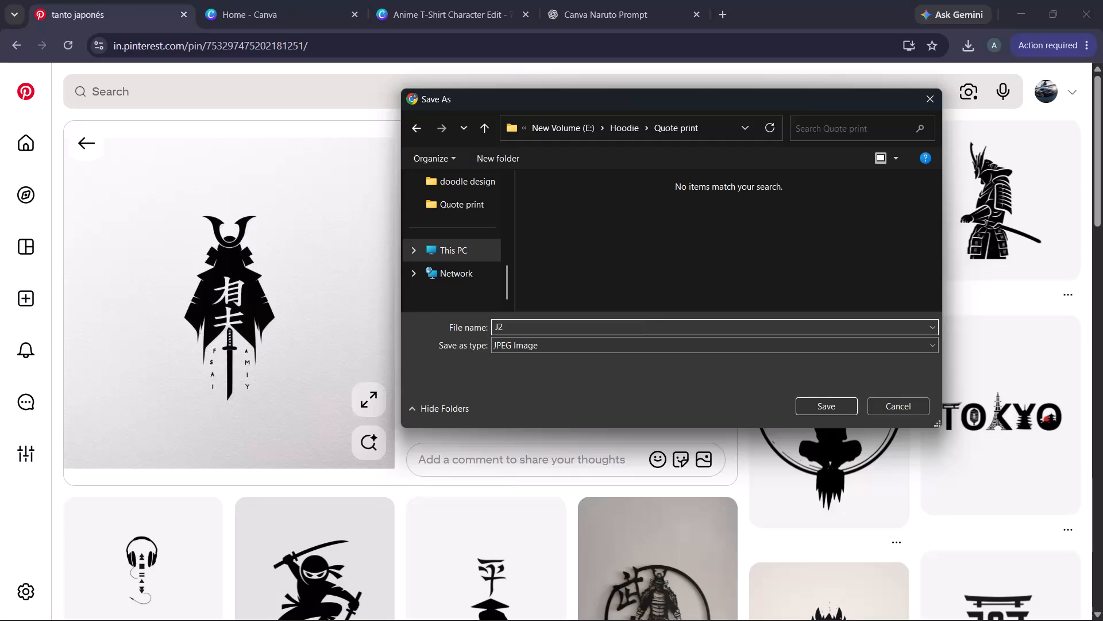
{"action": "key", "text": "Return"}
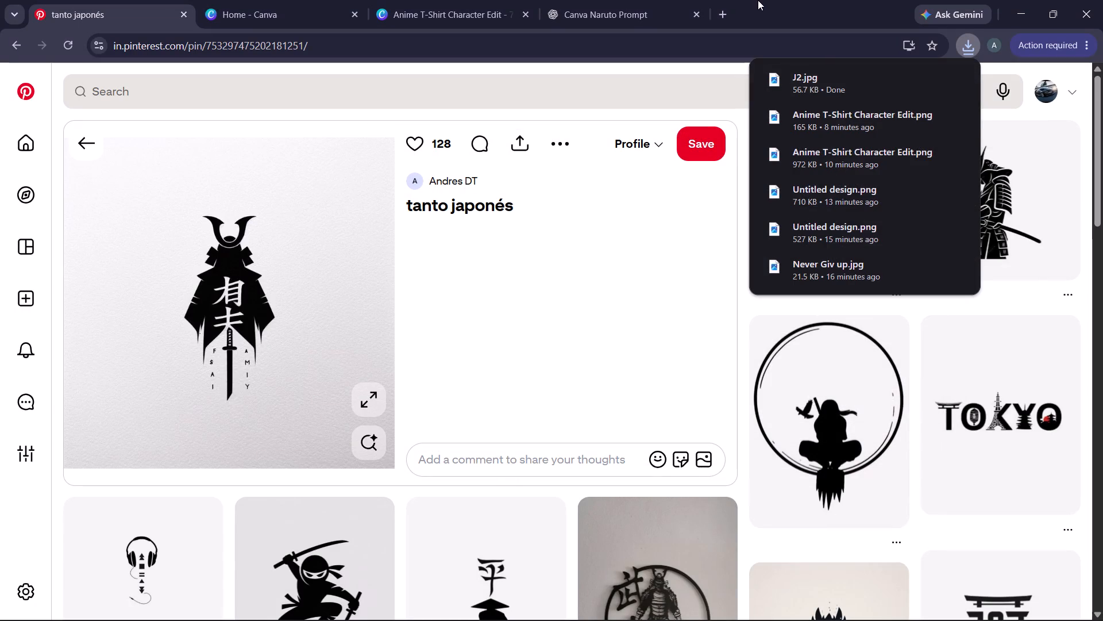
{"action": "left_click", "coordinate": [758, 0]}
Look through the samurai silhouette pin's related sword, ninja and lettering designs, and return to the brush-stroke character pin.
{"action": "scroll", "coordinate": [866, 496], "scroll_direction": "down", "scroll_amount": 3}
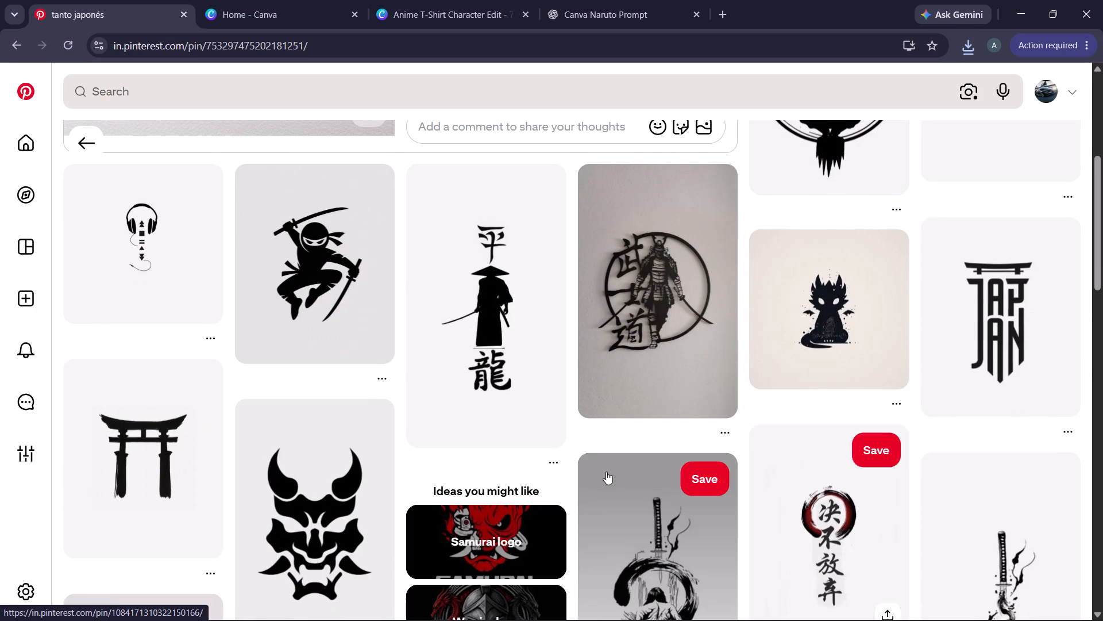
{"action": "scroll", "coordinate": [546, 465], "scroll_direction": "down", "scroll_amount": 4}
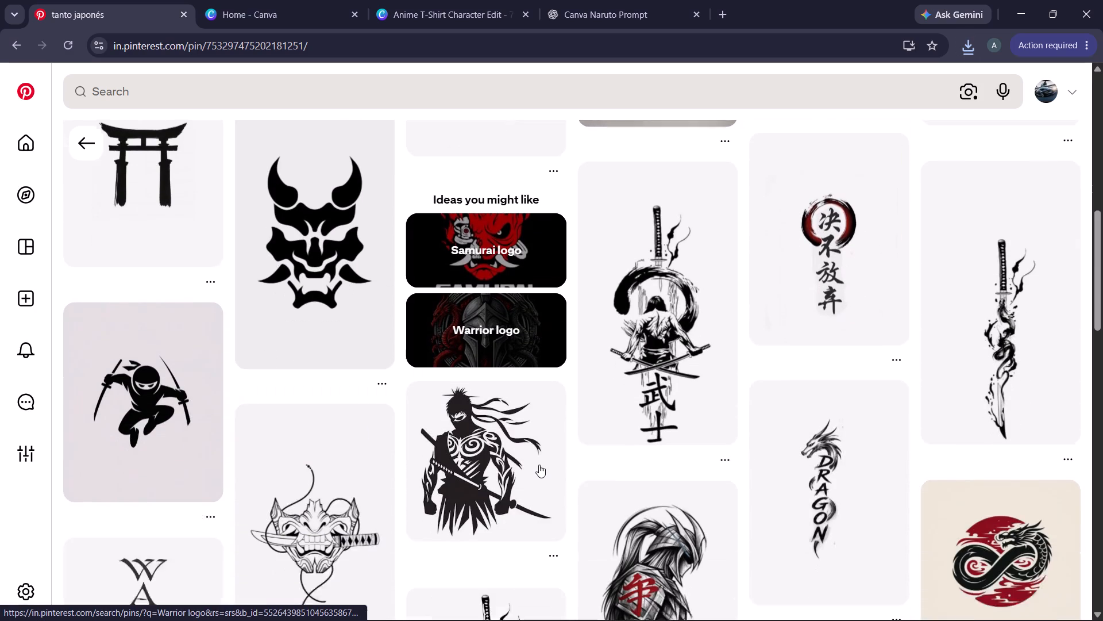
{"action": "scroll", "coordinate": [539, 465], "scroll_direction": "down", "scroll_amount": 5}
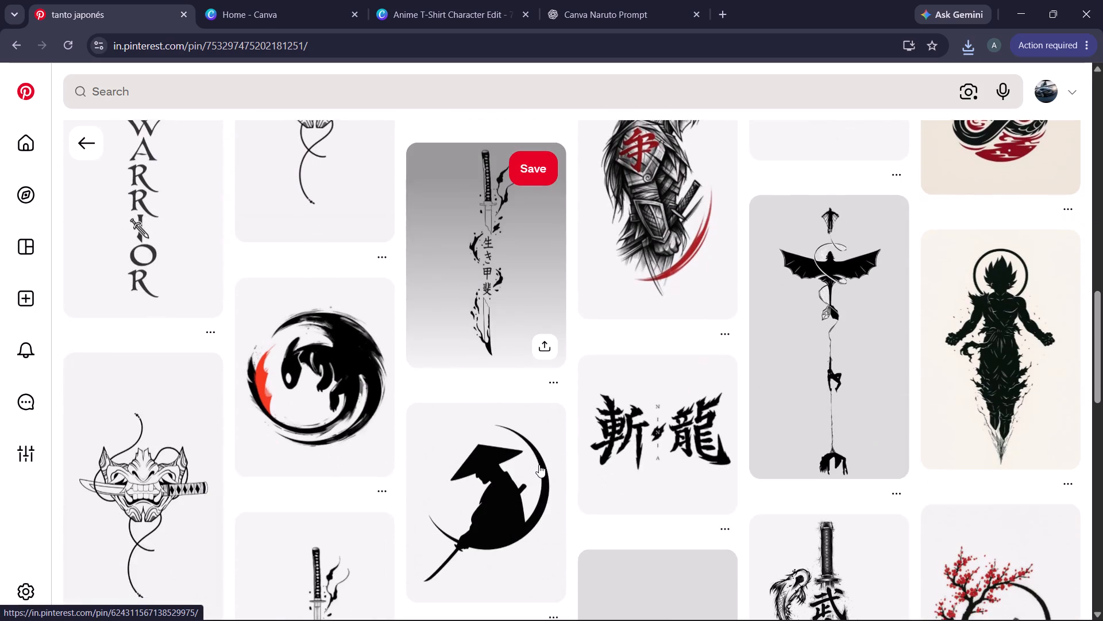
{"action": "scroll", "coordinate": [539, 465], "scroll_direction": "down", "scroll_amount": 6}
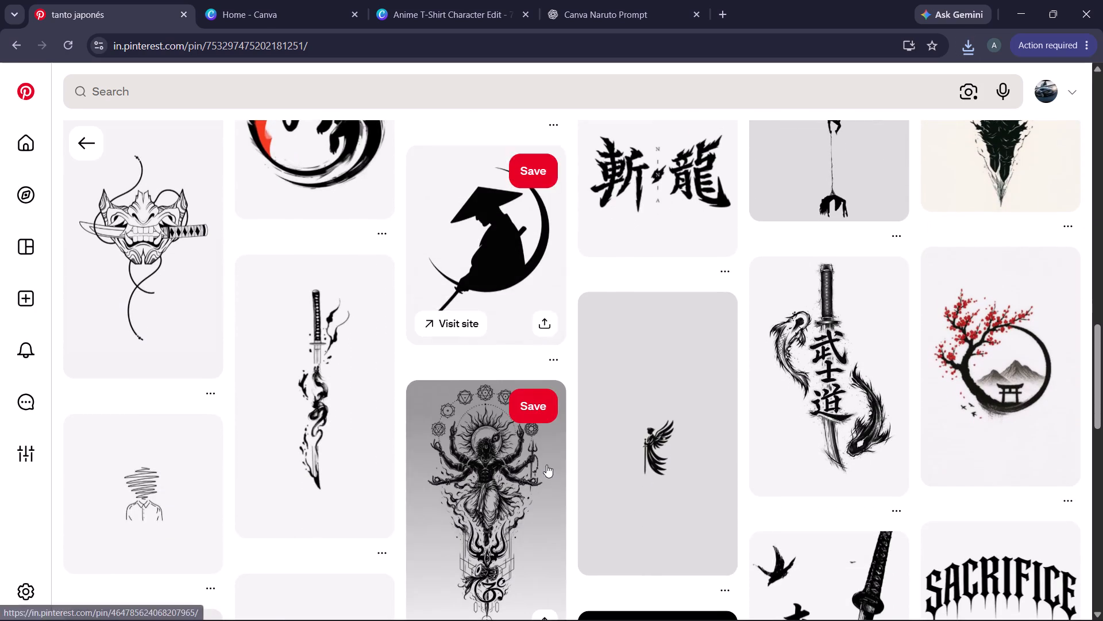
{"action": "scroll", "coordinate": [586, 465], "scroll_direction": "down", "scroll_amount": 4}
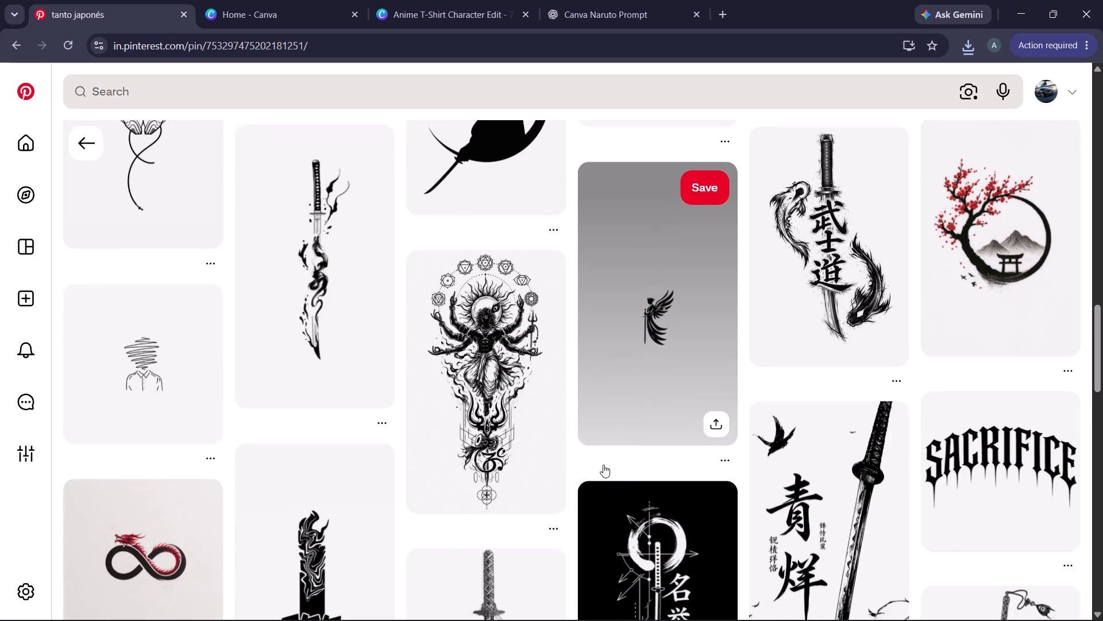
{"action": "scroll", "coordinate": [603, 465], "scroll_direction": "down", "scroll_amount": 4}
{"action": "scroll", "coordinate": [670, 477], "scroll_direction": "down", "scroll_amount": 2}
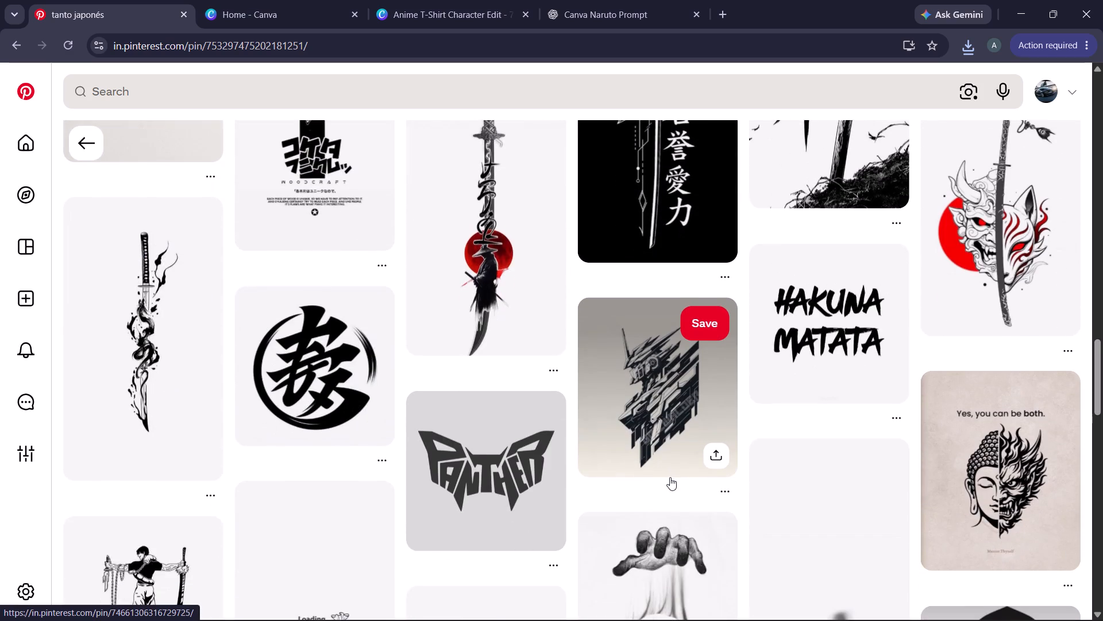
{"action": "scroll", "coordinate": [670, 477], "scroll_direction": "down", "scroll_amount": 3}
{"action": "scroll", "coordinate": [788, 475], "scroll_direction": "down", "scroll_amount": 2}
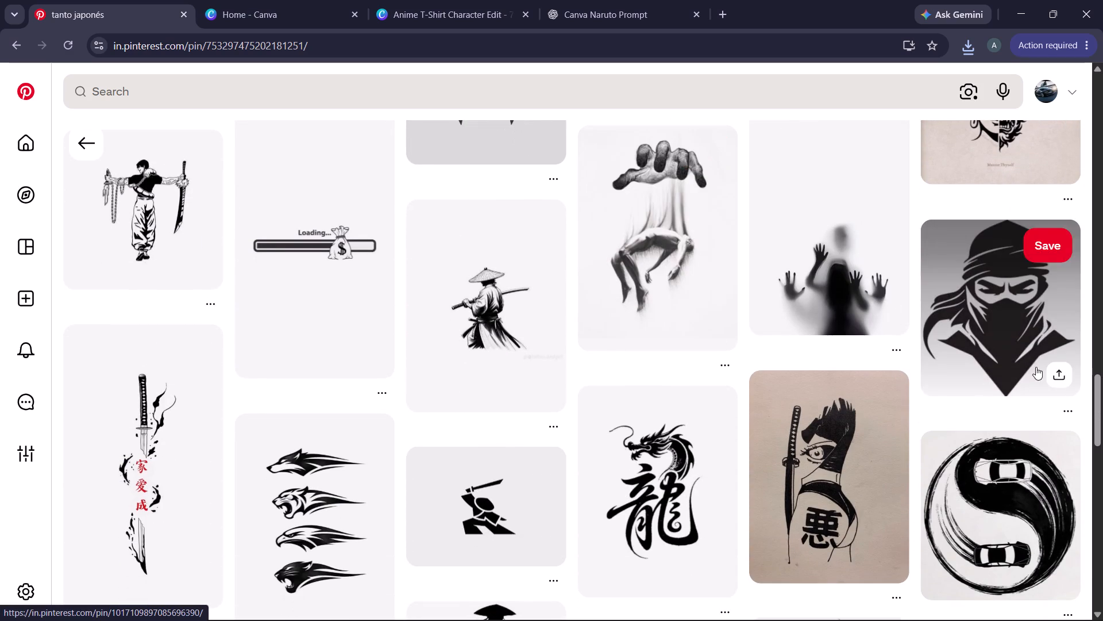
{"action": "scroll", "coordinate": [1102, 372], "scroll_direction": "down", "scroll_amount": 1}
{"action": "scroll", "coordinate": [478, 464], "scroll_direction": "up", "scroll_amount": 15}
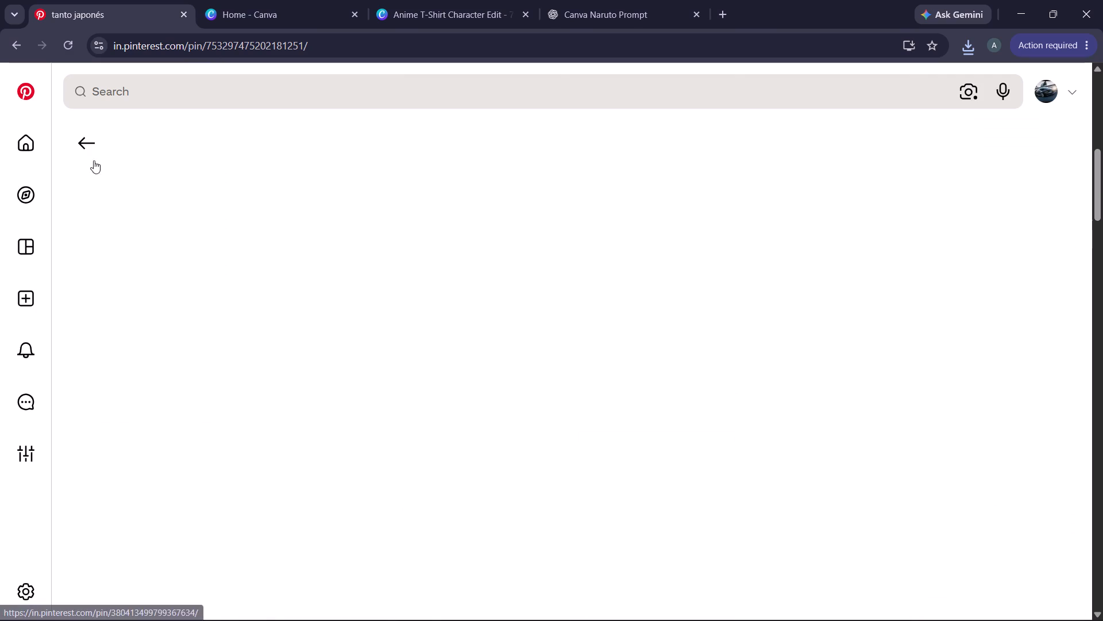
{"action": "left_click", "coordinate": [87, 136]}
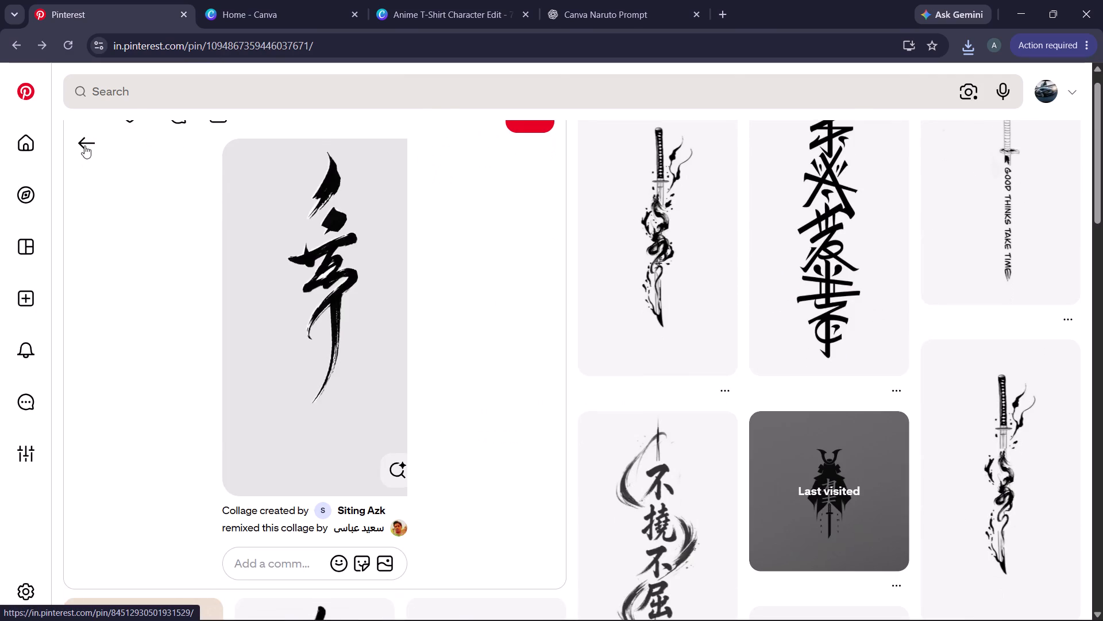
Browse the brush-stroke character pin's related calligraphy, katana and dragon pins for design ideas, and return to the ch8n pin.
{"action": "scroll", "coordinate": [292, 200], "scroll_direction": "down", "scroll_amount": 4}
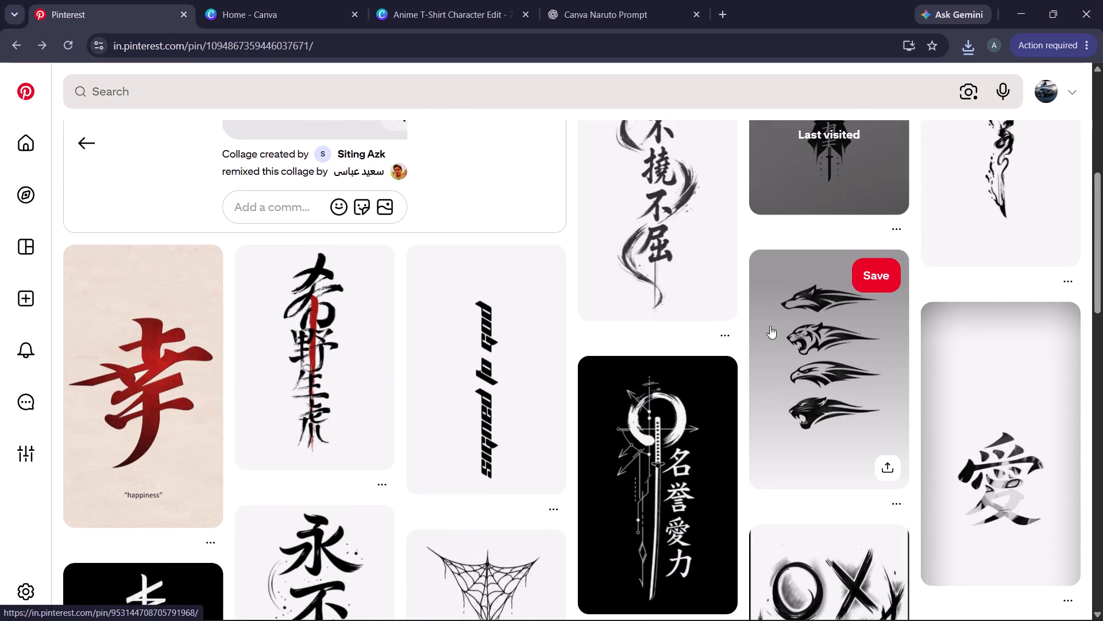
{"action": "scroll", "coordinate": [770, 326], "scroll_direction": "down", "scroll_amount": 6}
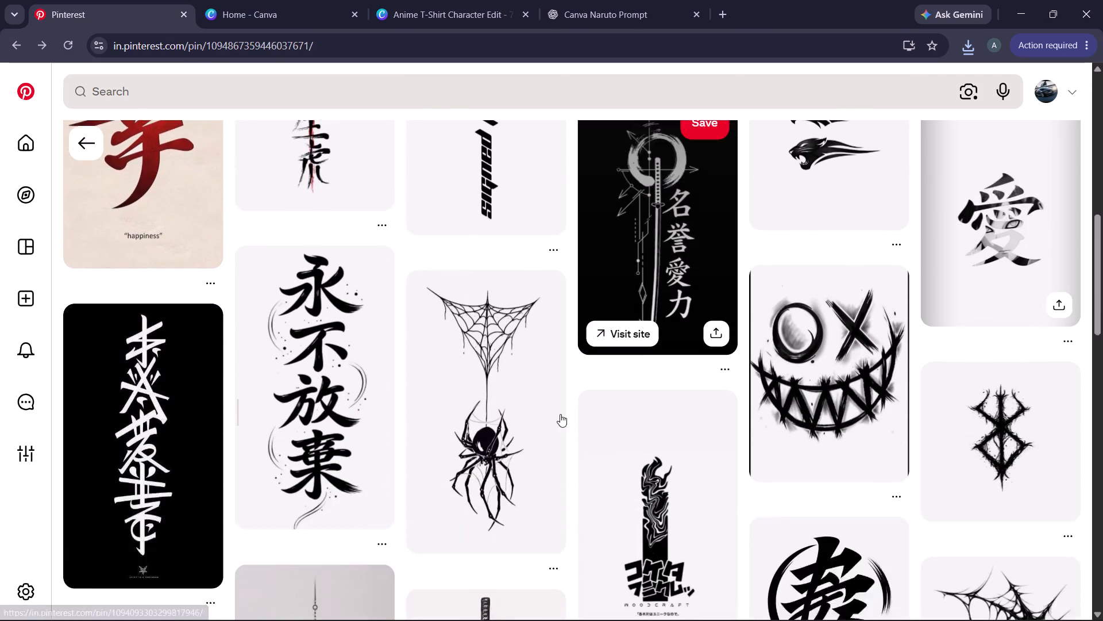
{"action": "scroll", "coordinate": [560, 414], "scroll_direction": "down", "scroll_amount": 3}
{"action": "scroll", "coordinate": [443, 422], "scroll_direction": "down", "scroll_amount": 1}
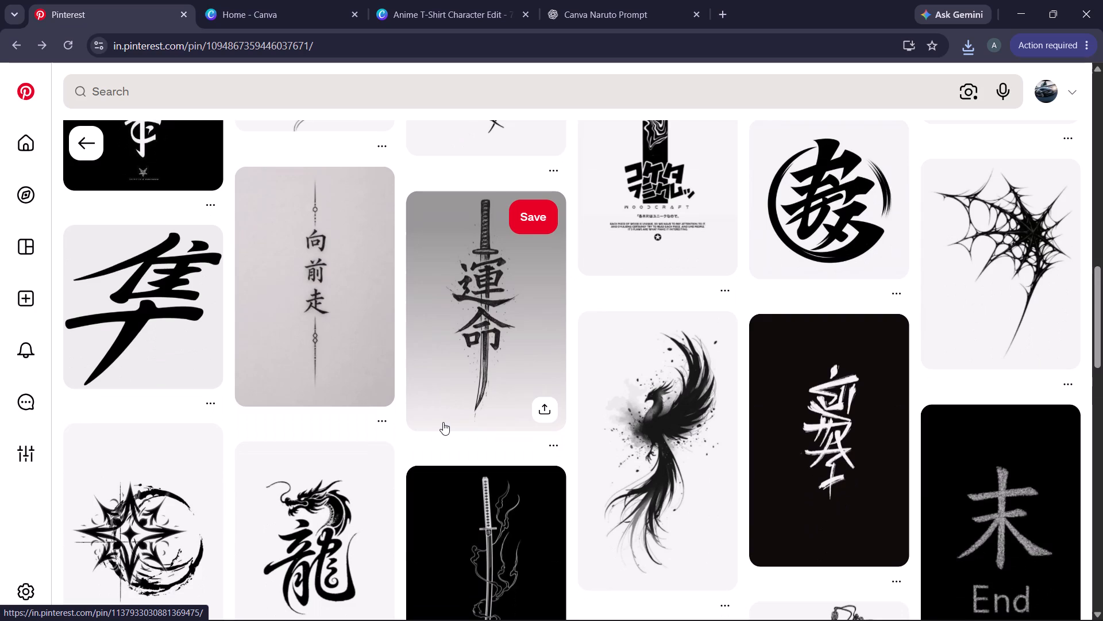
{"action": "scroll", "coordinate": [443, 422], "scroll_direction": "down", "scroll_amount": 2}
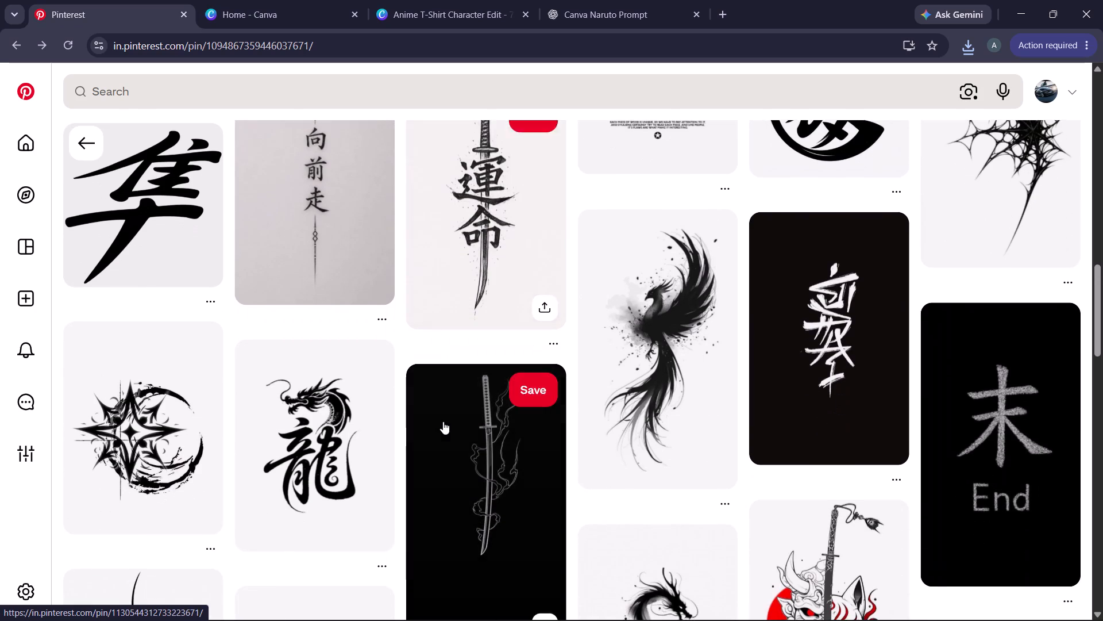
{"action": "scroll", "coordinate": [395, 436], "scroll_direction": "down", "scroll_amount": 3}
{"action": "scroll", "coordinate": [673, 453], "scroll_direction": "down", "scroll_amount": 2}
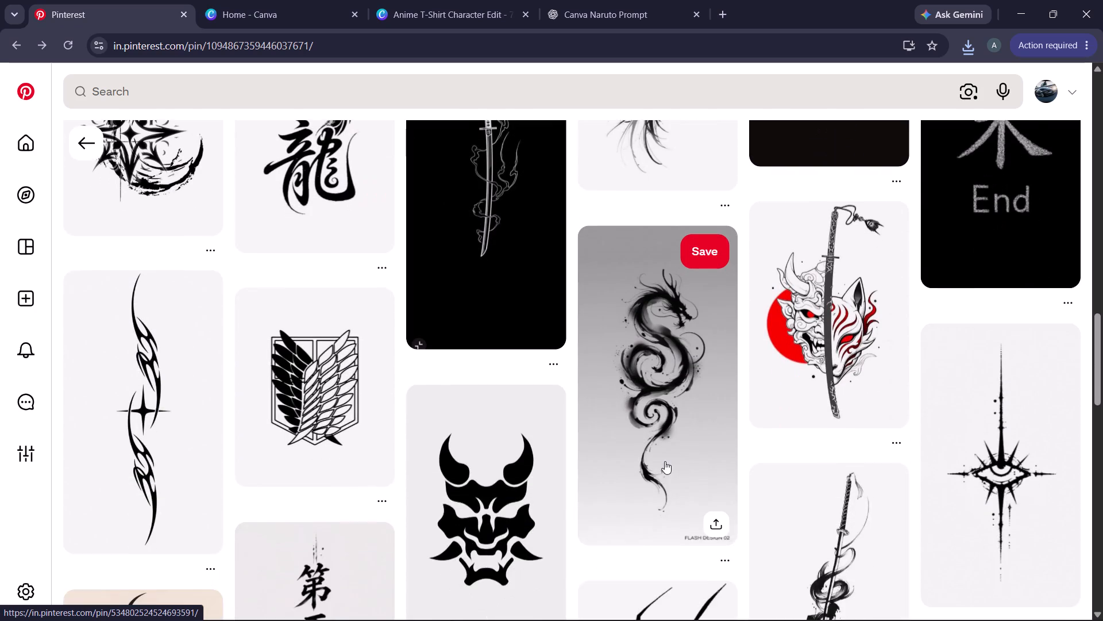
{"action": "scroll", "coordinate": [664, 459], "scroll_direction": "down", "scroll_amount": 5}
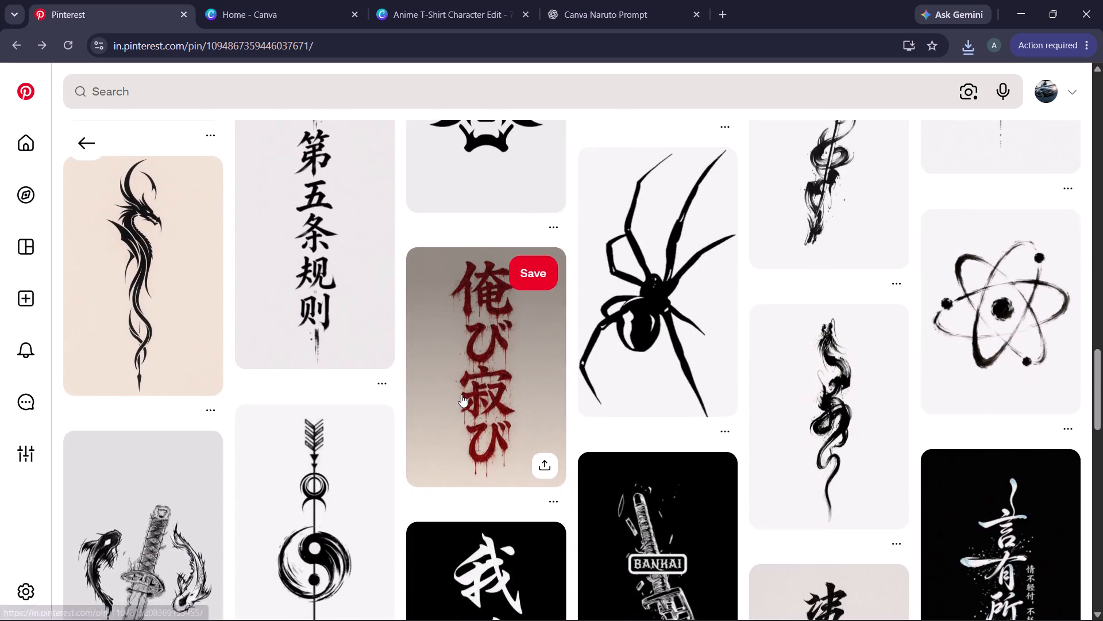
{"action": "scroll", "coordinate": [461, 394], "scroll_direction": "down", "scroll_amount": 4}
{"action": "scroll", "coordinate": [375, 460], "scroll_direction": "down", "scroll_amount": 2}
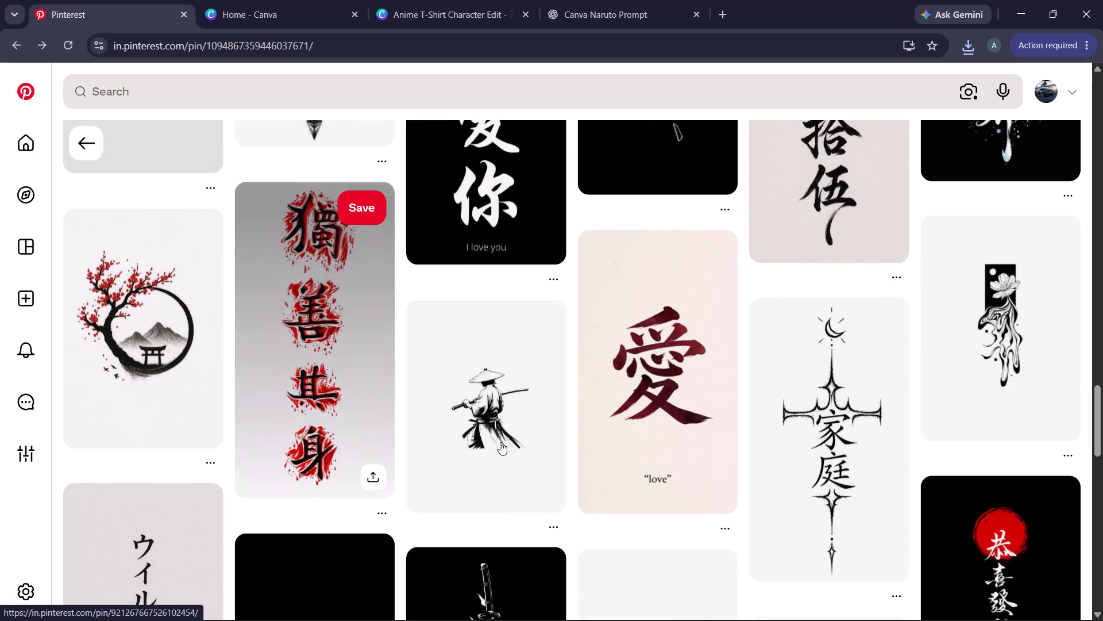
{"action": "scroll", "coordinate": [822, 404], "scroll_direction": "down", "scroll_amount": 5}
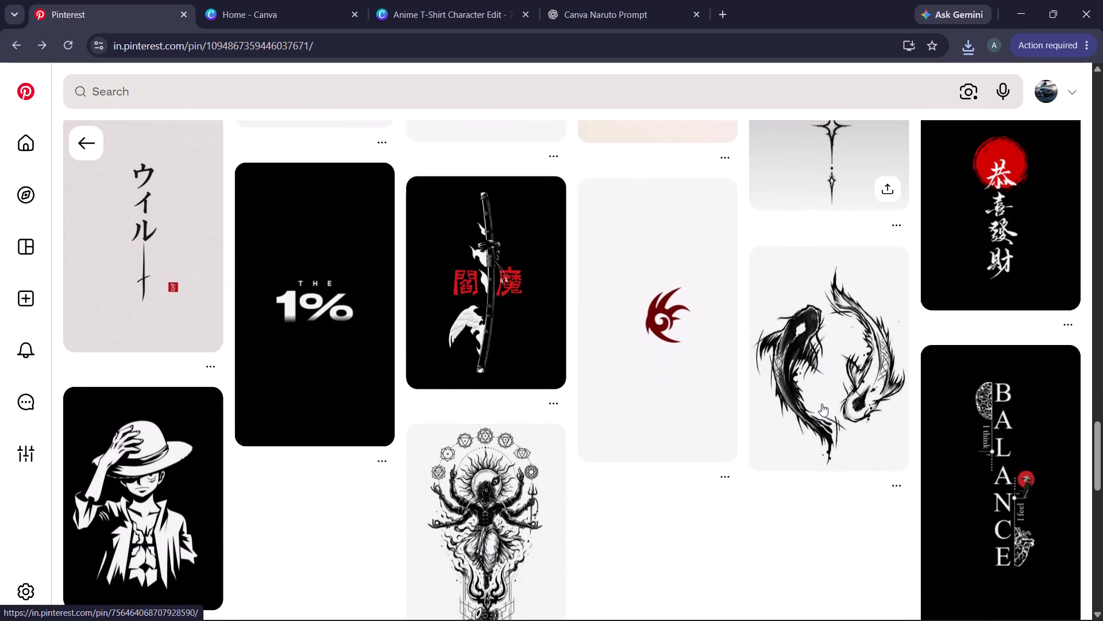
{"action": "scroll", "coordinate": [822, 404], "scroll_direction": "up", "scroll_amount": 13}
{"action": "scroll", "coordinate": [82, 166], "scroll_direction": "up", "scroll_amount": 12}
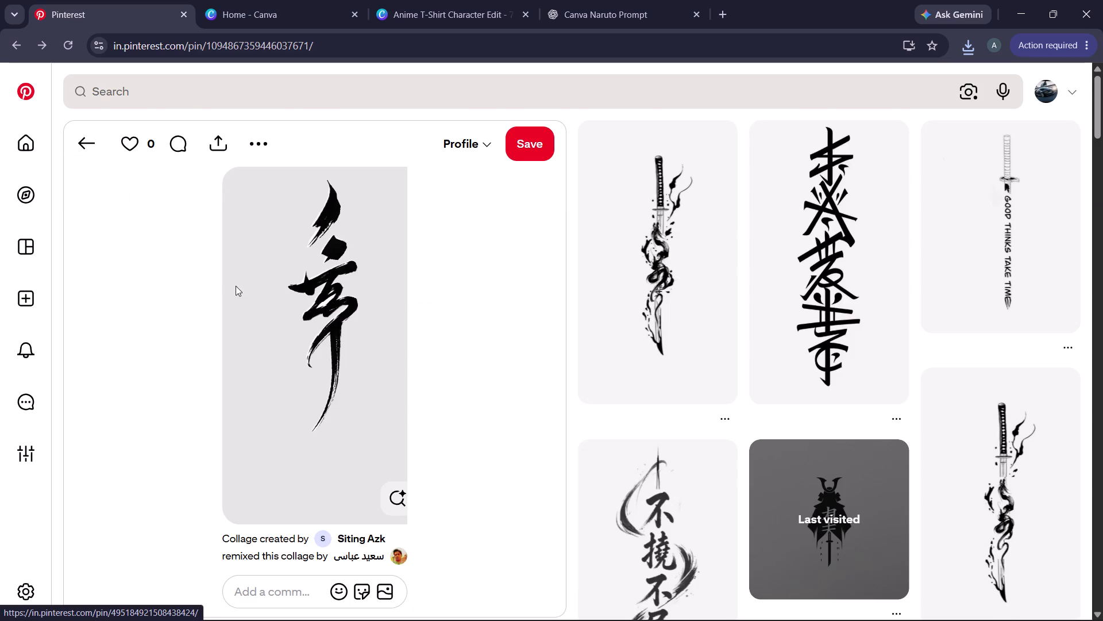
{"action": "left_click", "coordinate": [97, 149]}
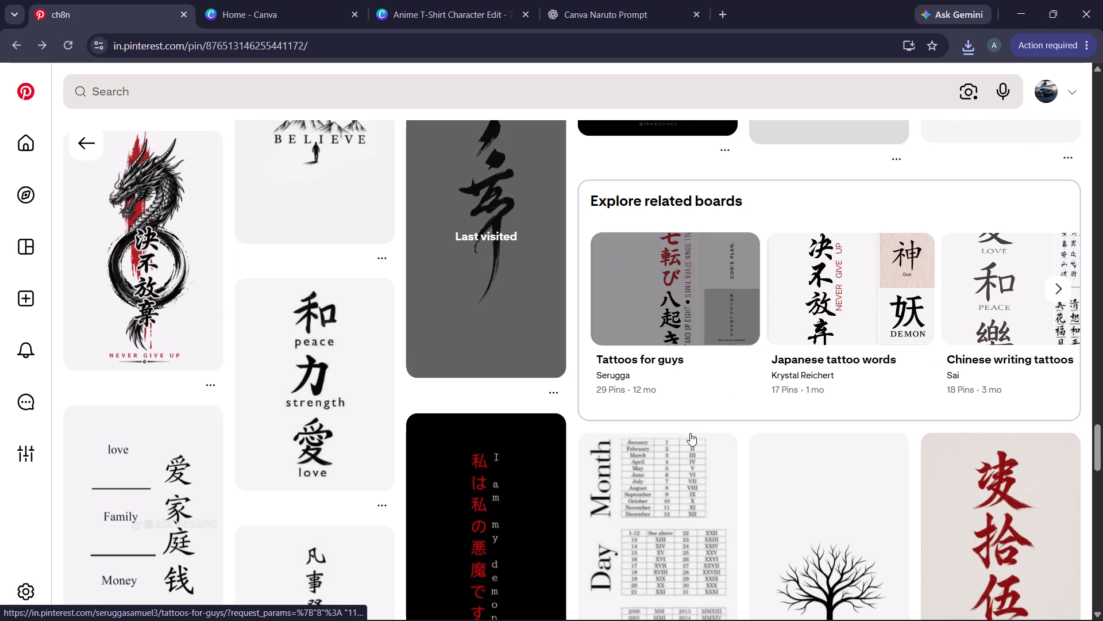
Look through the ch8n pin's related lettering and graphic pins again, starting over from the top of the pin.
{"action": "scroll", "coordinate": [540, 493], "scroll_direction": "down", "scroll_amount": 5}
{"action": "scroll", "coordinate": [541, 482], "scroll_direction": "up", "scroll_amount": 10}
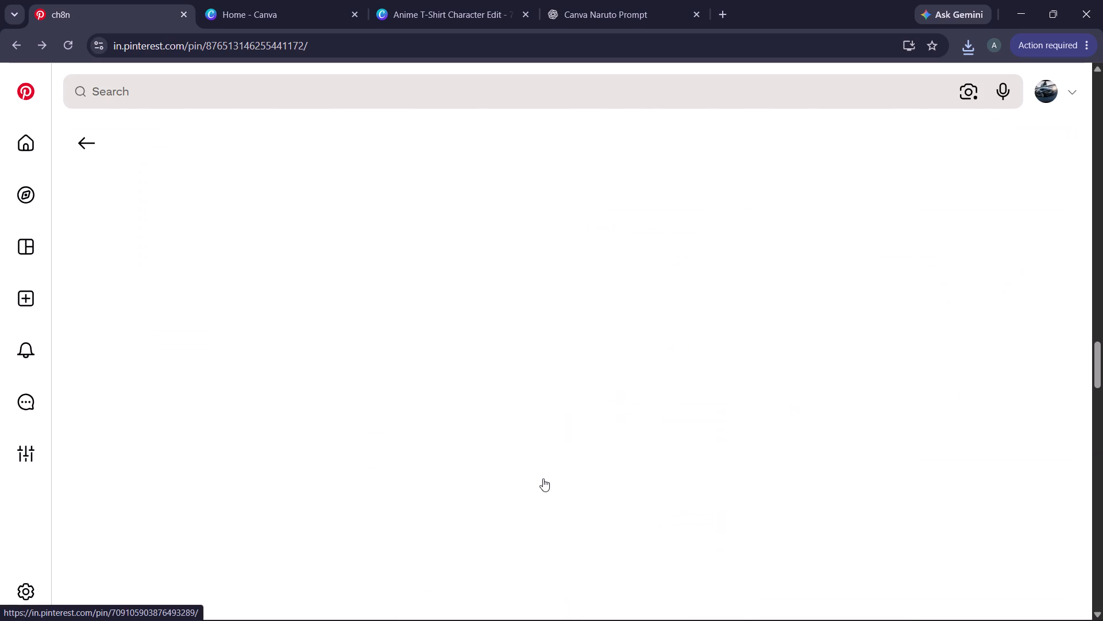
{"action": "scroll", "coordinate": [388, 401], "scroll_direction": "up", "scroll_amount": 1}
{"action": "scroll", "coordinate": [389, 323], "scroll_direction": "up", "scroll_amount": 17}
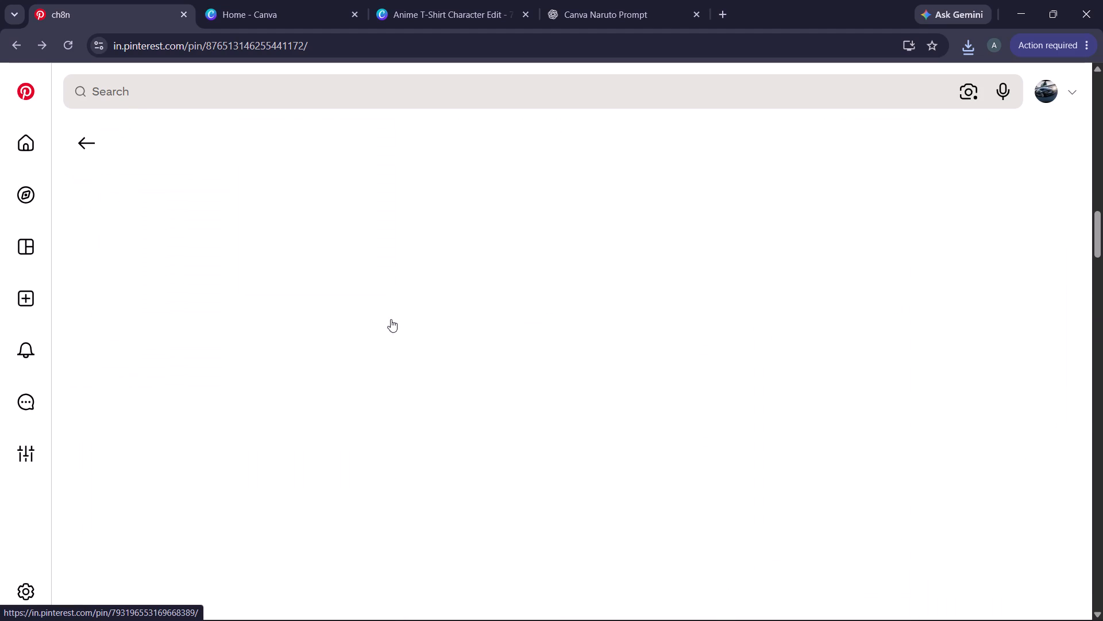
{"action": "scroll", "coordinate": [395, 316], "scroll_direction": "up", "scroll_amount": 10}
{"action": "scroll", "coordinate": [806, 302], "scroll_direction": "down", "scroll_amount": 1}
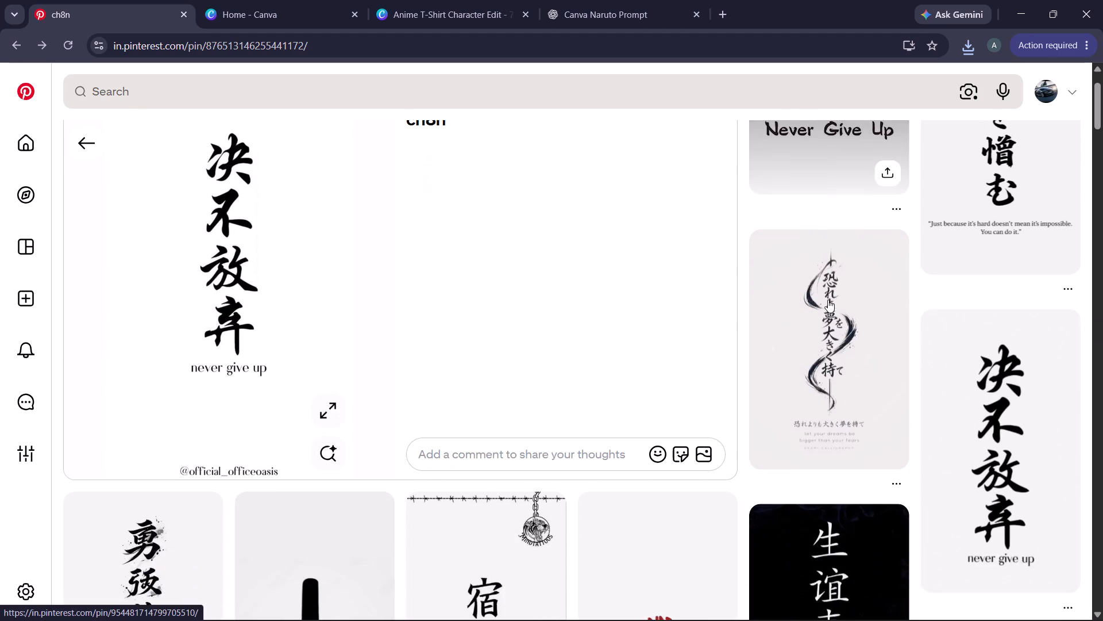
{"action": "scroll", "coordinate": [828, 300], "scroll_direction": "down", "scroll_amount": 2}
{"action": "scroll", "coordinate": [995, 349], "scroll_direction": "down", "scroll_amount": 1}
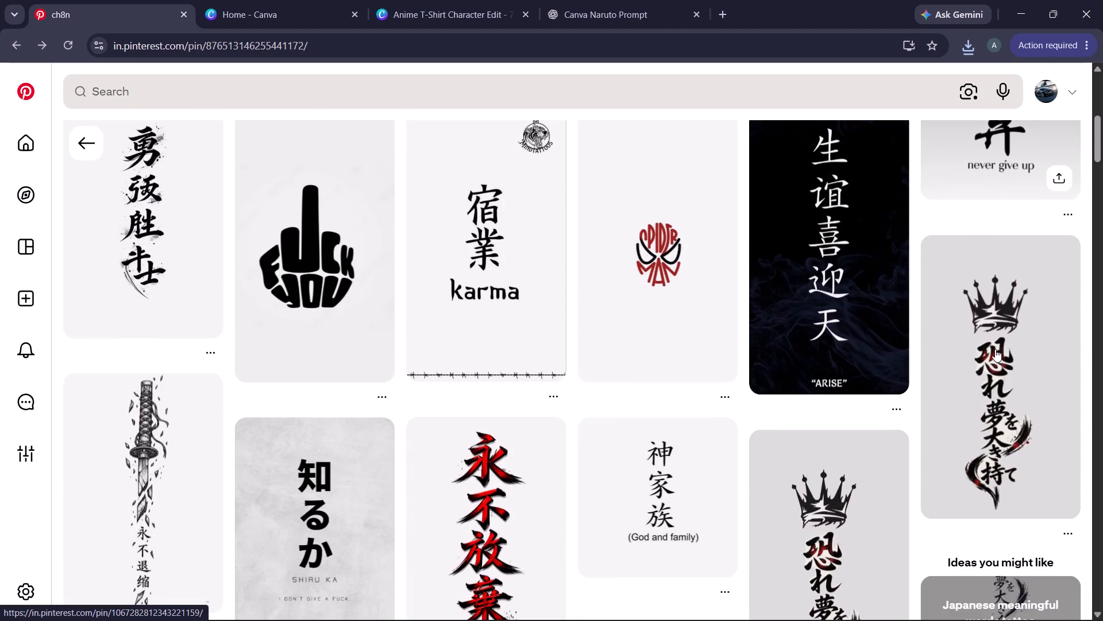
{"action": "scroll", "coordinate": [995, 349], "scroll_direction": "down", "scroll_amount": 1}
Open the Spider-Man mask lettering pin and look through its related Spider-Man, Batman, Venom and spider designs.
{"action": "left_click", "coordinate": [640, 286]}
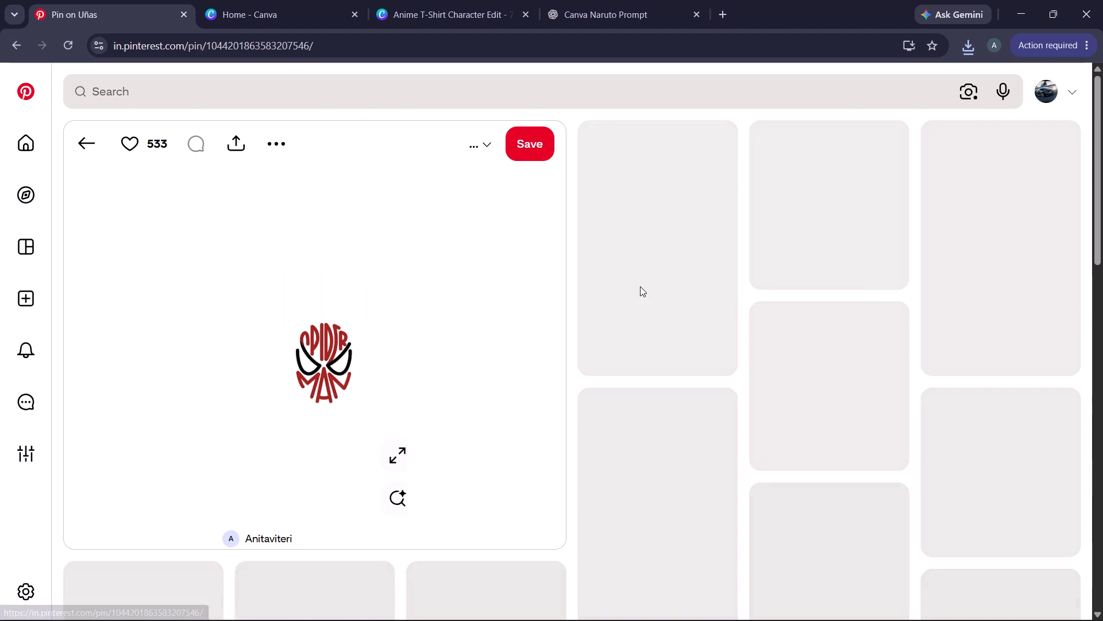
{"action": "scroll", "coordinate": [296, 327], "scroll_direction": "down", "scroll_amount": 2}
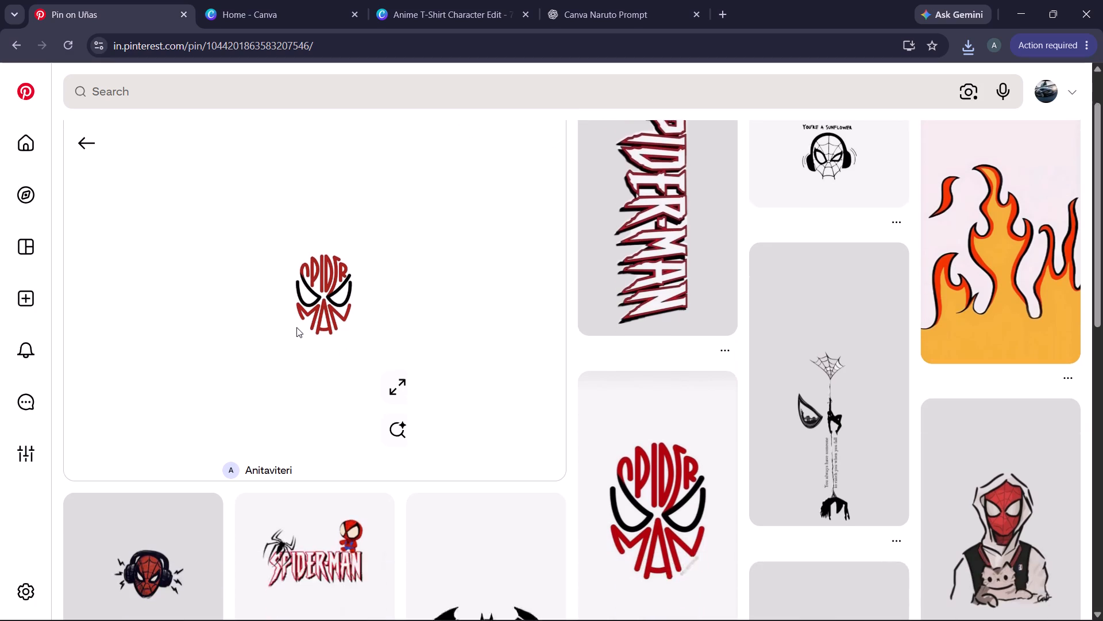
{"action": "scroll", "coordinate": [296, 327], "scroll_direction": "down", "scroll_amount": 3}
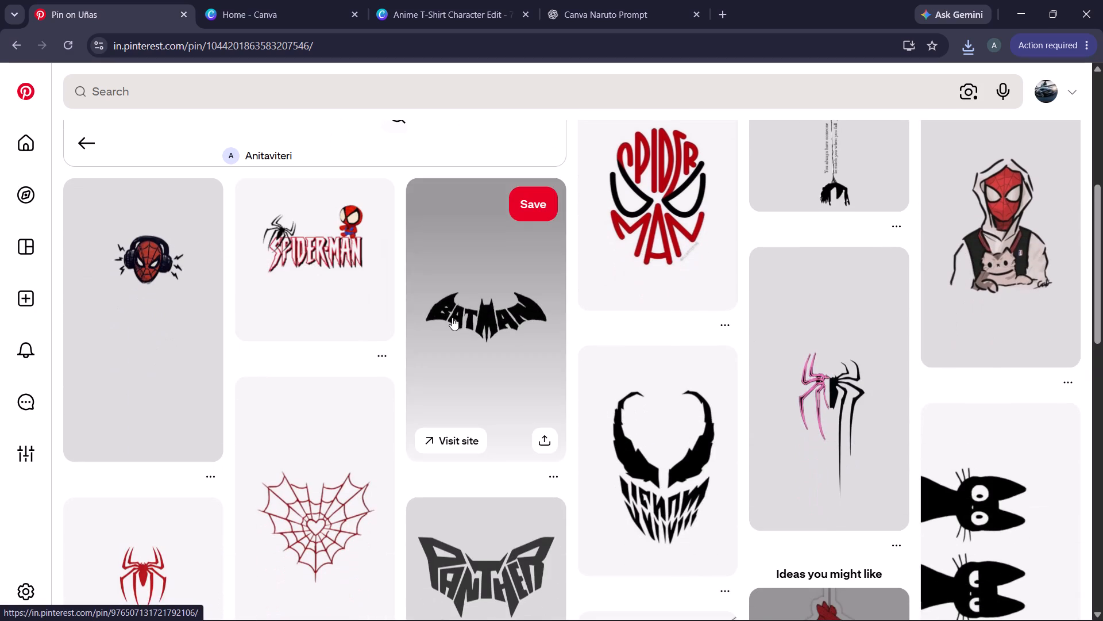
{"action": "scroll", "coordinate": [453, 348], "scroll_direction": "down", "scroll_amount": 4}
{"action": "scroll", "coordinate": [307, 436], "scroll_direction": "down", "scroll_amount": 2}
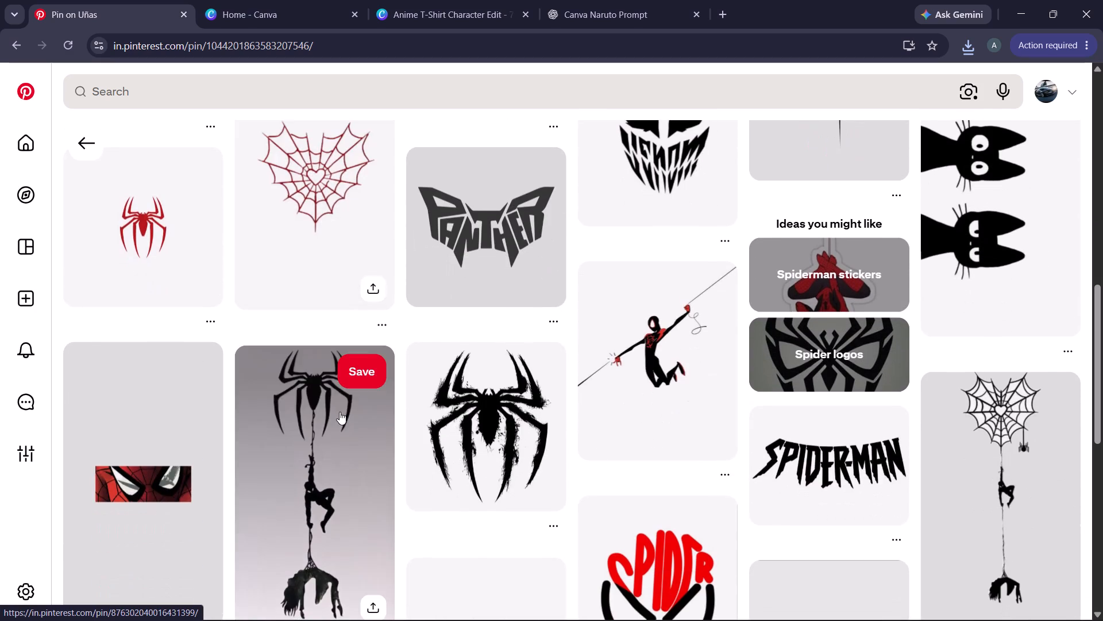
{"action": "scroll", "coordinate": [610, 382], "scroll_direction": "down", "scroll_amount": 5}
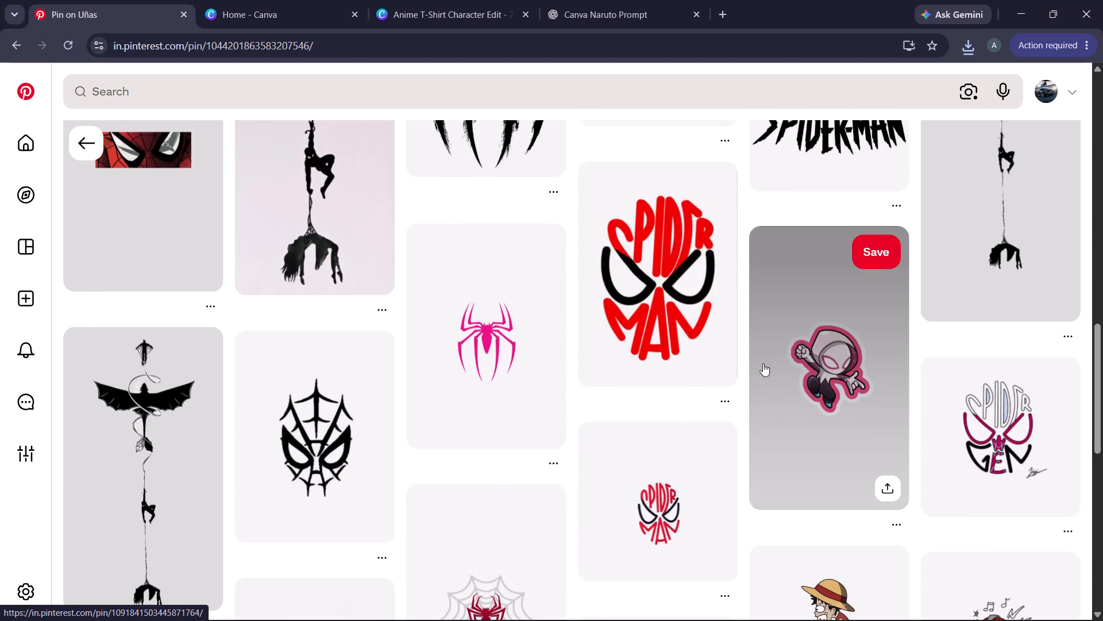
{"action": "scroll", "coordinate": [502, 374], "scroll_direction": "down", "scroll_amount": 1}
{"action": "scroll", "coordinate": [430, 373], "scroll_direction": "up", "scroll_amount": 10}
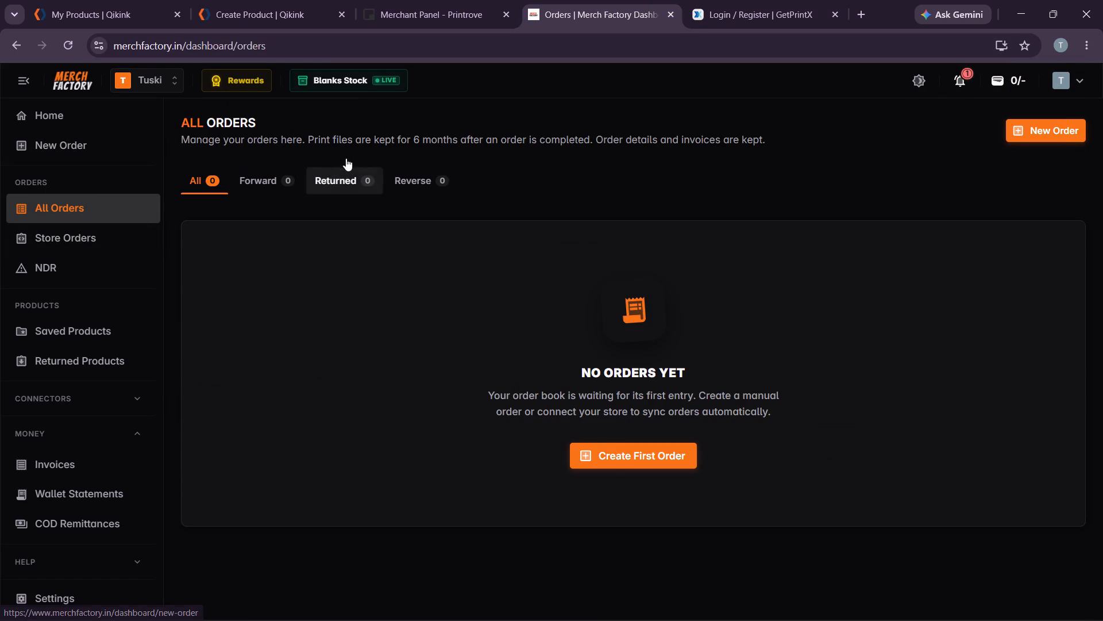
{"action": "left_click", "coordinate": [613, 459]}
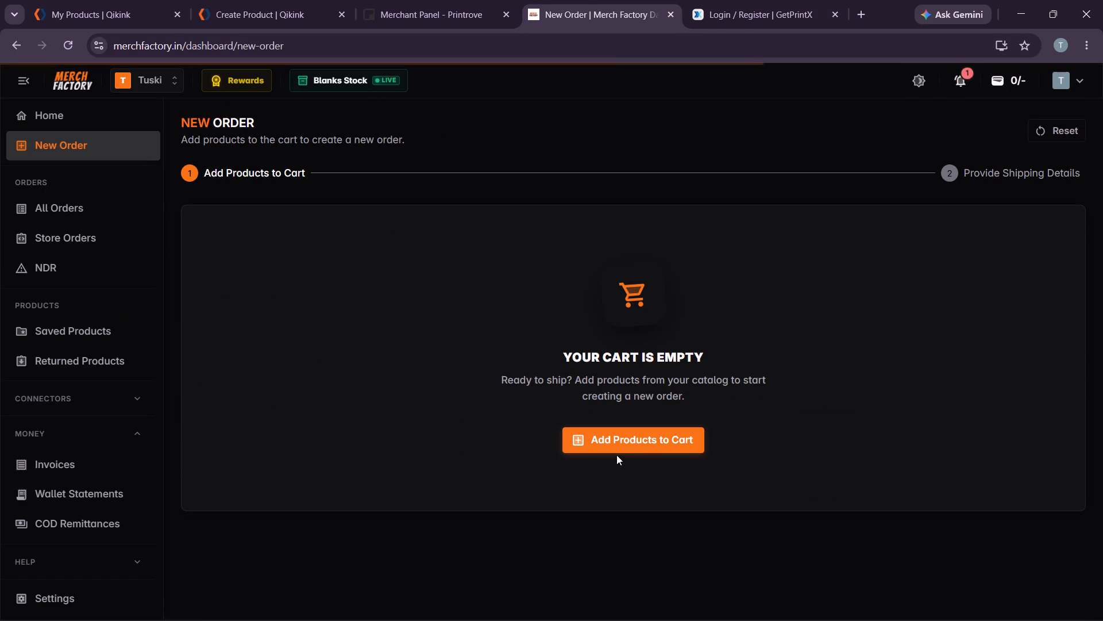
{"action": "left_click", "coordinate": [616, 439]}
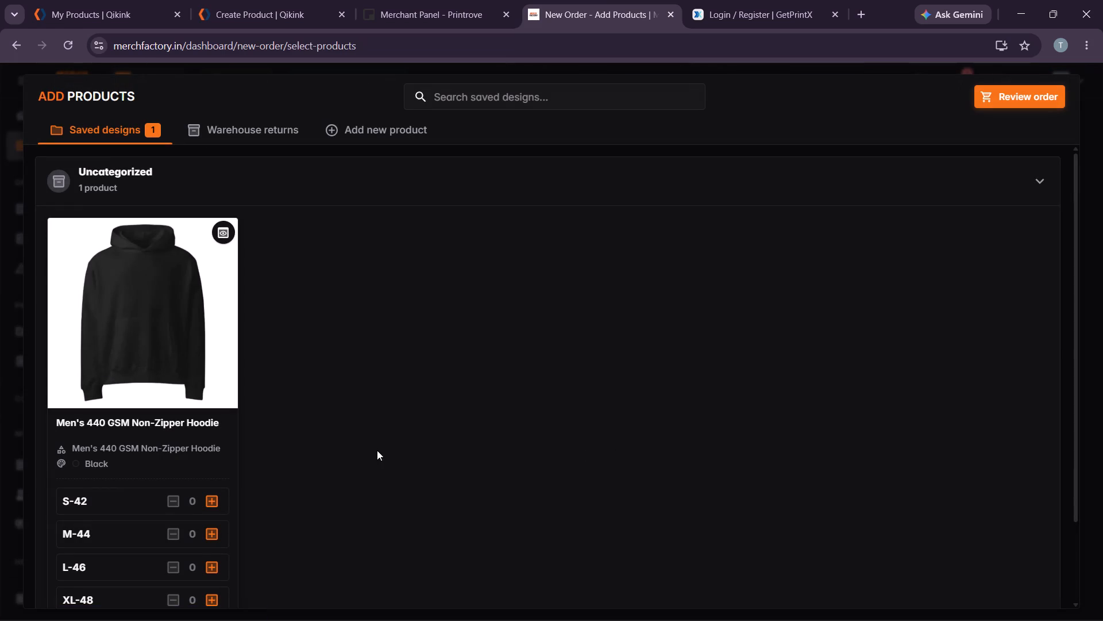
{"action": "left_click", "coordinate": [359, 125]}
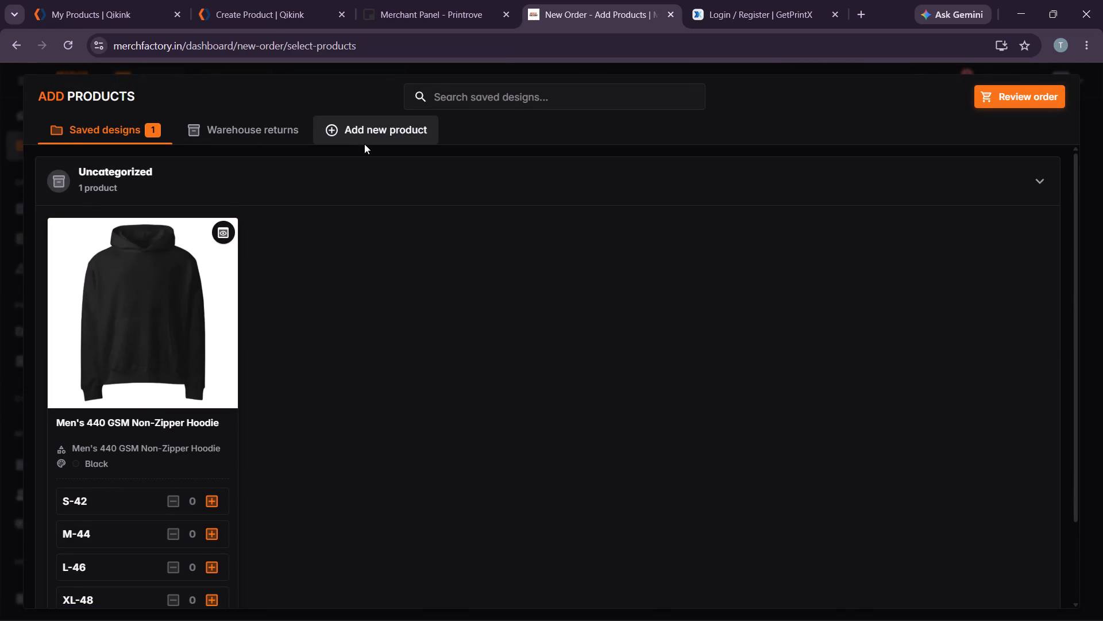
{"action": "scroll", "coordinate": [547, 403], "scroll_direction": "down", "scroll_amount": 1}
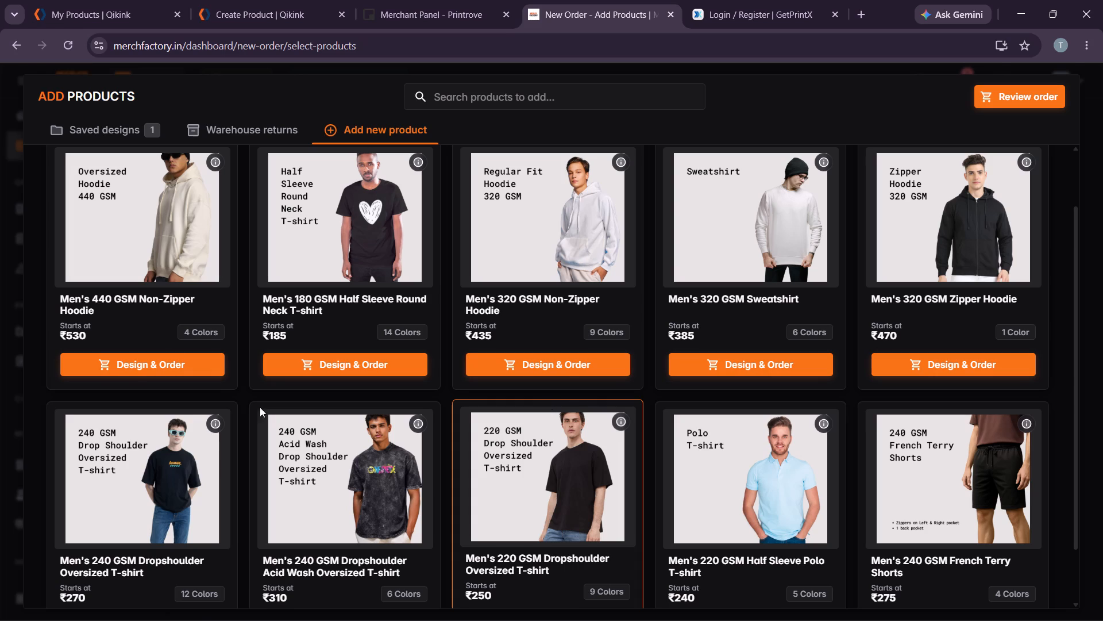
{"action": "left_click", "coordinate": [133, 361]}
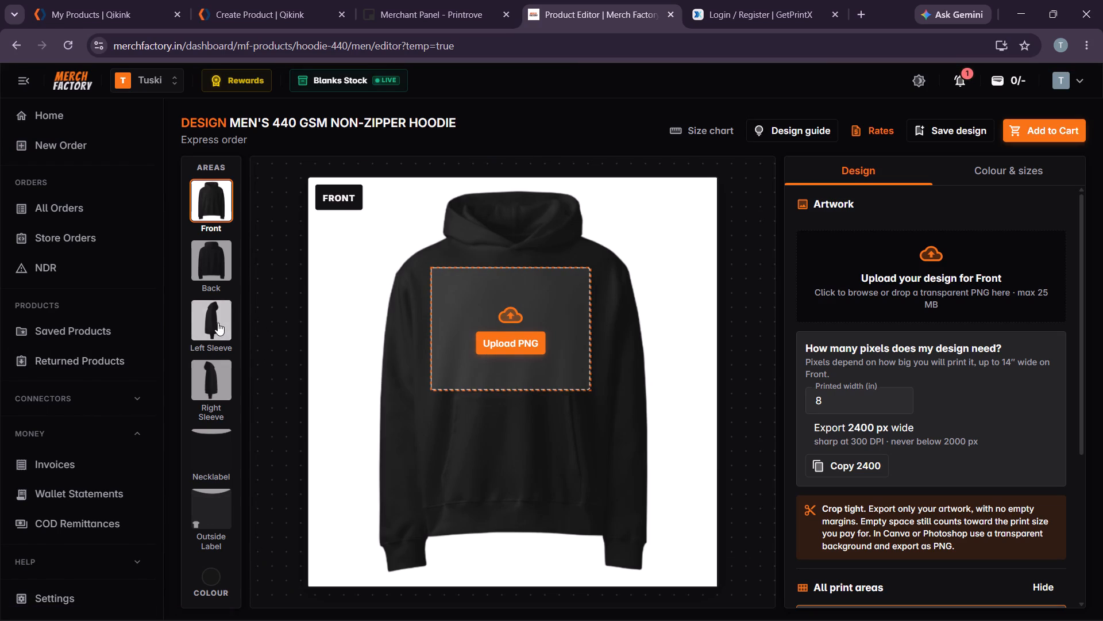
Examine the hoodie's back, sleeve, necklabel and outside label print areas and its colour options, then return to the front.
{"action": "scroll", "coordinate": [217, 321], "scroll_direction": "down", "scroll_amount": 1}
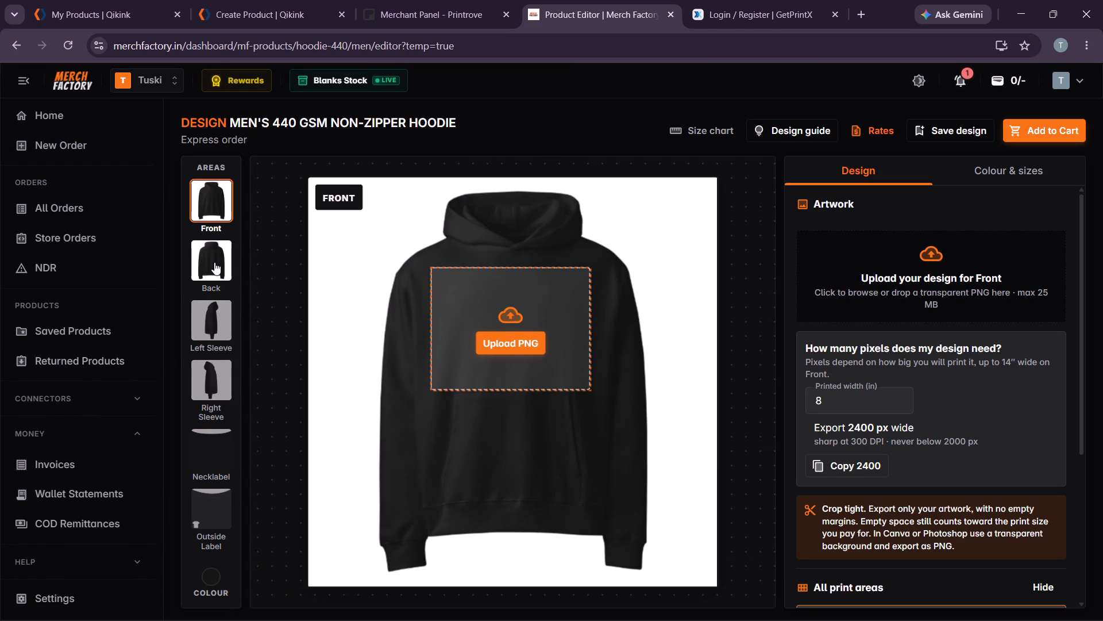
{"action": "left_click", "coordinate": [214, 262]}
{"action": "left_click", "coordinate": [209, 337]}
{"action": "left_click", "coordinate": [209, 393]}
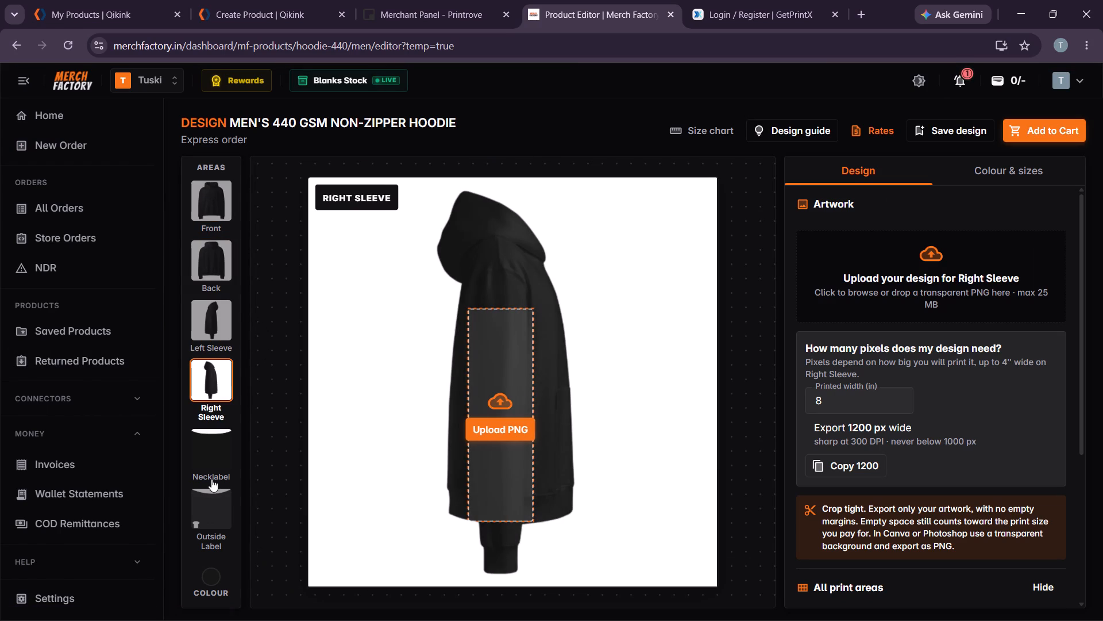
{"action": "left_click", "coordinate": [212, 468]}
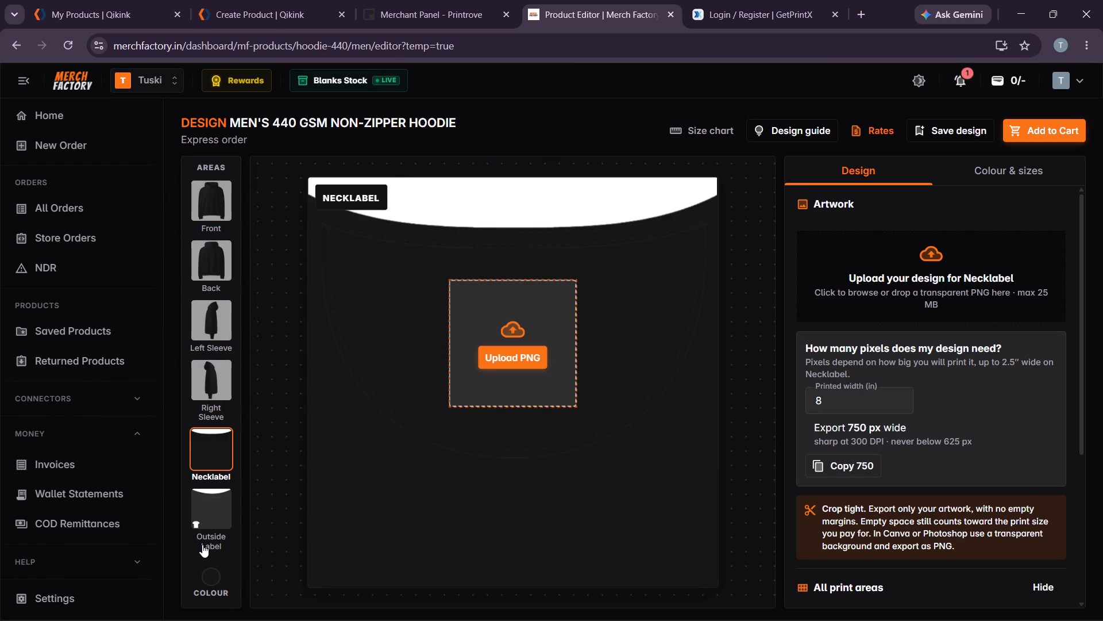
{"action": "left_click", "coordinate": [211, 519]}
{"action": "left_click", "coordinate": [205, 568]}
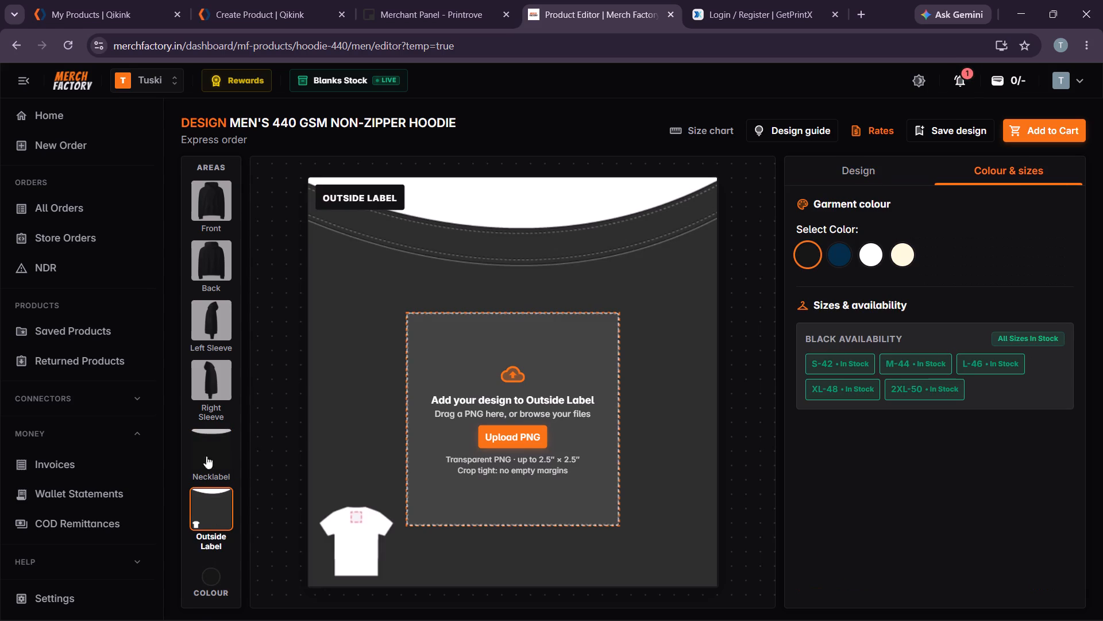
{"action": "left_click", "coordinate": [204, 369]}
{"action": "left_click", "coordinate": [218, 287]}
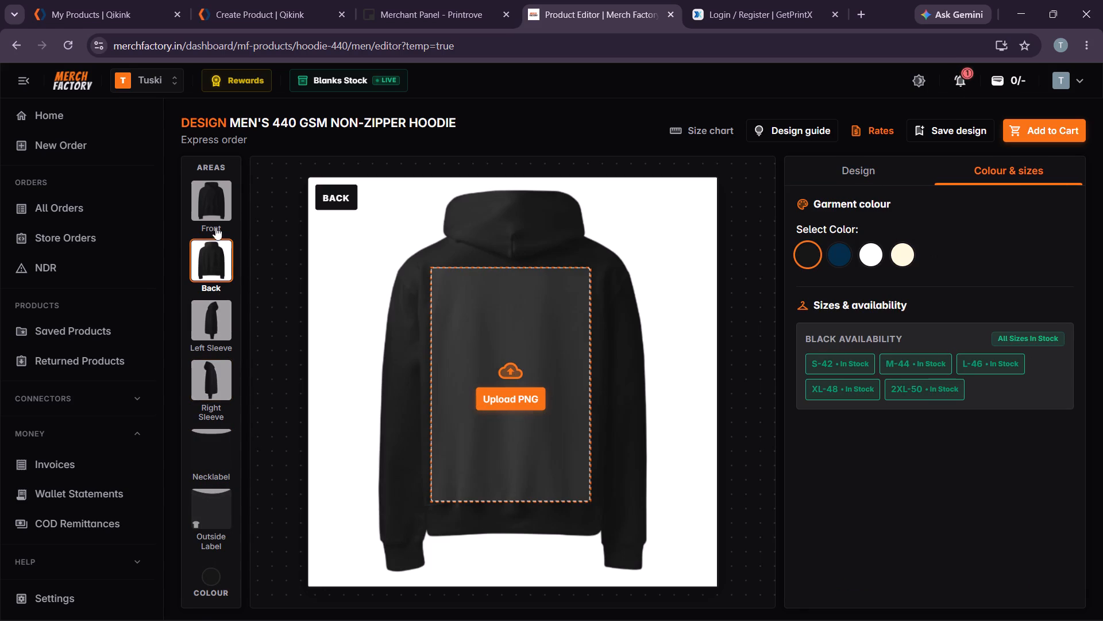
{"action": "left_click", "coordinate": [214, 201]}
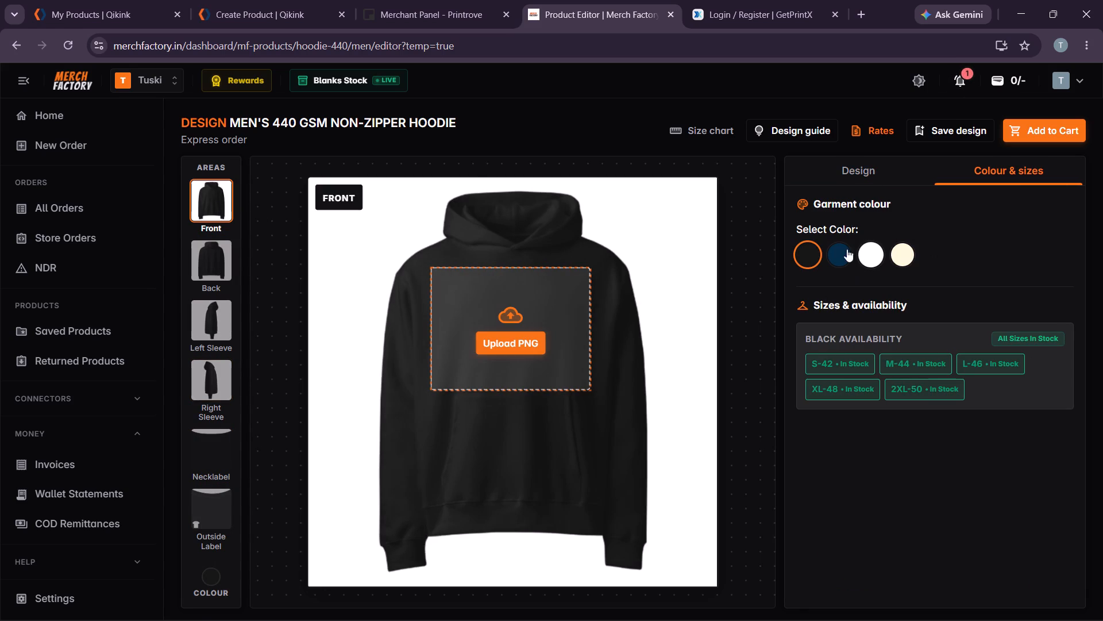
Preview the hoodie's garment colours and compare them with Printrove's OVERSIZED HOODIE NGU EDITION template.
{"action": "left_click", "coordinate": [826, 243]}
{"action": "left_click", "coordinate": [836, 251]}
{"action": "left_click", "coordinate": [861, 249]}
{"action": "left_click", "coordinate": [892, 250]}
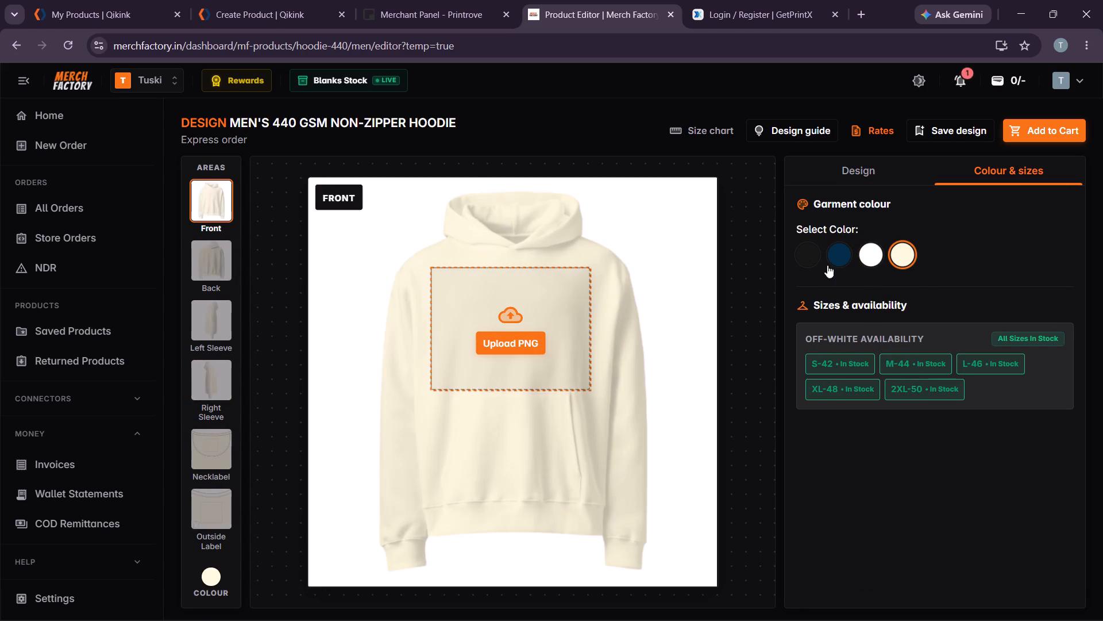
{"action": "left_click", "coordinate": [813, 255]}
{"action": "left_click", "coordinate": [472, 0]}
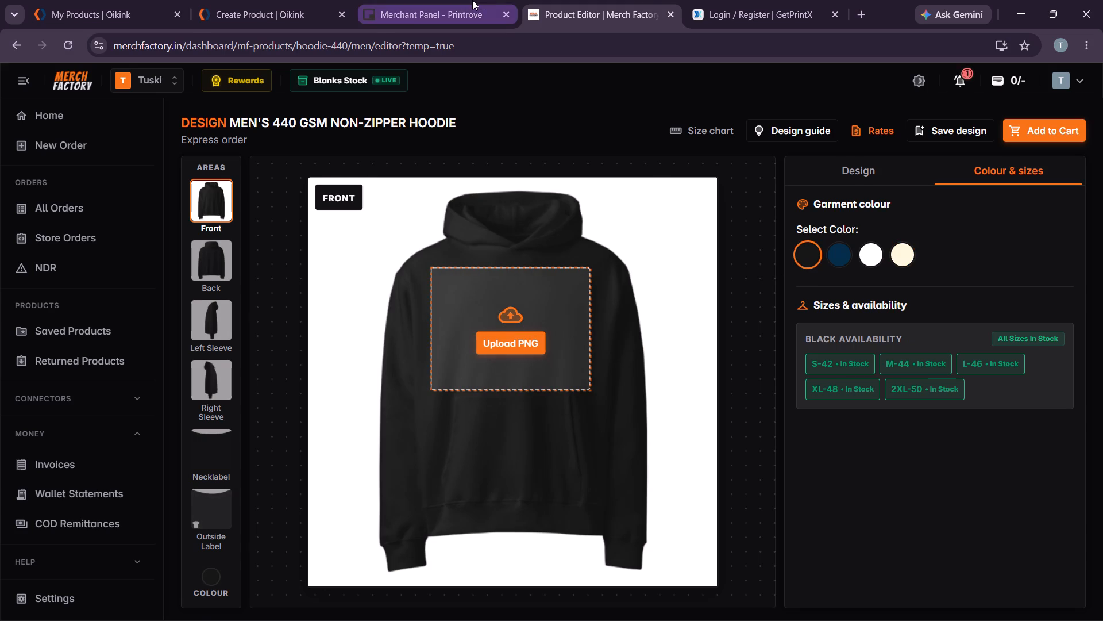
{"action": "scroll", "coordinate": [587, 323], "scroll_direction": "up", "scroll_amount": 5}
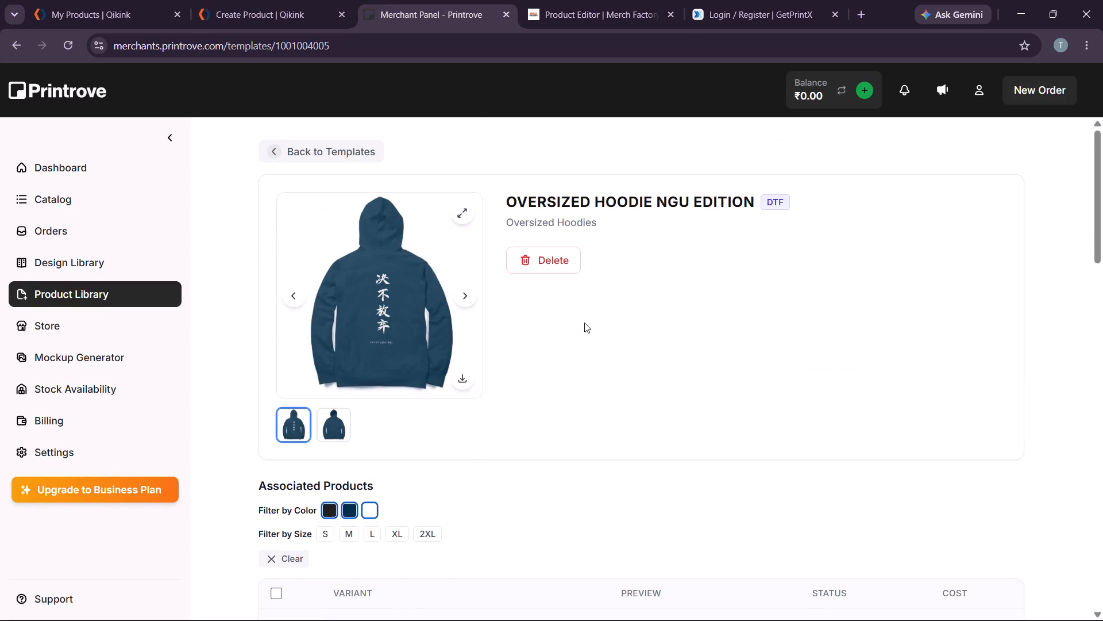
{"action": "left_click", "coordinate": [560, 1]}
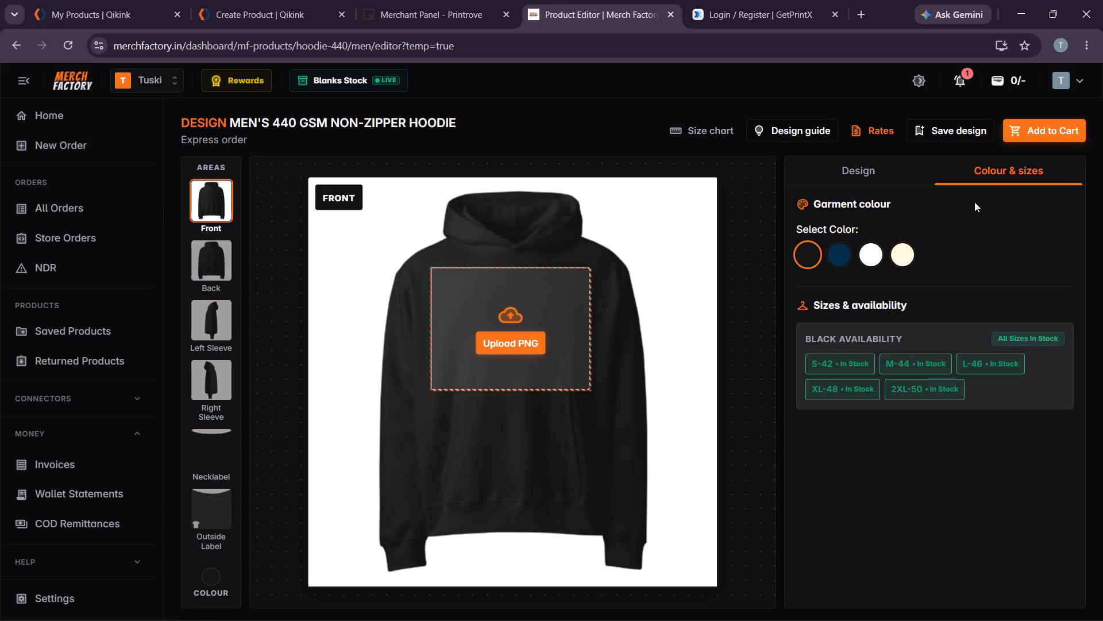
Preview the 440 GSM hoodie in black, dark blue, white and off-white again, and finish on white.
{"action": "left_click", "coordinate": [835, 256]}
{"action": "left_click", "coordinate": [868, 255]}
{"action": "left_click", "coordinate": [908, 255]}
{"action": "left_click", "coordinate": [786, 258]}
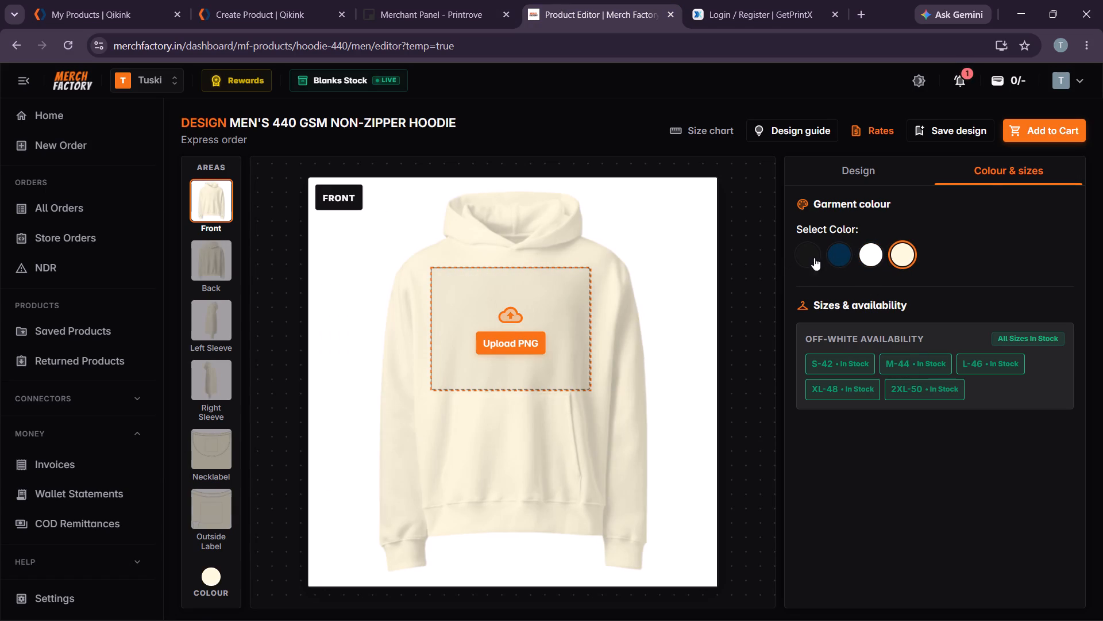
{"action": "left_click", "coordinate": [853, 148]}
{"action": "left_click", "coordinate": [861, 162]}
{"action": "left_click", "coordinate": [990, 171]}
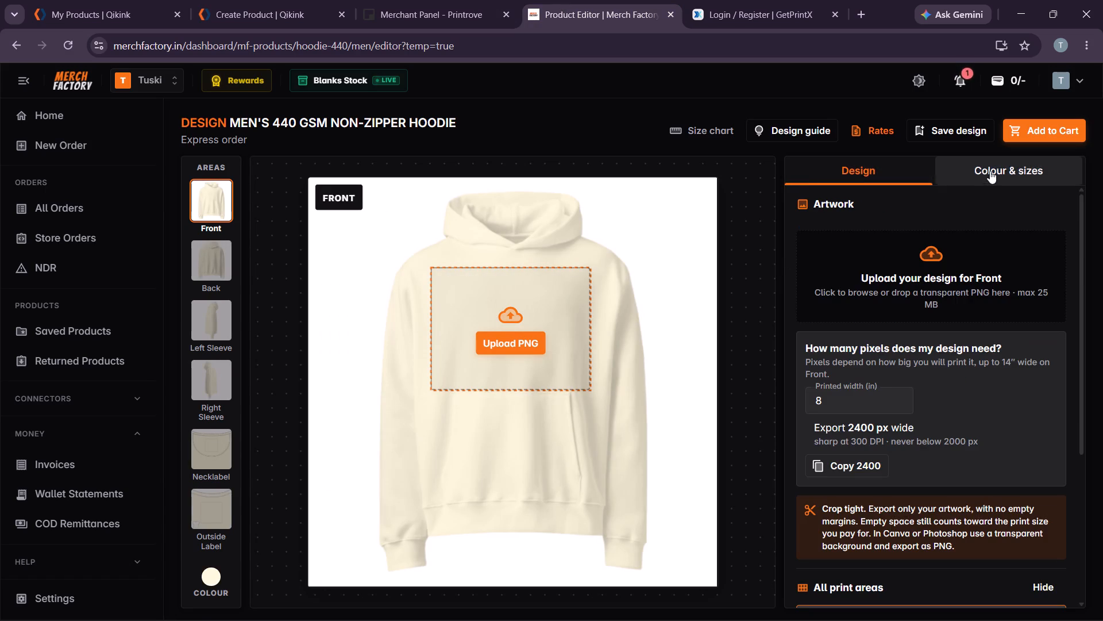
{"action": "left_click", "coordinate": [911, 363]}
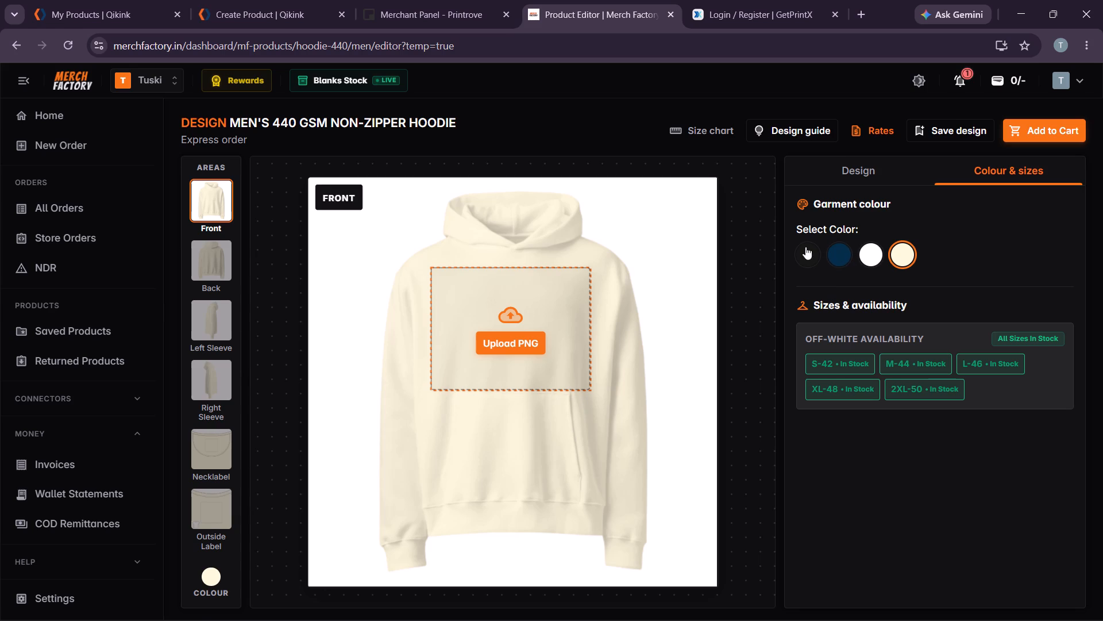
{"action": "left_click", "coordinate": [805, 247]}
{"action": "left_click", "coordinate": [837, 258]}
{"action": "left_click", "coordinate": [862, 255]}
{"action": "left_click", "coordinate": [899, 255]}
{"action": "left_click", "coordinate": [874, 260]}
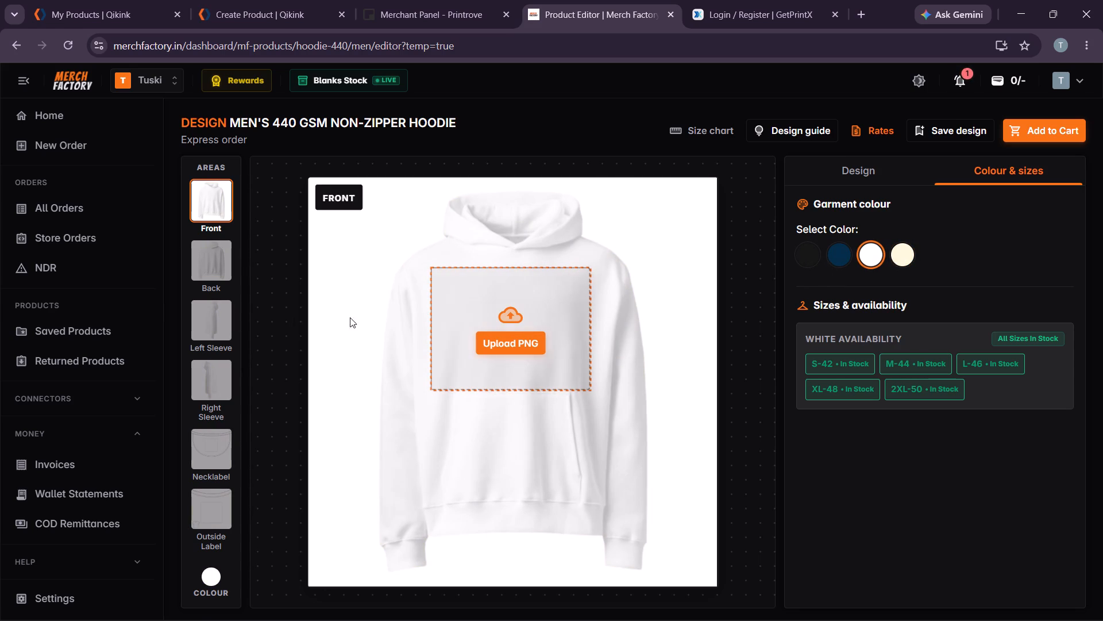
{"action": "scroll", "coordinate": [475, 263], "scroll_direction": "down", "scroll_amount": 3}
Open the saved Men's 440 GSM Non-Zipper Hoodie from Saved Products, check its details and return to the product list.
{"action": "left_click", "coordinate": [63, 108]}
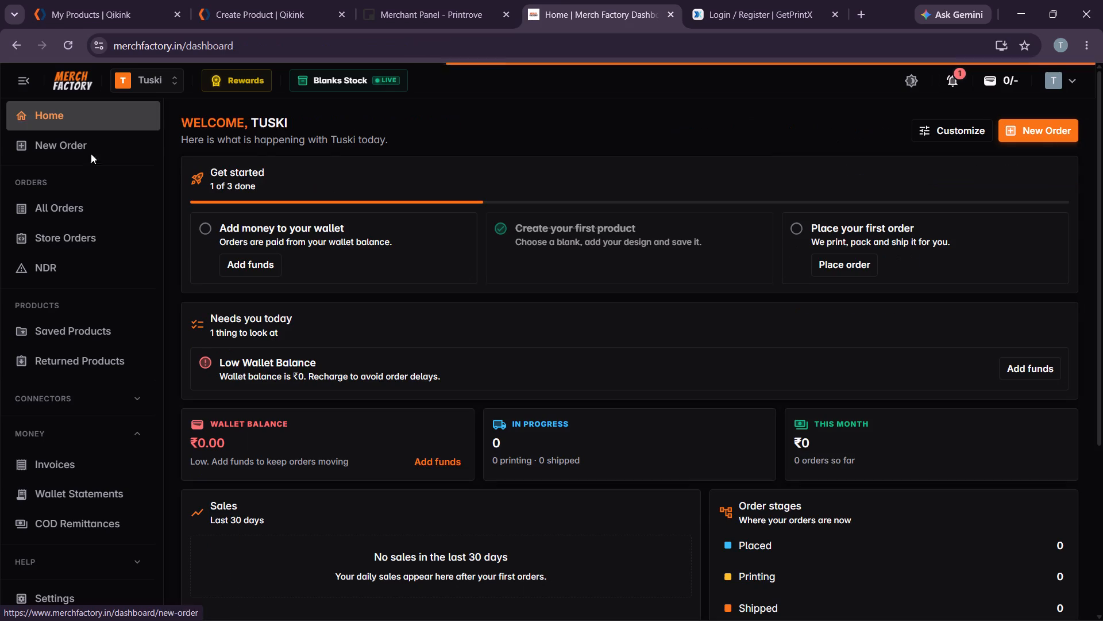
{"action": "left_click", "coordinate": [90, 340]}
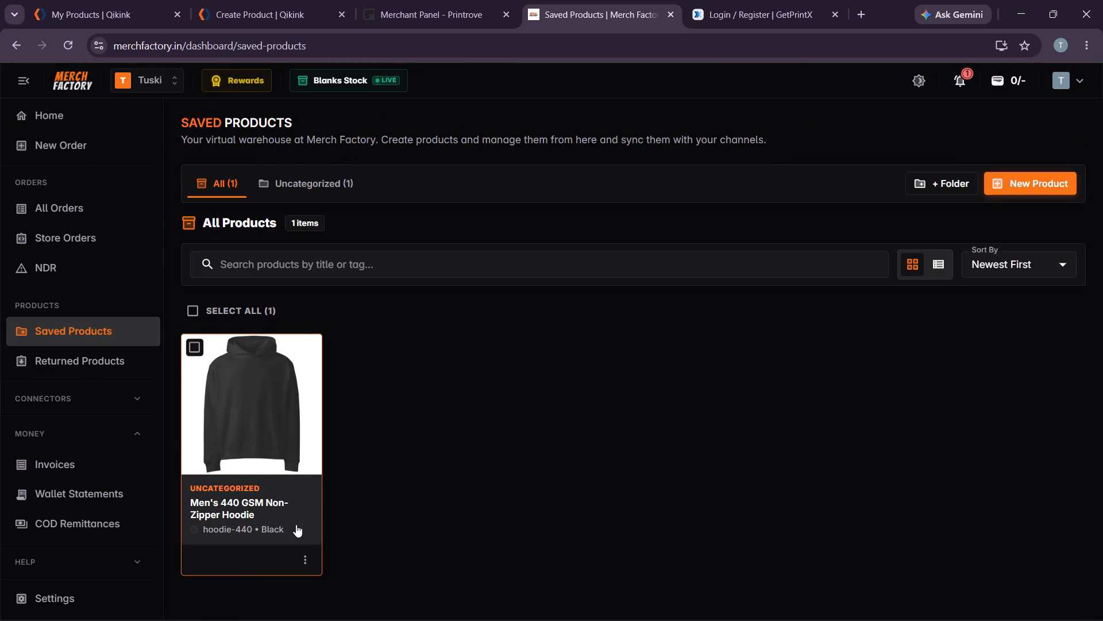
{"action": "left_click", "coordinate": [278, 467]}
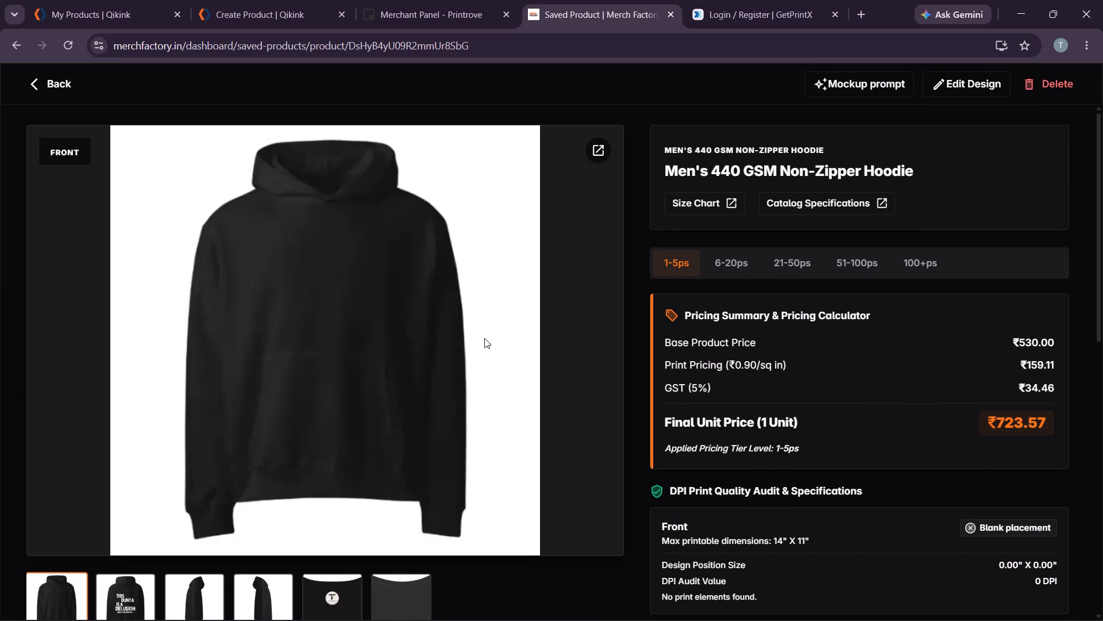
{"action": "left_click", "coordinate": [29, 91]}
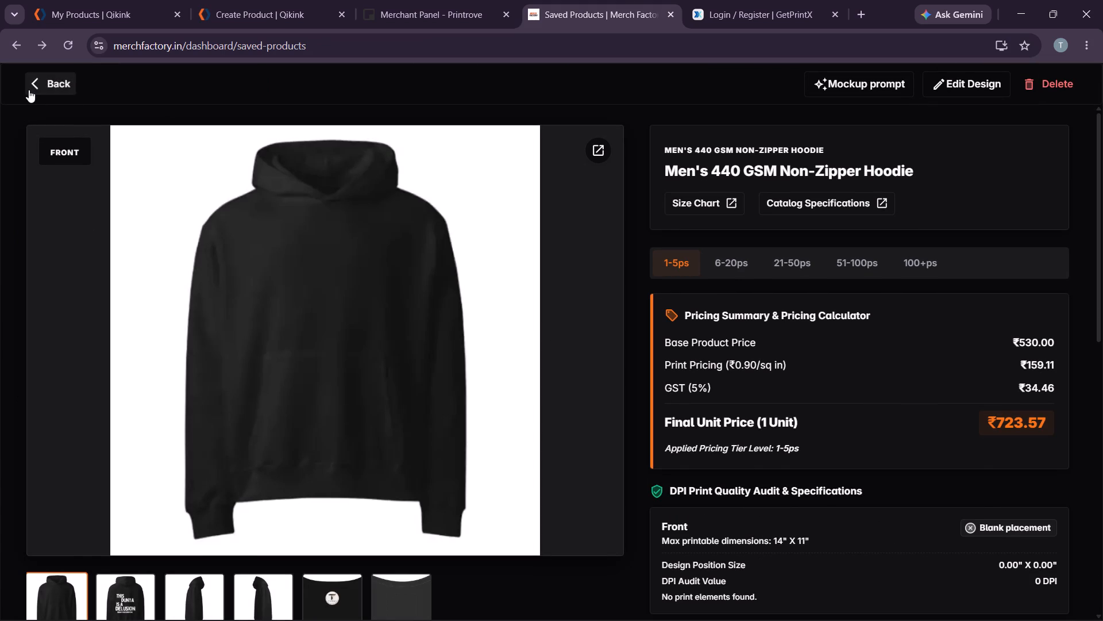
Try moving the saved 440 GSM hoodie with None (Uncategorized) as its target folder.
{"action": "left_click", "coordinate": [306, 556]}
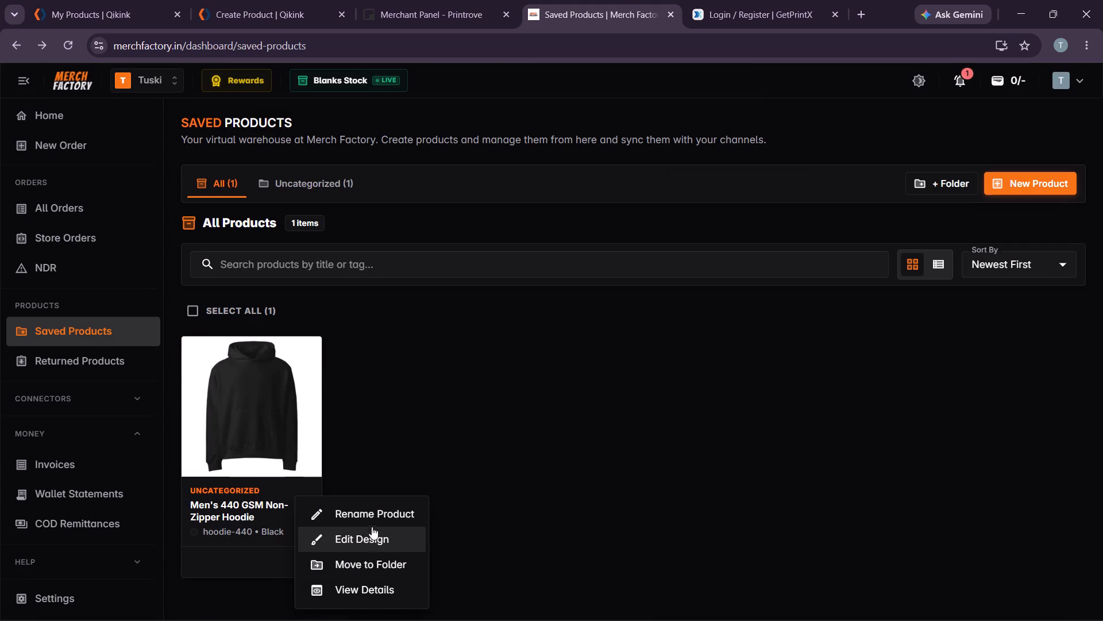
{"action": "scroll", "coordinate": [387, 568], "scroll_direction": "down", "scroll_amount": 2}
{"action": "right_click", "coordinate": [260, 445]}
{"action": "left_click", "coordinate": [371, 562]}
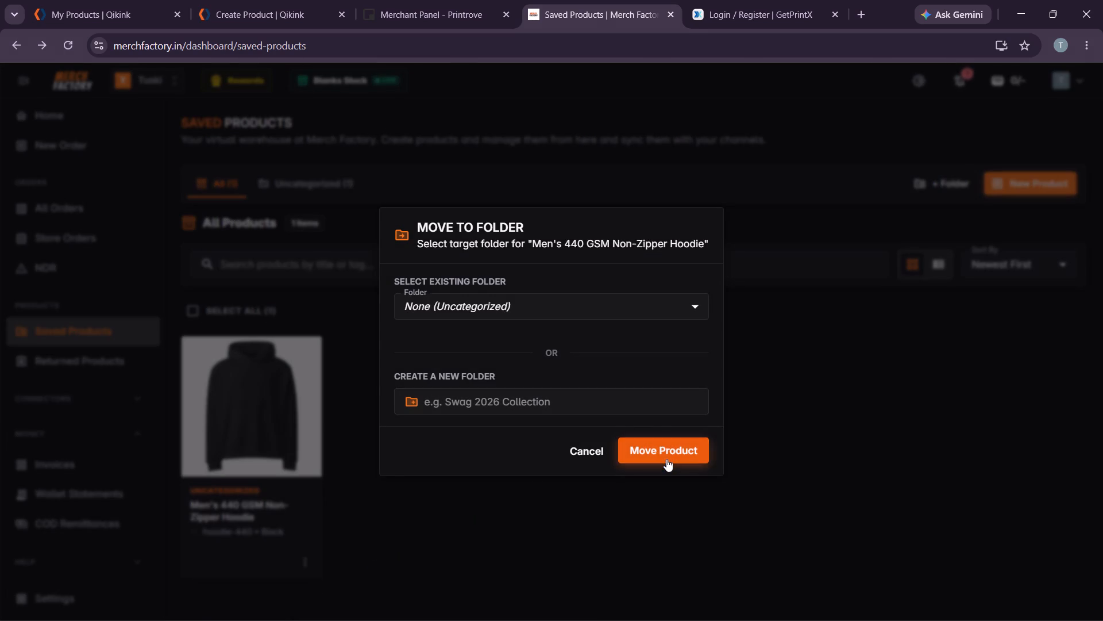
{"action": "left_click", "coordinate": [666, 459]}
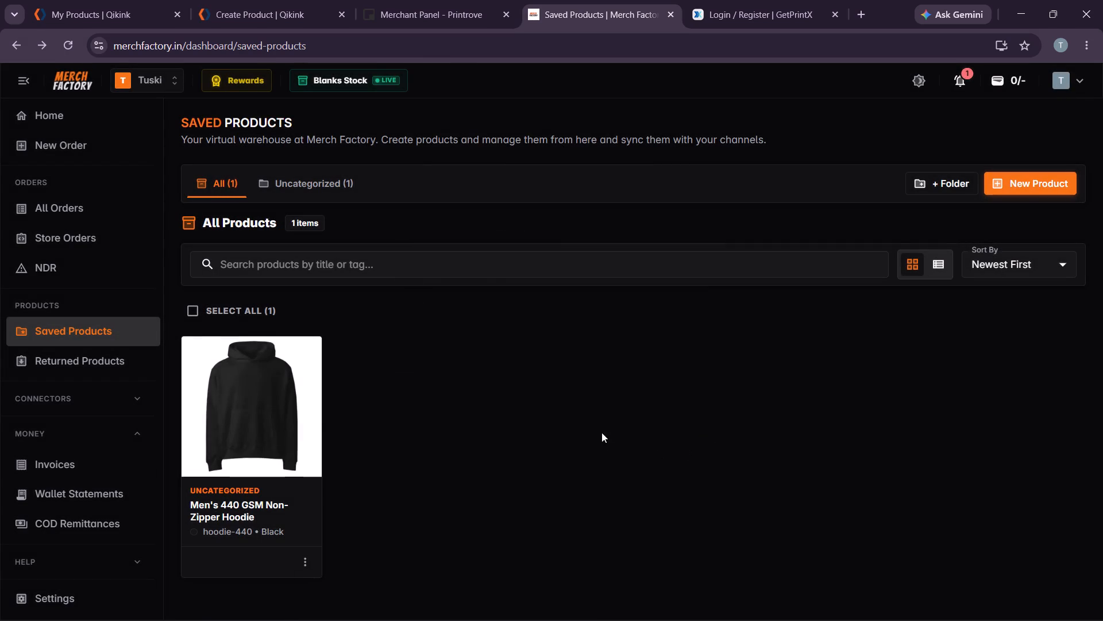
Delete the saved Men's 440 GSM Non-Zipper Hoodie from Saved Products.
{"action": "left_click", "coordinate": [185, 307]}
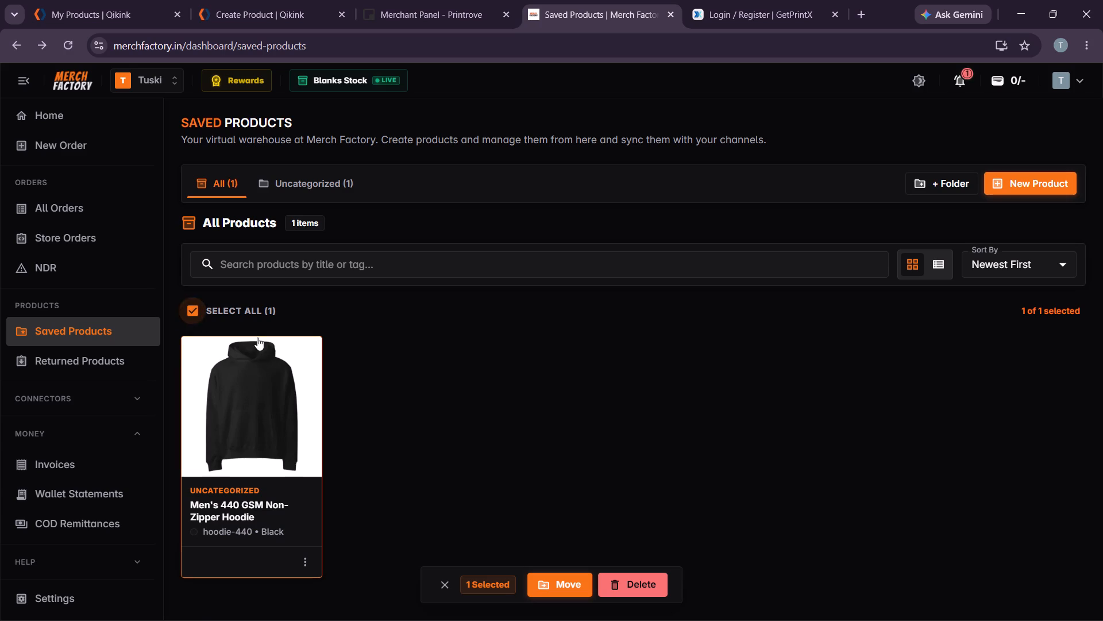
{"action": "left_click", "coordinate": [627, 587]}
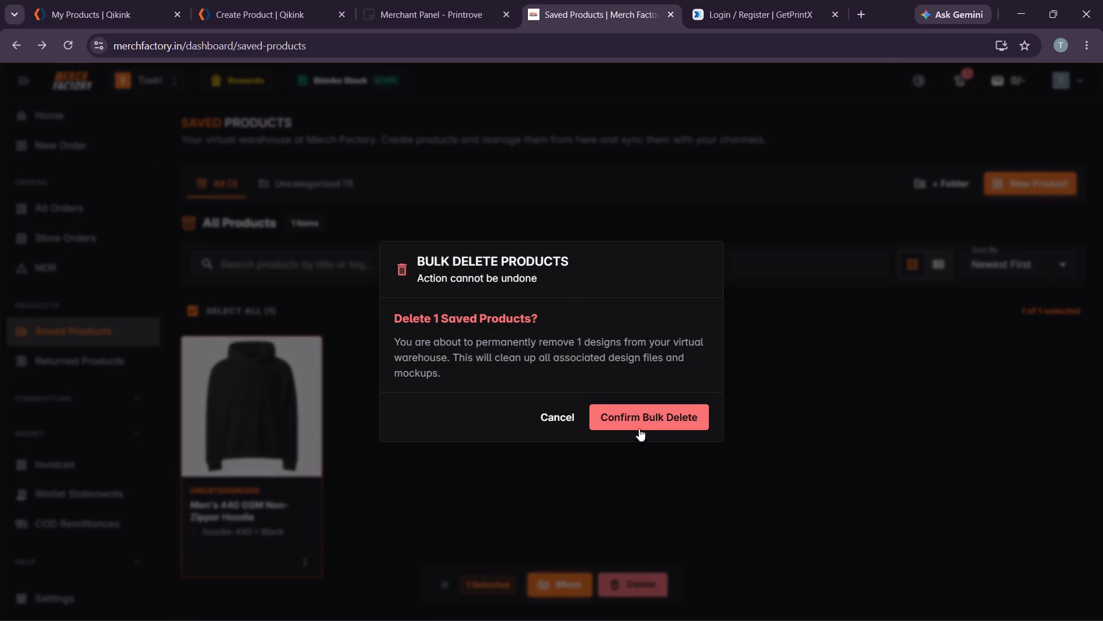
{"action": "left_click", "coordinate": [641, 423]}
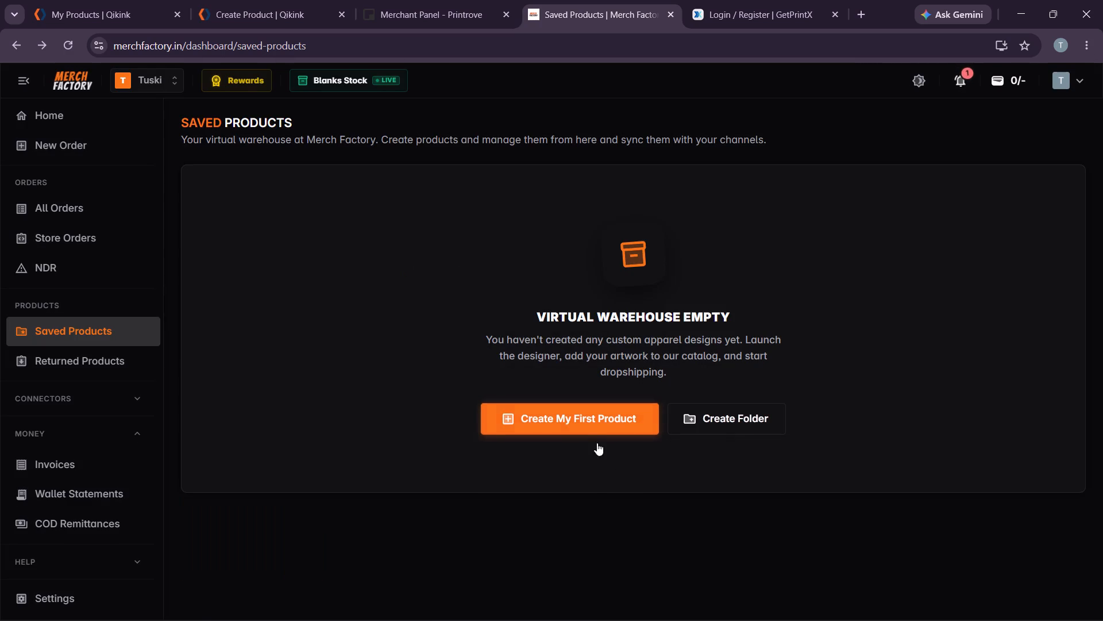
Start a new product and open the Men's 440 GSM Non-Zipper Hoodie for designing.
{"action": "left_click", "coordinate": [604, 415]}
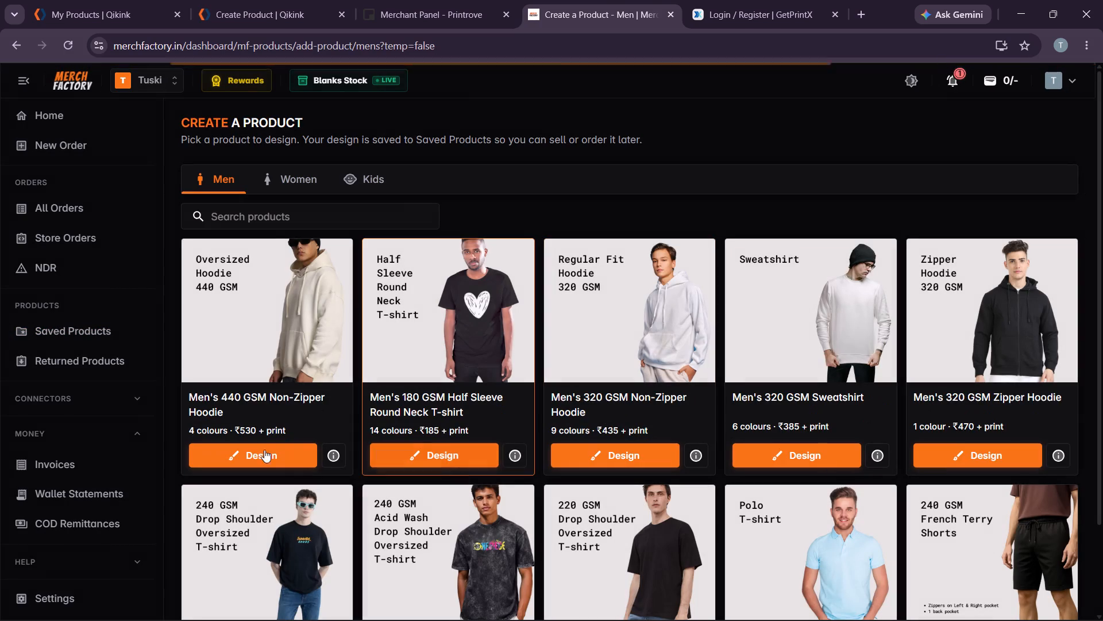
{"action": "left_click", "coordinate": [254, 450]}
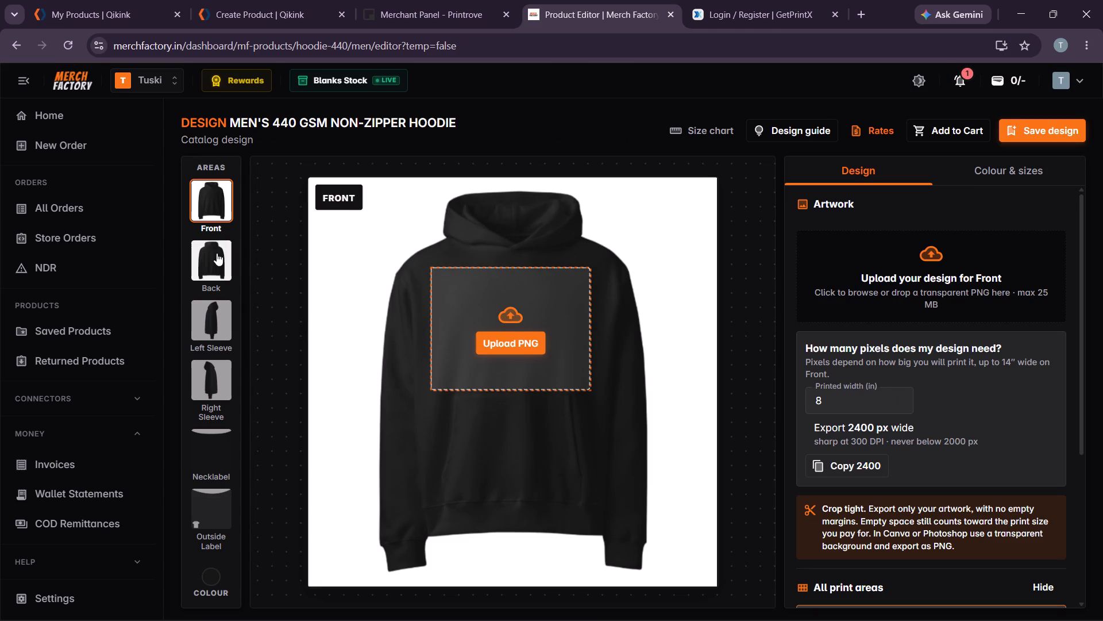
Upload the "Never give Up W" PNG from the Quote print folder as the artwork for the hoodie's back.
{"action": "left_click", "coordinate": [217, 252]}
{"action": "scroll", "coordinate": [741, 344], "scroll_direction": "down", "scroll_amount": 1}
{"action": "left_click", "coordinate": [935, 255]}
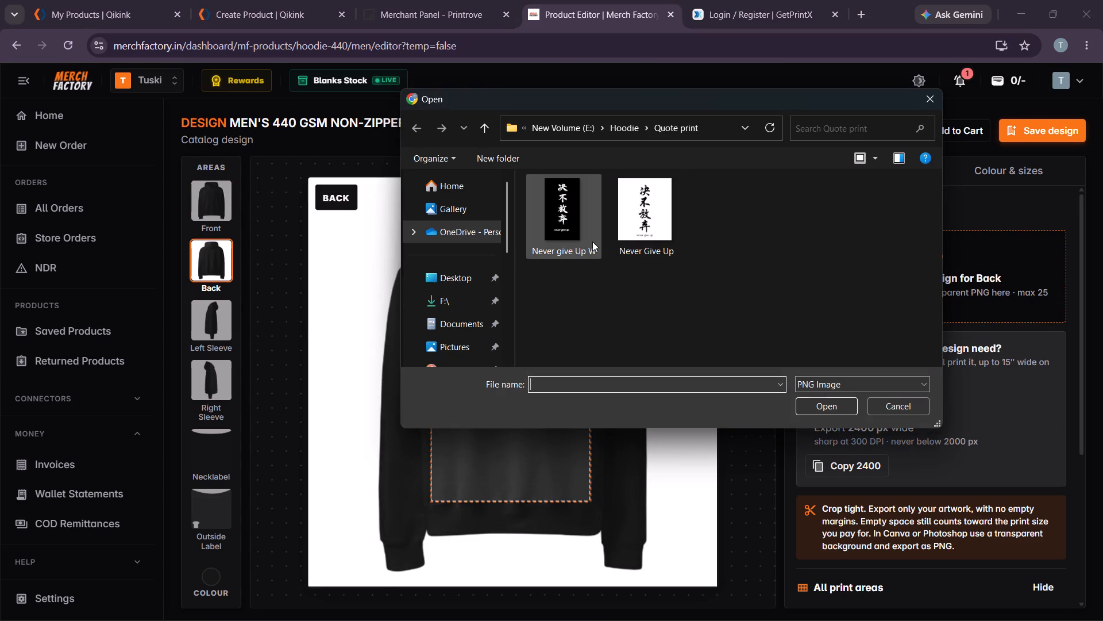
{"action": "left_click", "coordinate": [577, 234]}
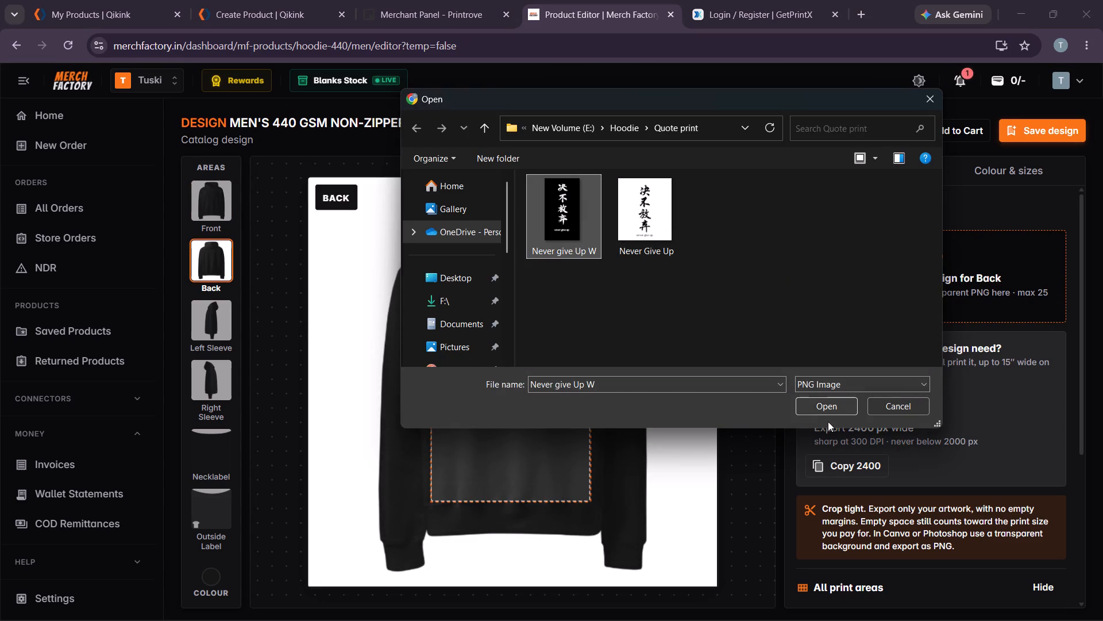
{"action": "scroll", "coordinate": [476, 301], "scroll_direction": "down", "scroll_amount": 1}
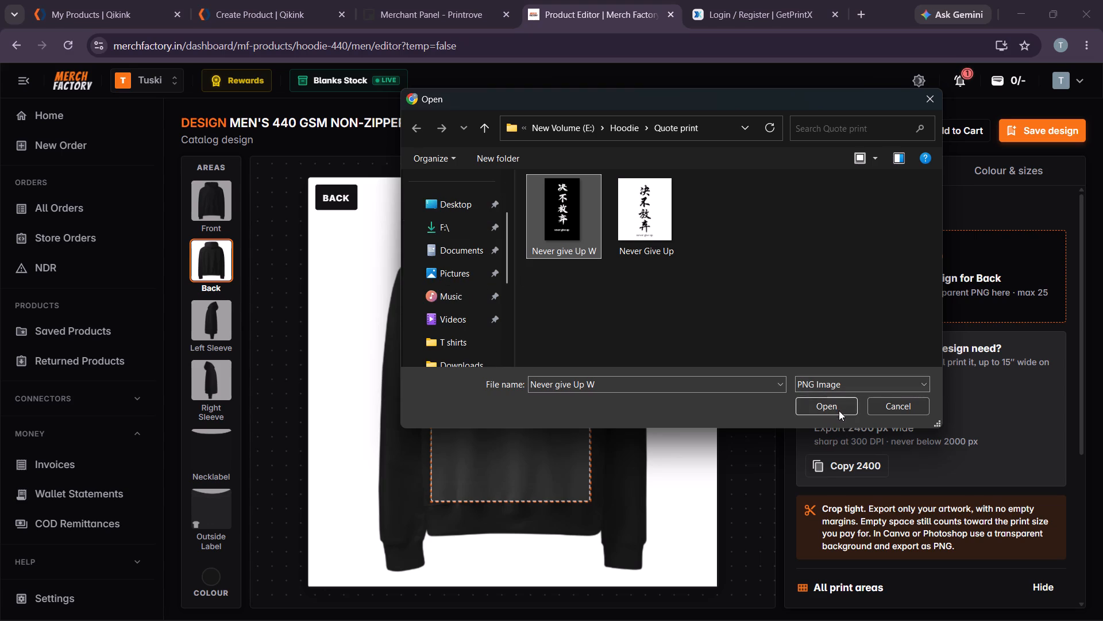
{"action": "left_click", "coordinate": [838, 408]}
{"action": "left_click", "coordinate": [682, 424]}
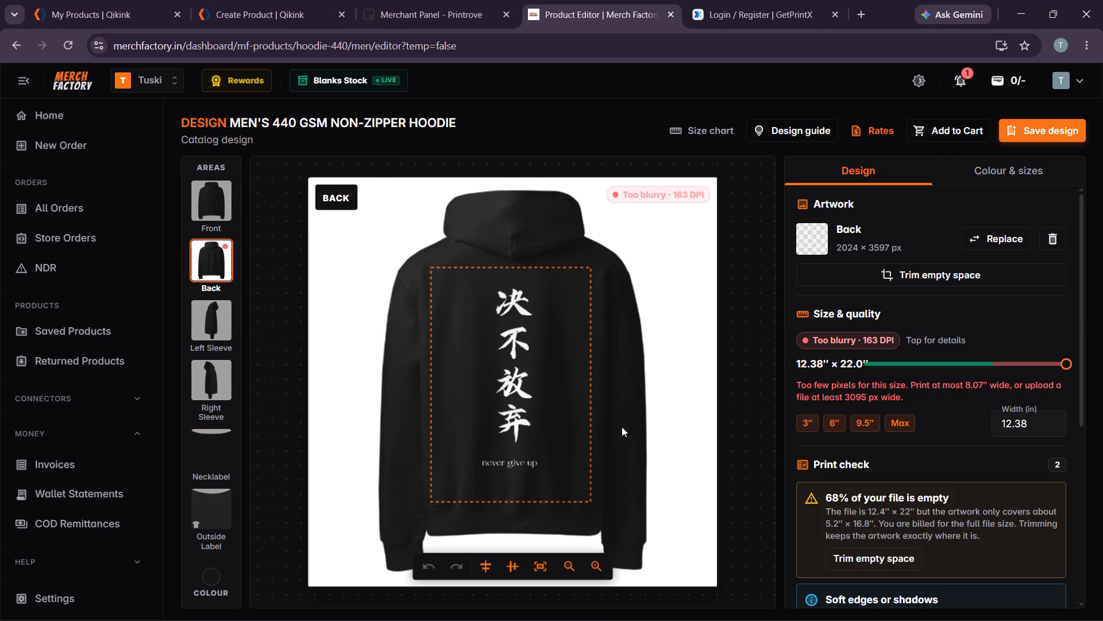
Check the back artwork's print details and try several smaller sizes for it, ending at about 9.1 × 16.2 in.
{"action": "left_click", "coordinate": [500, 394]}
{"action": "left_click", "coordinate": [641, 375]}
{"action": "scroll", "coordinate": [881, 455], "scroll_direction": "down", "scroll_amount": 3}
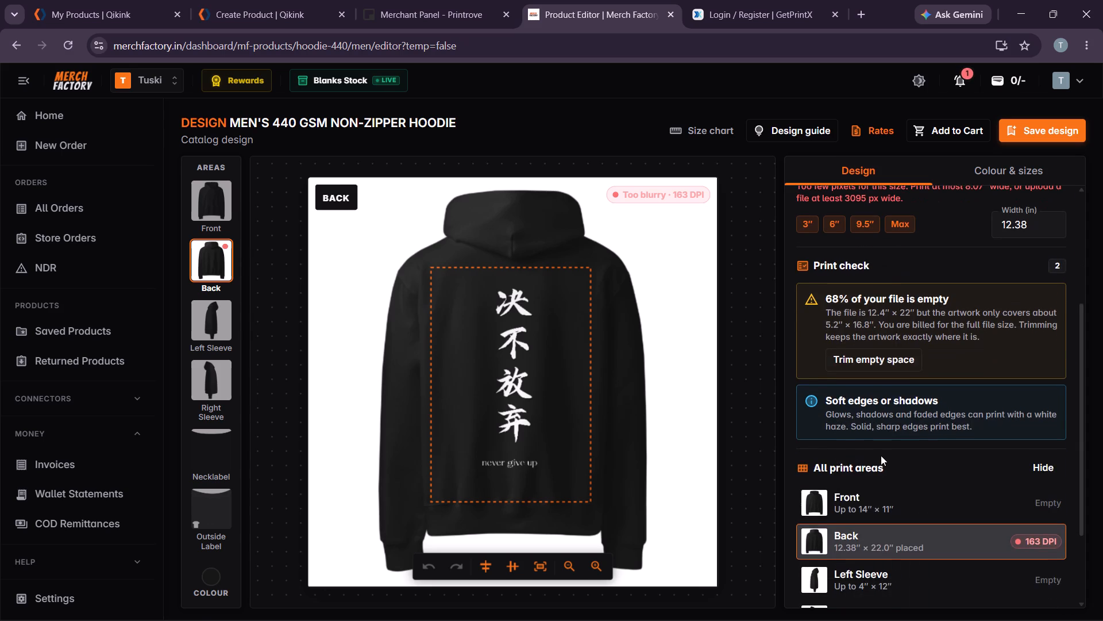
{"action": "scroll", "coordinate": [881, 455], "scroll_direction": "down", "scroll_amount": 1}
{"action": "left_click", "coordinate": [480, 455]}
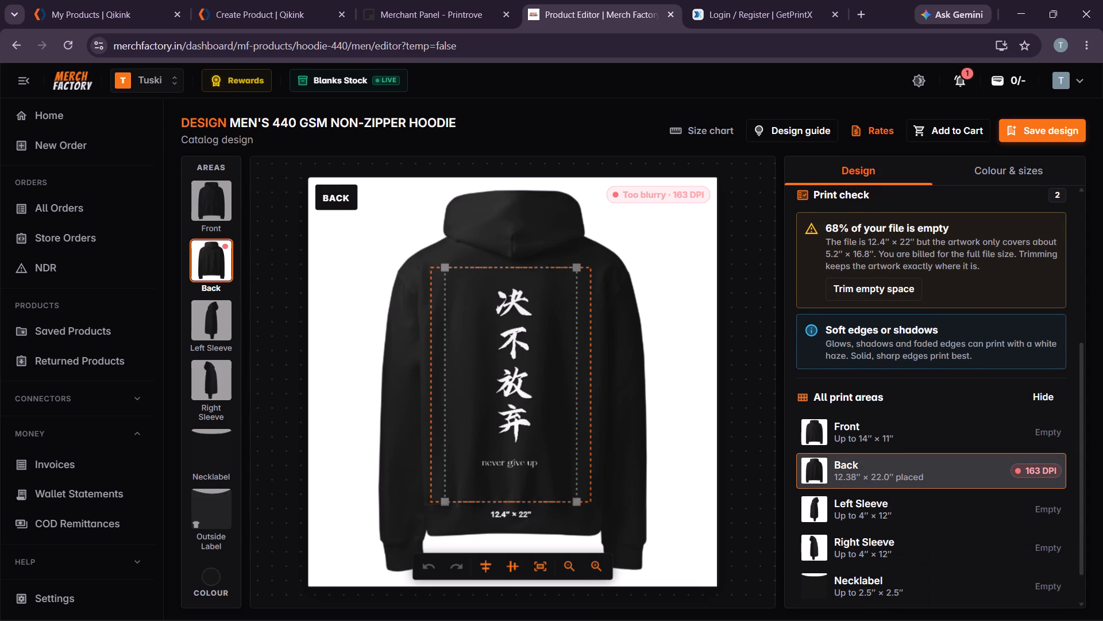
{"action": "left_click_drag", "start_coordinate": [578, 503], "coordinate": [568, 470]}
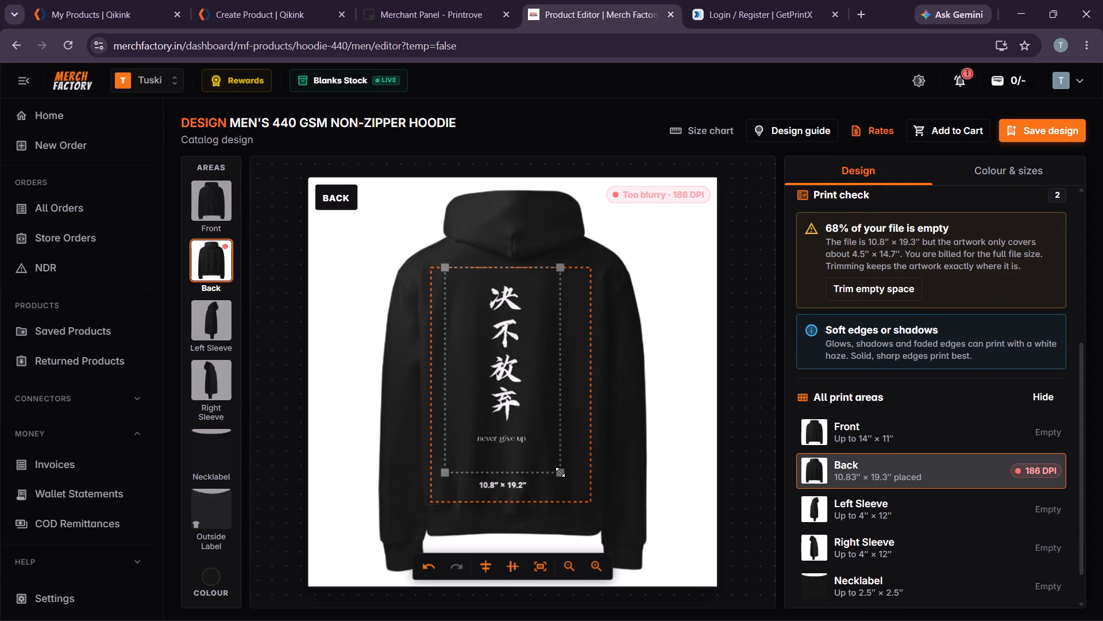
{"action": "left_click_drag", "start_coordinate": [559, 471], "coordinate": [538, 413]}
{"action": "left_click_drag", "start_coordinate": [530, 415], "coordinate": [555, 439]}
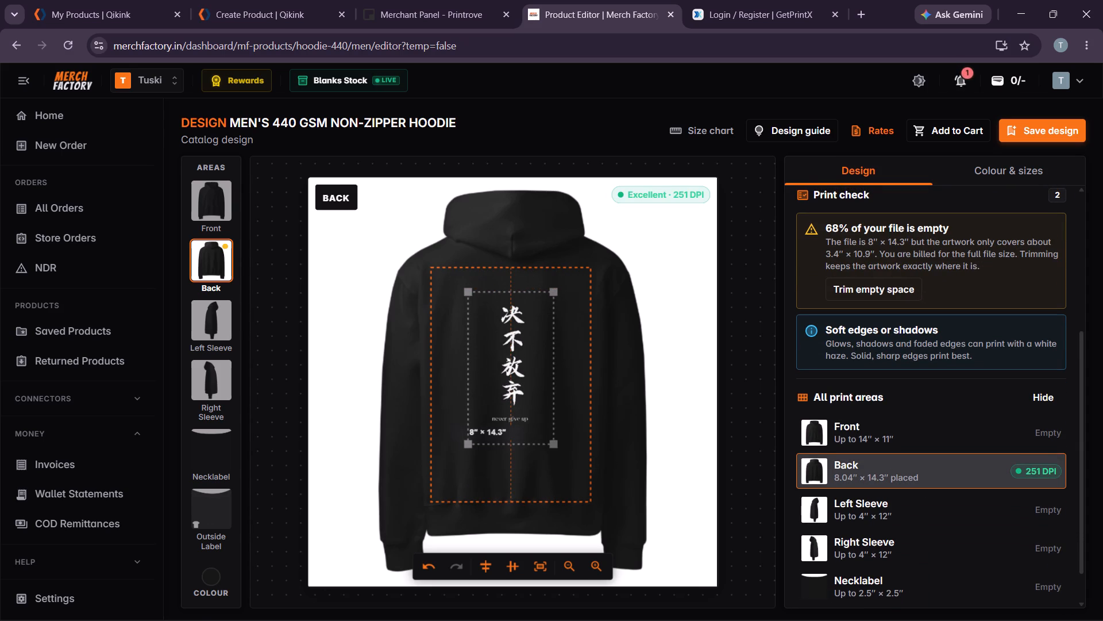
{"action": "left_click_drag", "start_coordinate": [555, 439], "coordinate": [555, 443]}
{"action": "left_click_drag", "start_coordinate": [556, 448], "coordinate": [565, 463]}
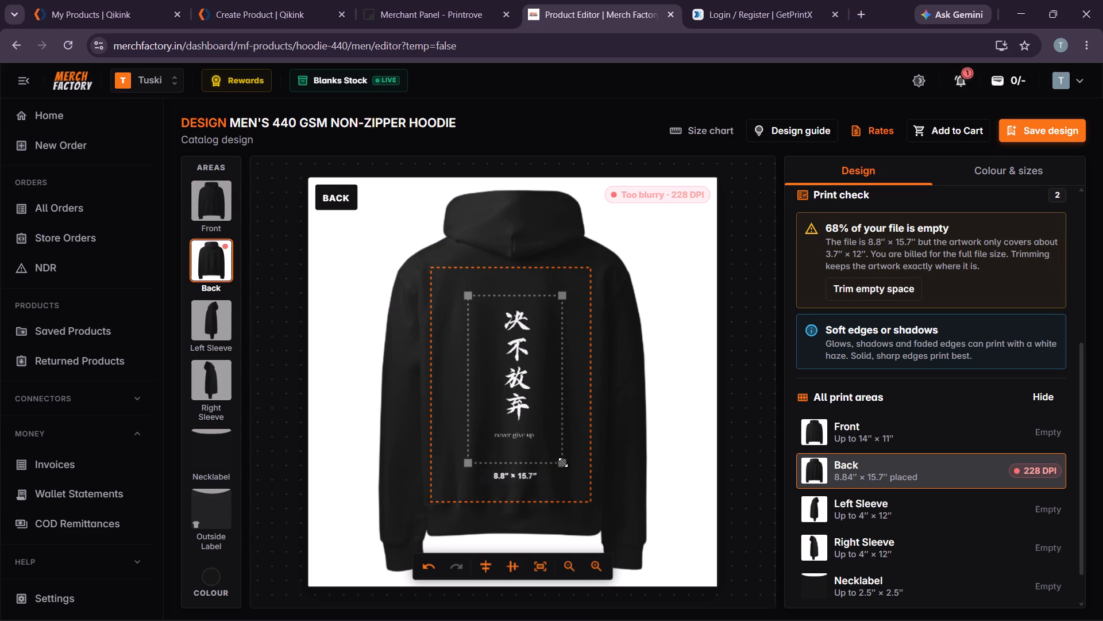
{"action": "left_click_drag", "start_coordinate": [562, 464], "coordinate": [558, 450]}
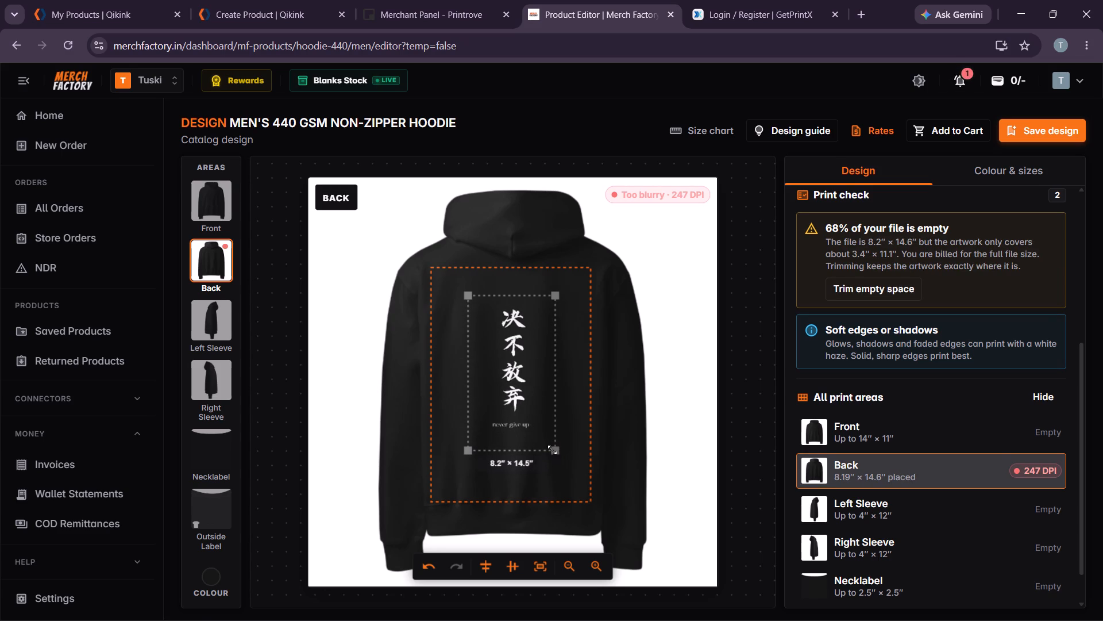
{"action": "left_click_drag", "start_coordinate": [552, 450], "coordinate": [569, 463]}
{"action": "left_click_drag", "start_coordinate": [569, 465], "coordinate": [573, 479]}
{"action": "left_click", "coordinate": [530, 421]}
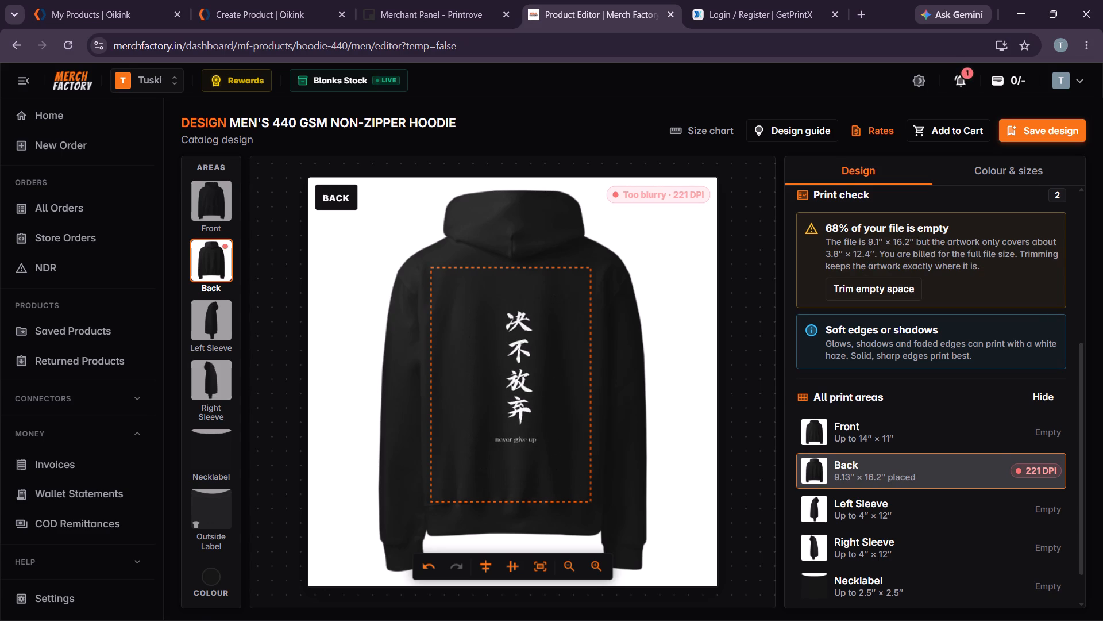
Try larger and smaller sizes for the back artwork, finishing at about 8.2 × 14.6 in.
{"action": "left_click", "coordinate": [566, 471]}
{"action": "left_click", "coordinate": [566, 466]}
{"action": "left_click", "coordinate": [546, 435]}
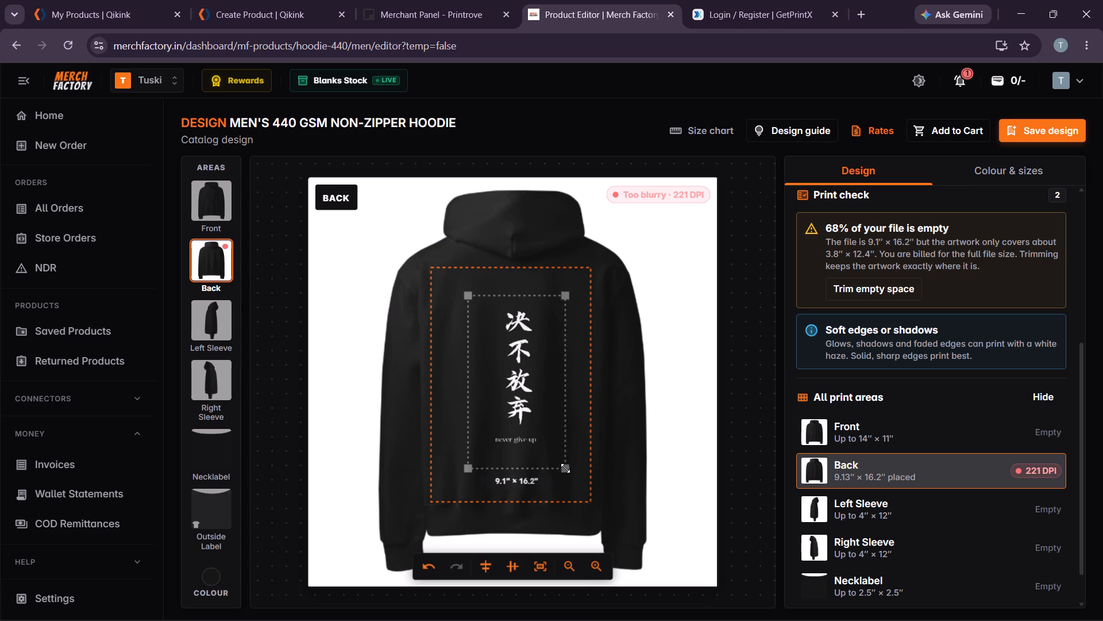
{"action": "left_click_drag", "start_coordinate": [568, 470], "coordinate": [579, 479]}
{"action": "left_click_drag", "start_coordinate": [574, 479], "coordinate": [600, 512]}
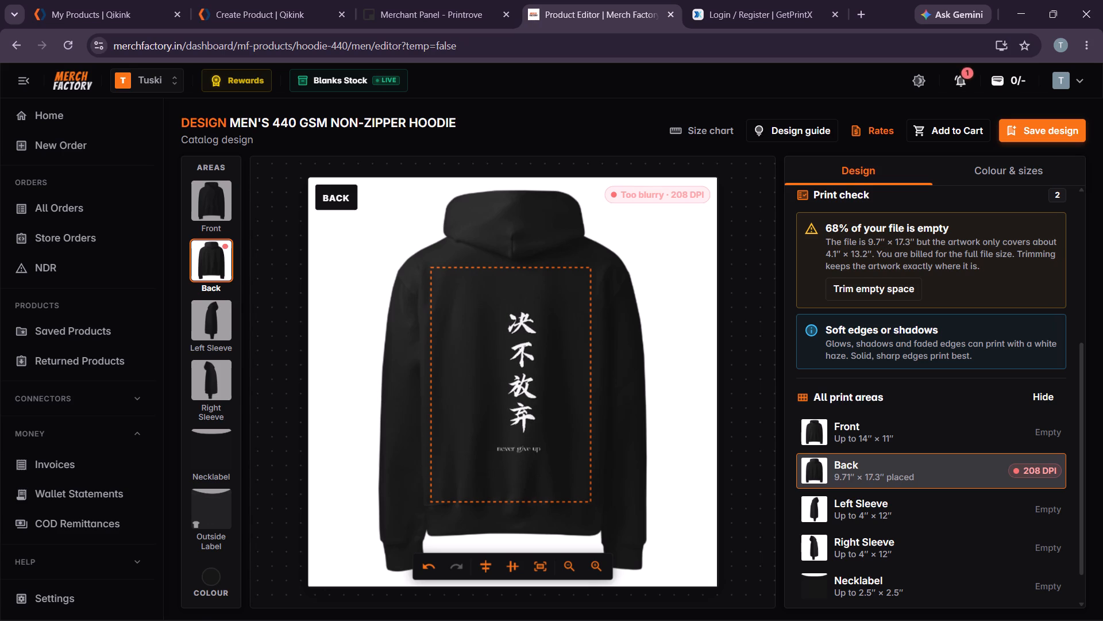
{"action": "left_click", "coordinate": [505, 406]}
{"action": "left_click_drag", "start_coordinate": [573, 482], "coordinate": [553, 425]}
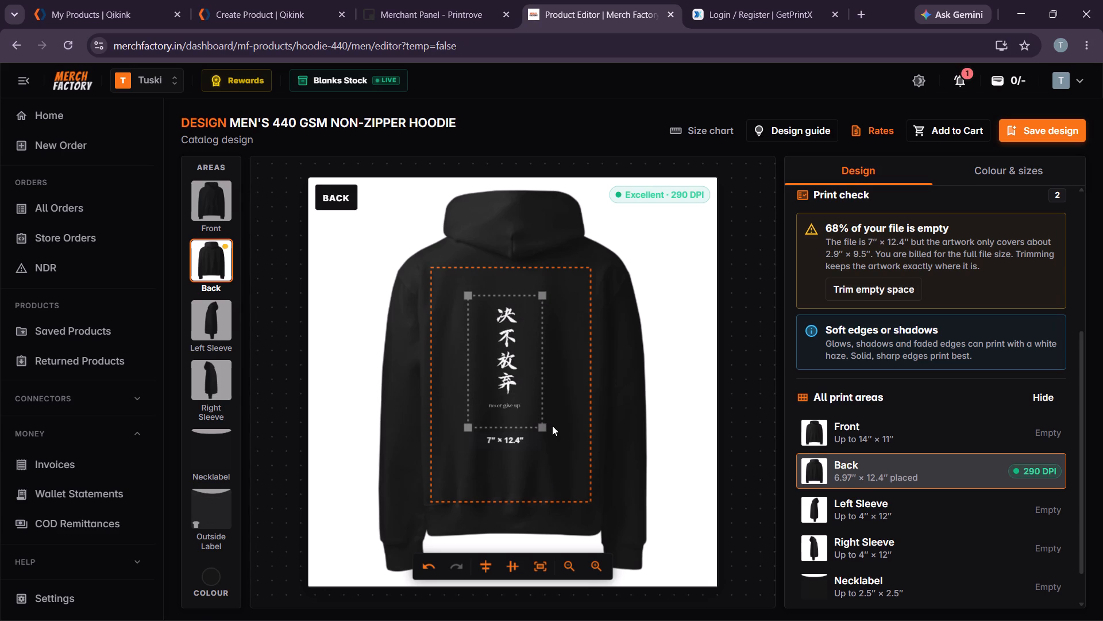
{"action": "left_click_drag", "start_coordinate": [544, 425], "coordinate": [557, 448]}
{"action": "left_click", "coordinate": [631, 389]}
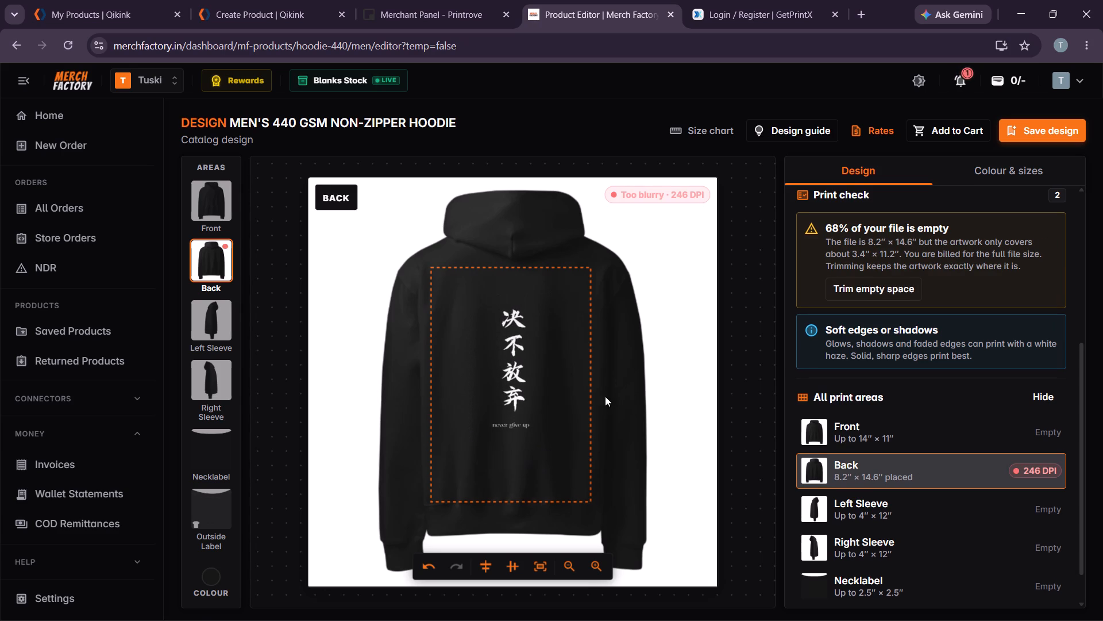
Move the lettering artwork to the lower-left part of the hoodie's back print area.
{"action": "left_click", "coordinate": [534, 389]}
{"action": "left_click_drag", "start_coordinate": [551, 304], "coordinate": [522, 351]}
{"action": "right_click", "coordinate": [519, 351]}
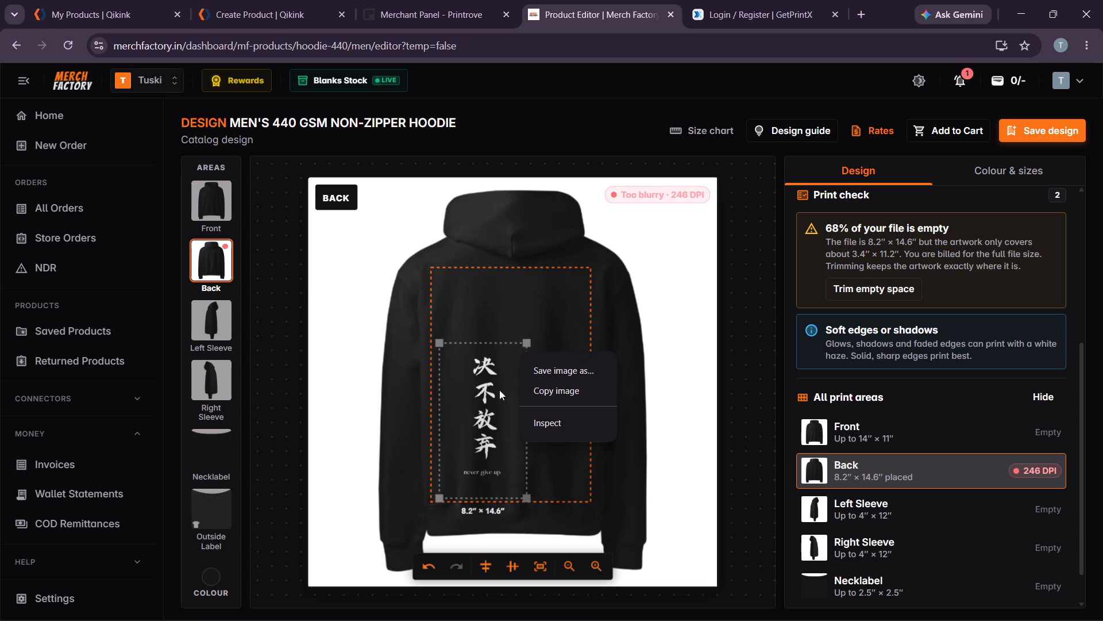
{"action": "left_click", "coordinate": [497, 390]}
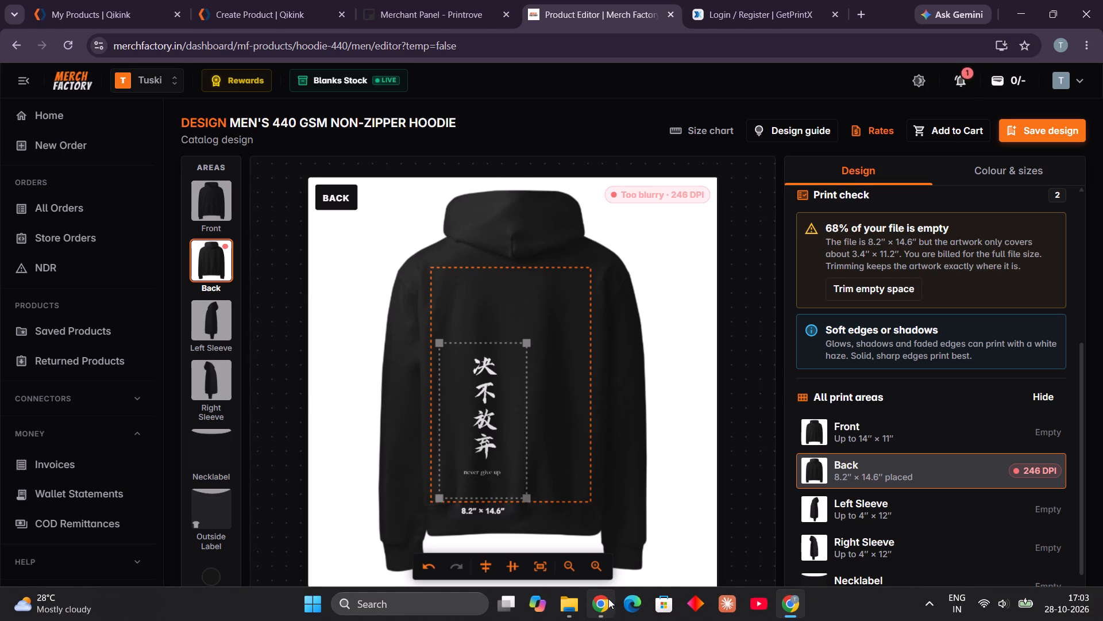
Switch to Canva and download the never give up lettering as a high-quality transparent PNG at the maximum size.
{"action": "left_click", "coordinate": [608, 599]}
{"action": "left_click", "coordinate": [502, 0]}
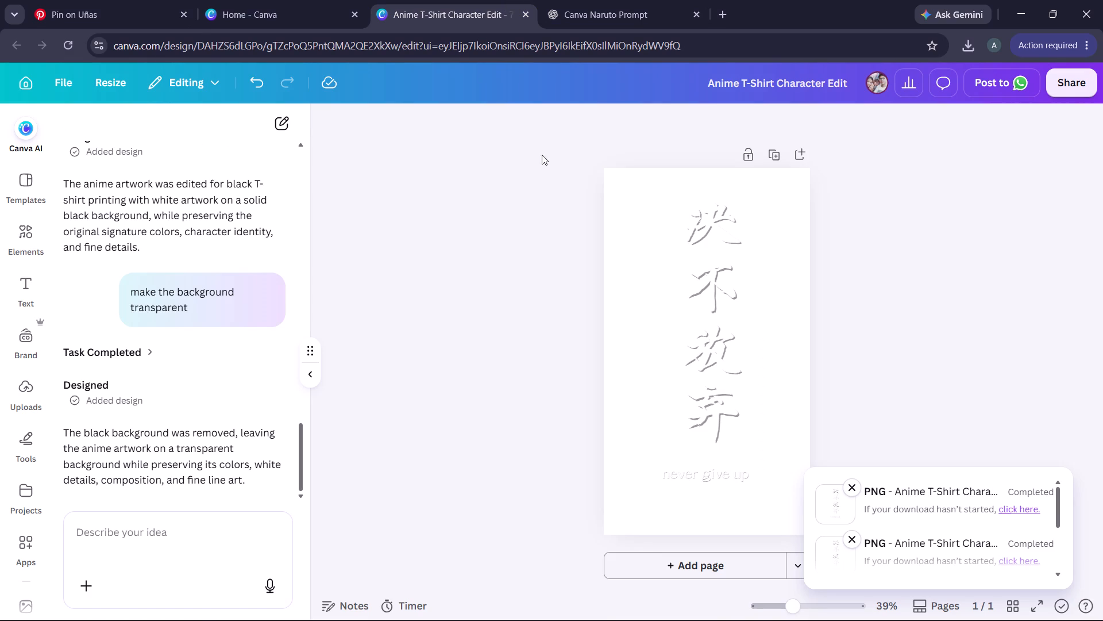
{"action": "left_click", "coordinate": [1066, 72]}
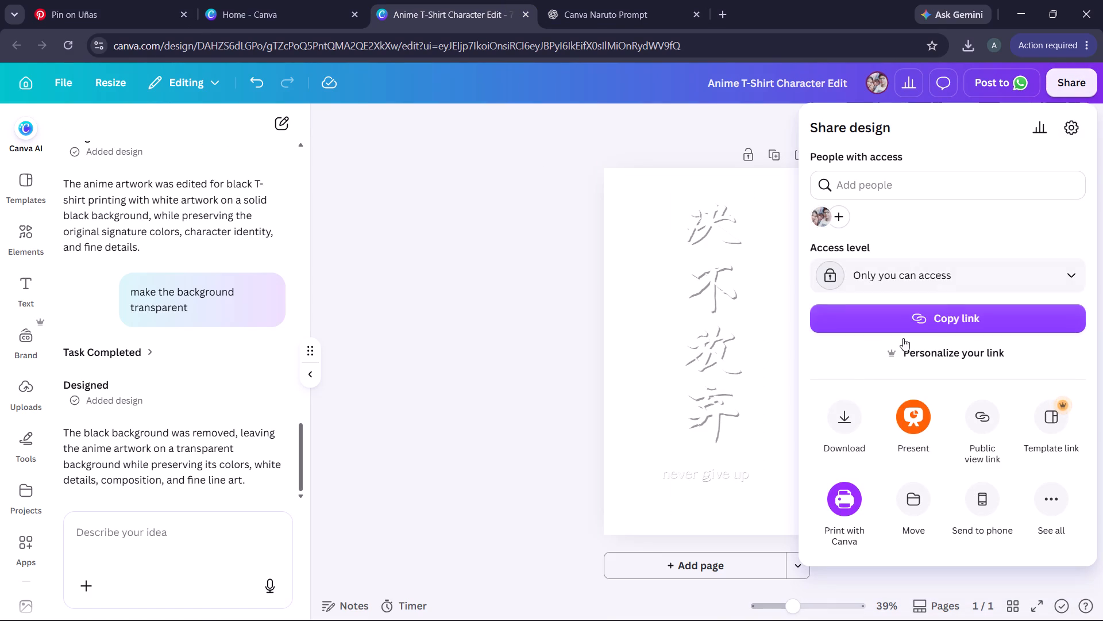
{"action": "left_click", "coordinate": [827, 423]}
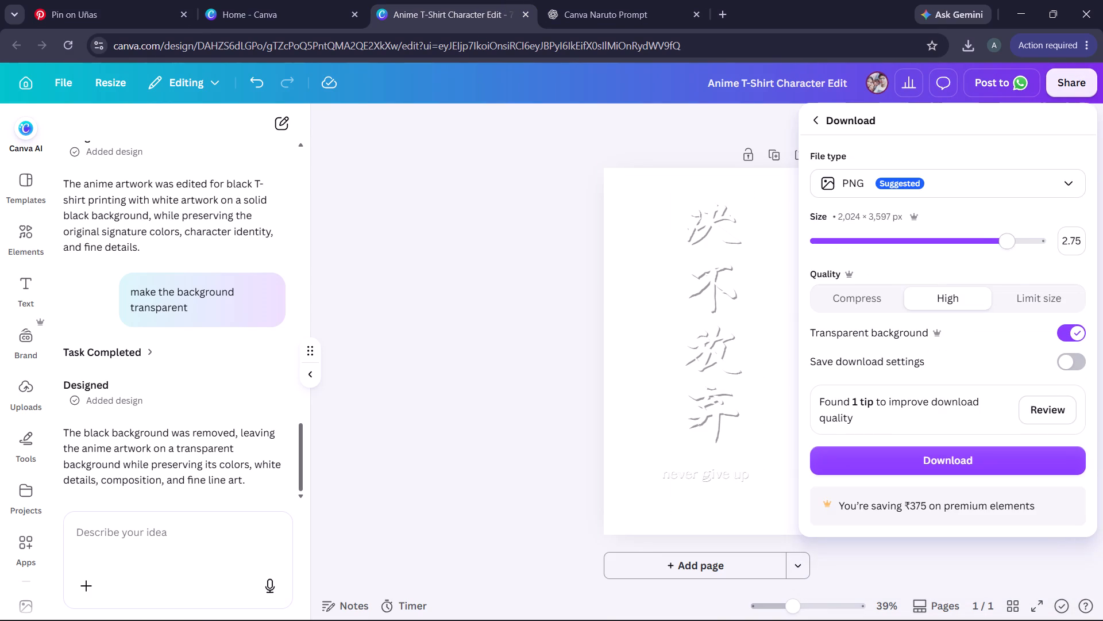
{"action": "left_click_drag", "start_coordinate": [1005, 243], "coordinate": [1102, 256]}
{"action": "left_click", "coordinate": [925, 458]}
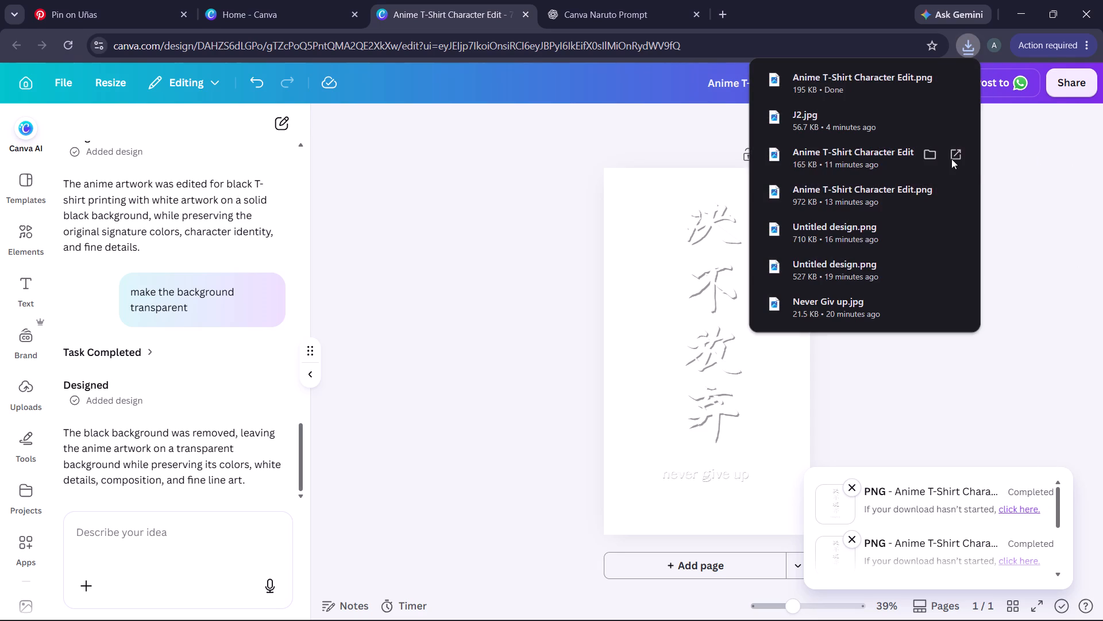
Return from Canva to the hoodie editor in Merch Factory.
{"action": "left_click", "coordinate": [1023, 0]}
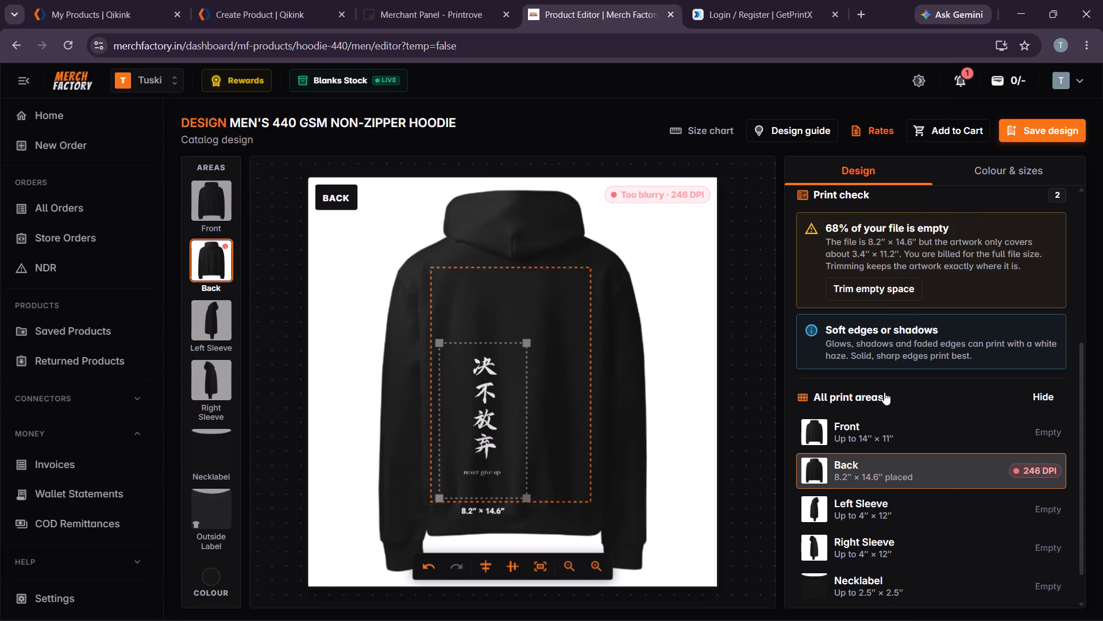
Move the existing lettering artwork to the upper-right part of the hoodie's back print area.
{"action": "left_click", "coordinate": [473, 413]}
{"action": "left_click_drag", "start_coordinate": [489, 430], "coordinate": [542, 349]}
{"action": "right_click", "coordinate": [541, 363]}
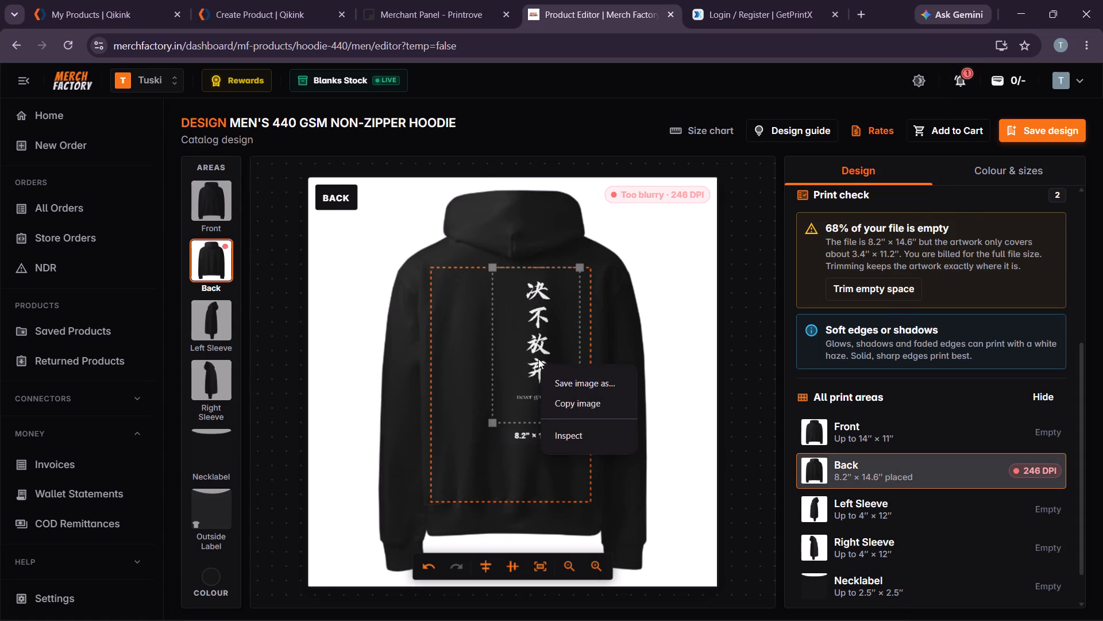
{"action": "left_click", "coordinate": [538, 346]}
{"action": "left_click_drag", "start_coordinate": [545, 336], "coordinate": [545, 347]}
Delete the back artwork and upload the Anime T-Shirt Character Edit PNG from drive F in its place.
{"action": "scroll", "coordinate": [955, 358], "scroll_direction": "up", "scroll_amount": 9}
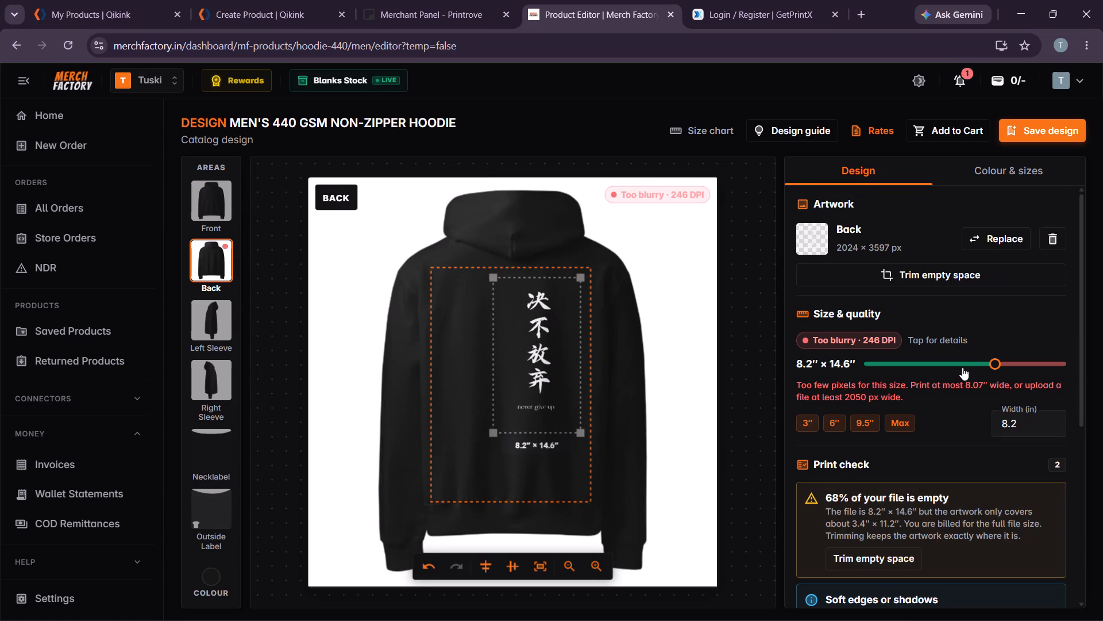
{"action": "left_click", "coordinate": [1051, 233]}
{"action": "left_click", "coordinate": [968, 276]}
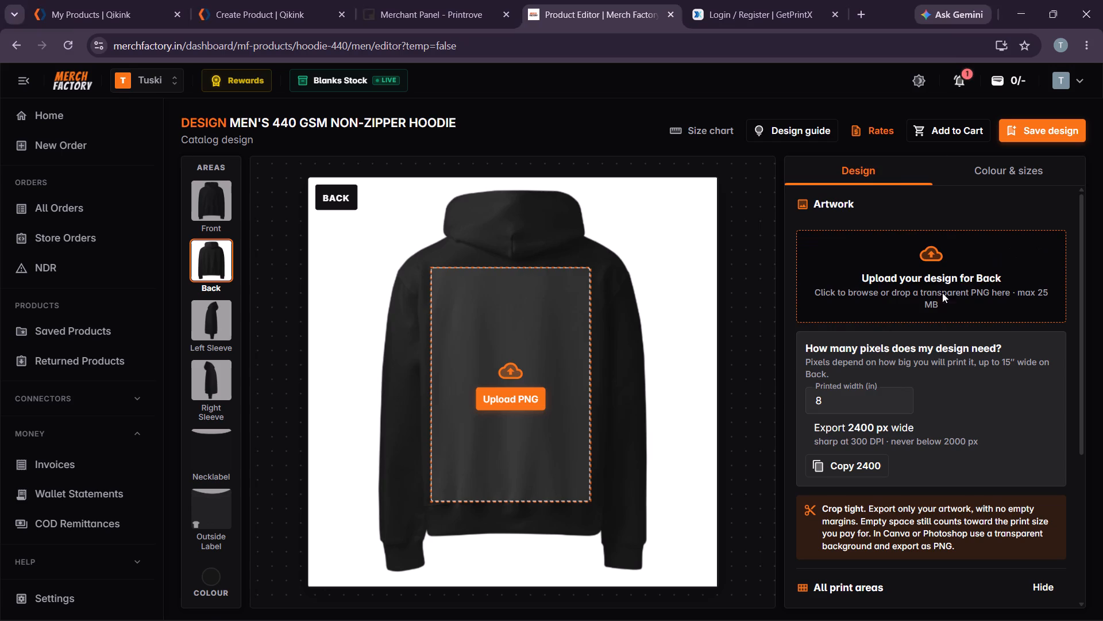
{"action": "scroll", "coordinate": [450, 295], "scroll_direction": "down", "scroll_amount": 3}
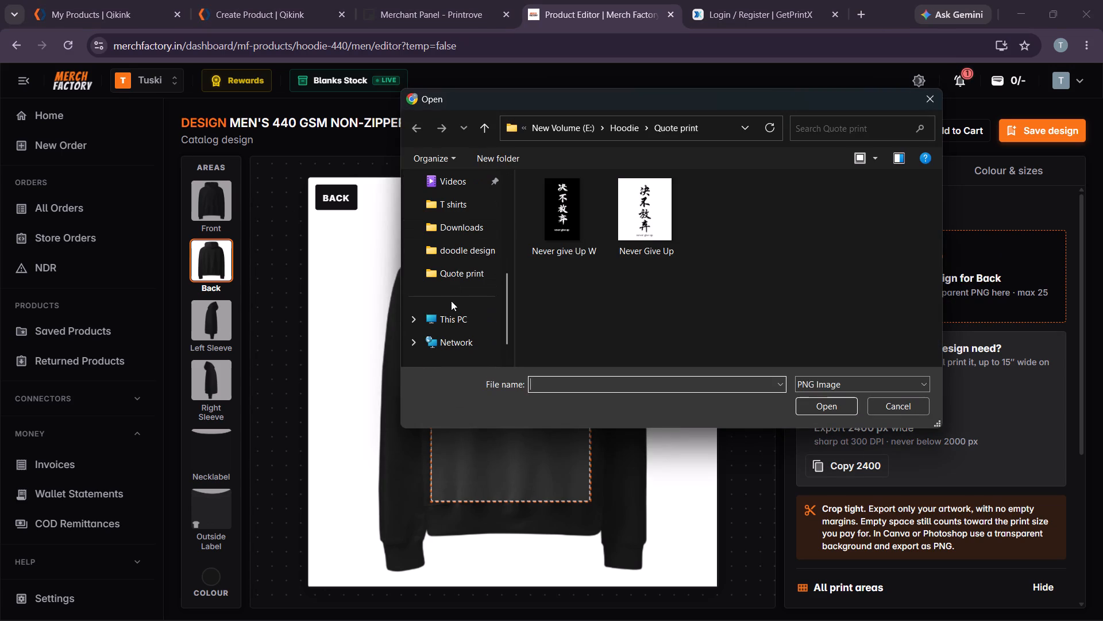
{"action": "left_click", "coordinate": [451, 312]}
{"action": "left_click", "coordinate": [639, 264]}
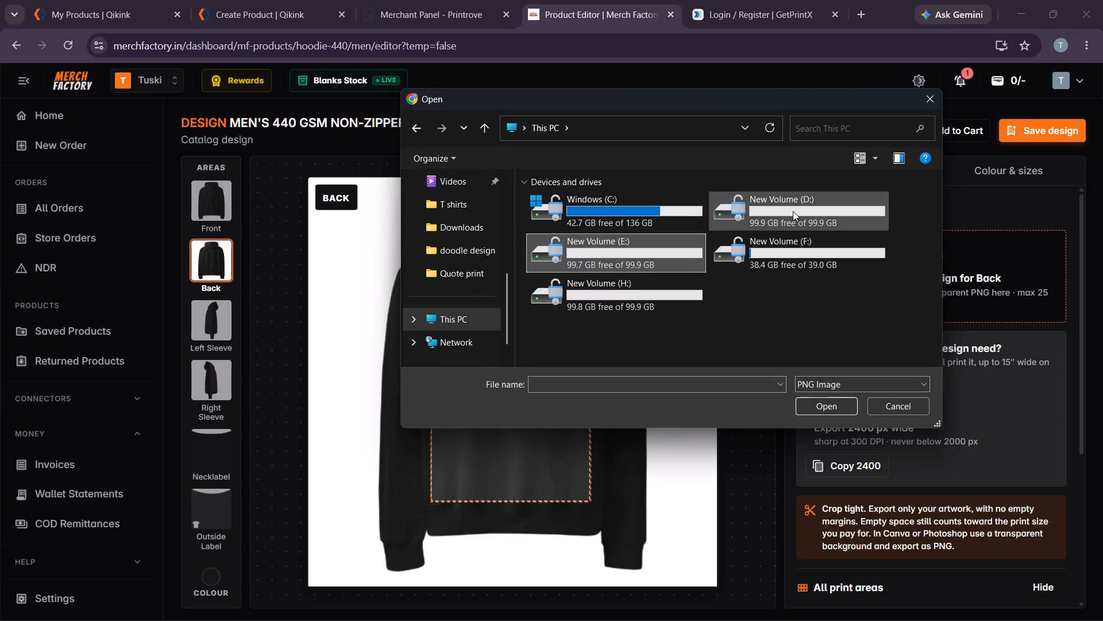
{"action": "double_click", "coordinate": [796, 246]}
{"action": "left_click", "coordinate": [596, 220]}
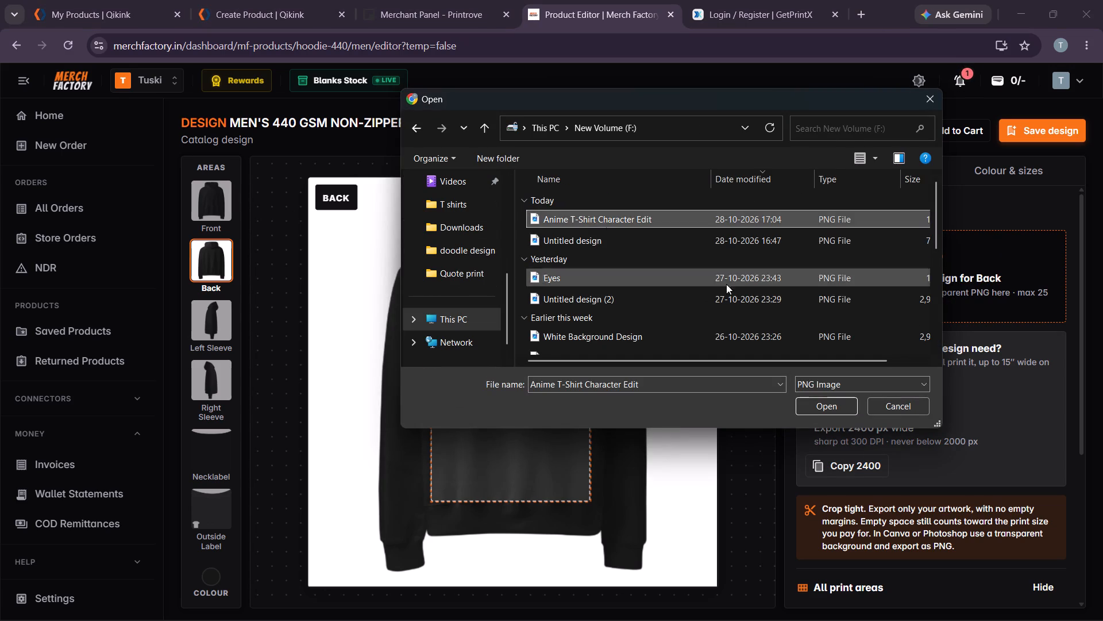
{"action": "left_click", "coordinate": [817, 405]}
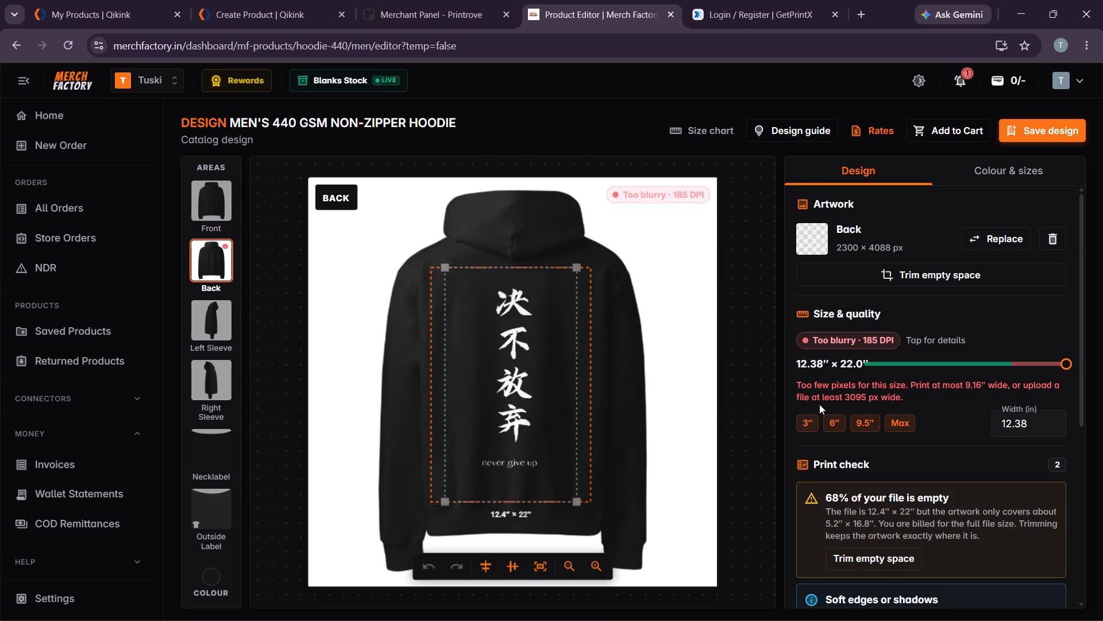
Scale the new back lettering artwork down to about 8.6 × 15.3 in.
{"action": "scroll", "coordinate": [889, 399], "scroll_direction": "down", "scroll_amount": 3}
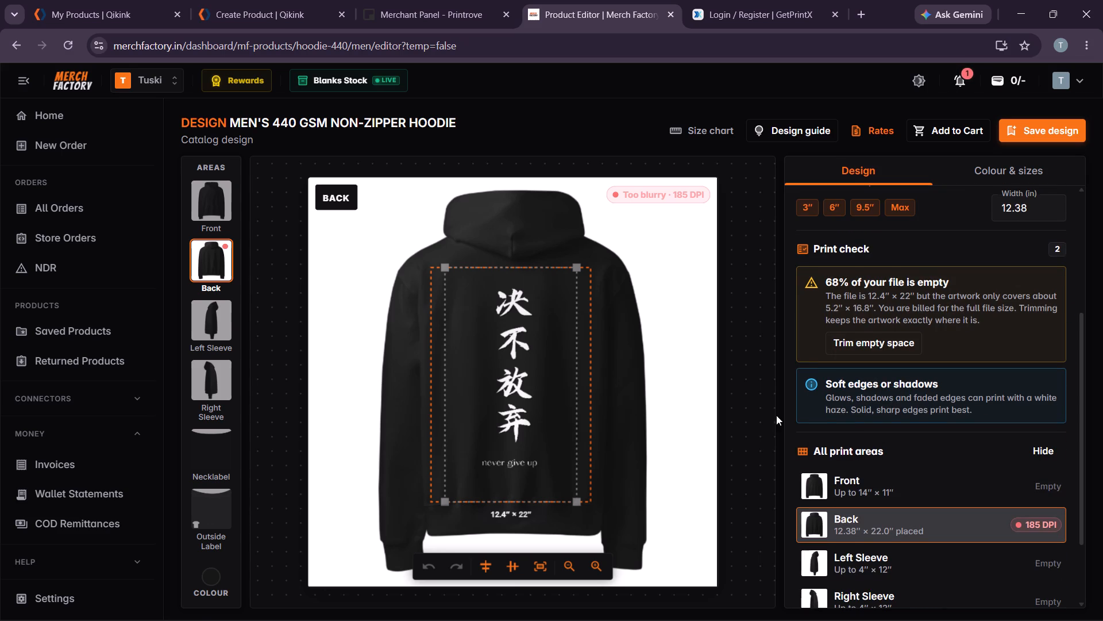
{"action": "left_click", "coordinate": [550, 370]}
{"action": "left_click_drag", "start_coordinate": [577, 500], "coordinate": [572, 486]}
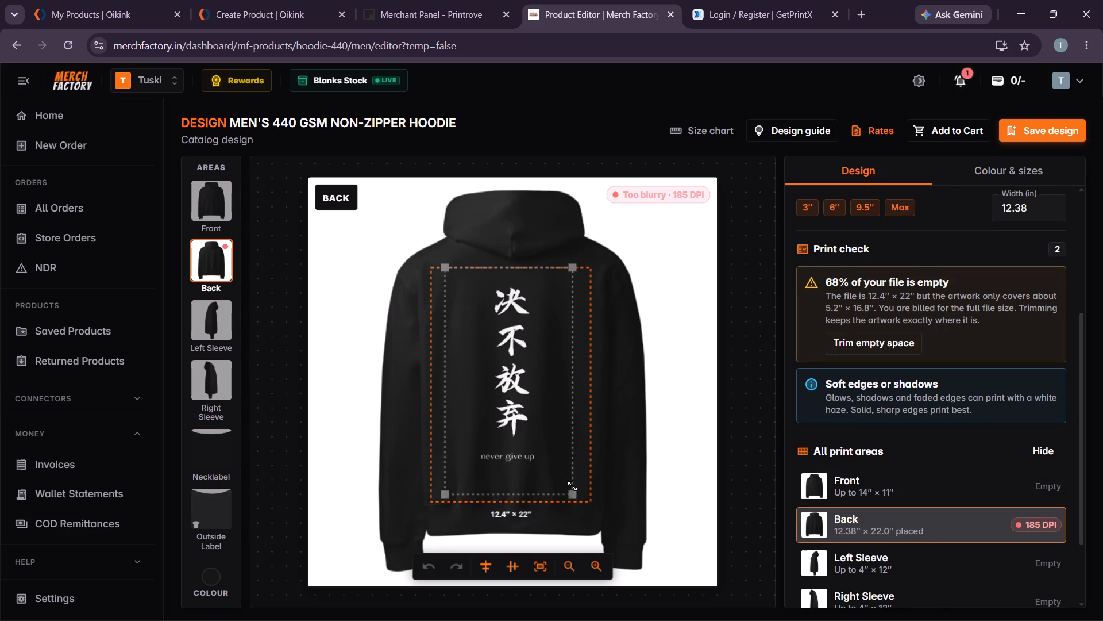
{"action": "left_click_drag", "start_coordinate": [572, 486], "coordinate": [570, 480]}
{"action": "left_click", "coordinate": [570, 484]}
{"action": "left_click_drag", "start_coordinate": [568, 482], "coordinate": [555, 456]}
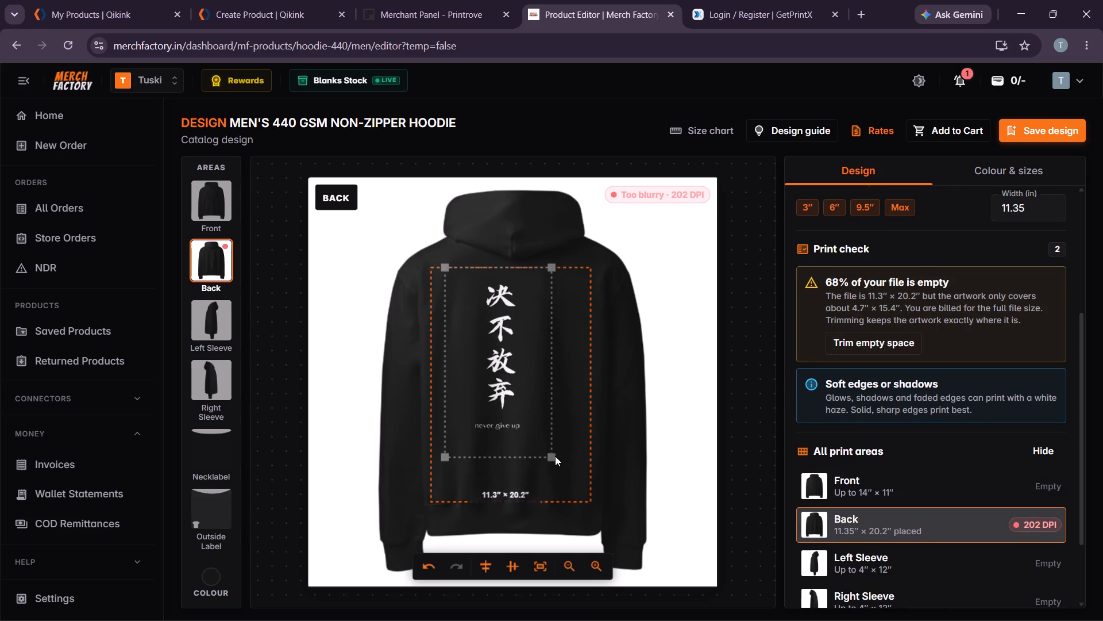
{"action": "left_click_drag", "start_coordinate": [551, 455], "coordinate": [538, 427]}
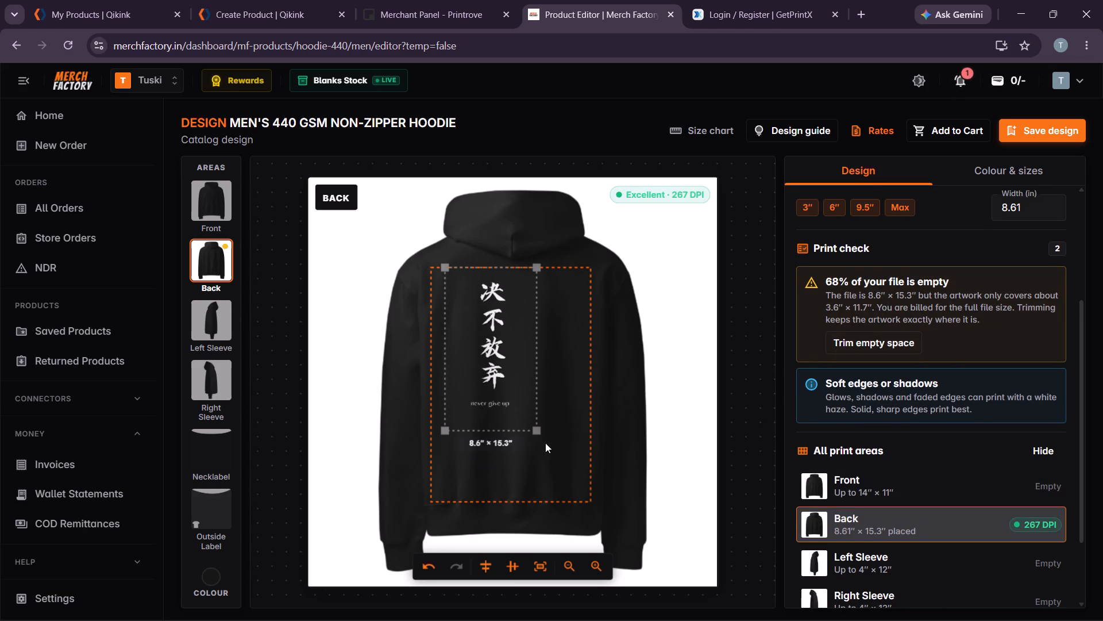
Move the back lettering artwork down and to the right, towards the middle of the print area.
{"action": "left_click", "coordinate": [575, 421]}
{"action": "left_click_drag", "start_coordinate": [485, 363], "coordinate": [512, 398]}
Fine-tune the back artwork's size in small increments, finishing at about 9.2 × 16.3 in.
{"action": "left_click", "coordinate": [565, 468]}
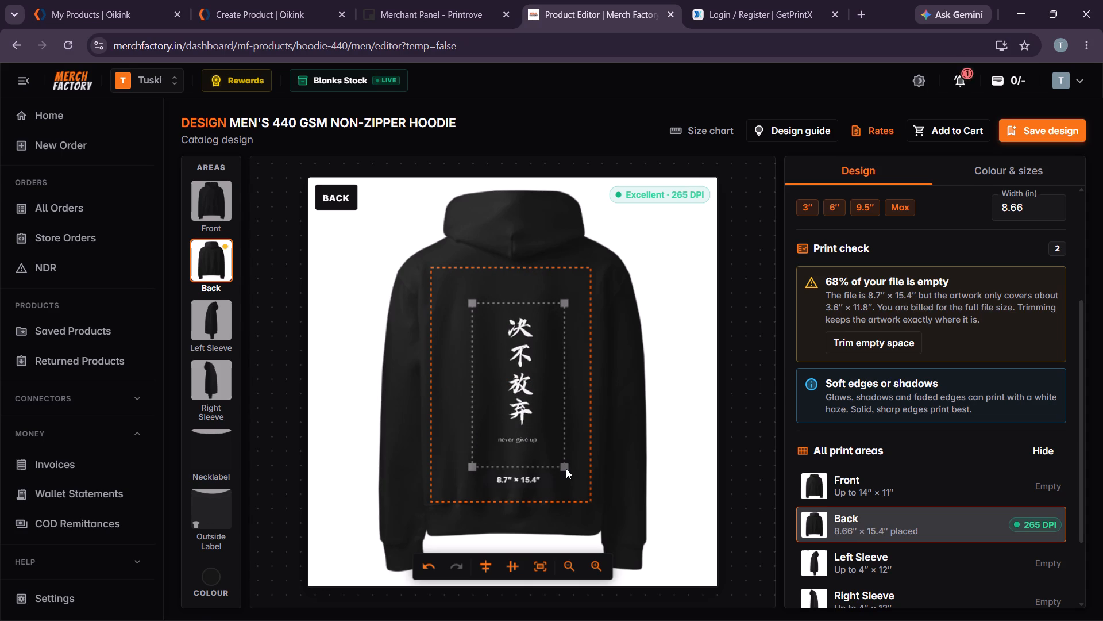
{"action": "left_click", "coordinate": [566, 466]}
{"action": "left_click", "coordinate": [566, 466]}
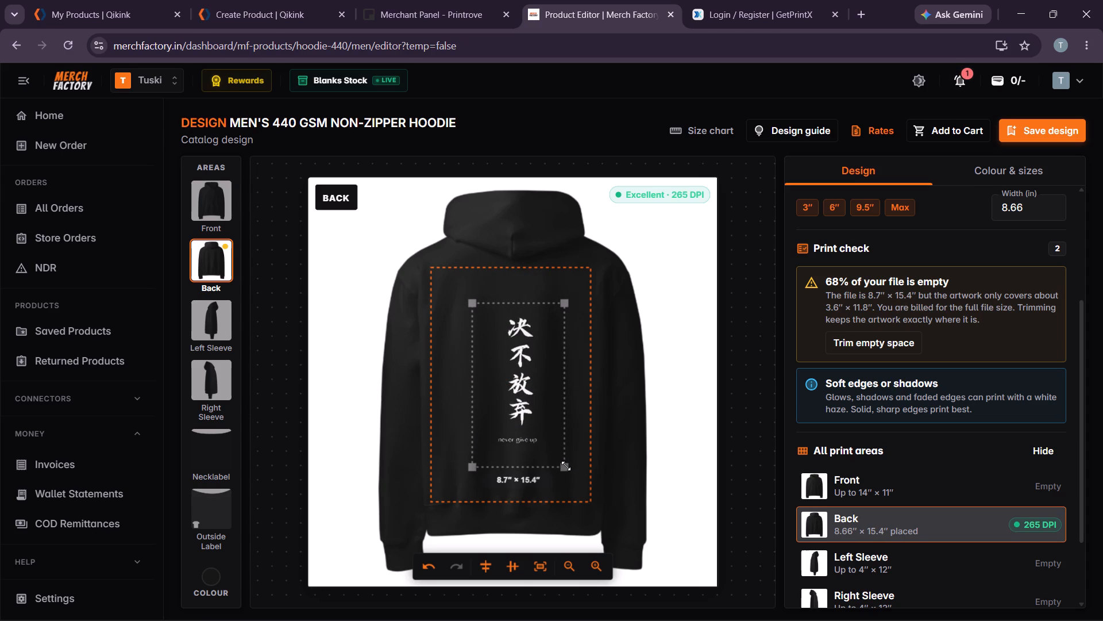
{"action": "left_click", "coordinate": [567, 470]}
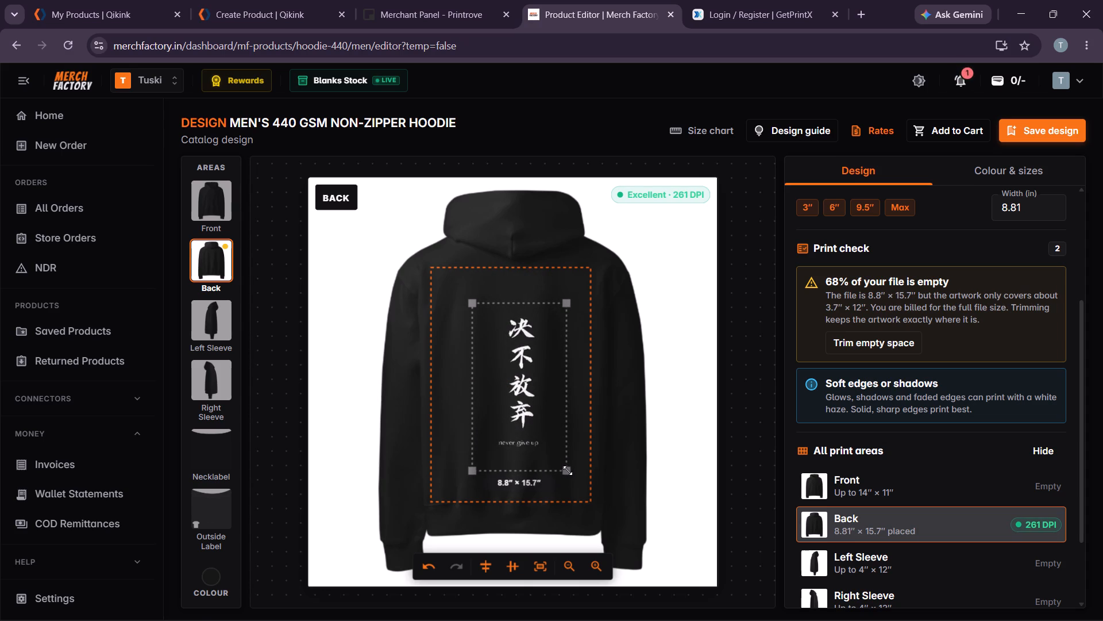
{"action": "left_click", "coordinate": [567, 469]}
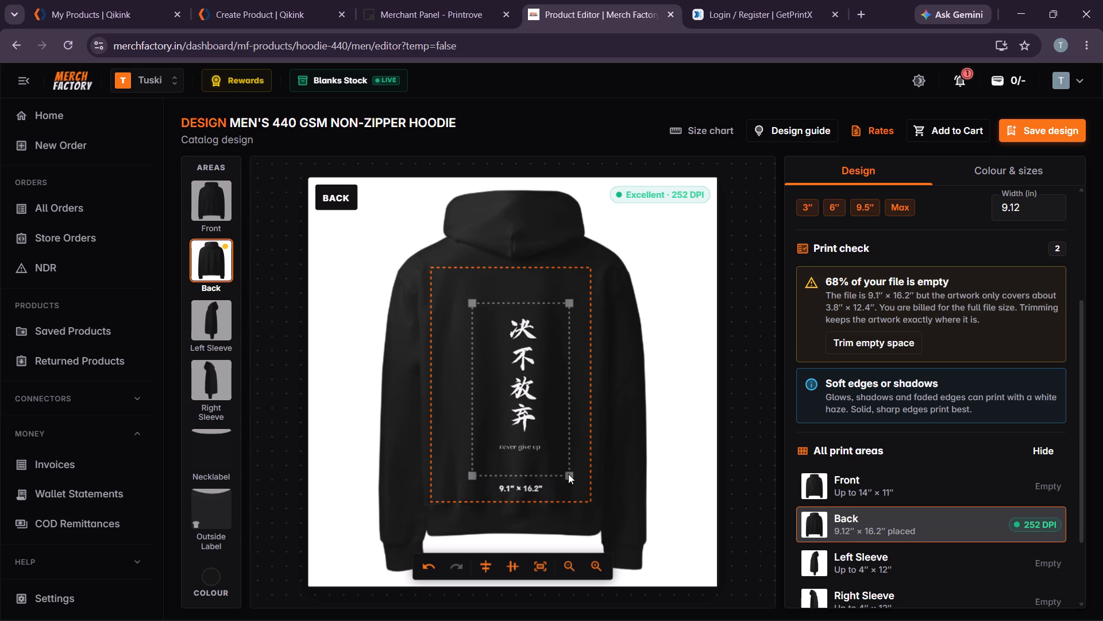
{"action": "left_click", "coordinate": [568, 473]}
{"action": "left_click", "coordinate": [568, 477]}
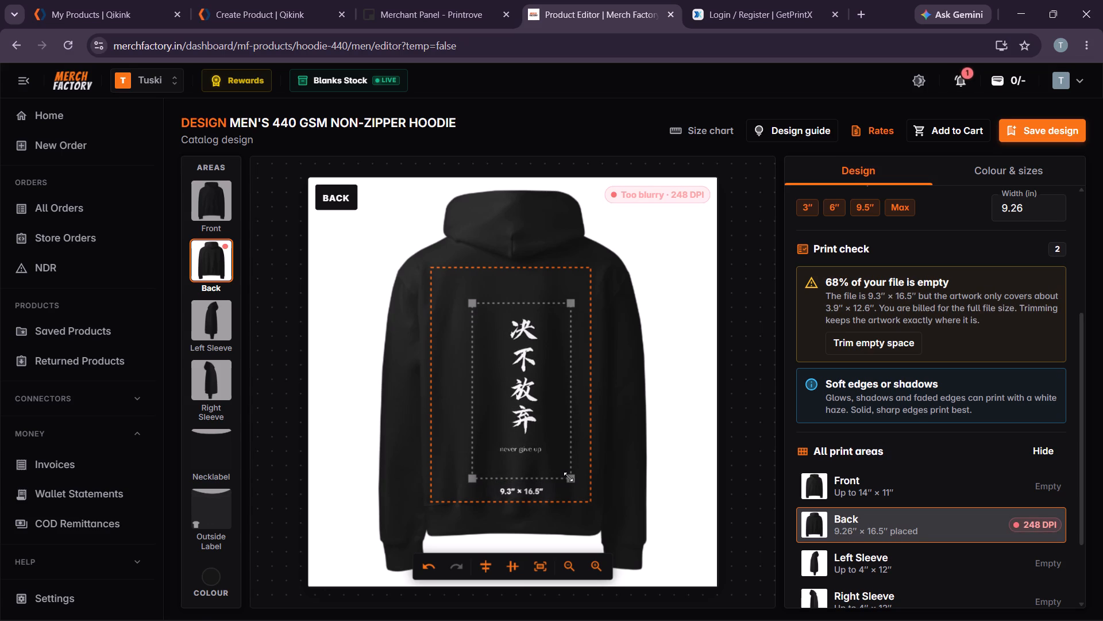
{"action": "left_click", "coordinate": [565, 471]}
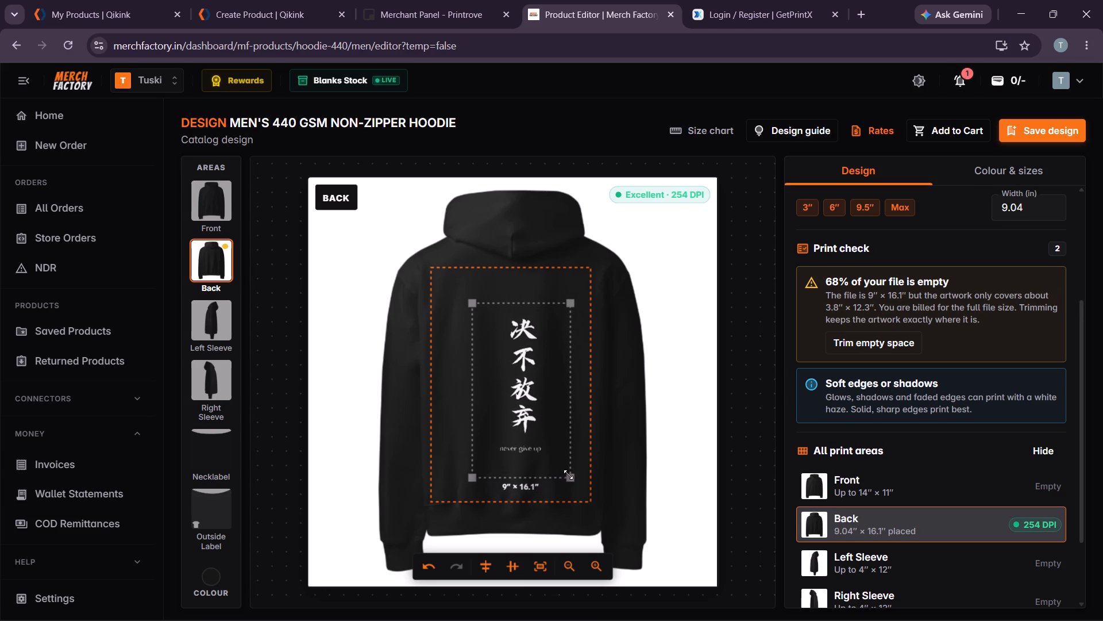
{"action": "left_click", "coordinate": [568, 474]}
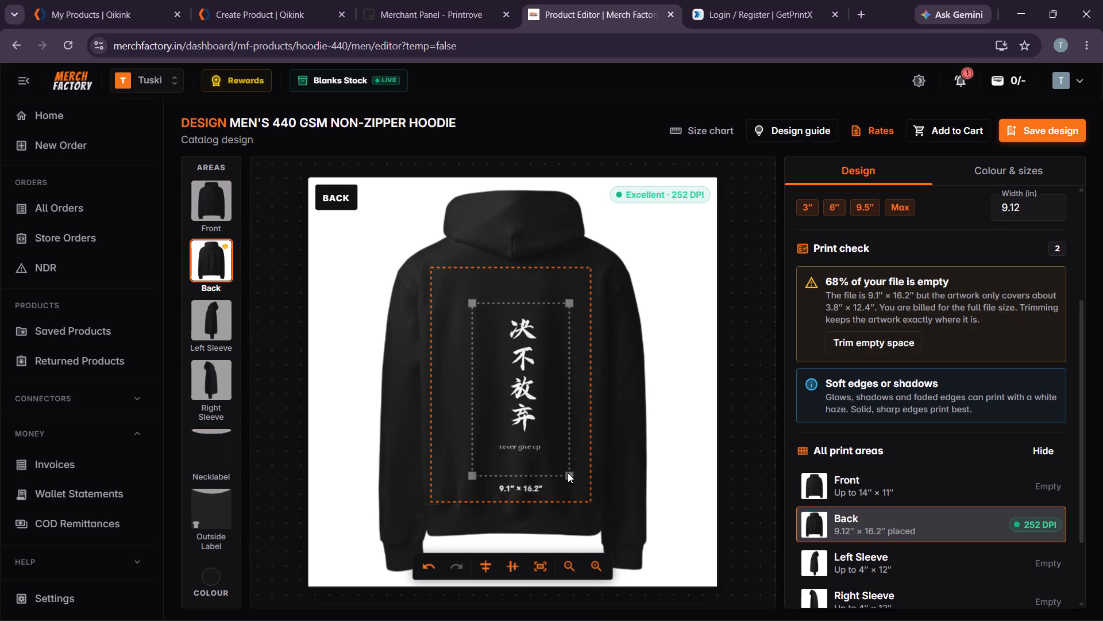
{"action": "left_click", "coordinate": [568, 473]}
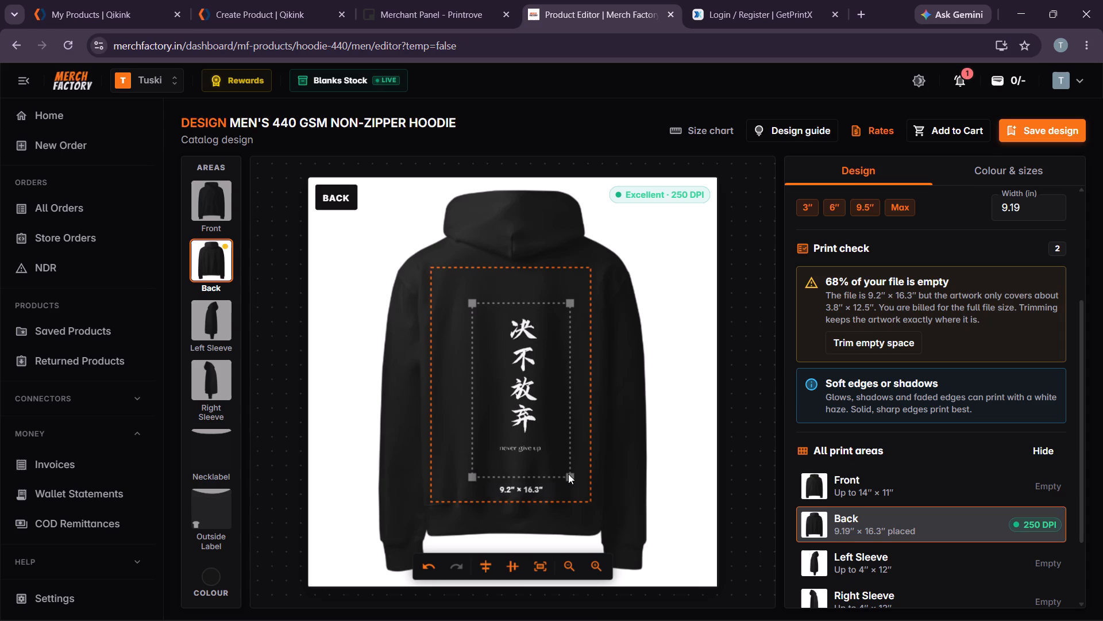
Shift the lettering artwork slightly left and up to centre it in the back print area.
{"action": "left_click", "coordinate": [612, 450]}
{"action": "left_click", "coordinate": [534, 389]}
{"action": "left_click_drag", "start_coordinate": [522, 398], "coordinate": [511, 395]}
{"action": "left_click", "coordinate": [620, 397]}
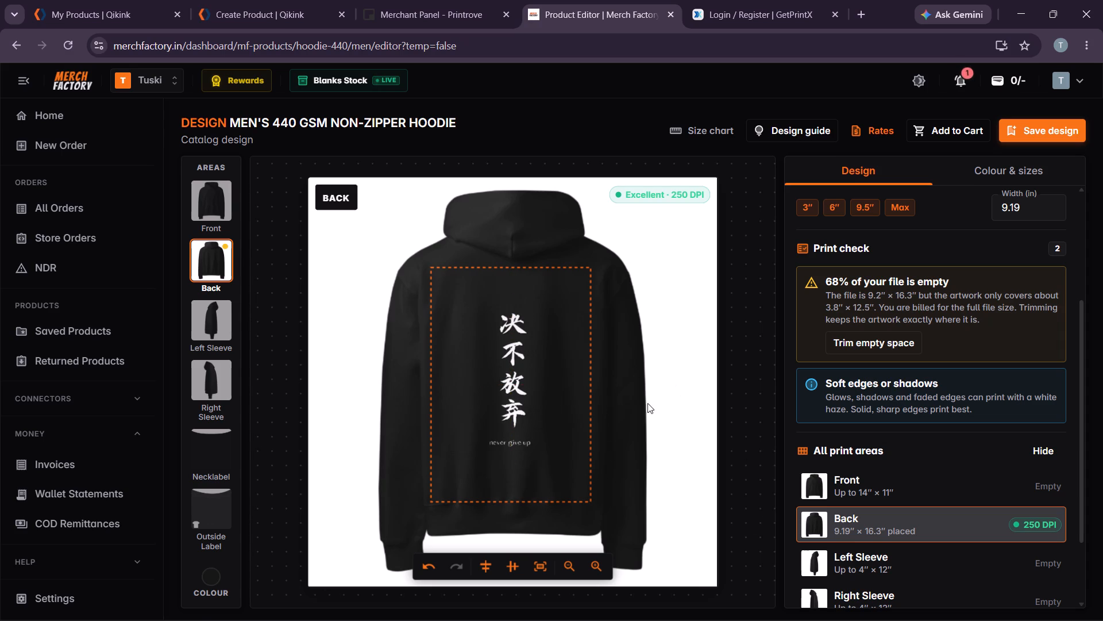
Try the lettering on white, black and off-white garments, finishing with navy blue as the hoodie colour.
{"action": "scroll", "coordinate": [880, 408], "scroll_direction": "down", "scroll_amount": 7}
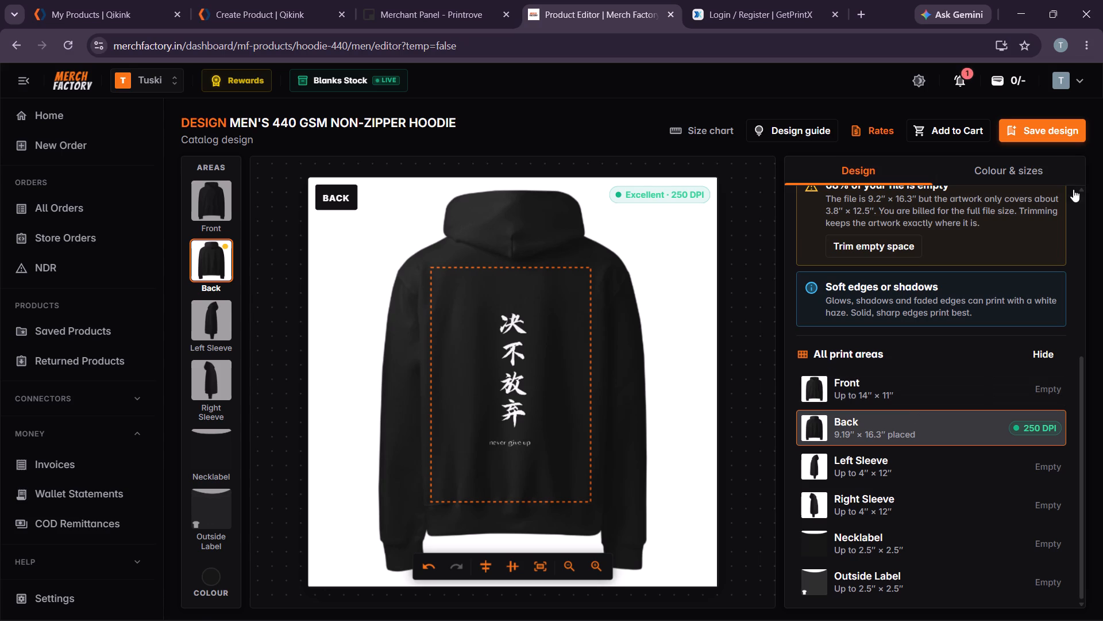
{"action": "left_click", "coordinate": [1017, 176]}
{"action": "left_click", "coordinate": [874, 255]}
{"action": "left_click", "coordinate": [830, 262]}
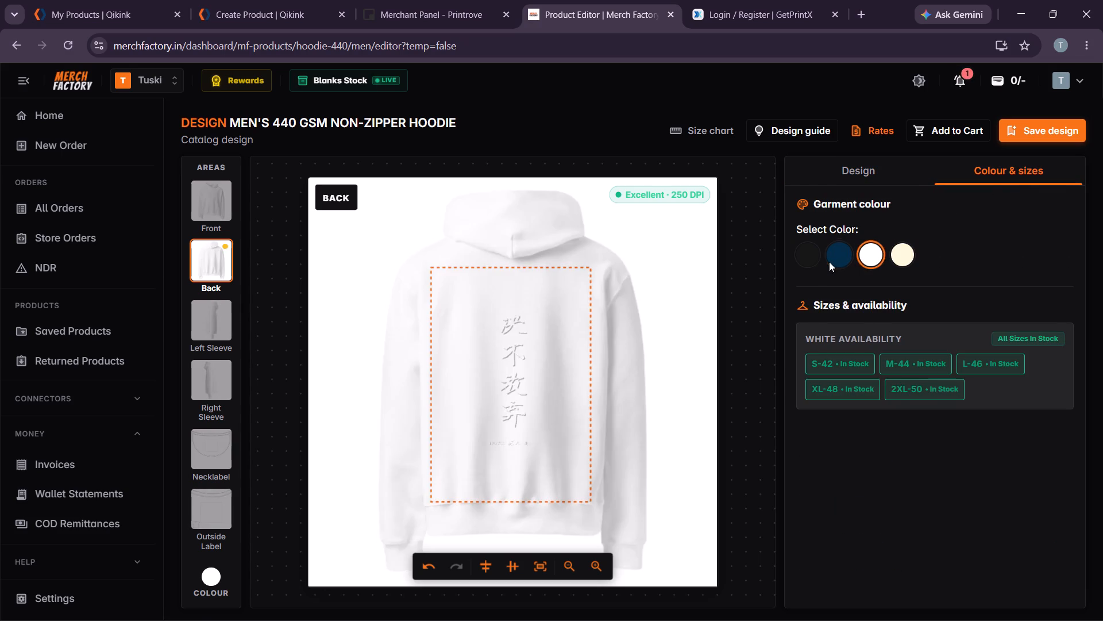
{"action": "left_click", "coordinate": [798, 256]}
{"action": "left_click", "coordinate": [885, 264]}
{"action": "left_click", "coordinate": [871, 257]}
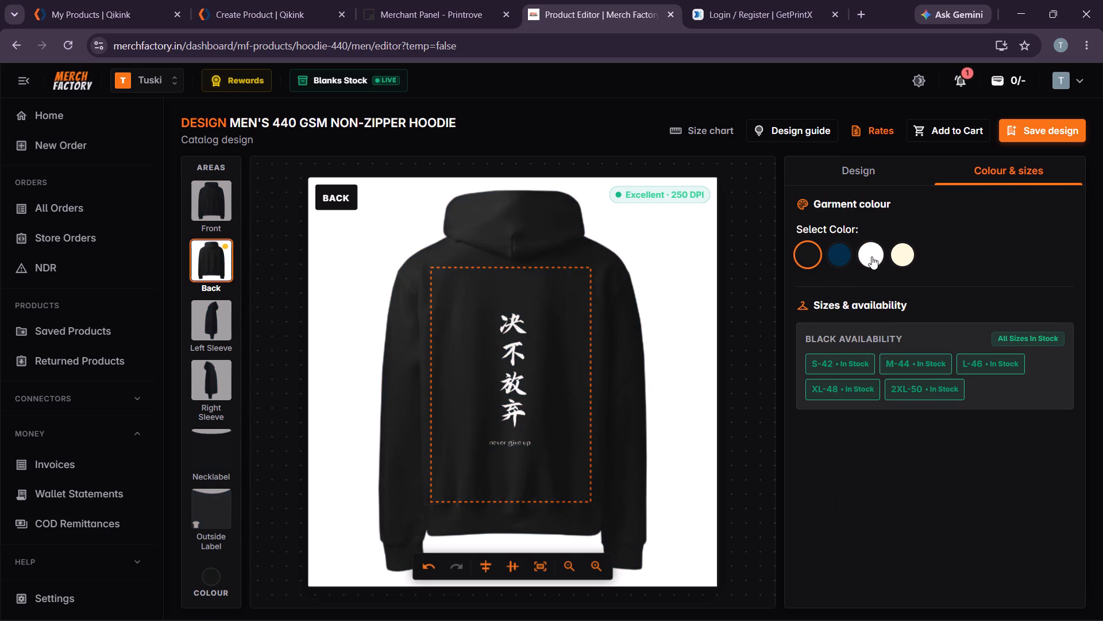
{"action": "left_click", "coordinate": [911, 263]}
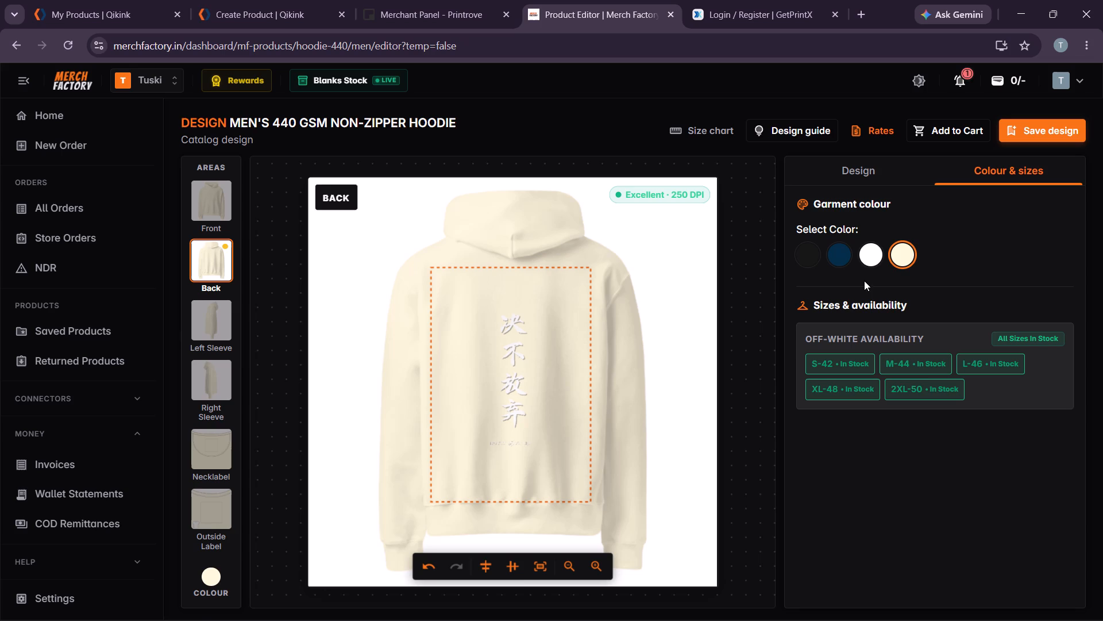
{"action": "left_click", "coordinate": [868, 256]}
{"action": "left_click", "coordinate": [845, 257]}
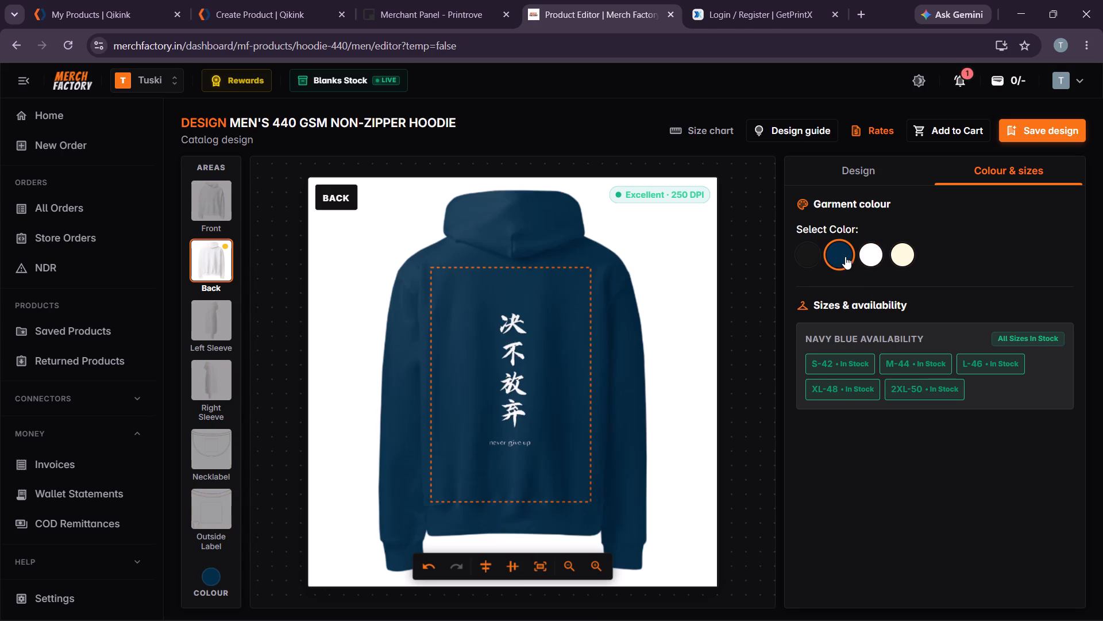
{"action": "left_click", "coordinate": [814, 254]}
{"action": "left_click", "coordinate": [835, 254]}
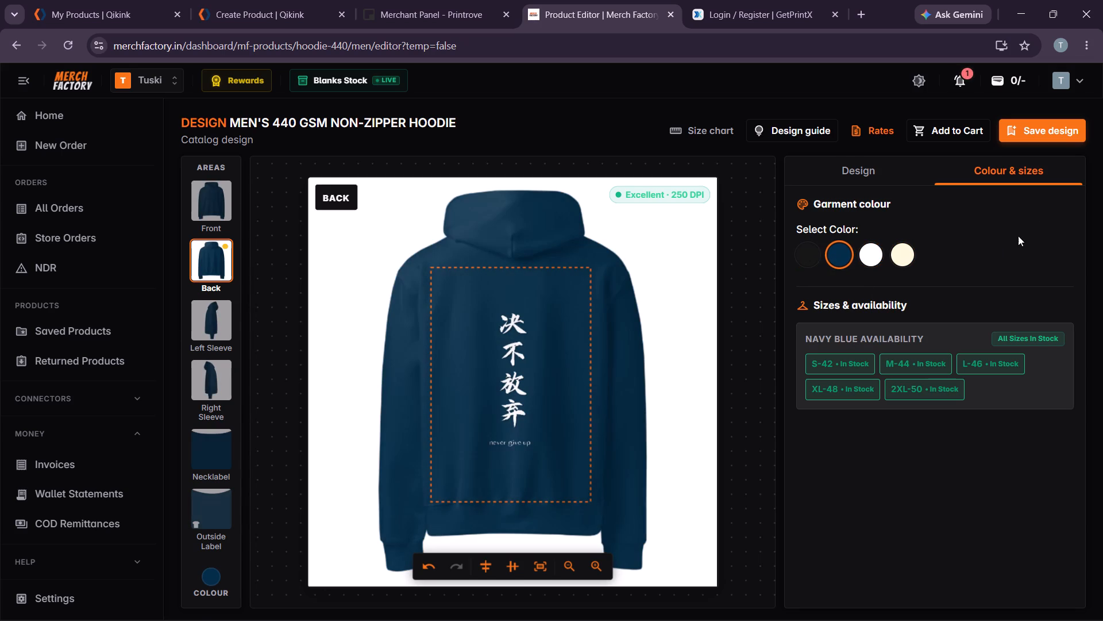
Upload the Tuski Final Logo PNG from drive E to the hoodie's neck label area.
{"action": "scroll", "coordinate": [691, 393], "scroll_direction": "down", "scroll_amount": 2}
{"action": "scroll", "coordinate": [719, 375], "scroll_direction": "up", "scroll_amount": 4}
{"action": "scroll", "coordinate": [238, 458], "scroll_direction": "down", "scroll_amount": 2}
{"action": "left_click", "coordinate": [213, 505]}
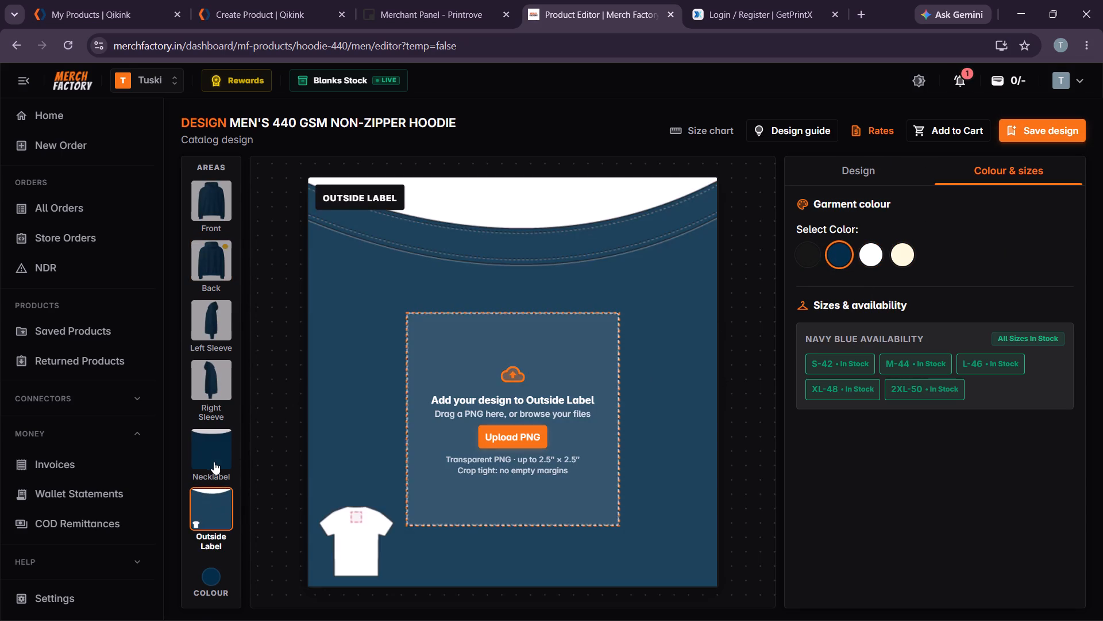
{"action": "left_click", "coordinate": [214, 461]}
{"action": "left_click", "coordinate": [535, 354]}
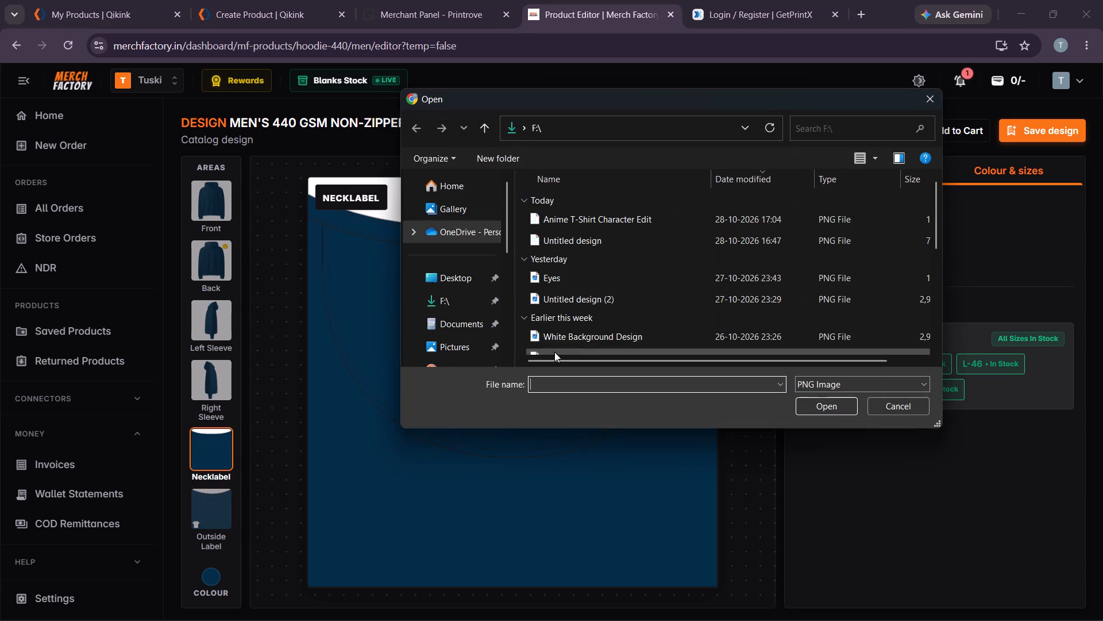
{"action": "scroll", "coordinate": [480, 312], "scroll_direction": "down", "scroll_amount": 3}
{"action": "left_click", "coordinate": [479, 312]}
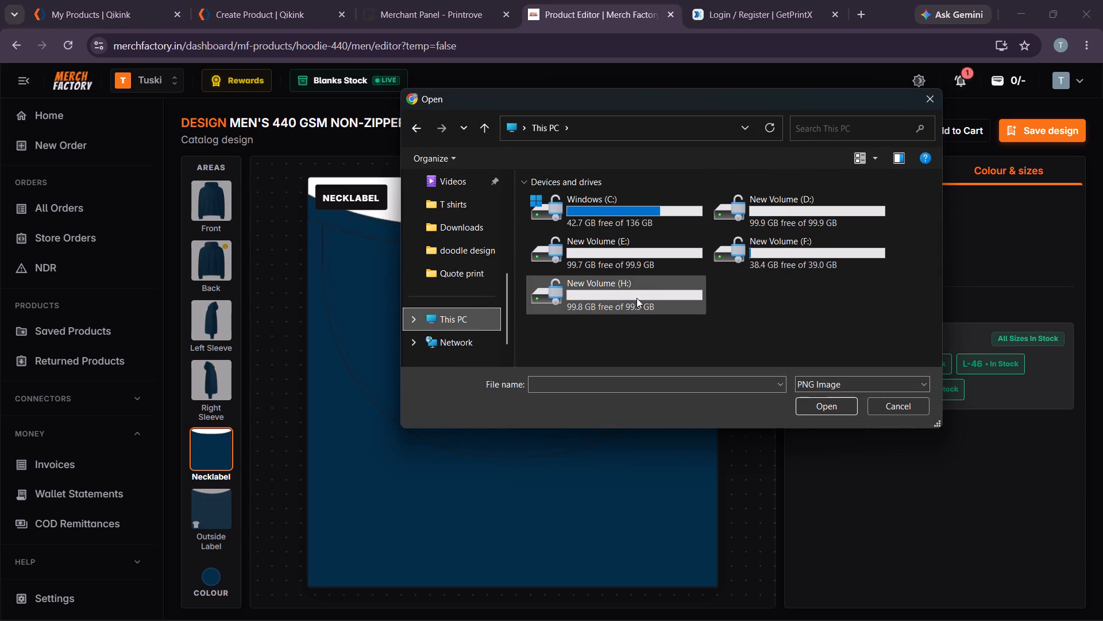
{"action": "left_click", "coordinate": [658, 260]}
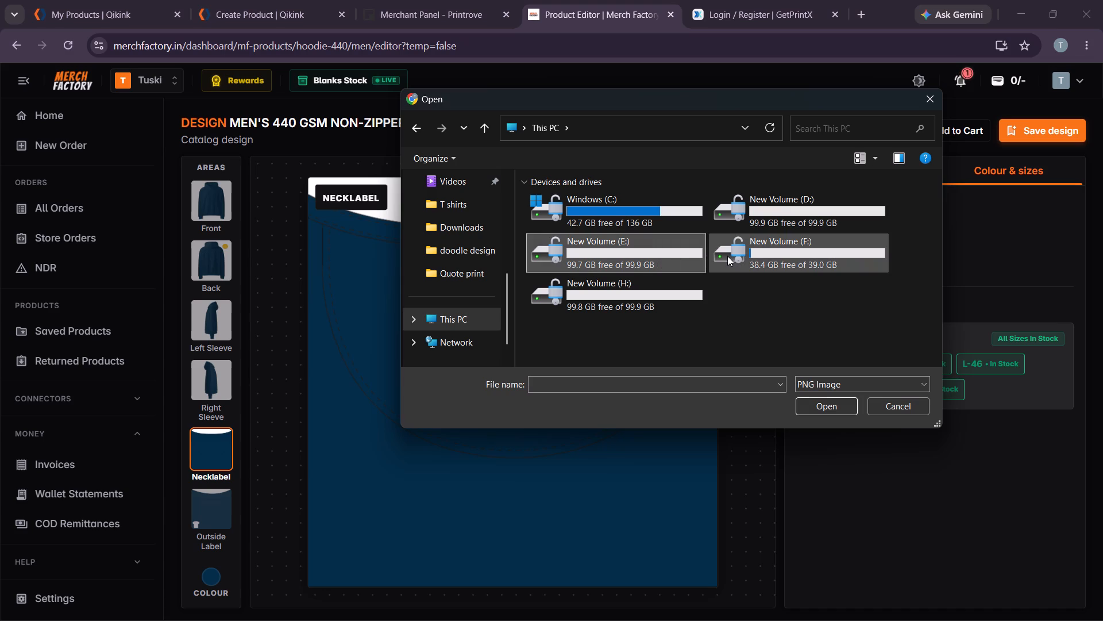
{"action": "double_click", "coordinate": [656, 255]}
{"action": "left_click", "coordinate": [728, 285]}
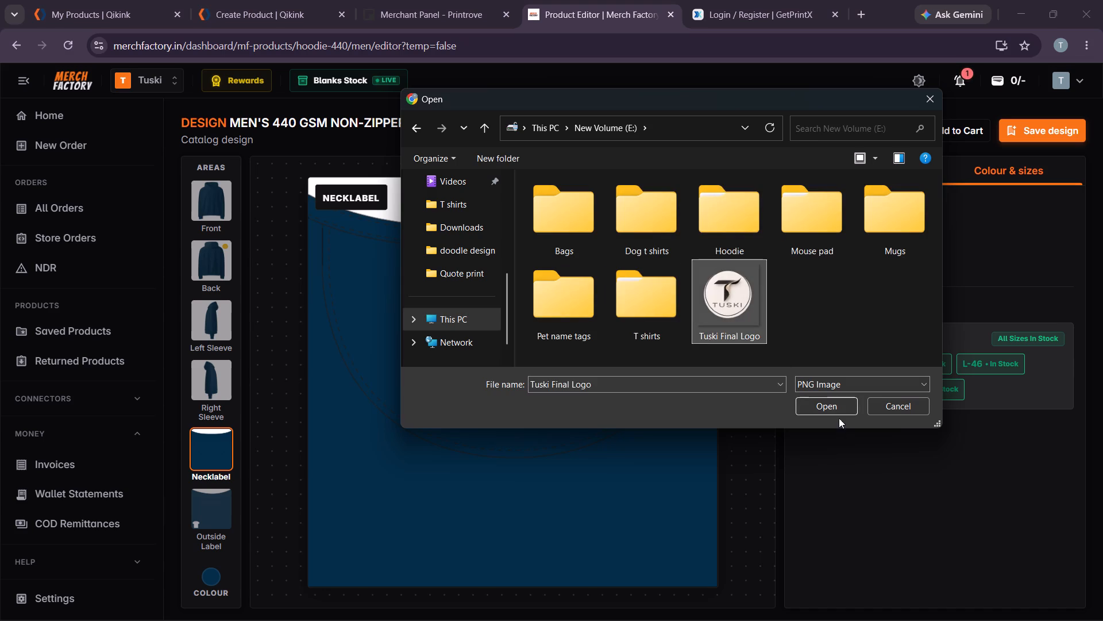
{"action": "left_click", "coordinate": [837, 407]}
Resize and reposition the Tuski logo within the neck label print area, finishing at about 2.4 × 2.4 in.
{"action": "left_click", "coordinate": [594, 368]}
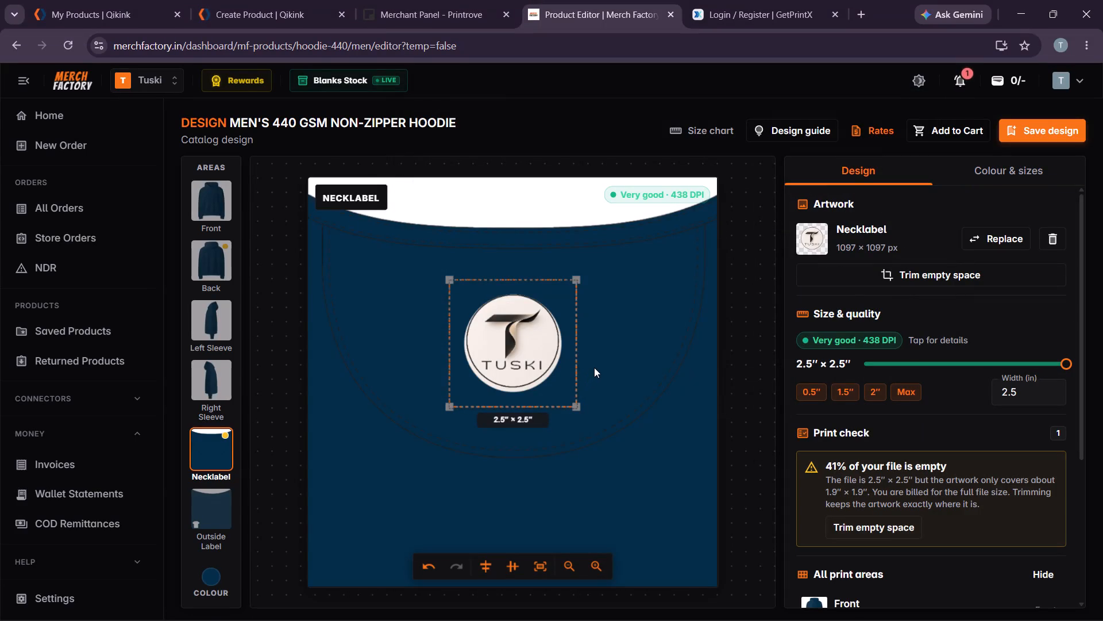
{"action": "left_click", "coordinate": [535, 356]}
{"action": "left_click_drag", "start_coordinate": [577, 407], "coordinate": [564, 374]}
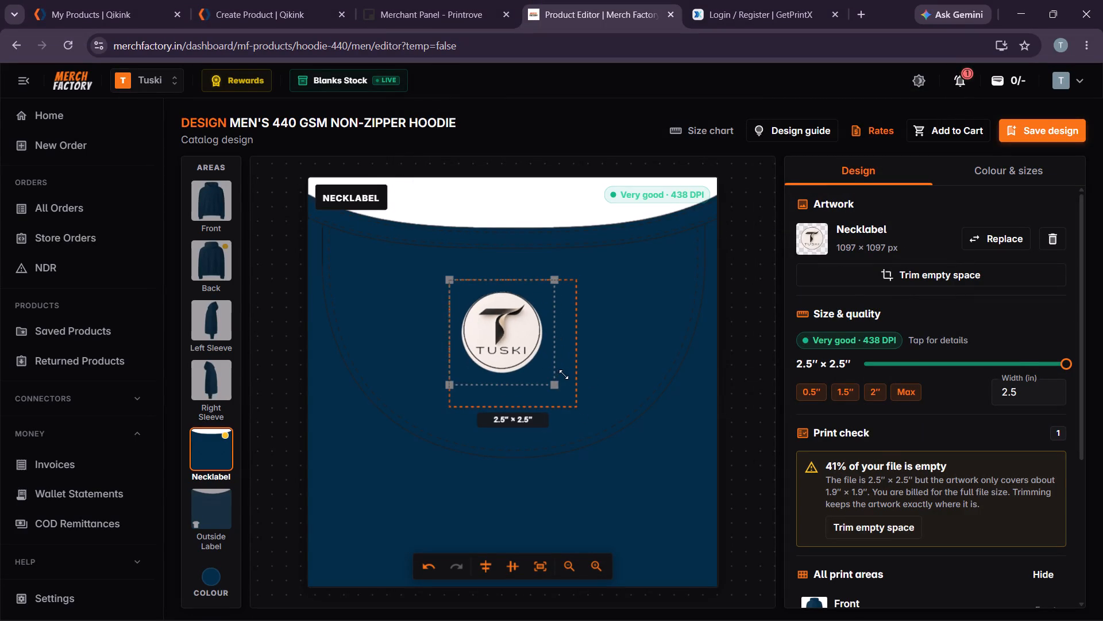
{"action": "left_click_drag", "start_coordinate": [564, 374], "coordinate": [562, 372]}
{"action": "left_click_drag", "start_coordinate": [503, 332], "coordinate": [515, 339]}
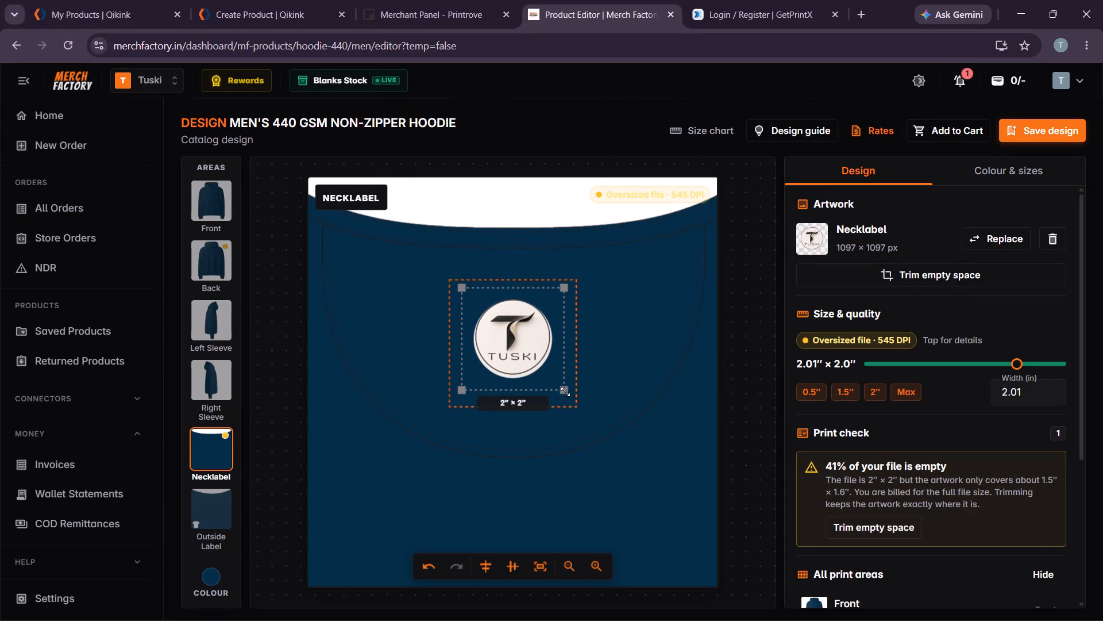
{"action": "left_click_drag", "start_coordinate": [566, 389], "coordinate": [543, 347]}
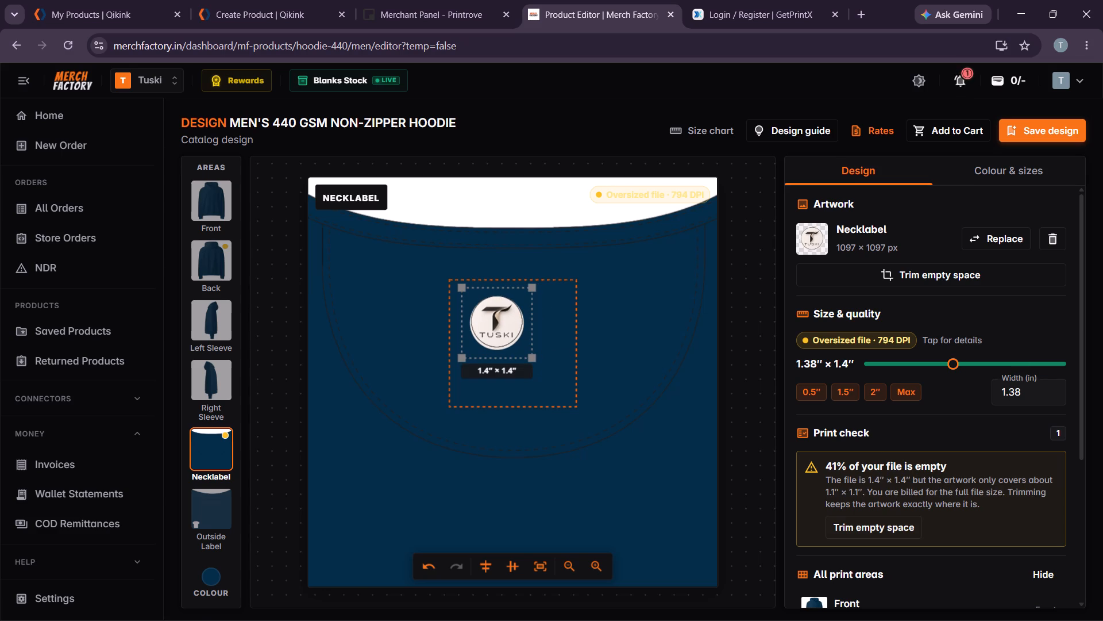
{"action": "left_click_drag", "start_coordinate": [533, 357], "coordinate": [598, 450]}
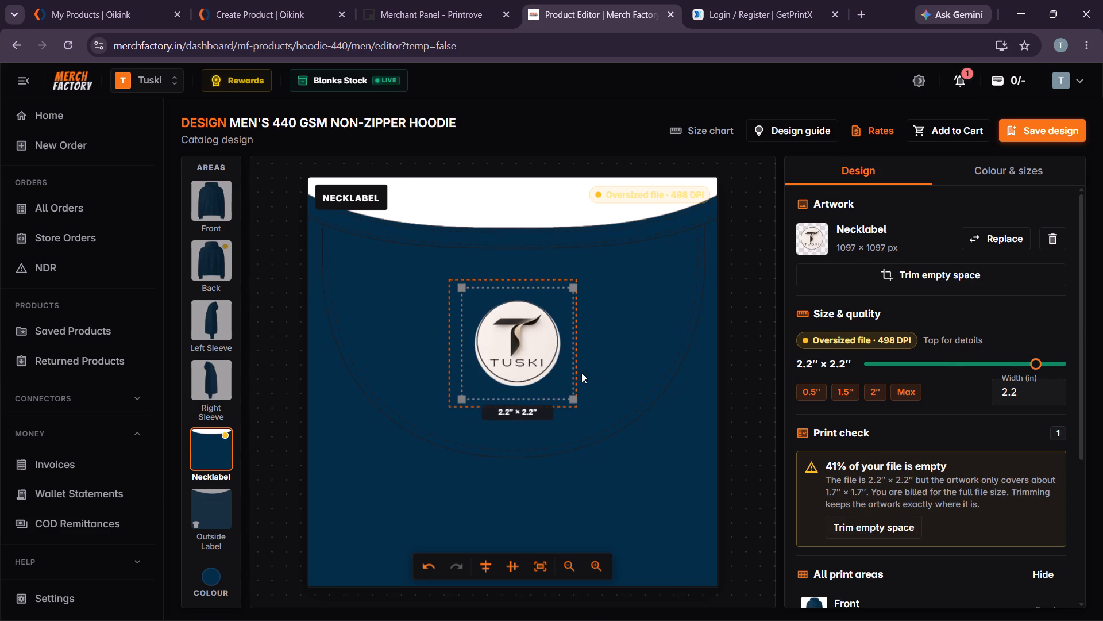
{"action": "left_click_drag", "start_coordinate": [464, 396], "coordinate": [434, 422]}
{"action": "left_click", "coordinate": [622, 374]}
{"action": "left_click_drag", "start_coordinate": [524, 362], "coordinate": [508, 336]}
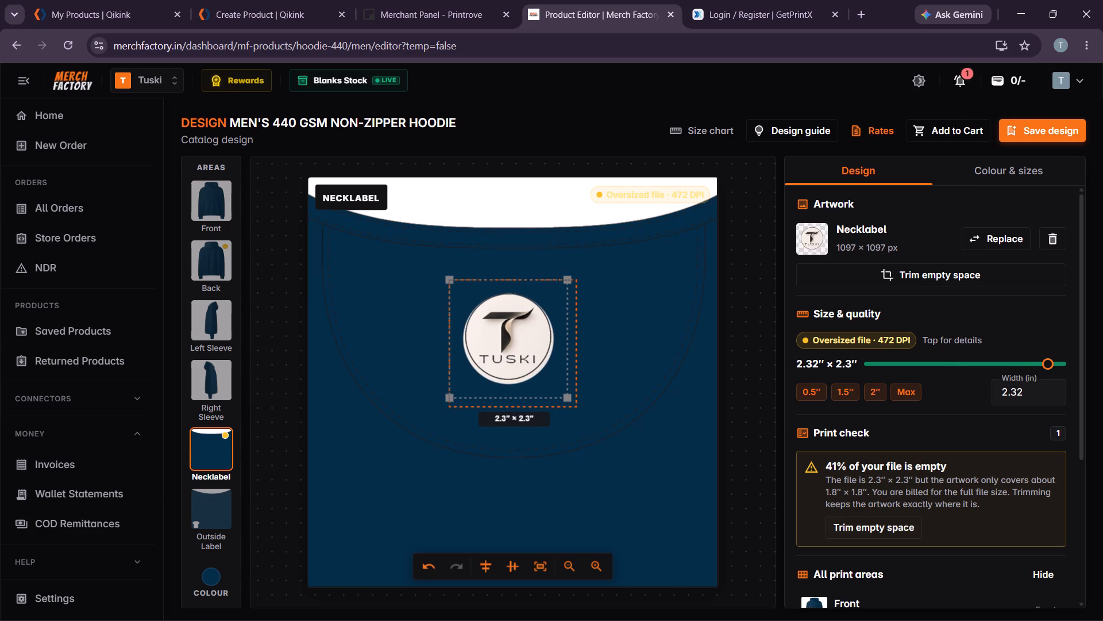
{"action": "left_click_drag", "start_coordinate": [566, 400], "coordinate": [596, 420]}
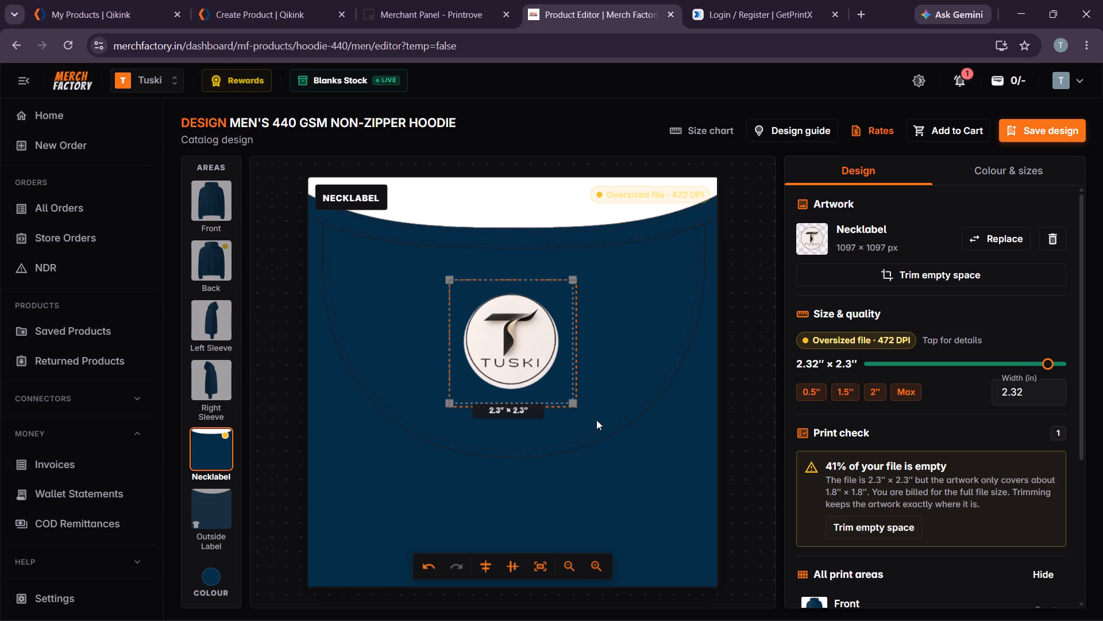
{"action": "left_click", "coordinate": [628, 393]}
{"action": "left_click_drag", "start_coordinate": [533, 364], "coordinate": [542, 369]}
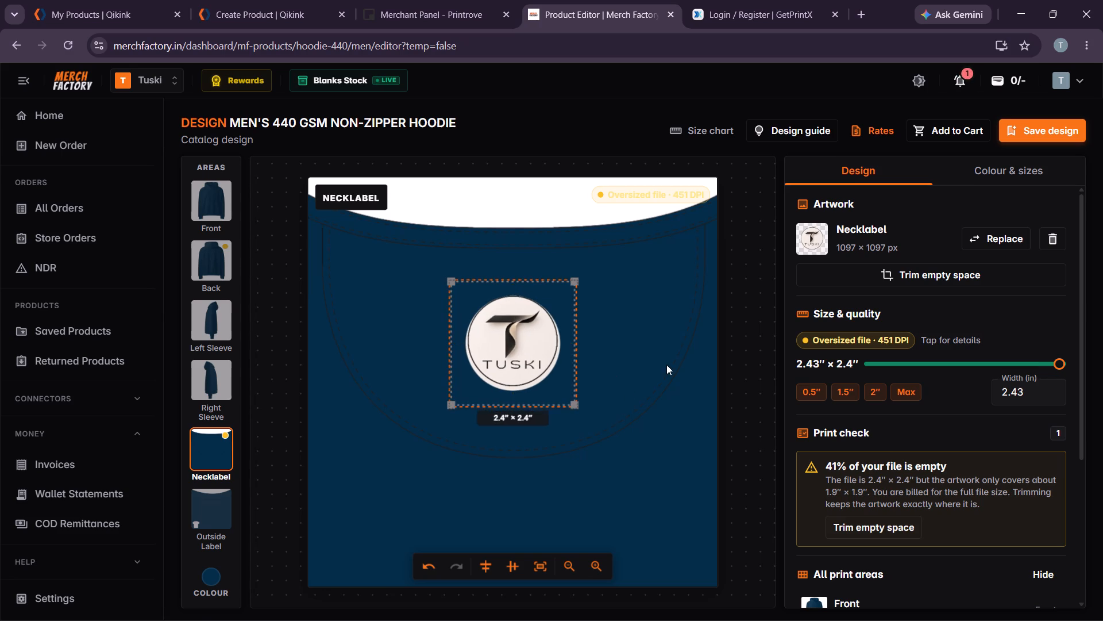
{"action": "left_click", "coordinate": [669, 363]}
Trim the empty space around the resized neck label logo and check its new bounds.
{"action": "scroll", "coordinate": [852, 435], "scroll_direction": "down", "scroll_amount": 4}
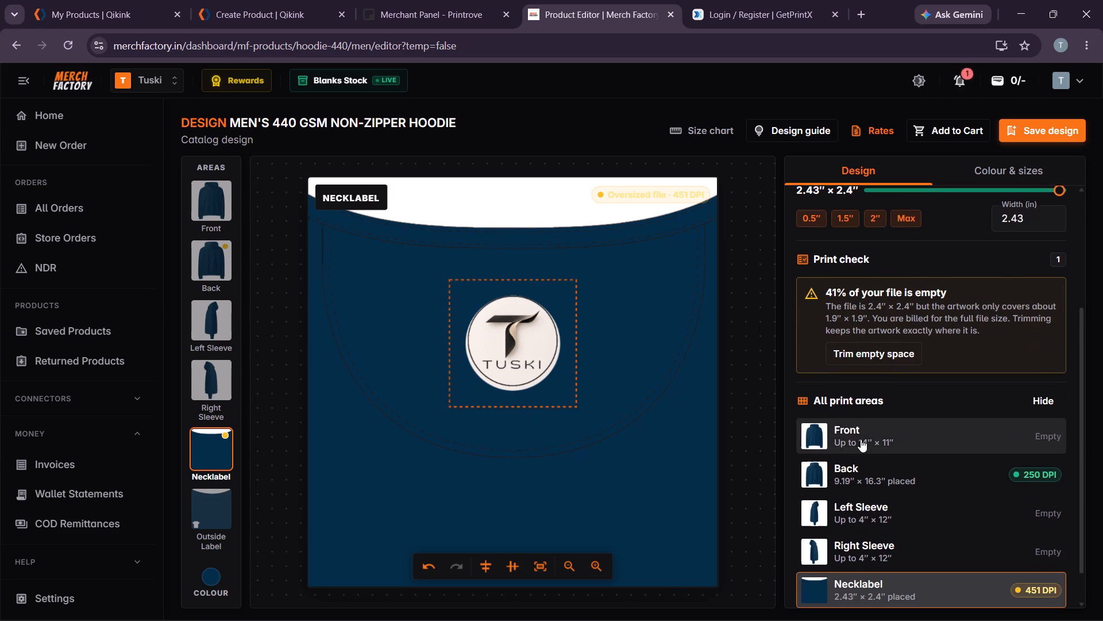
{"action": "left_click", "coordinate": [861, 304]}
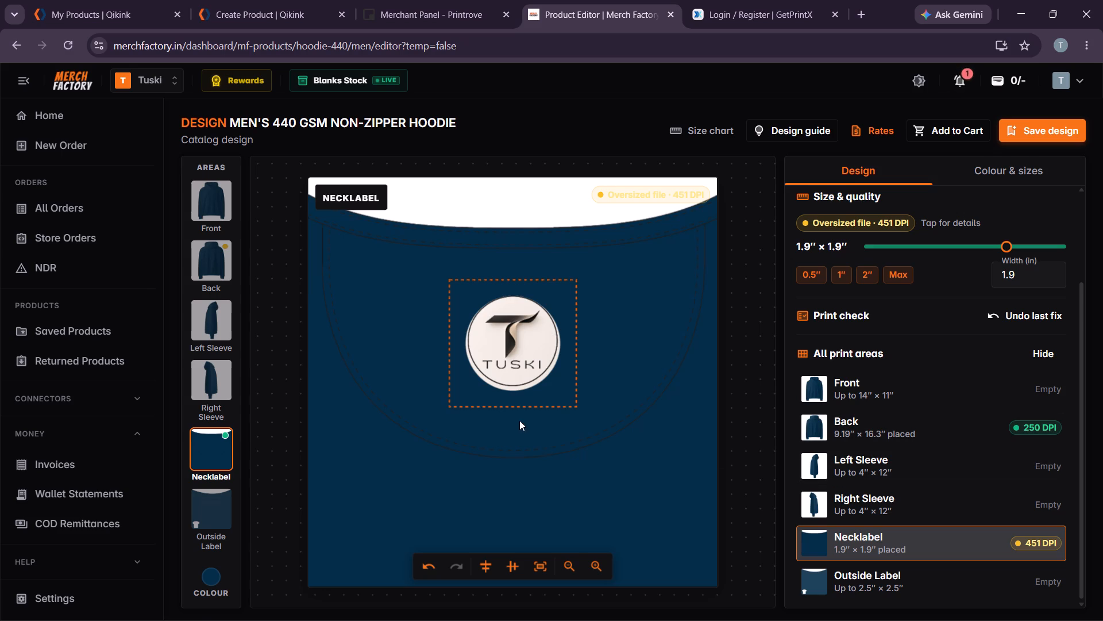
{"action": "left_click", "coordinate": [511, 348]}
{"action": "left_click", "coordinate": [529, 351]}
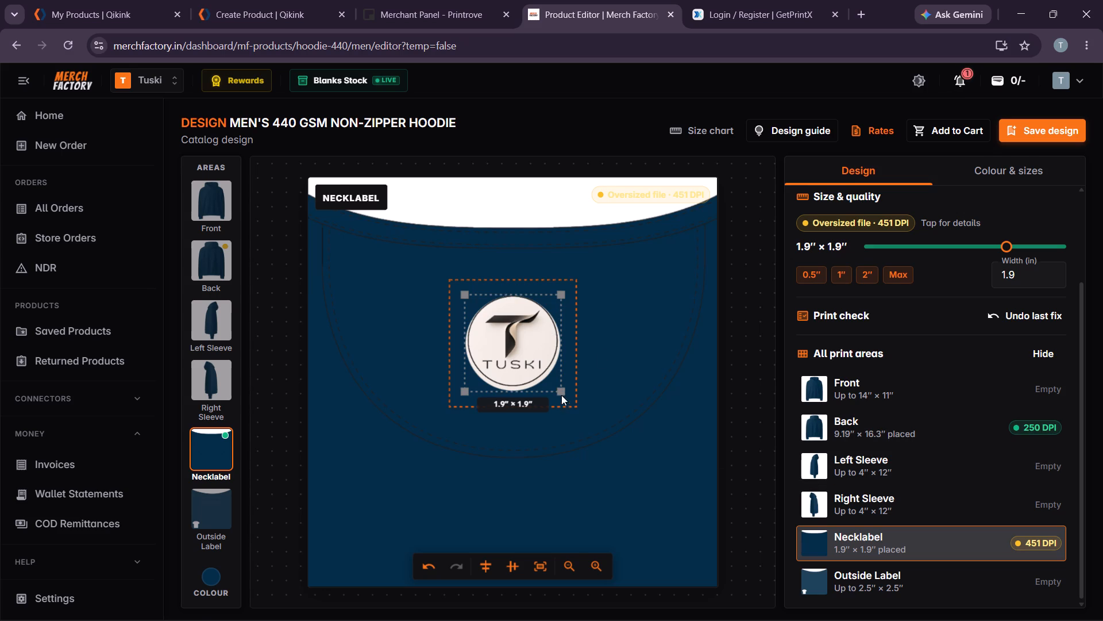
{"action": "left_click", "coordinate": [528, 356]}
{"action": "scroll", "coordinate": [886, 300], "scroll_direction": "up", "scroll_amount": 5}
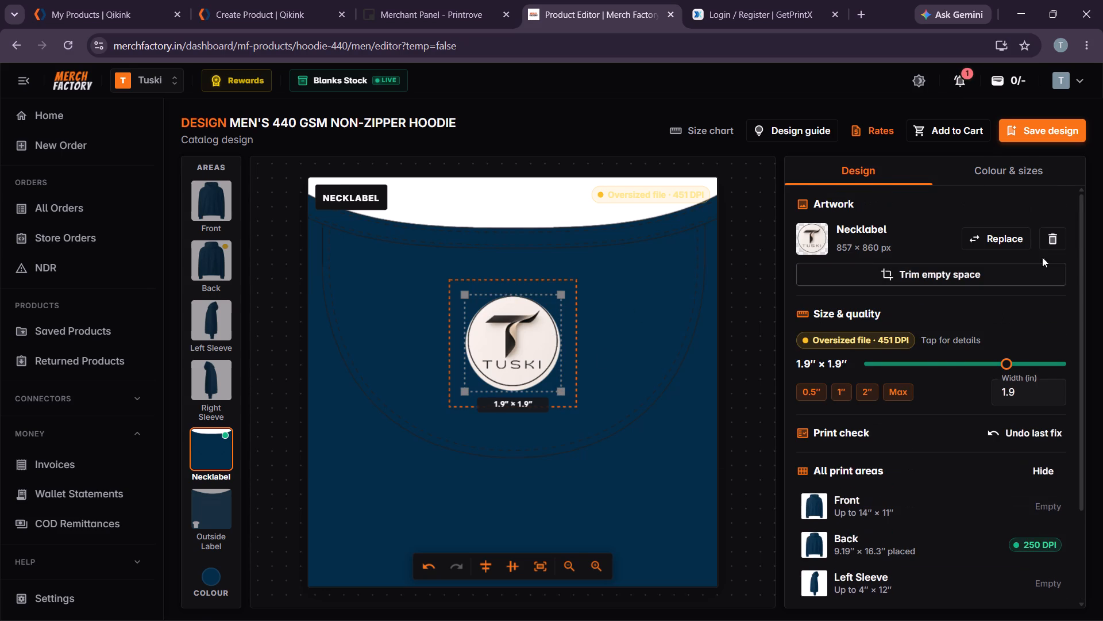
Remove the logo from the neck label area and upload the Tuski Final Logo PNG from drive E again.
{"action": "left_click", "coordinate": [1047, 242]}
{"action": "left_click", "coordinate": [929, 277]}
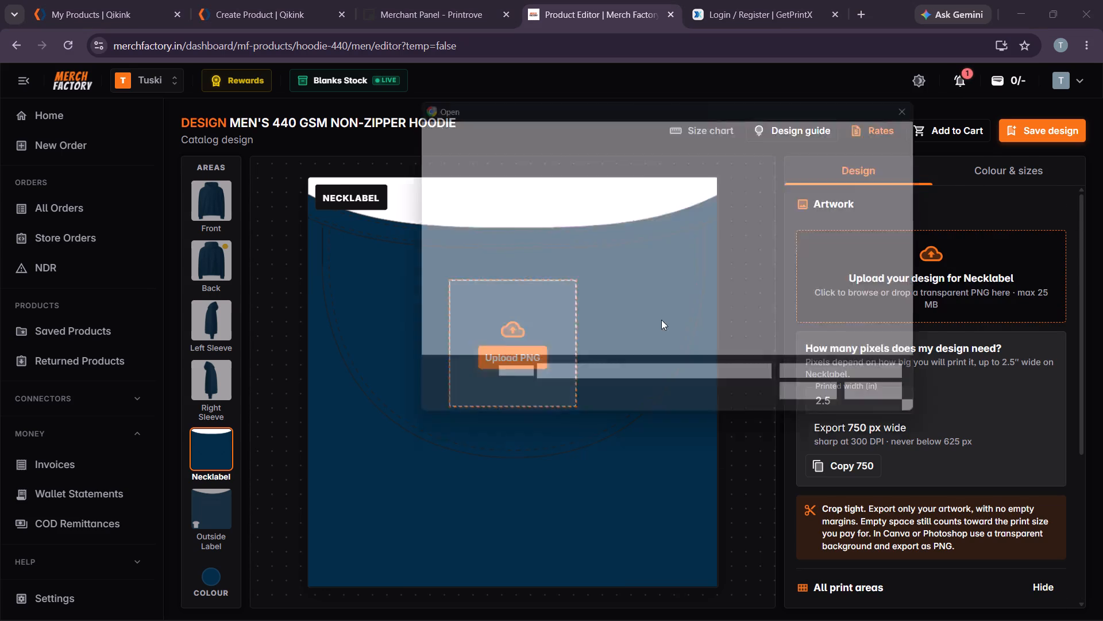
{"action": "left_click", "coordinate": [739, 299]}
{"action": "left_click", "coordinate": [821, 407]}
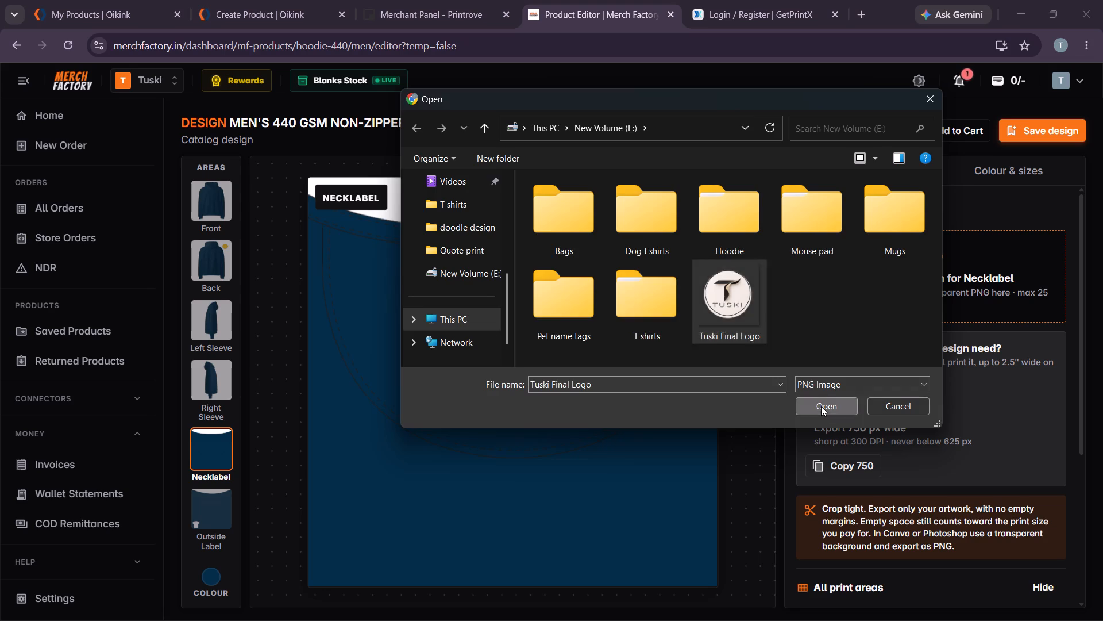
{"action": "left_click", "coordinate": [628, 418]}
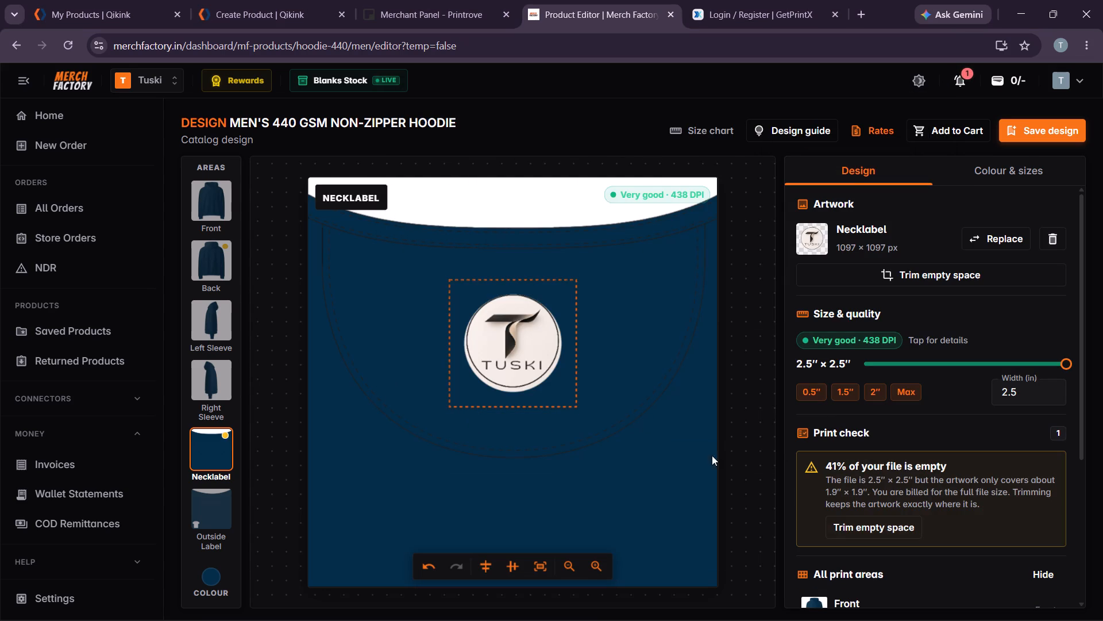
Trim the empty space around the newly uploaded neck label logo.
{"action": "left_click", "coordinate": [884, 523]}
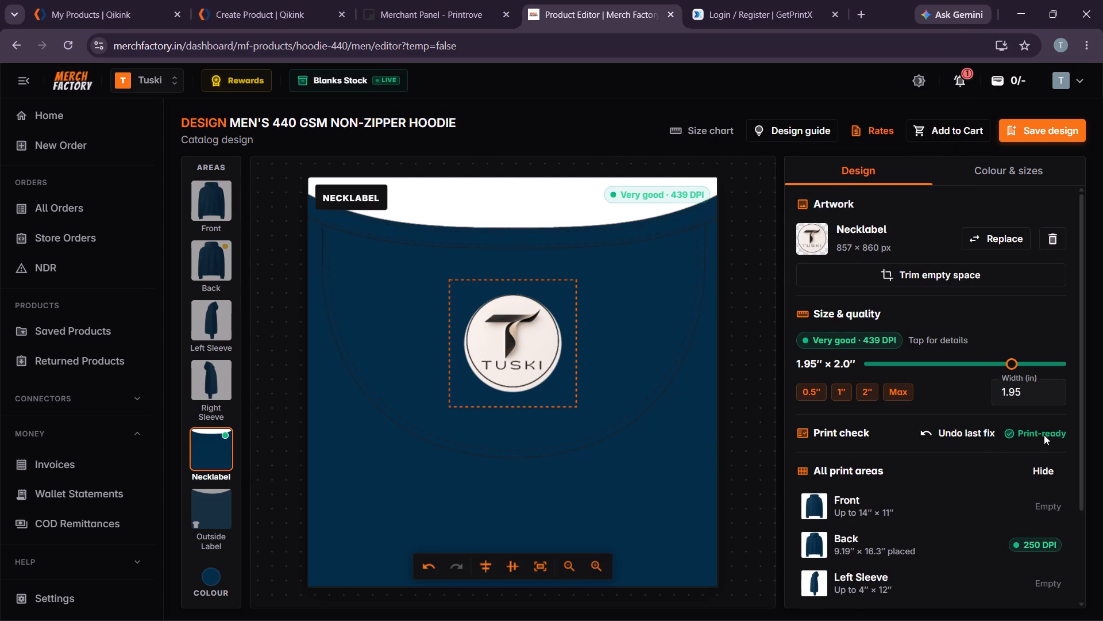
{"action": "scroll", "coordinate": [1007, 466], "scroll_direction": "down", "scroll_amount": 2}
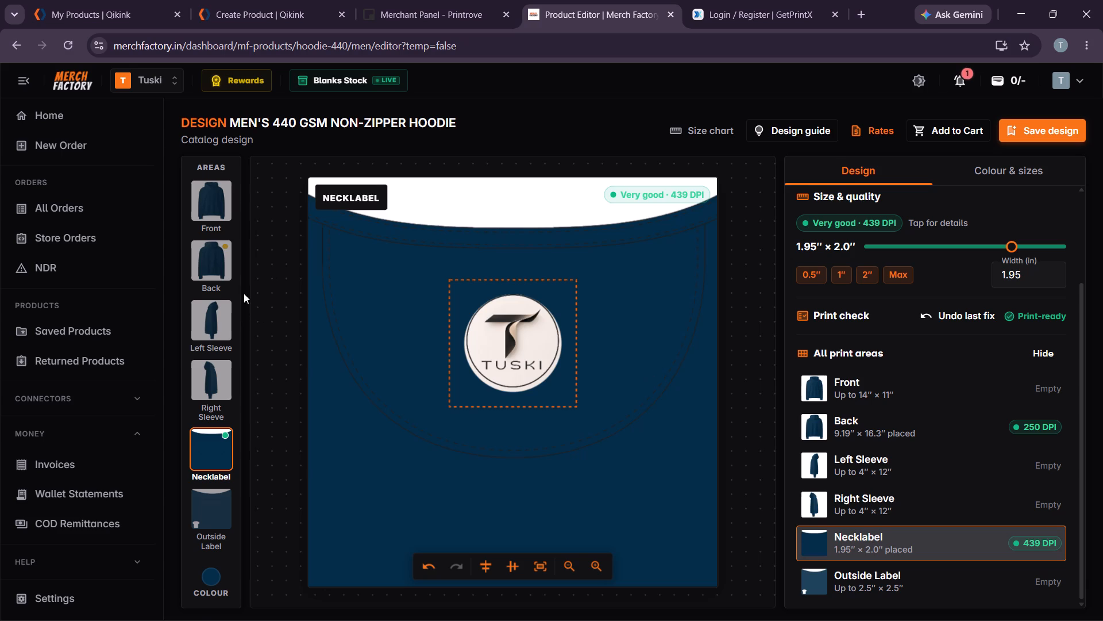
Review the back artwork's size, its print check notes and the list of all print areas.
{"action": "left_click", "coordinate": [224, 258]}
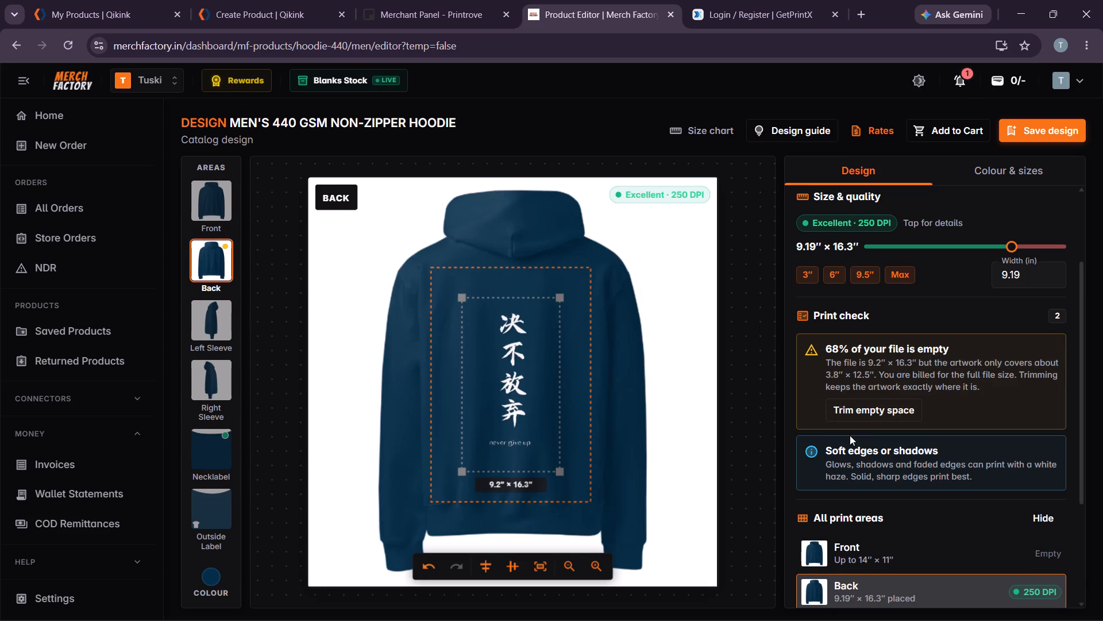
{"action": "left_click", "coordinate": [584, 408]}
{"action": "scroll", "coordinate": [873, 350], "scroll_direction": "up", "scroll_amount": 4}
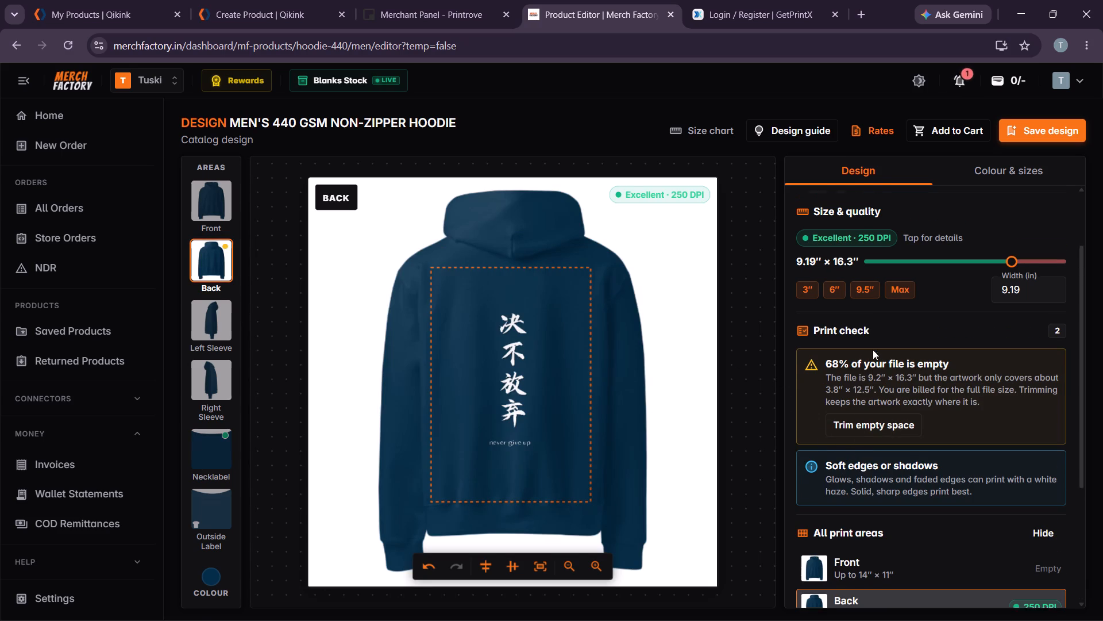
{"action": "scroll", "coordinate": [938, 412], "scroll_direction": "down", "scroll_amount": 3}
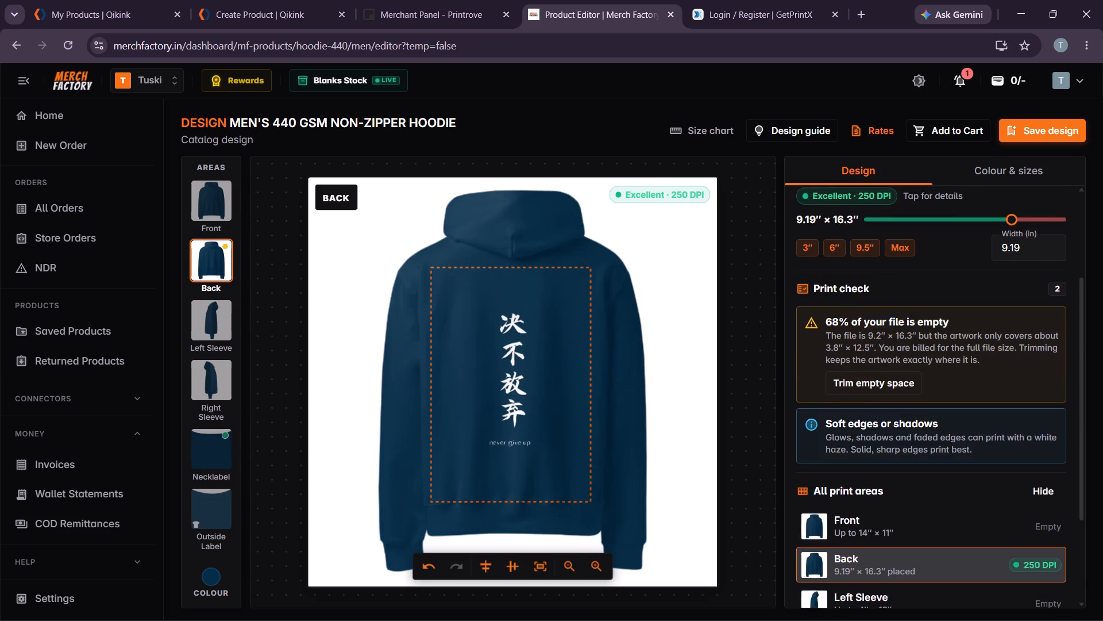
{"action": "scroll", "coordinate": [937, 414], "scroll_direction": "down", "scroll_amount": 4}
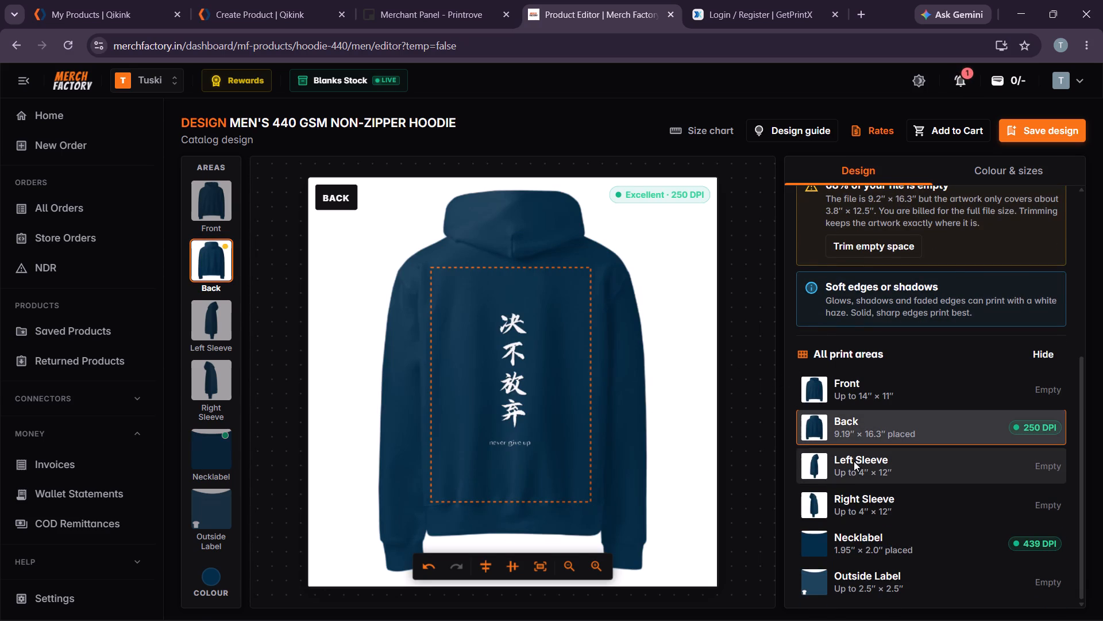
{"action": "scroll", "coordinate": [841, 537], "scroll_direction": "down", "scroll_amount": 1}
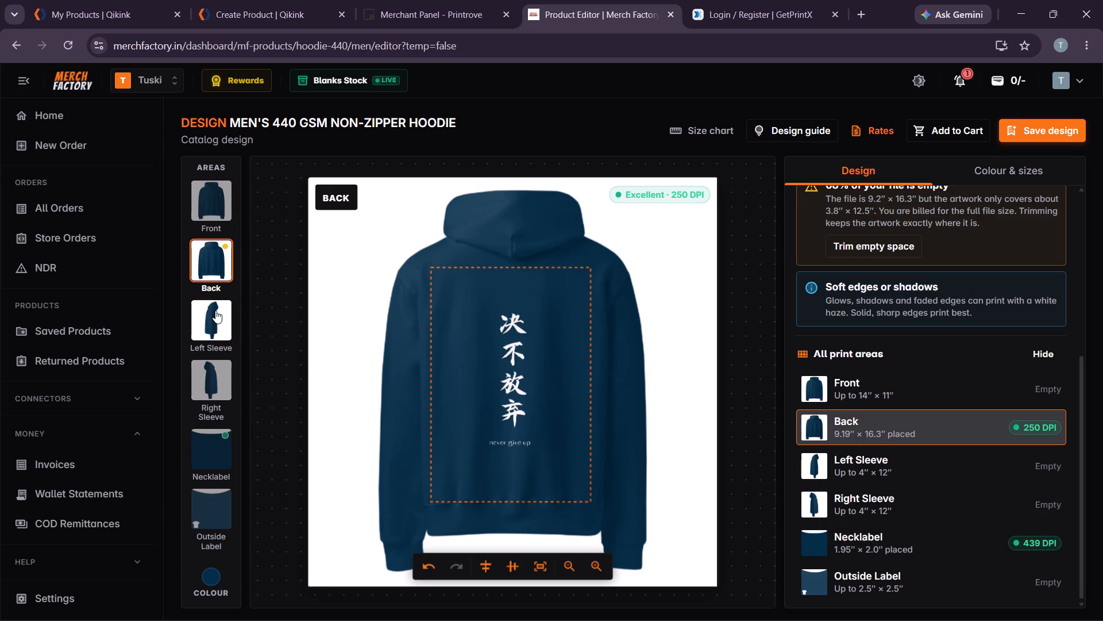
Review the outside label, neck label, sleeve and back print areas to check the artwork placements.
{"action": "left_click", "coordinate": [214, 507]}
{"action": "left_click", "coordinate": [215, 459]}
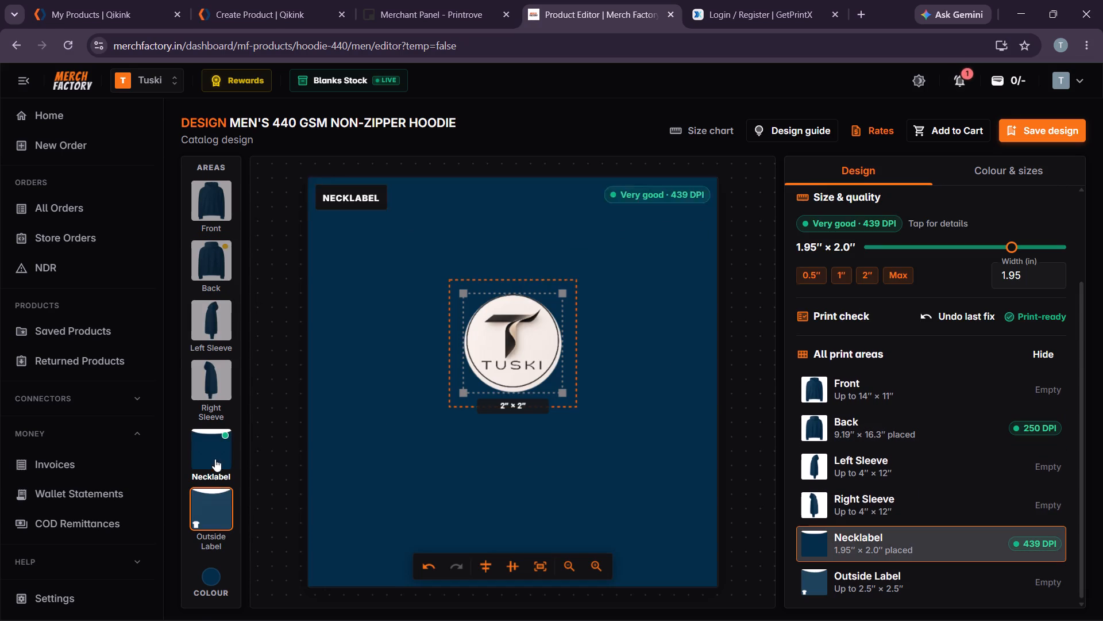
{"action": "left_click", "coordinate": [674, 421]}
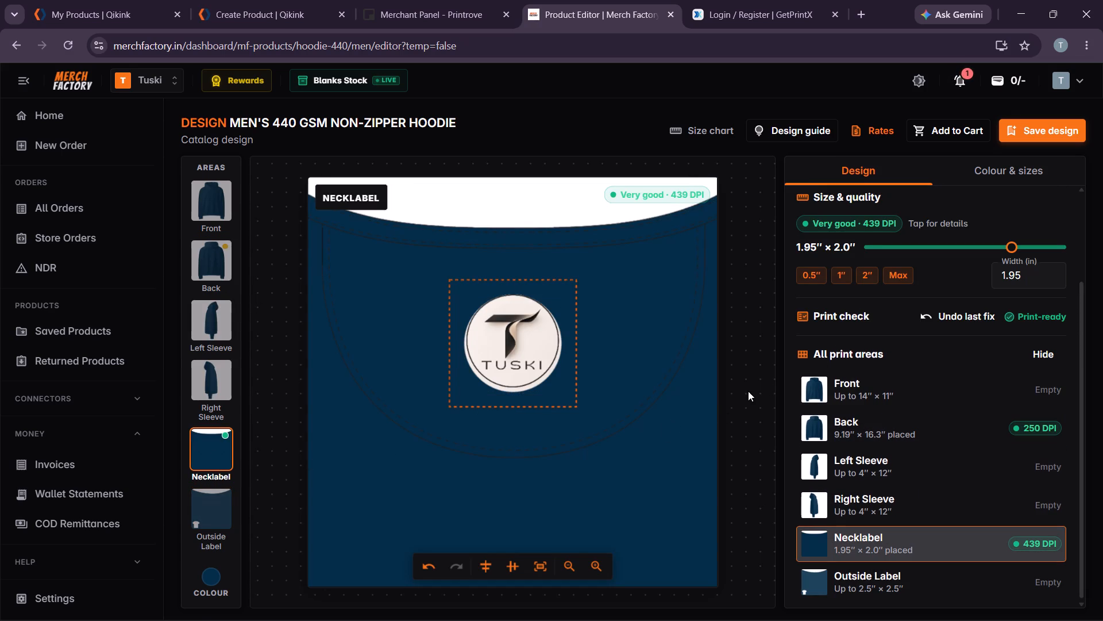
{"action": "scroll", "coordinate": [748, 391], "scroll_direction": "up", "scroll_amount": 4}
{"action": "scroll", "coordinate": [921, 419], "scroll_direction": "down", "scroll_amount": 6}
{"action": "scroll", "coordinate": [927, 425], "scroll_direction": "up", "scroll_amount": 5}
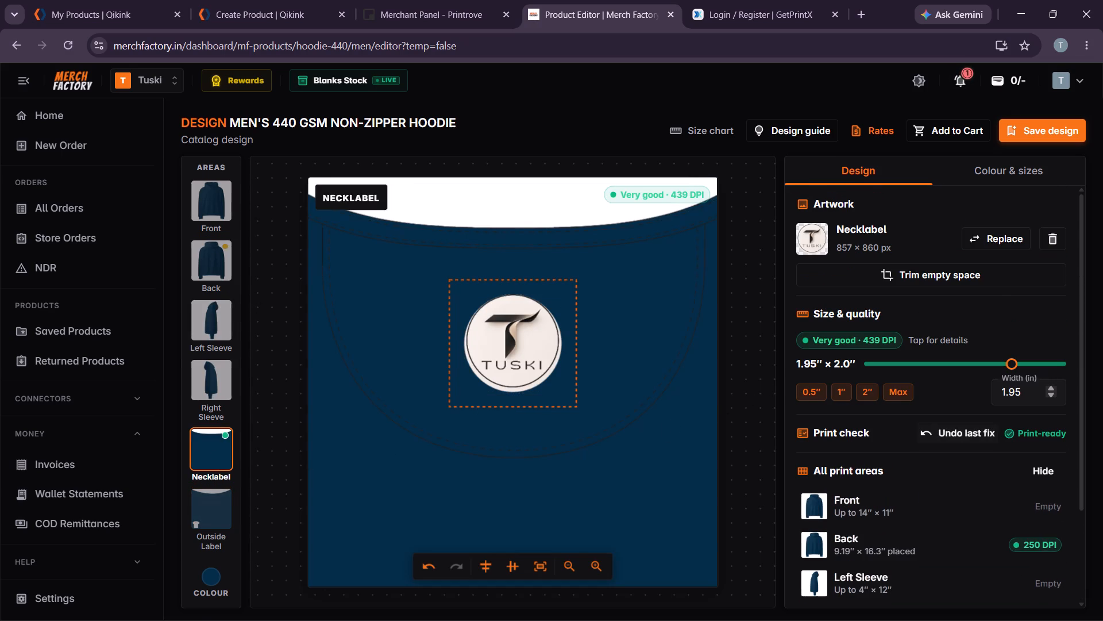
{"action": "scroll", "coordinate": [996, 385], "scroll_direction": "up", "scroll_amount": 3}
{"action": "scroll", "coordinate": [1013, 370], "scroll_direction": "down", "scroll_amount": 6}
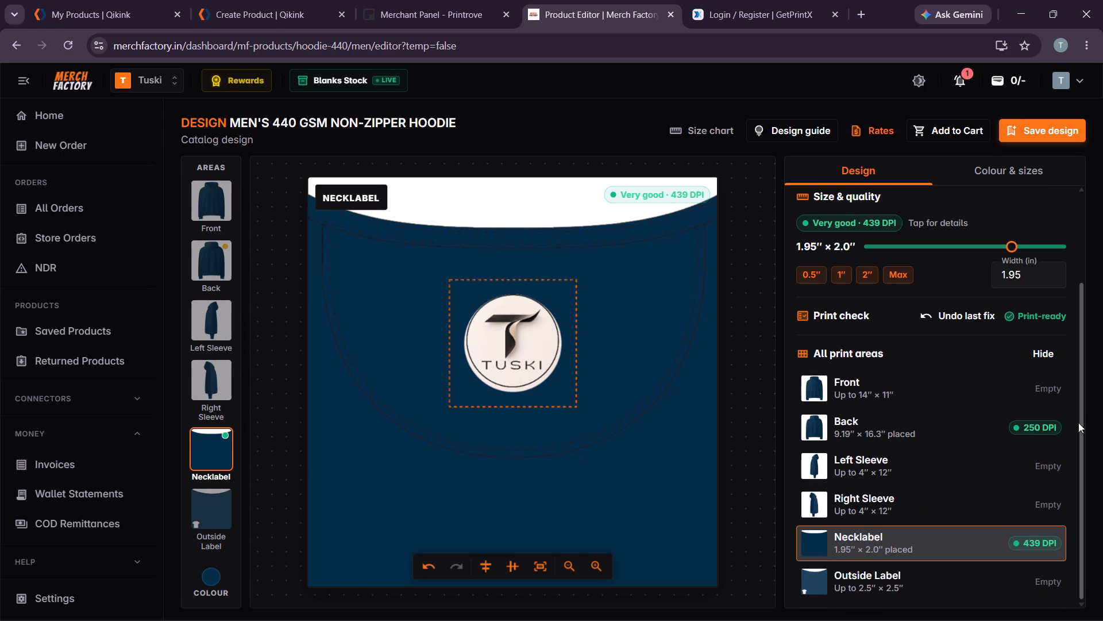
{"action": "left_click", "coordinate": [865, 458]}
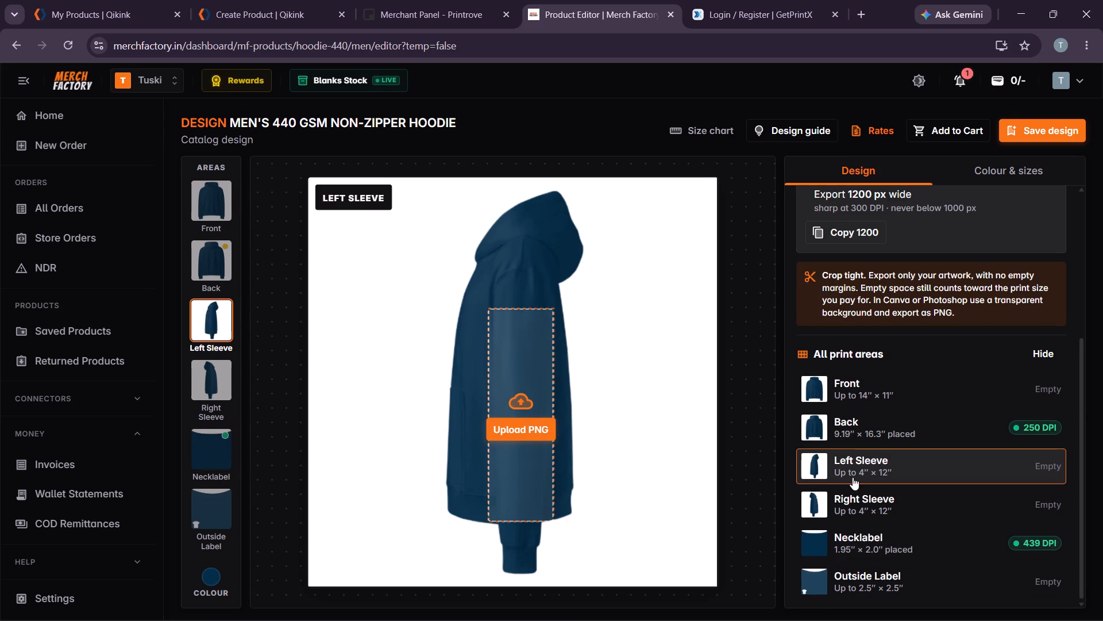
{"action": "left_click", "coordinate": [850, 508]}
{"action": "left_click", "coordinate": [867, 538]}
{"action": "left_click", "coordinate": [871, 389]}
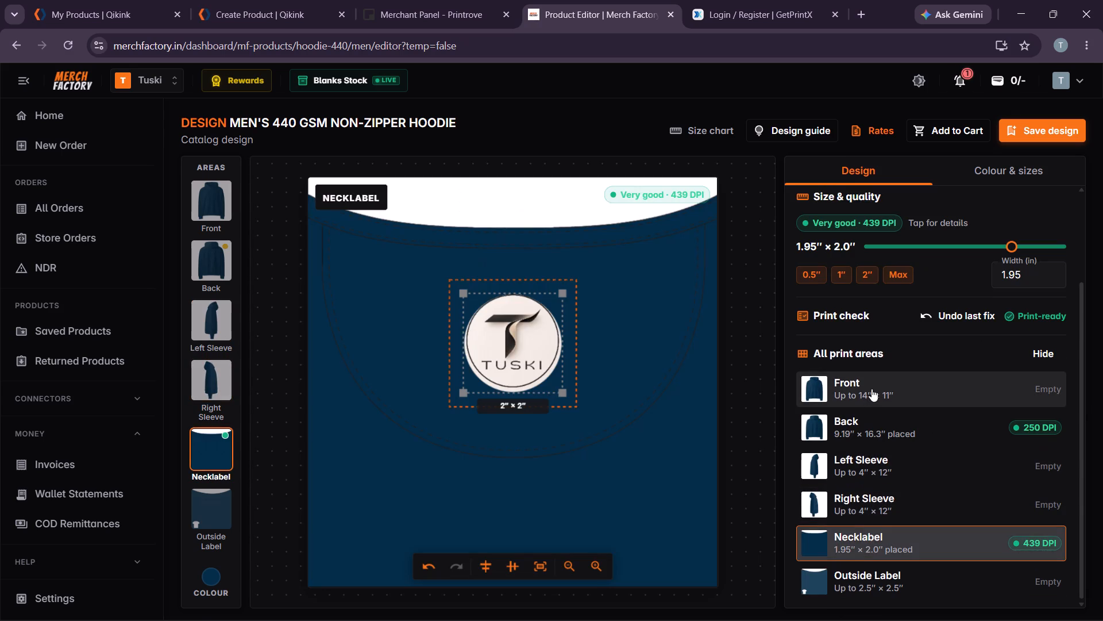
{"action": "left_click", "coordinate": [870, 427]}
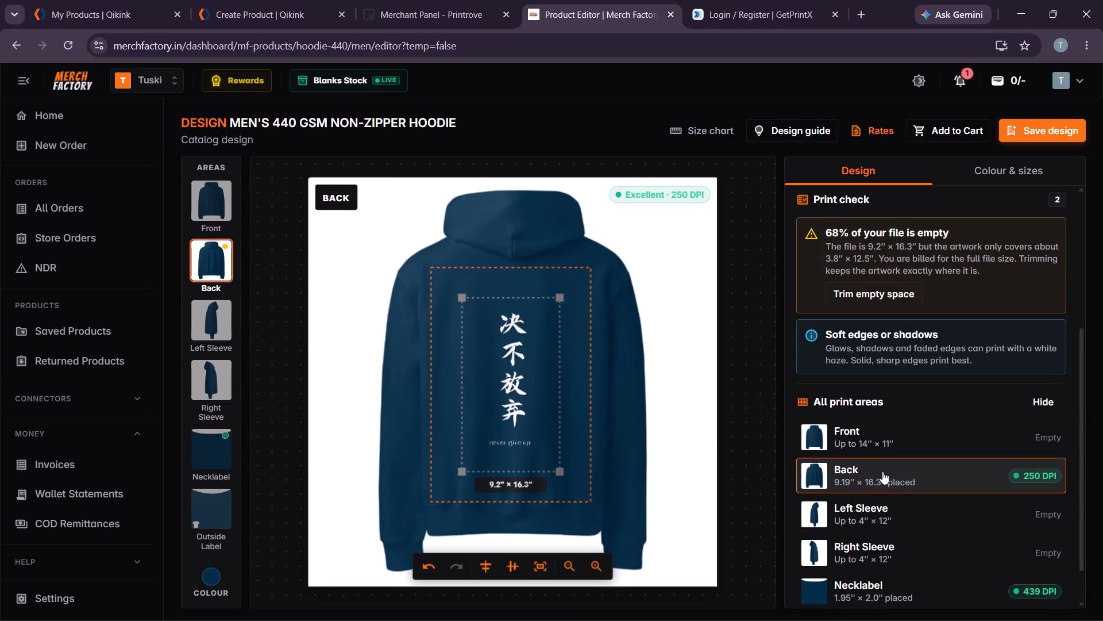
{"action": "left_click", "coordinate": [631, 417]}
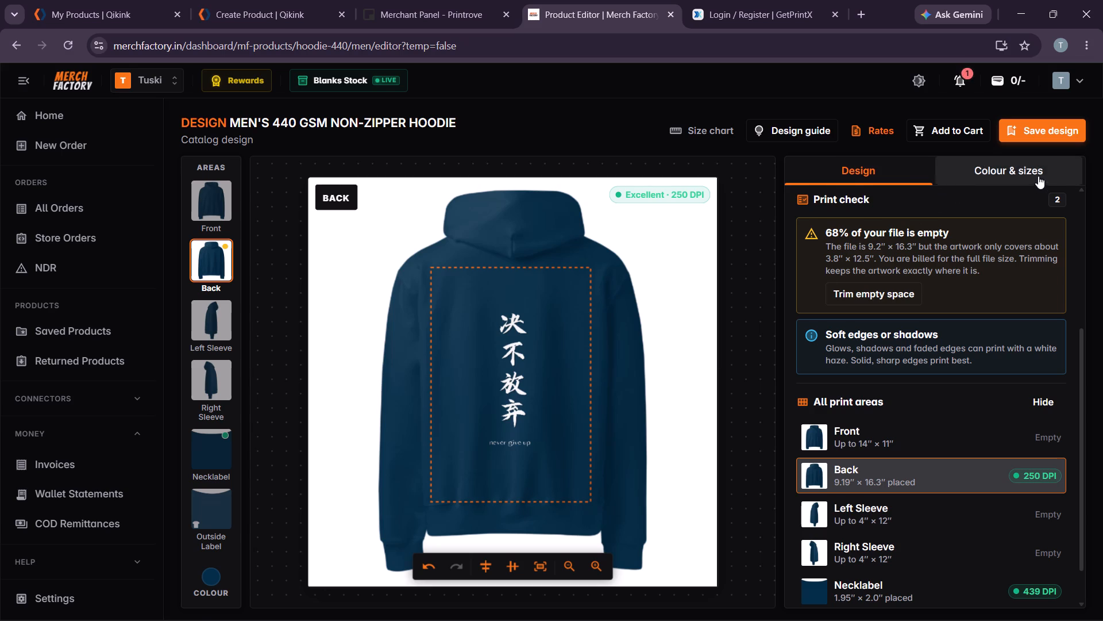
Change the hoodie's garment colour to black and return to the artwork settings.
{"action": "left_click", "coordinate": [1038, 176]}
{"action": "left_click", "coordinate": [839, 257]}
{"action": "left_click", "coordinate": [812, 255]}
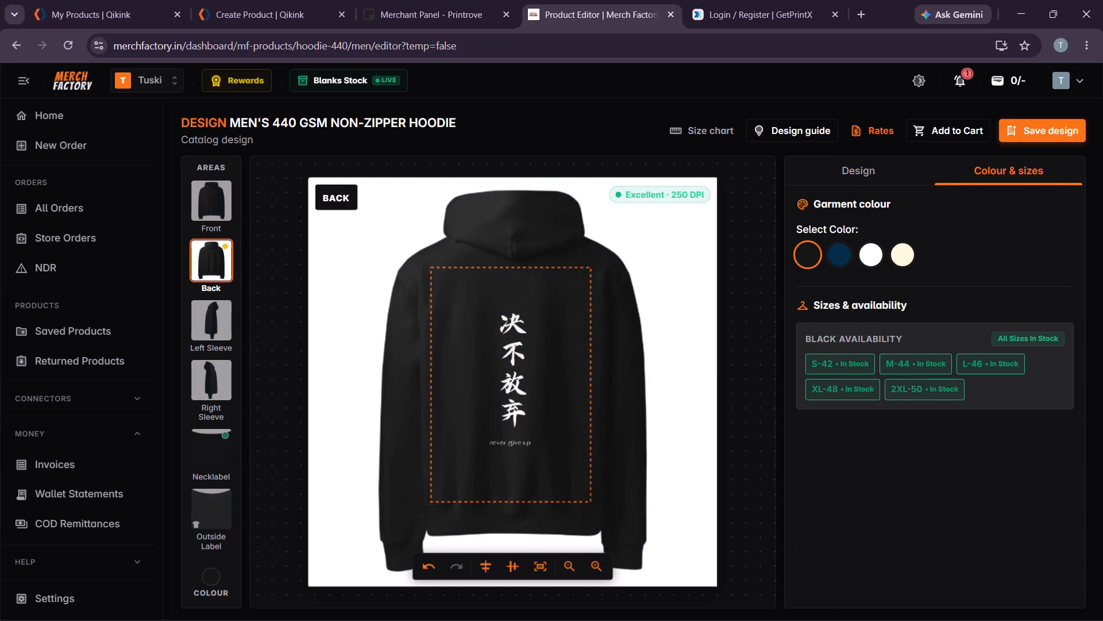
{"action": "left_click", "coordinate": [856, 168]}
Save the black hoodie design under the name "Oversized Hoodie Japanese Edition NGu", without a folder.
{"action": "left_click", "coordinate": [1024, 128]}
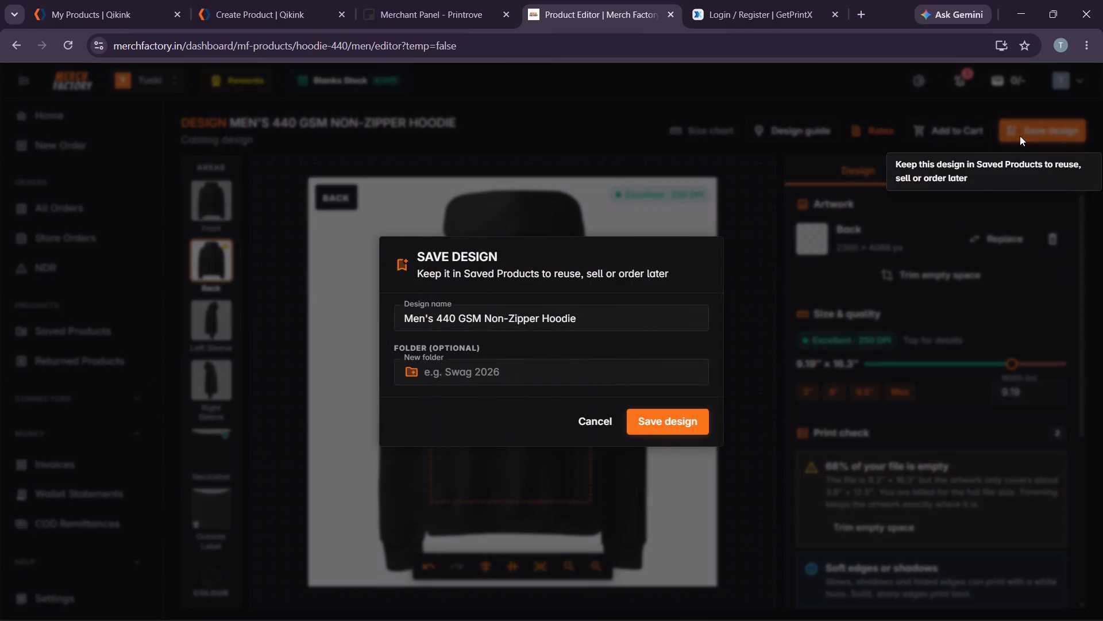
{"action": "left_click_drag", "start_coordinate": [399, 317], "coordinate": [621, 320]}
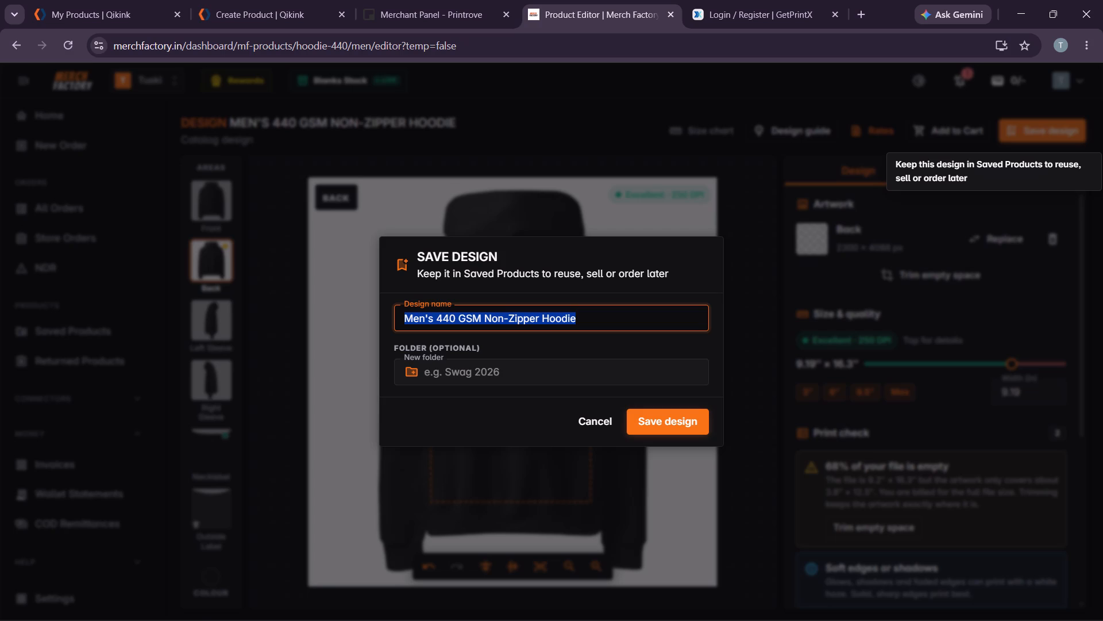
{"action": "key", "text": "shift+parenright"}
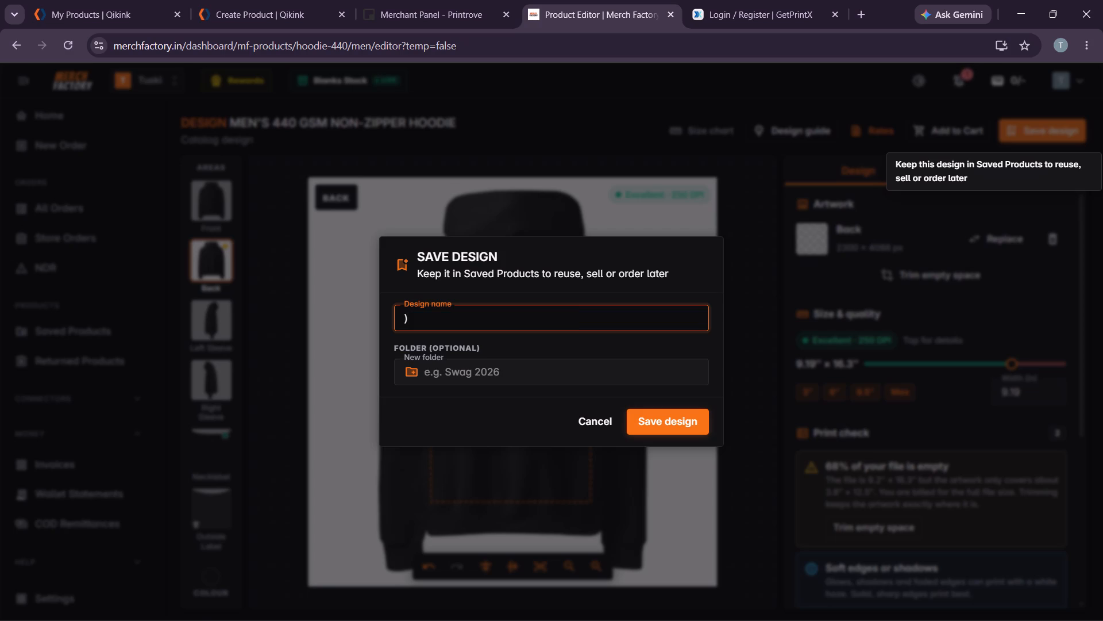
{"action": "key", "text": "BackSpace"}
{"action": "type", "text": "Oversized"}
{"action": "key", "text": "space"}
{"action": "type", "text": "Hoodie Nr"}
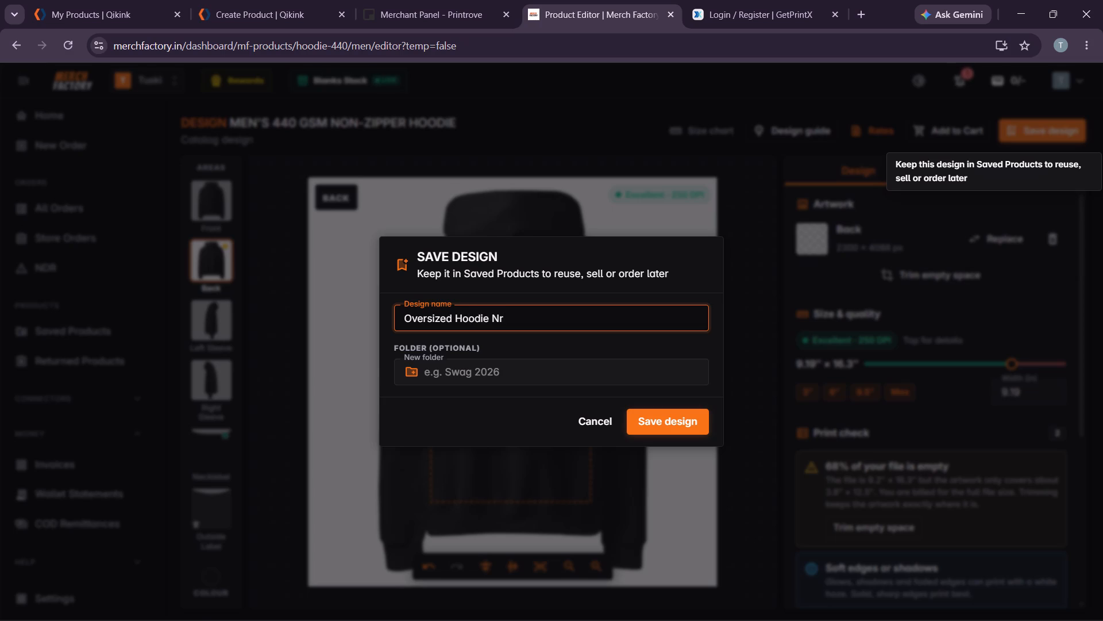
{"action": "type", "text": "ver"}
{"action": "key", "text": "BackSpace"}
{"action": "key", "text": "BackSpace"}
{"action": "key", "text": "BackSpace"}
{"action": "key", "text": "BackSpace"}
{"action": "key", "text": "BackSpace"}
{"action": "key", "text": "BackSpace"}
{"action": "key", "text": "space"}
{"action": "type", "text": "Japanese Edition N"}
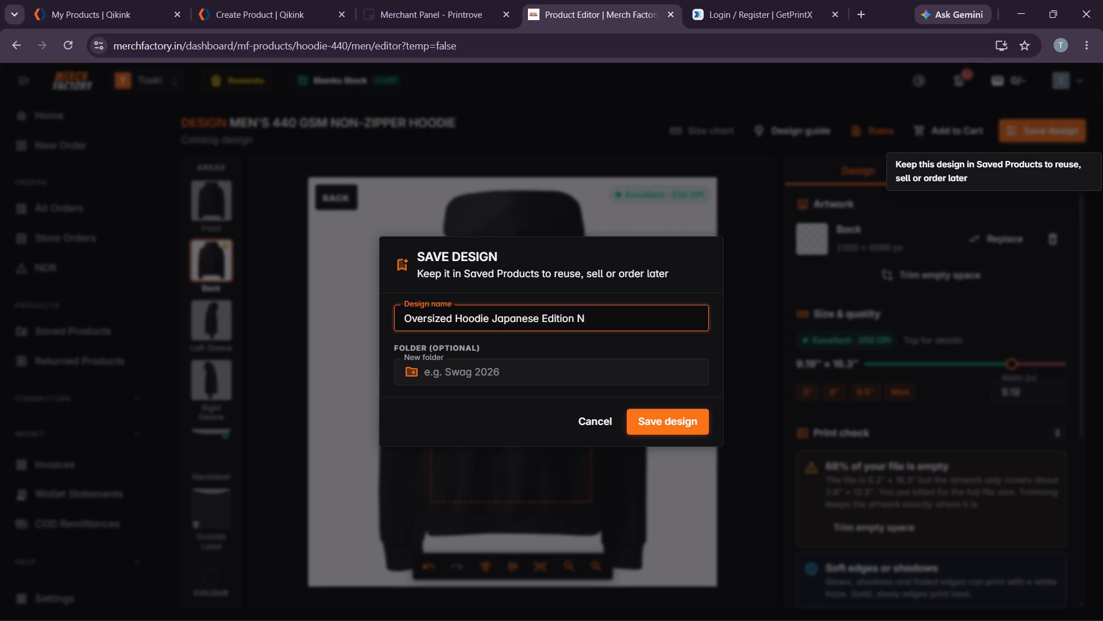
{"action": "key", "text": "shift+g"}
{"action": "key", "text": "u"}
{"action": "left_click", "coordinate": [684, 419]}
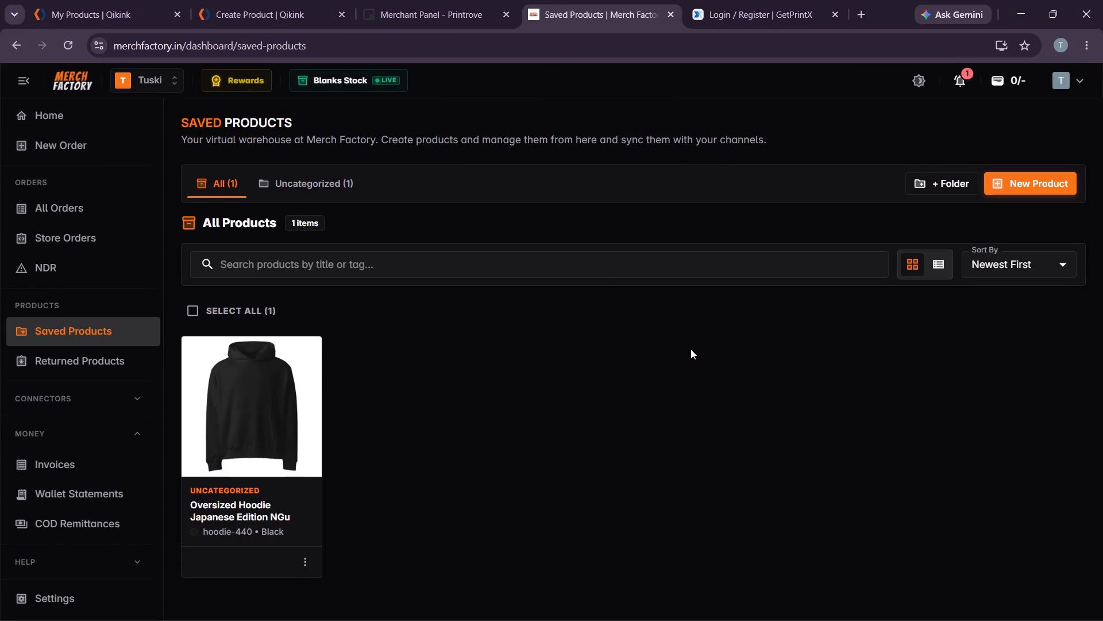
Open the saved Oversized Hoodie Japanese Edition NGu and review its pricing summary and print quality audit for every print area.
{"action": "left_click", "coordinate": [279, 475]}
{"action": "left_click", "coordinate": [285, 405]}
{"action": "scroll", "coordinate": [671, 417], "scroll_direction": "down", "scroll_amount": 2}
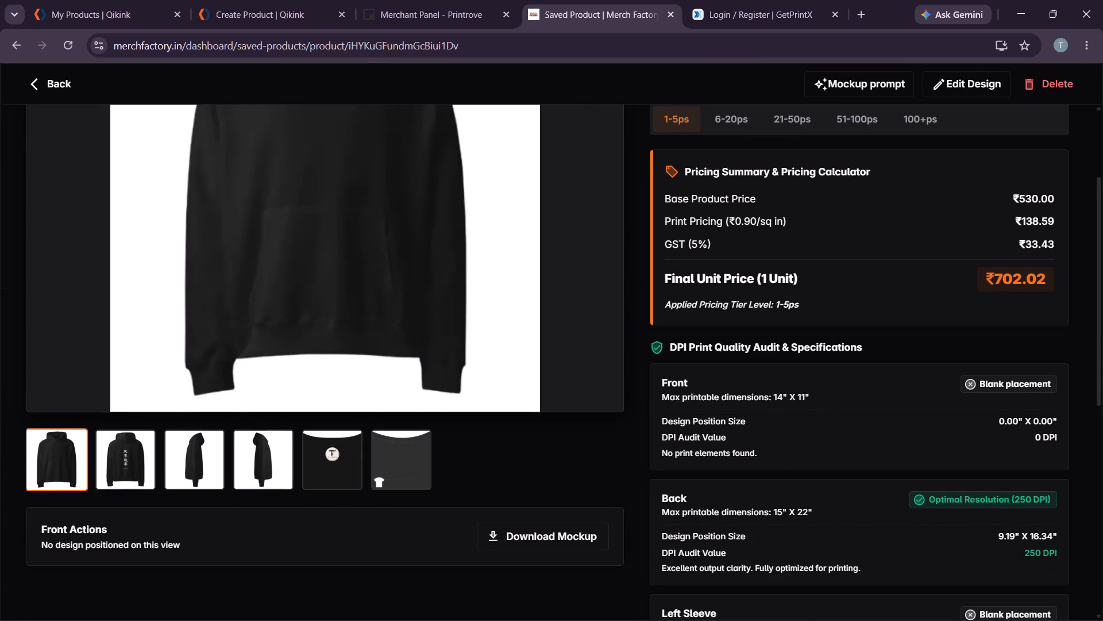
{"action": "scroll", "coordinate": [668, 449], "scroll_direction": "up", "scroll_amount": 5}
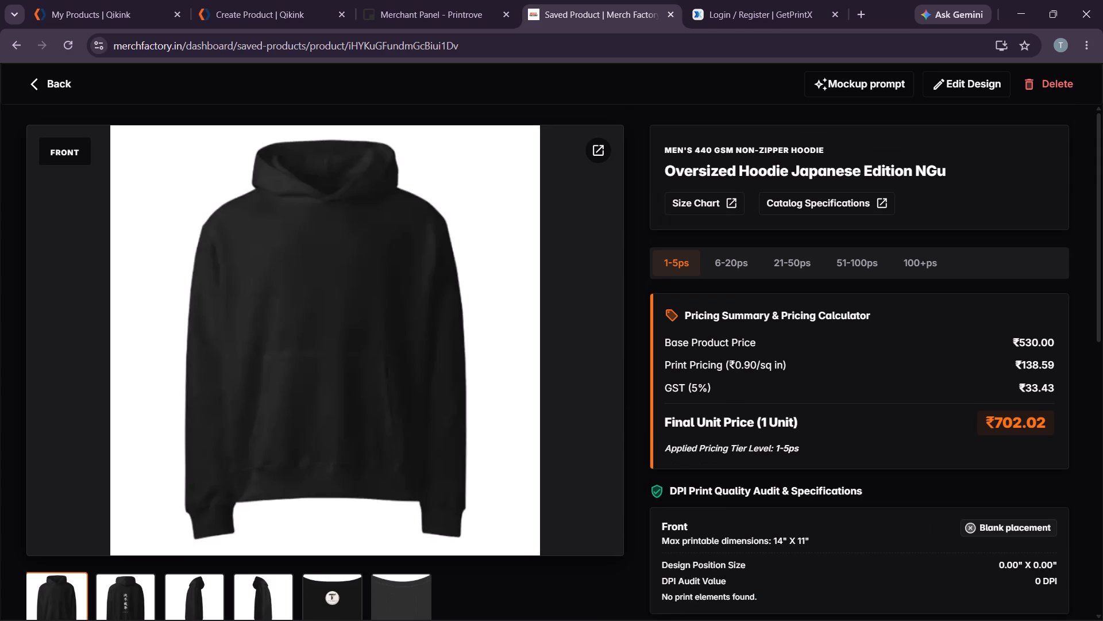
{"action": "scroll", "coordinate": [859, 387], "scroll_direction": "down", "scroll_amount": 4}
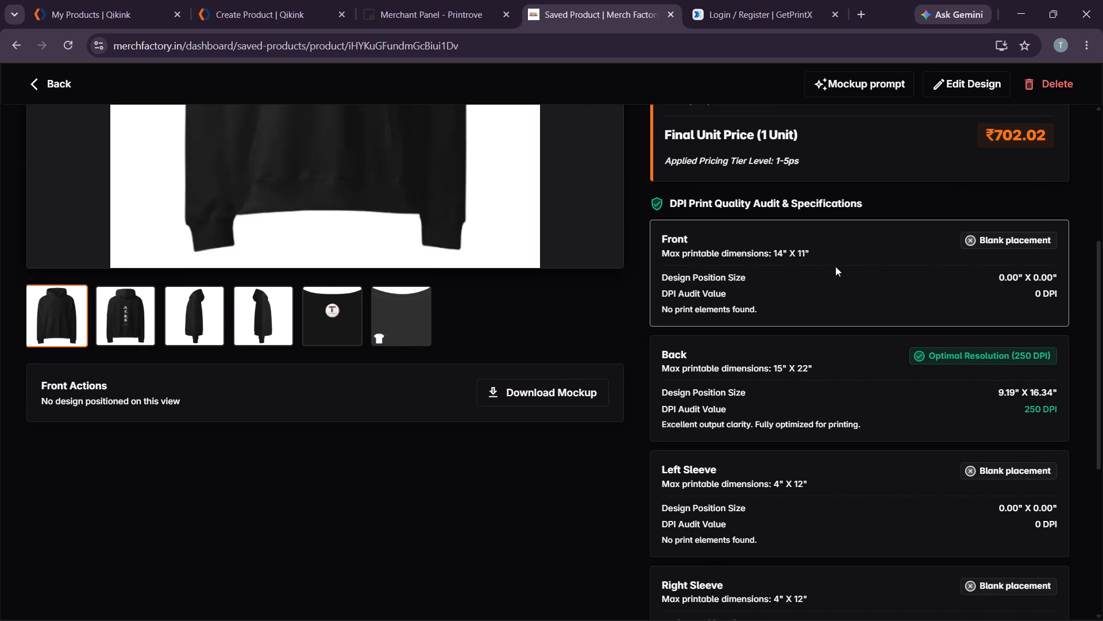
{"action": "scroll", "coordinate": [838, 390], "scroll_direction": "down", "scroll_amount": 8}
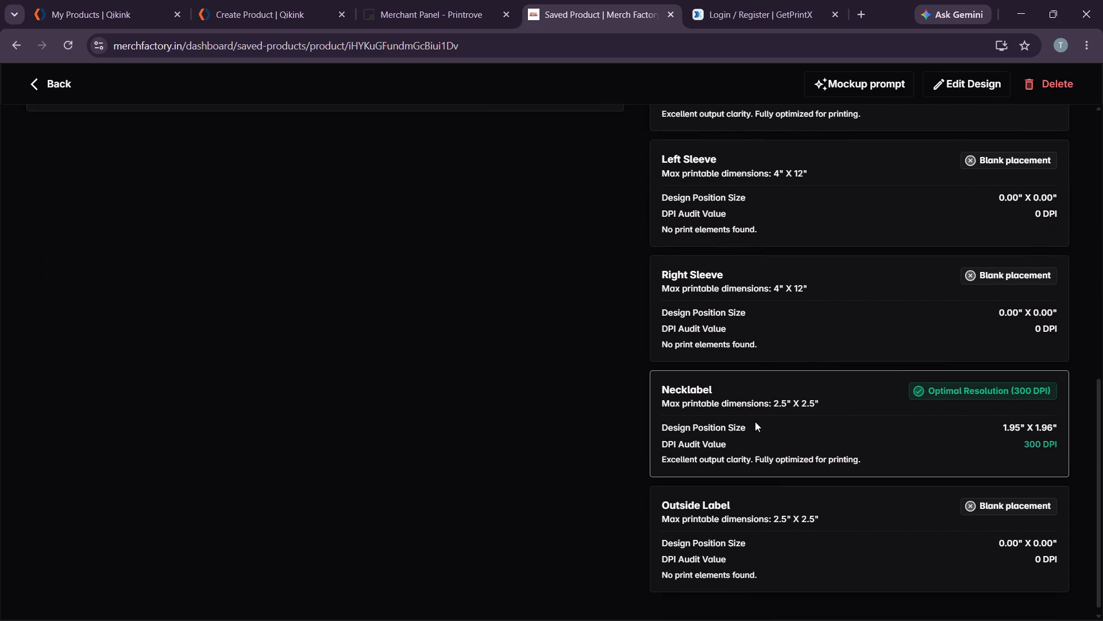
{"action": "scroll", "coordinate": [754, 422], "scroll_direction": "down", "scroll_amount": 4}
{"action": "scroll", "coordinate": [753, 425], "scroll_direction": "up", "scroll_amount": 16}
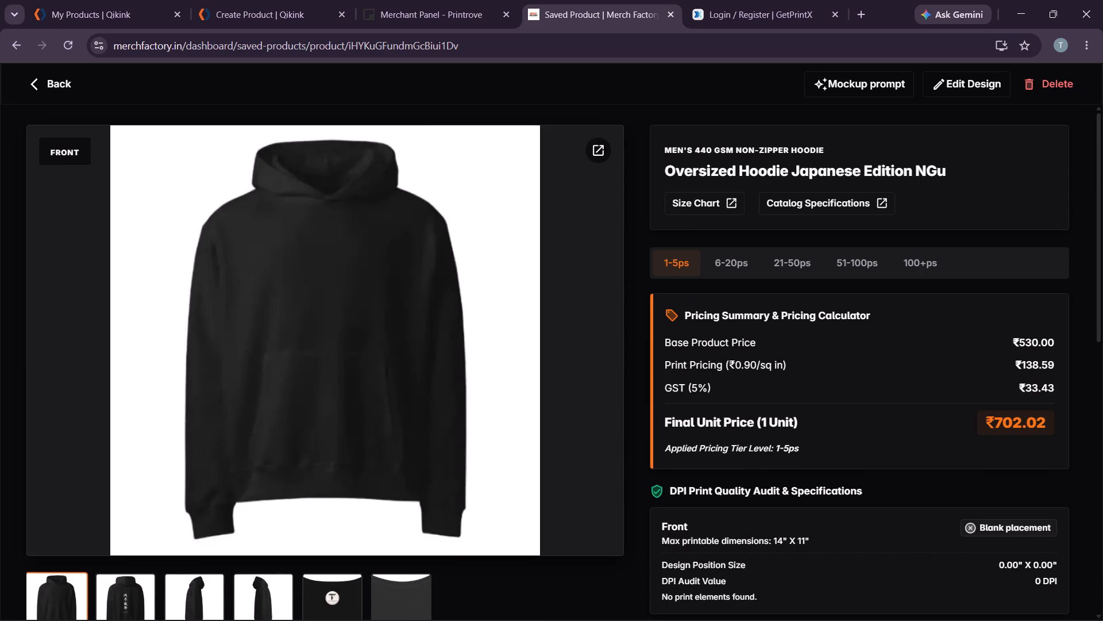
Check the hoodie's catalog specifications page, and close it to return to the saved product.
{"action": "left_click", "coordinate": [841, 200]}
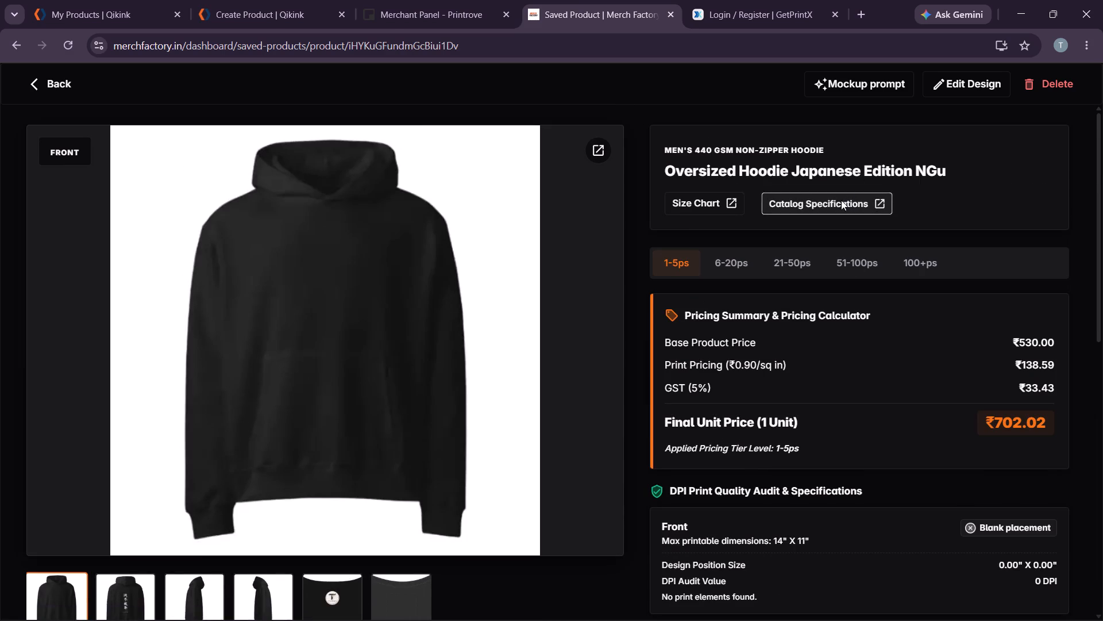
{"action": "scroll", "coordinate": [493, 470], "scroll_direction": "down", "scroll_amount": 3}
{"action": "scroll", "coordinate": [604, 478], "scroll_direction": "up", "scroll_amount": 5}
{"action": "left_click", "coordinate": [475, 12]}
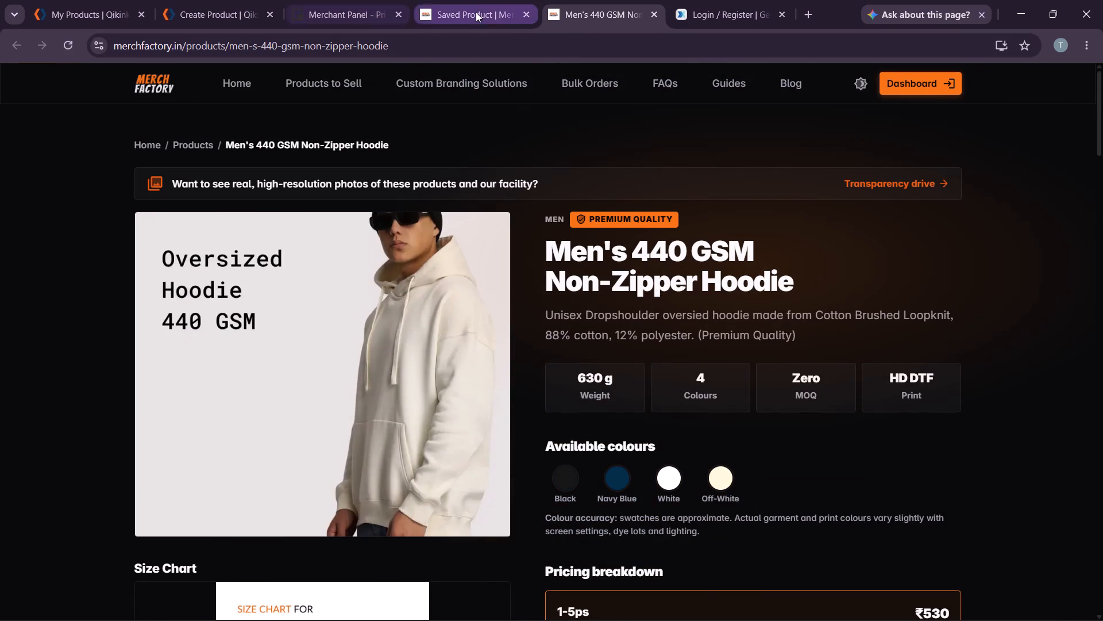
{"action": "left_click", "coordinate": [700, 11]}
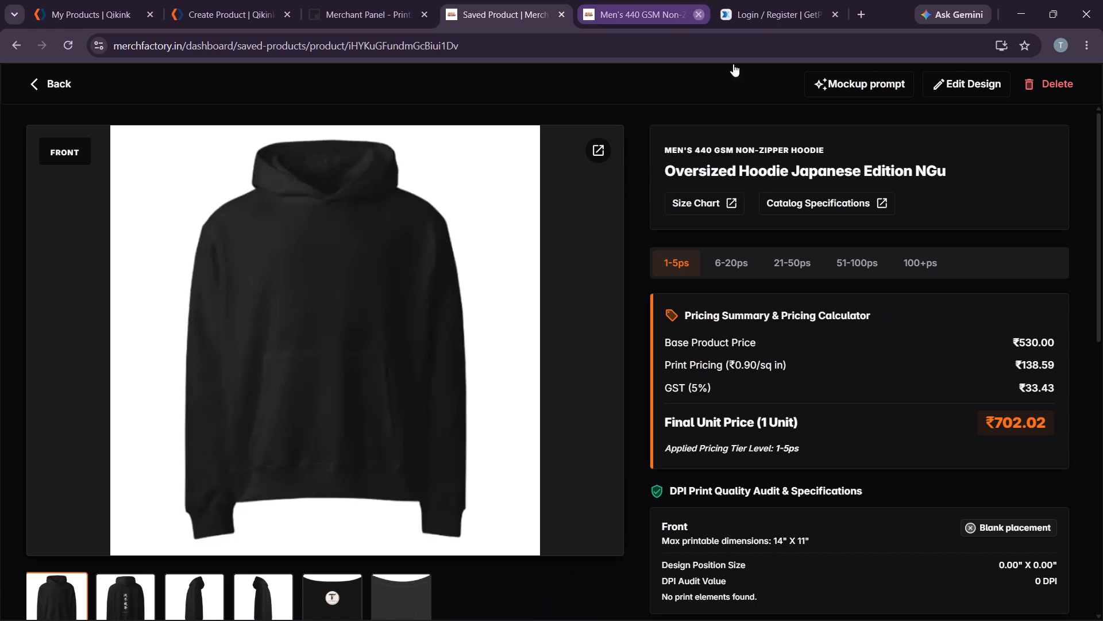
Re-examine the saved hoodie's unit pricing and the print sizes and resolution of all its print areas.
{"action": "scroll", "coordinate": [943, 346], "scroll_direction": "up", "scroll_amount": 4}
{"action": "scroll", "coordinate": [948, 354], "scroll_direction": "down", "scroll_amount": 7}
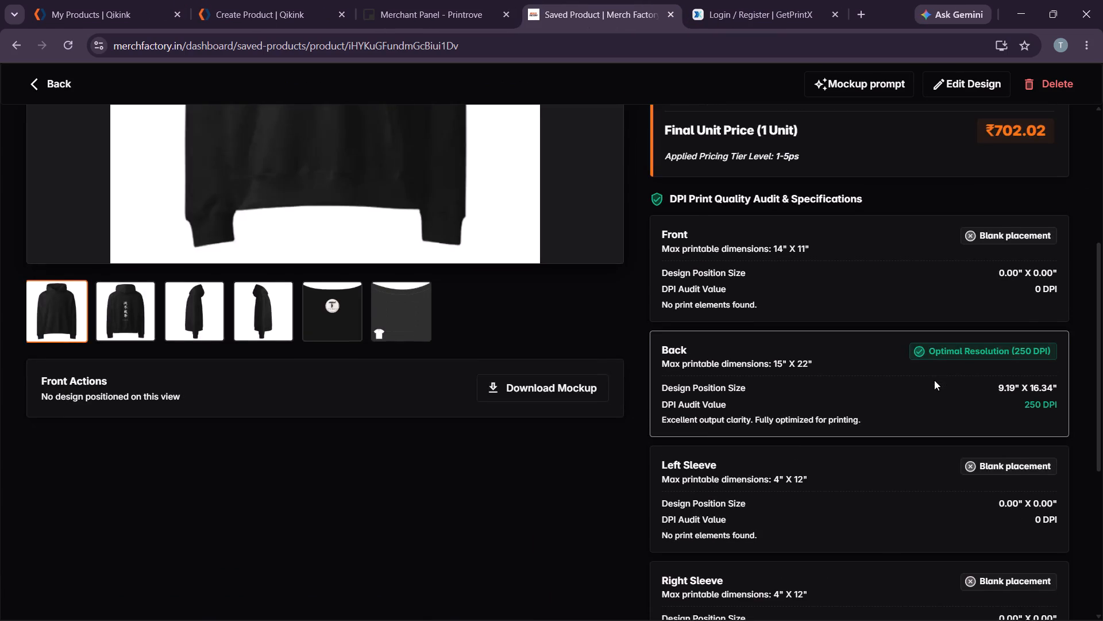
{"action": "scroll", "coordinate": [502, 382], "scroll_direction": "up", "scroll_amount": 13}
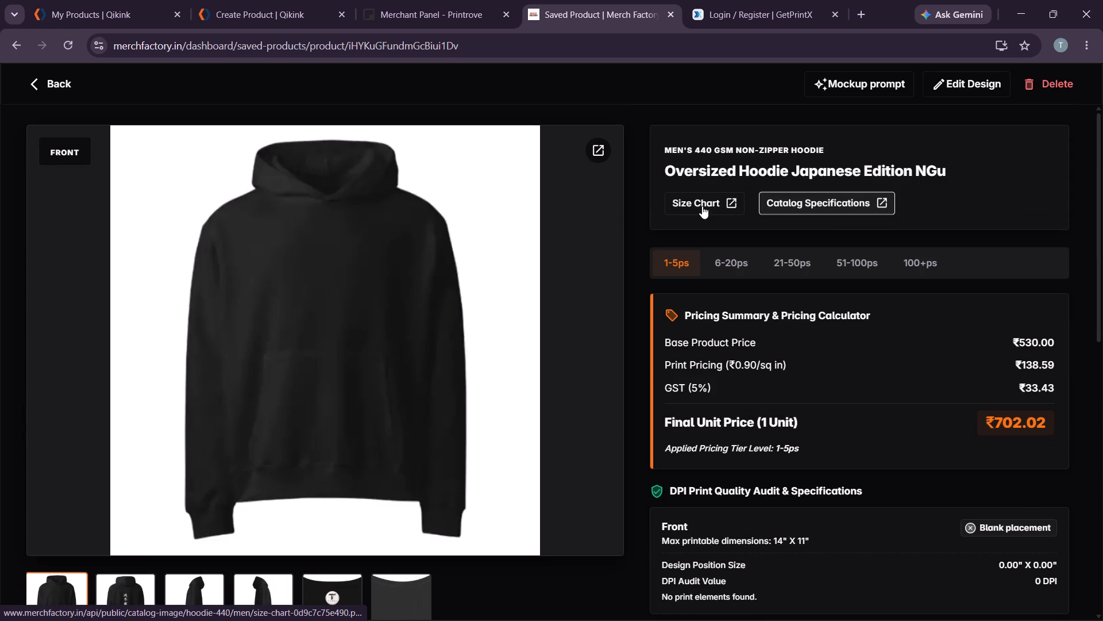
{"action": "scroll", "coordinate": [865, 400], "scroll_direction": "down", "scroll_amount": 2}
{"action": "scroll", "coordinate": [865, 400], "scroll_direction": "up", "scroll_amount": 1}
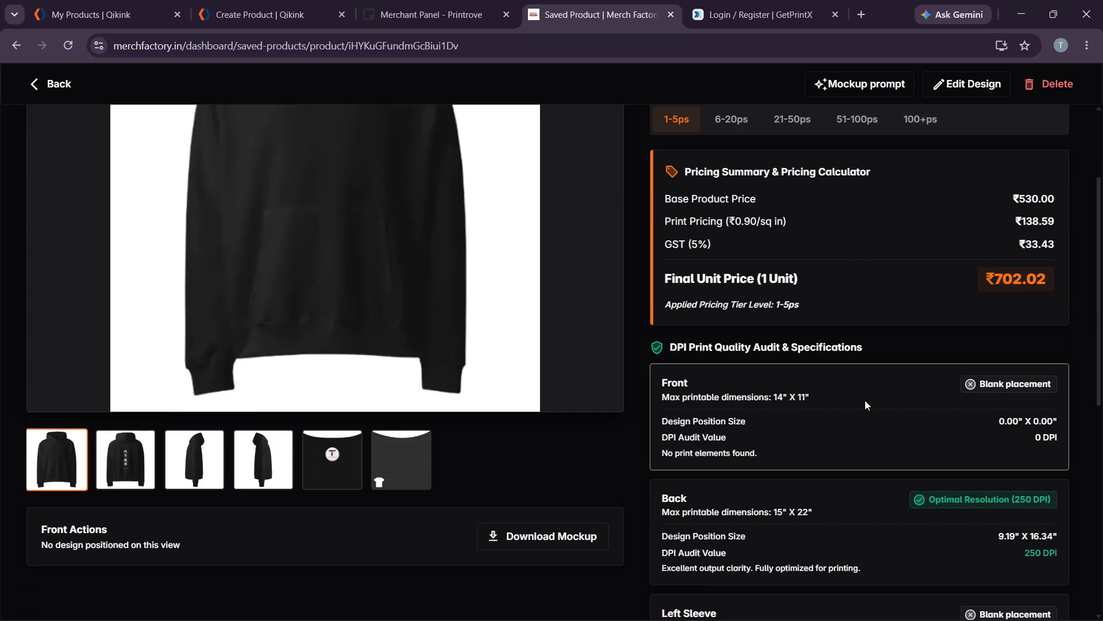
{"action": "scroll", "coordinate": [865, 400], "scroll_direction": "up", "scroll_amount": 4}
{"action": "scroll", "coordinate": [952, 309], "scroll_direction": "down", "scroll_amount": 2}
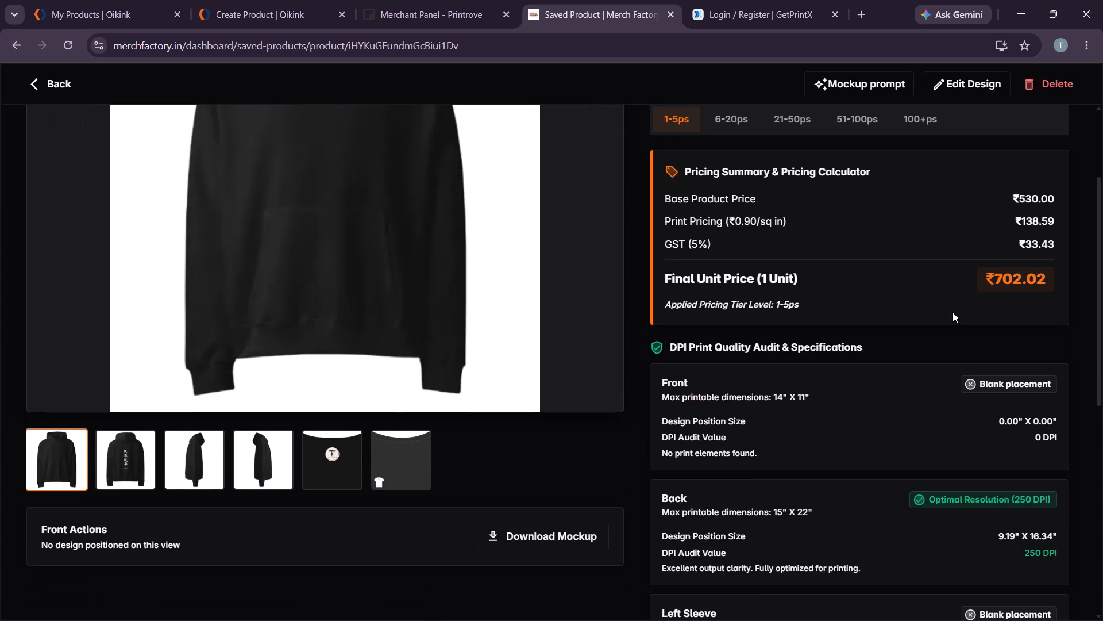
{"action": "scroll", "coordinate": [952, 312], "scroll_direction": "down", "scroll_amount": 12}
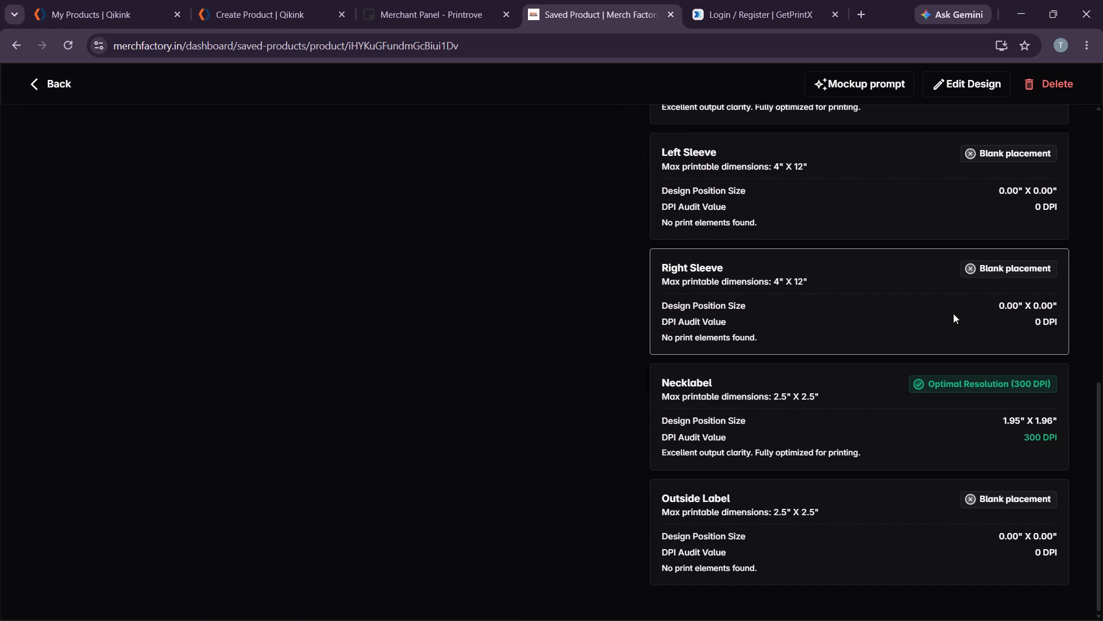
{"action": "scroll", "coordinate": [953, 313], "scroll_direction": "up", "scroll_amount": 18}
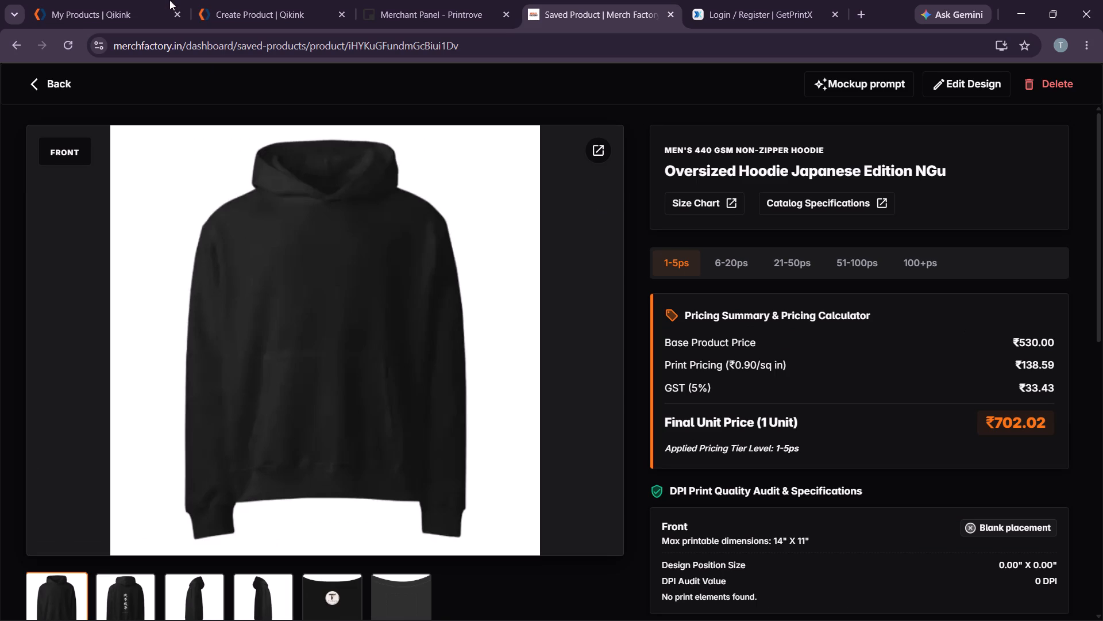
Compare the Oversized Hoodie NGU Edition template on Printrove with the saved hoodie's pricing and print details on Merch Factory.
{"action": "left_click", "coordinate": [427, 6]}
{"action": "scroll", "coordinate": [491, 425], "scroll_direction": "down", "scroll_amount": 2}
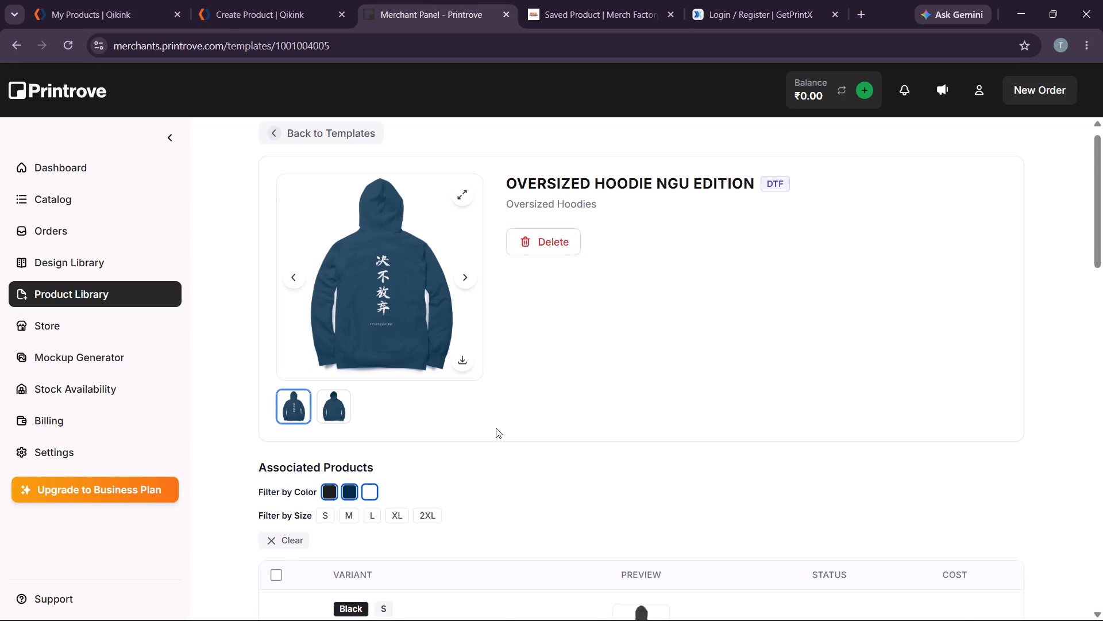
{"action": "scroll", "coordinate": [496, 428], "scroll_direction": "down", "scroll_amount": 1}
{"action": "scroll", "coordinate": [497, 426], "scroll_direction": "up", "scroll_amount": 5}
{"action": "left_click", "coordinate": [619, 0]}
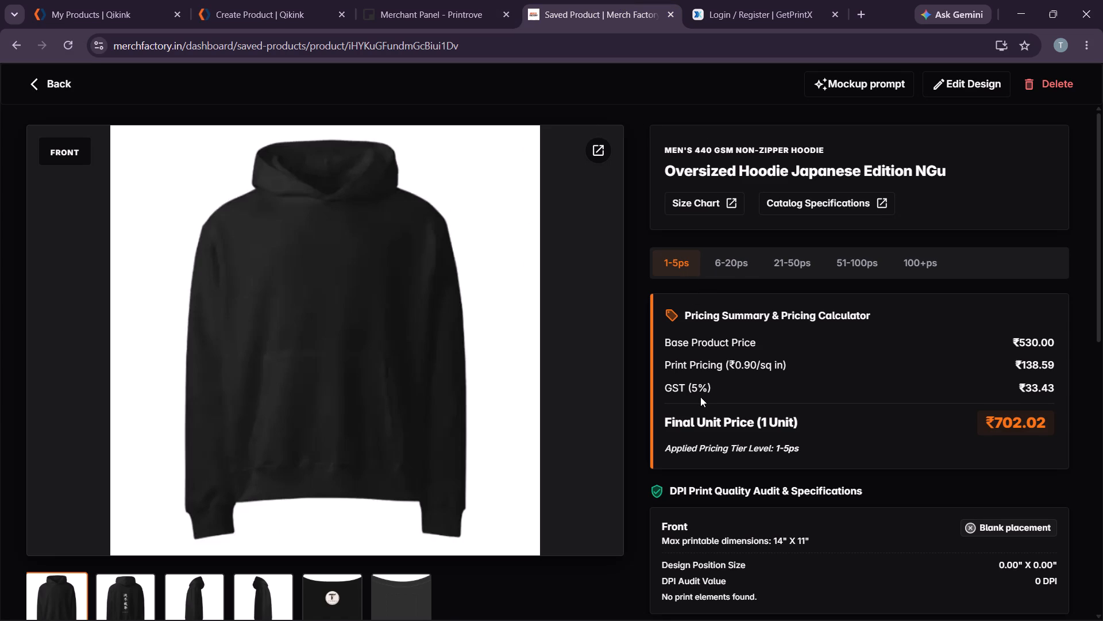
{"action": "scroll", "coordinate": [751, 409], "scroll_direction": "down", "scroll_amount": 3}
{"action": "scroll", "coordinate": [641, 330], "scroll_direction": "up", "scroll_amount": 6}
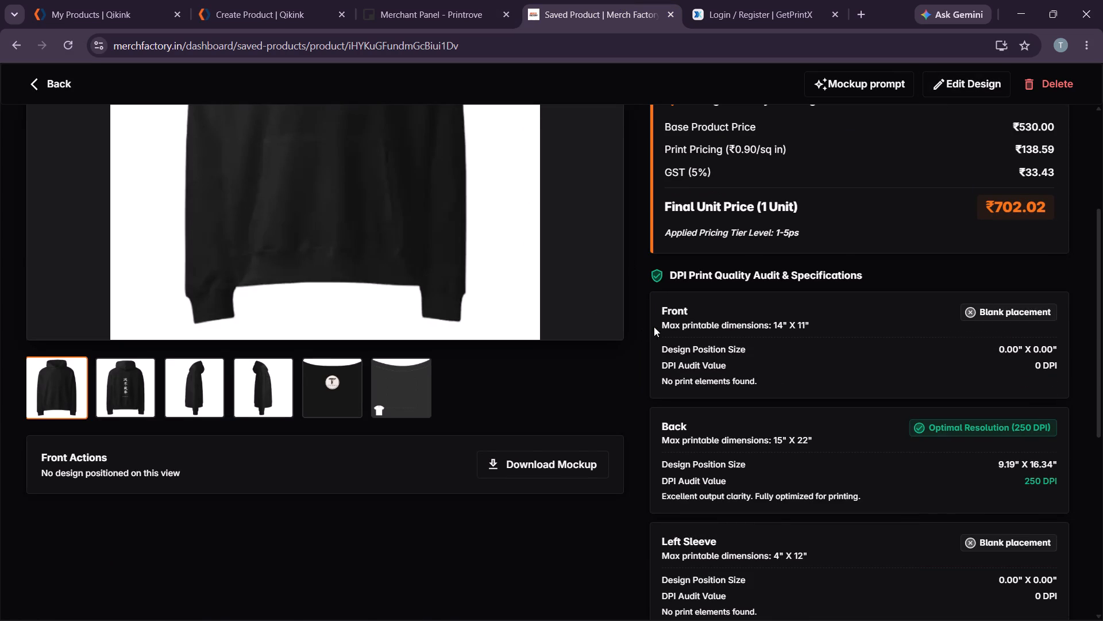
Create a new order containing one black Oversized Hoodie Japanese Edition NGu in size L-46 and open its order review.
{"action": "left_click", "coordinate": [29, 92]}
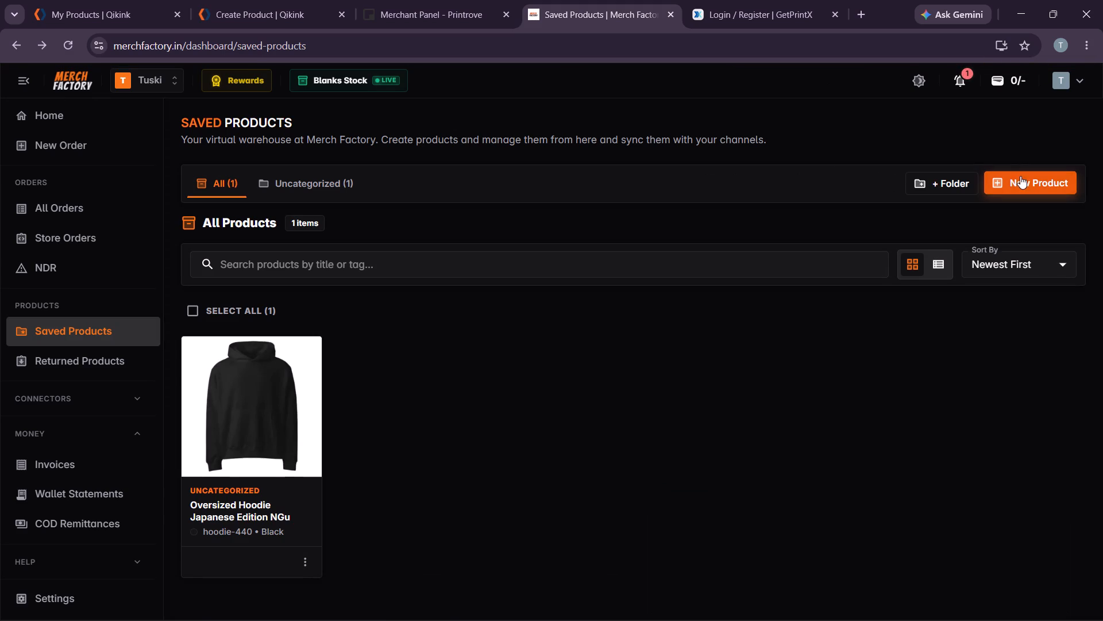
{"action": "scroll", "coordinate": [269, 198], "scroll_direction": "up", "scroll_amount": 3}
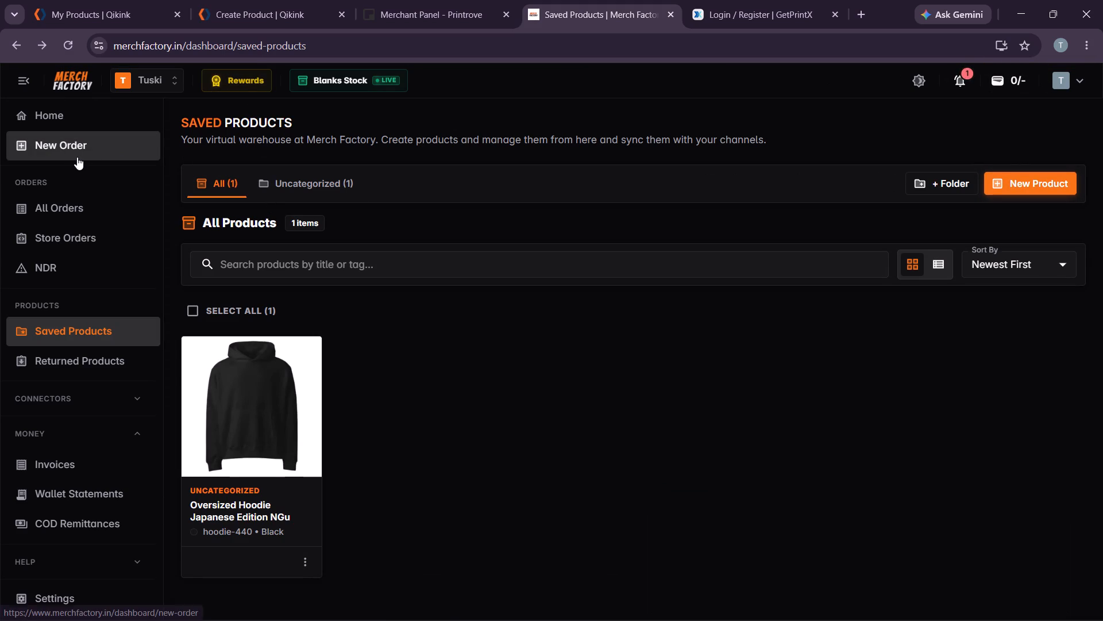
{"action": "left_click", "coordinate": [87, 146]}
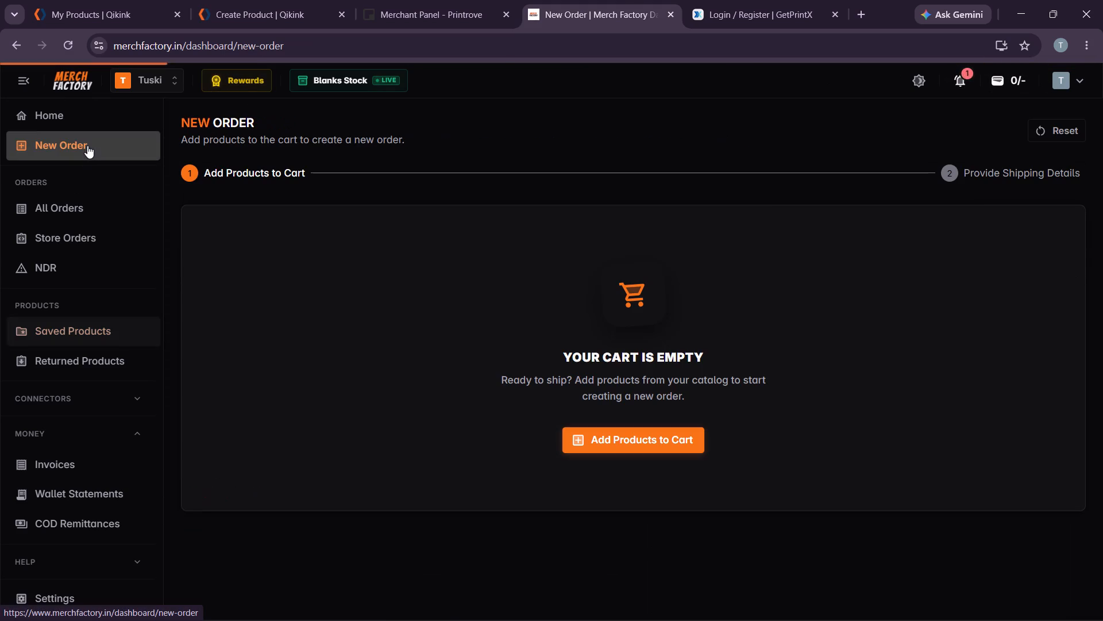
{"action": "left_click", "coordinate": [595, 442]}
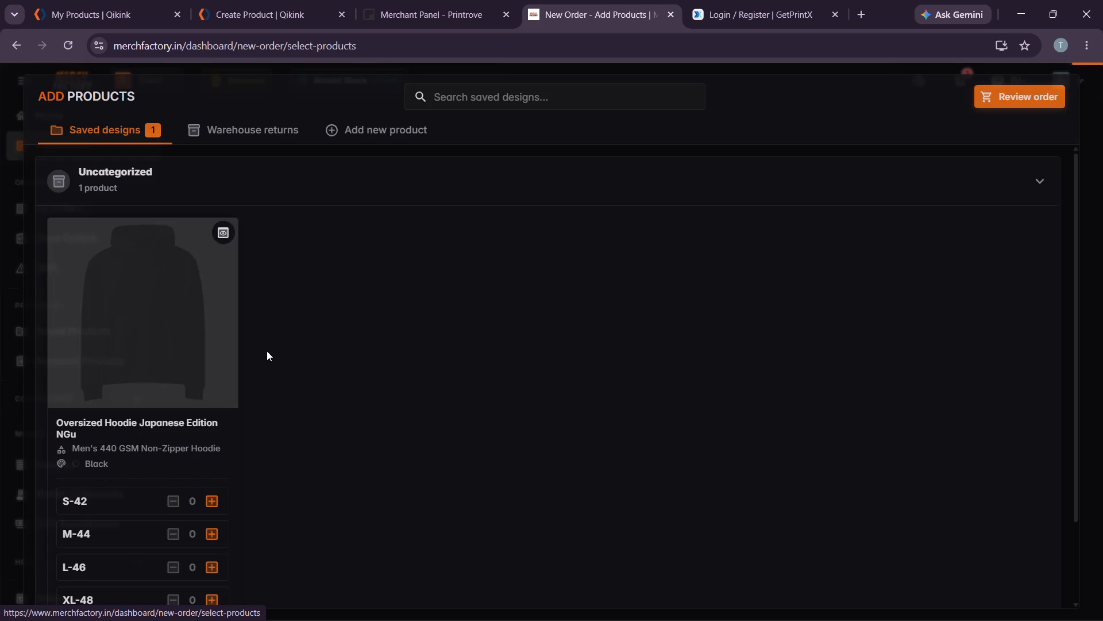
{"action": "left_click", "coordinate": [161, 329]}
{"action": "scroll", "coordinate": [165, 335], "scroll_direction": "down", "scroll_amount": 2}
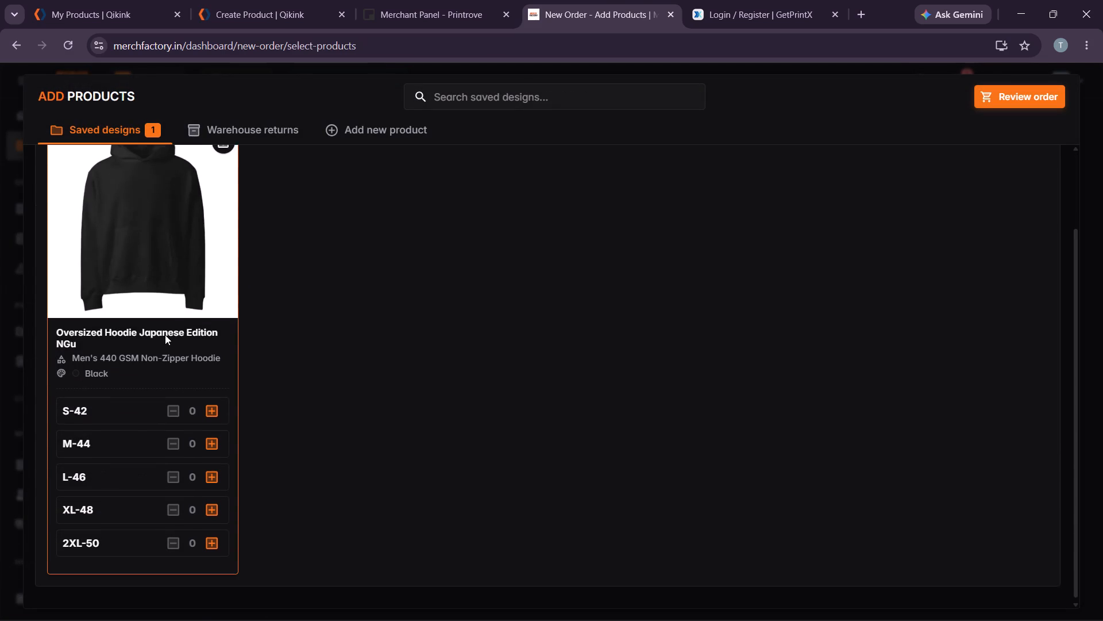
{"action": "scroll", "coordinate": [175, 360], "scroll_direction": "down", "scroll_amount": 1}
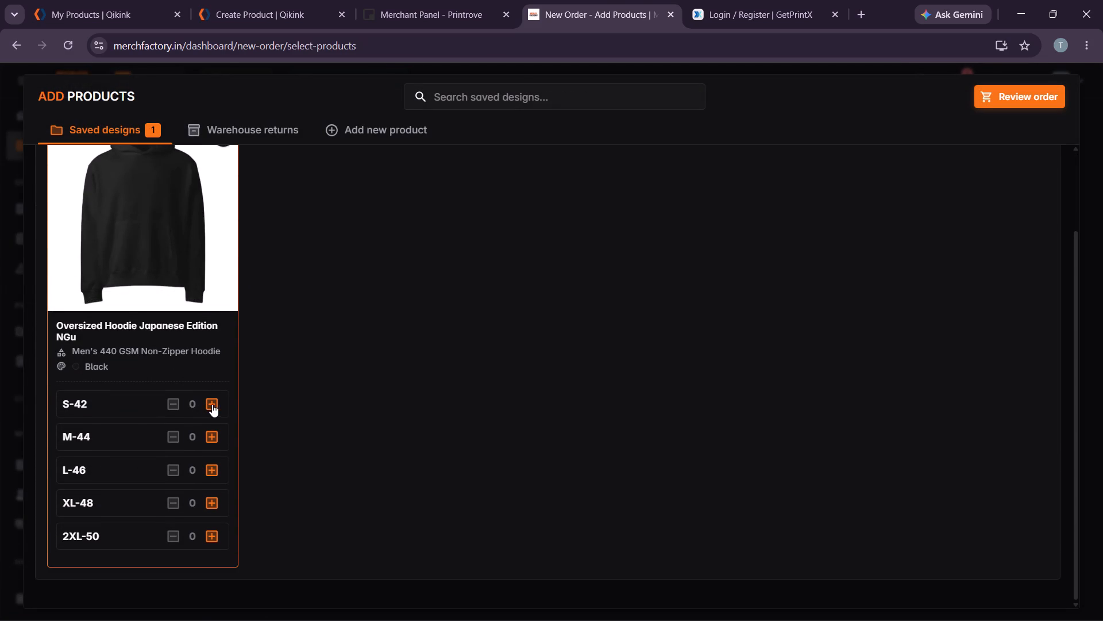
{"action": "left_click", "coordinate": [217, 401]}
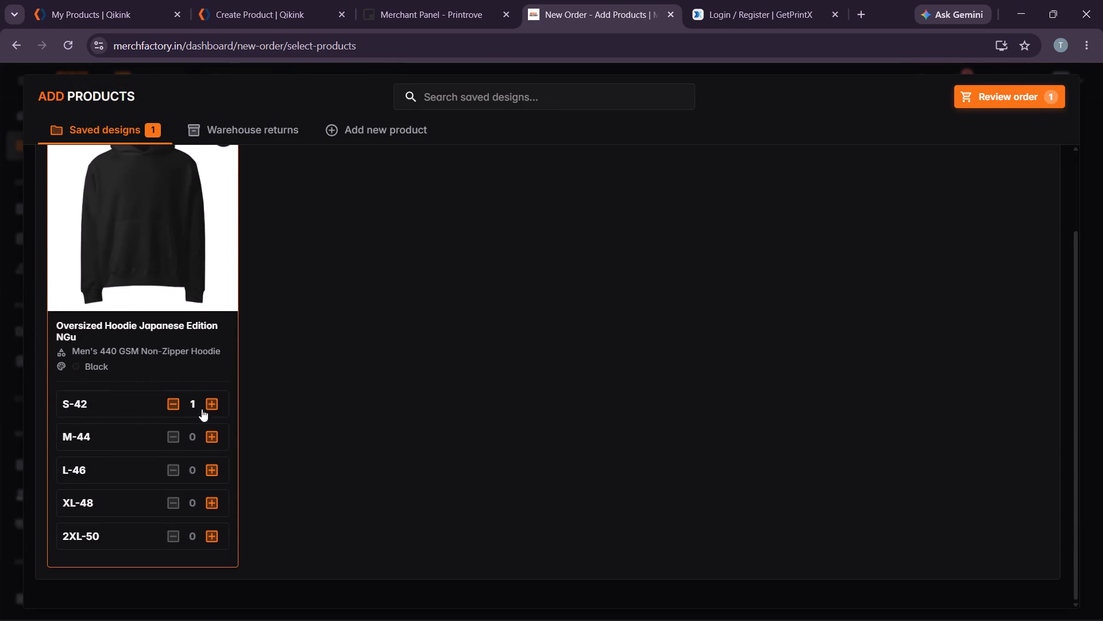
{"action": "left_click", "coordinate": [172, 405]}
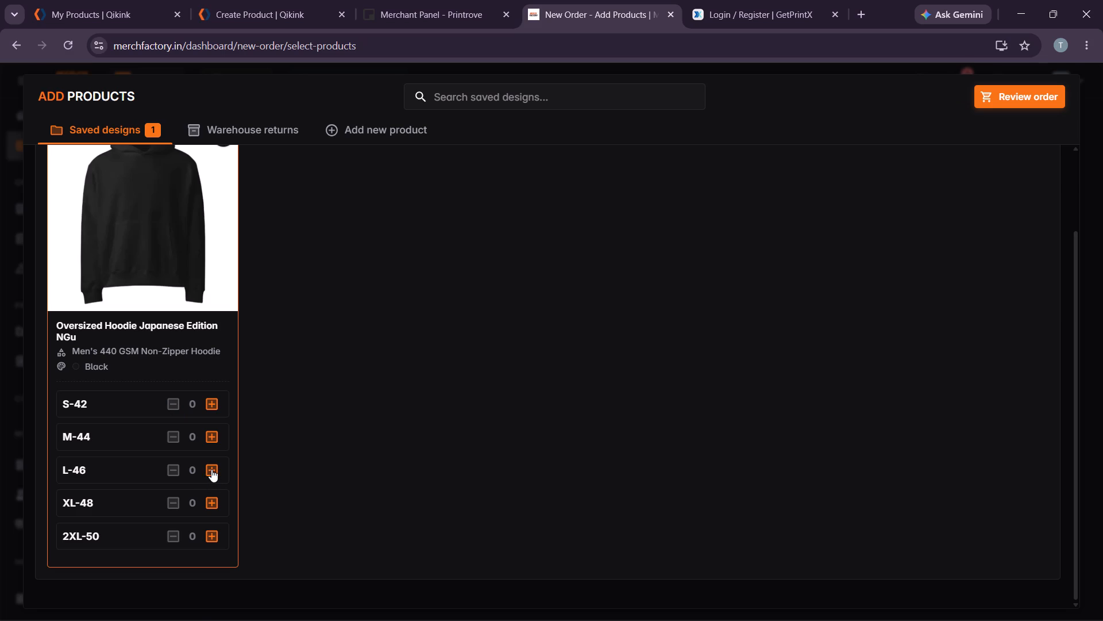
{"action": "left_click", "coordinate": [211, 469]}
{"action": "left_click", "coordinate": [1015, 84]}
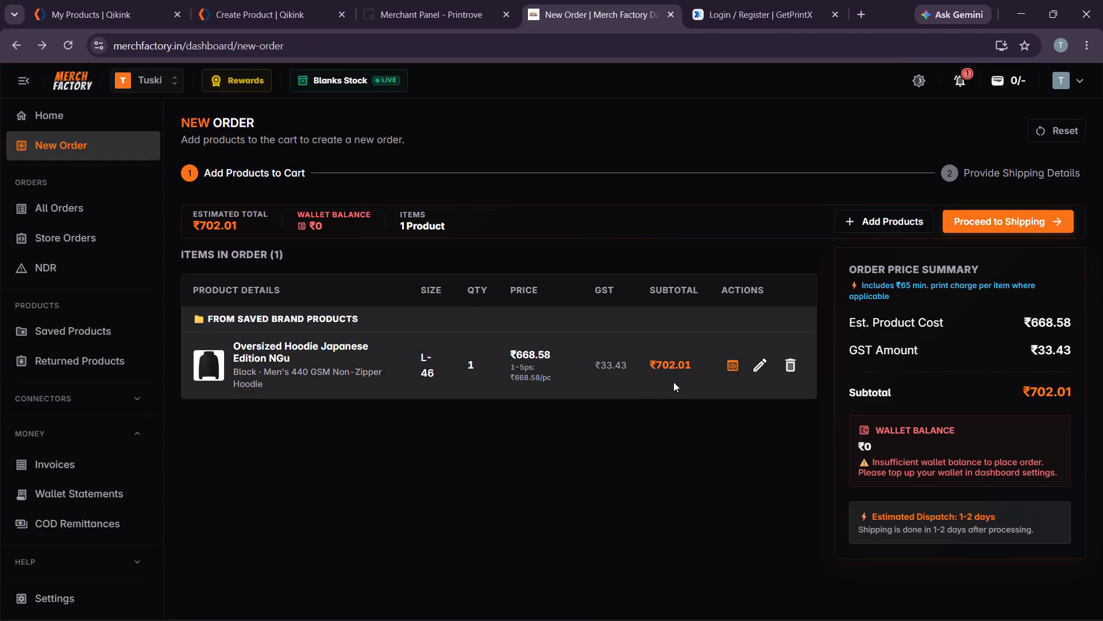
Proceed to the hoodie order's shipping details and load the delivery options for partner shipping.
{"action": "left_click", "coordinate": [1017, 214]}
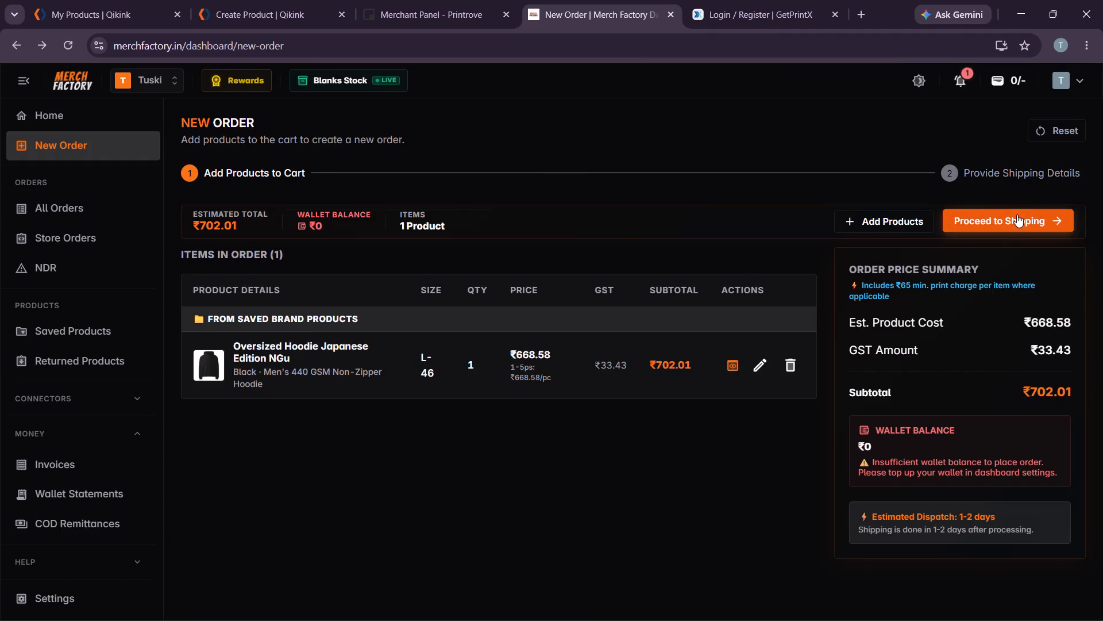
{"action": "scroll", "coordinate": [489, 413], "scroll_direction": "down", "scroll_amount": 1}
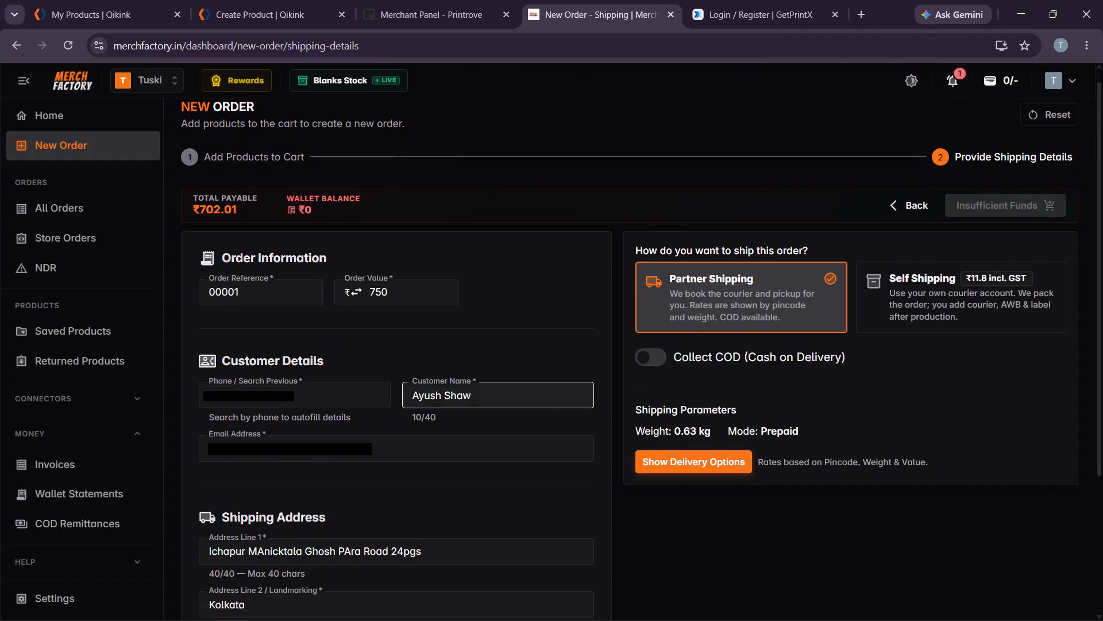
{"action": "scroll", "coordinate": [489, 414], "scroll_direction": "down", "scroll_amount": 1}
{"action": "left_click", "coordinate": [664, 324]}
{"action": "scroll", "coordinate": [583, 381], "scroll_direction": "down", "scroll_amount": 1}
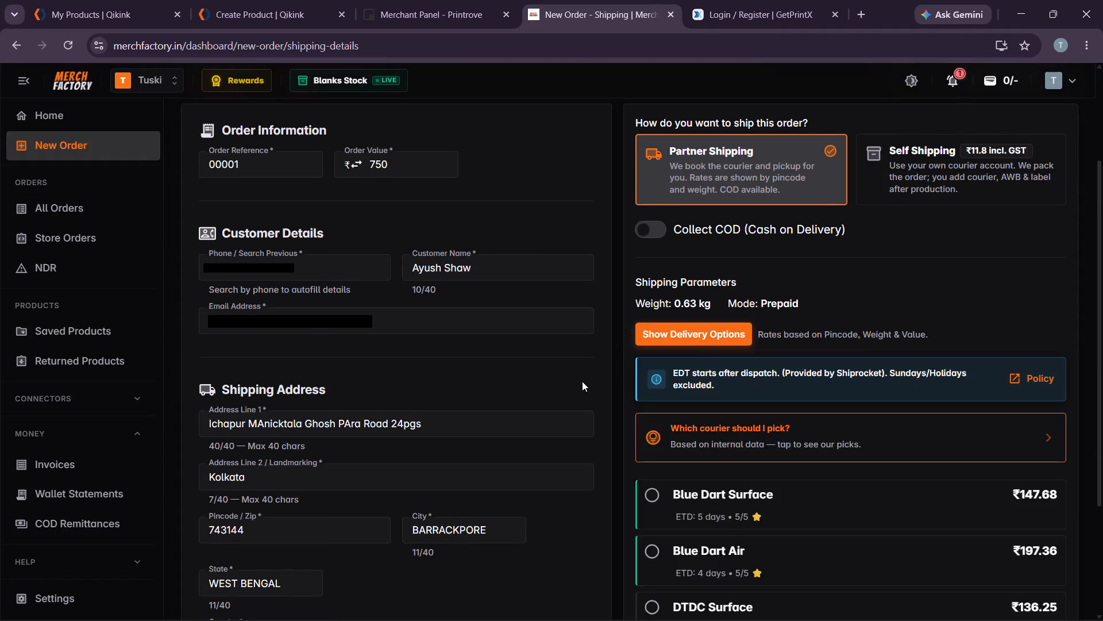
Try Blue Dart Surface and Blue Dart Air, settle on Blue Dart Surface as the courier, and check the total payable.
{"action": "scroll", "coordinate": [665, 389], "scroll_direction": "down", "scroll_amount": 2}
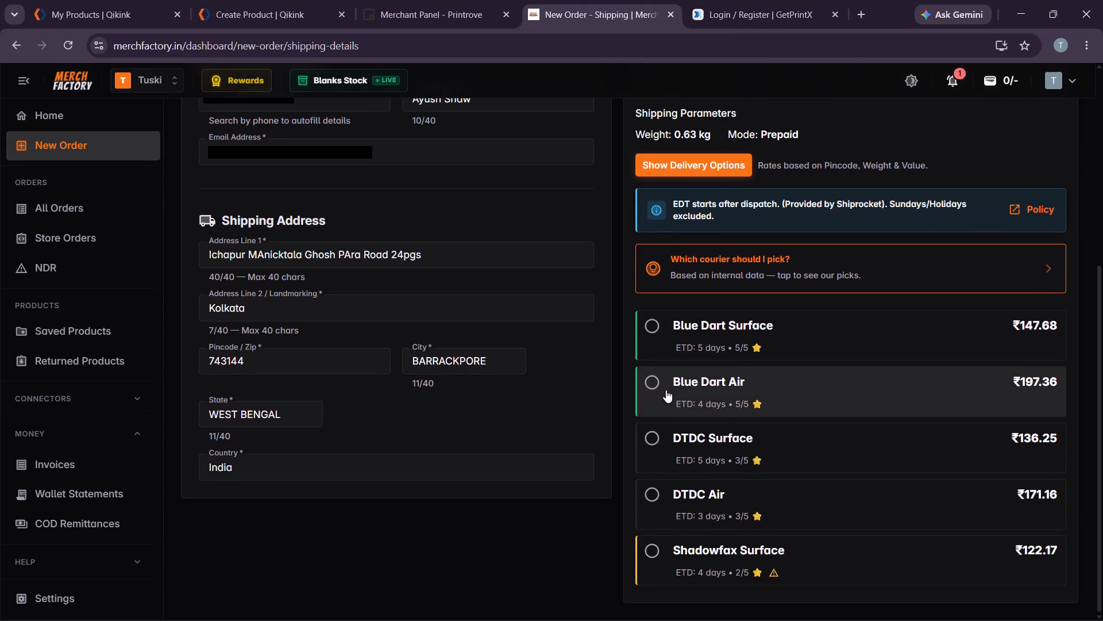
{"action": "scroll", "coordinate": [666, 390], "scroll_direction": "down", "scroll_amount": 2}
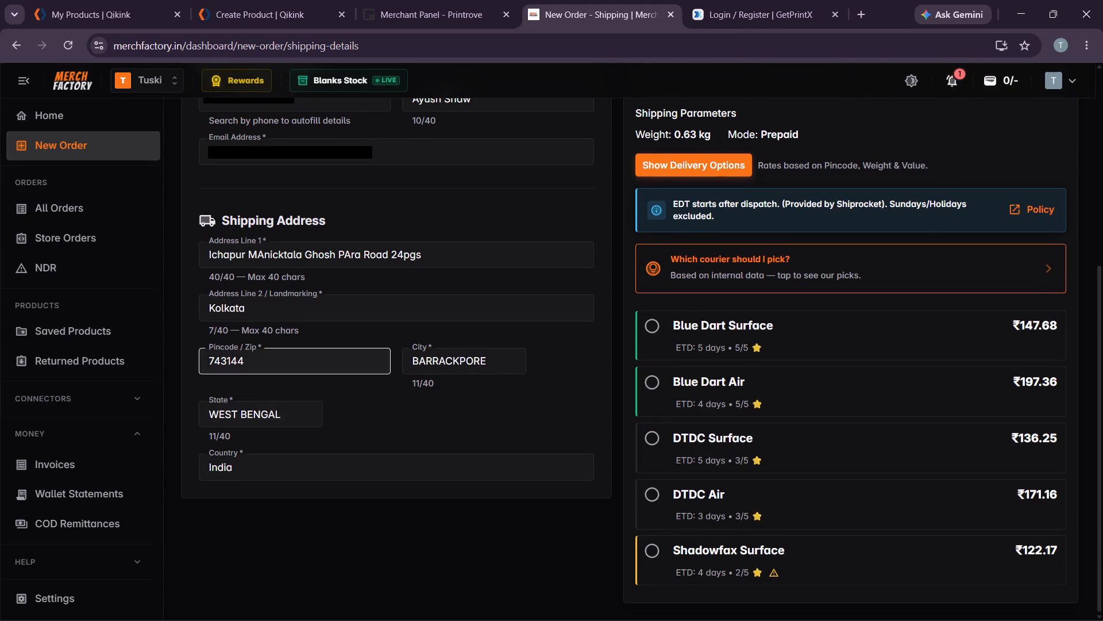
{"action": "left_click", "coordinate": [661, 323]}
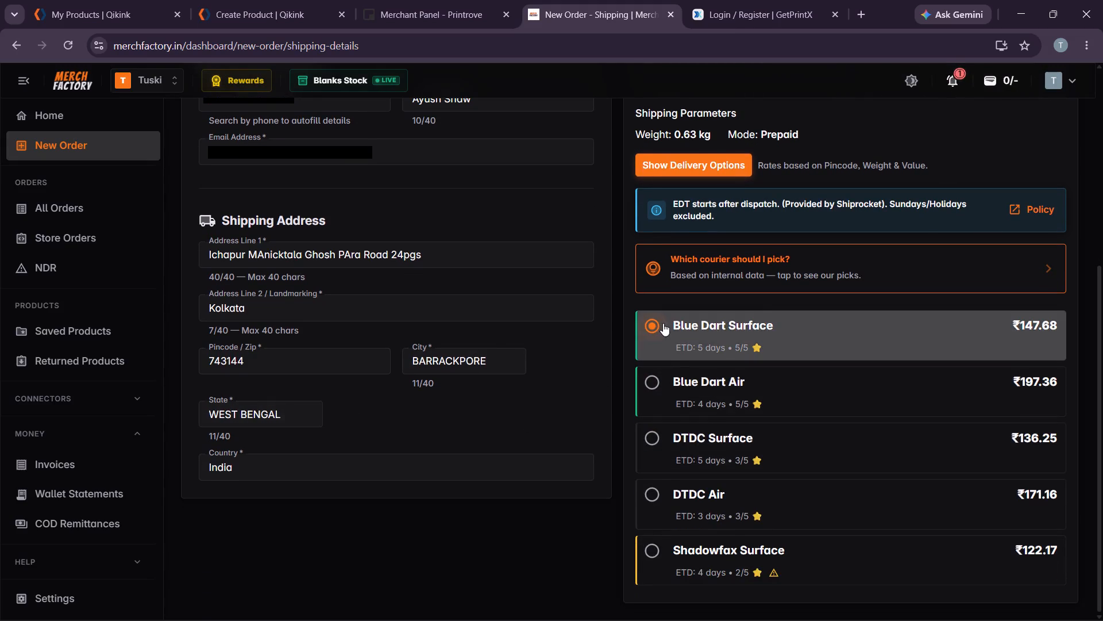
{"action": "left_click", "coordinate": [654, 375]}
{"action": "left_click", "coordinate": [654, 341]}
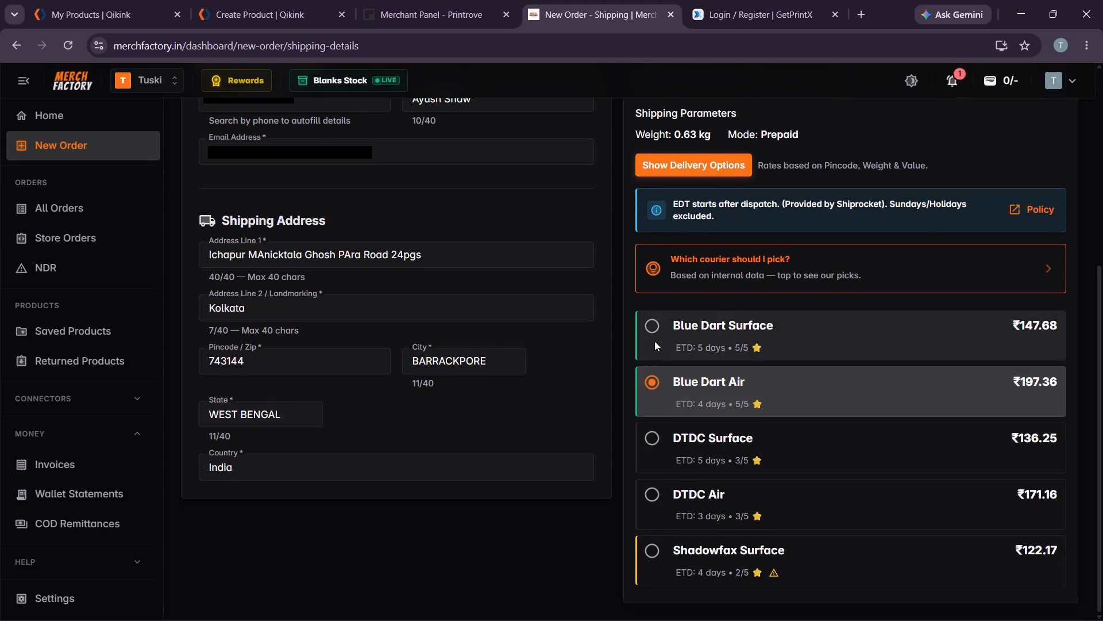
{"action": "scroll", "coordinate": [579, 398], "scroll_direction": "up", "scroll_amount": 7}
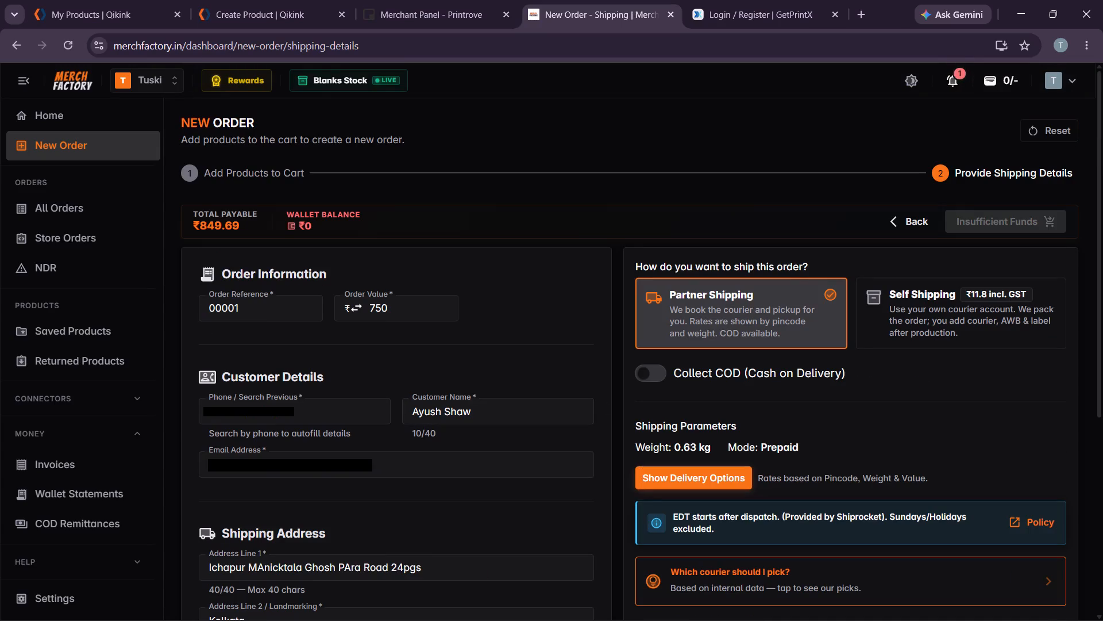
{"action": "scroll", "coordinate": [661, 421], "scroll_direction": "down", "scroll_amount": 2}
{"action": "scroll", "coordinate": [512, 489], "scroll_direction": "down", "scroll_amount": 4}
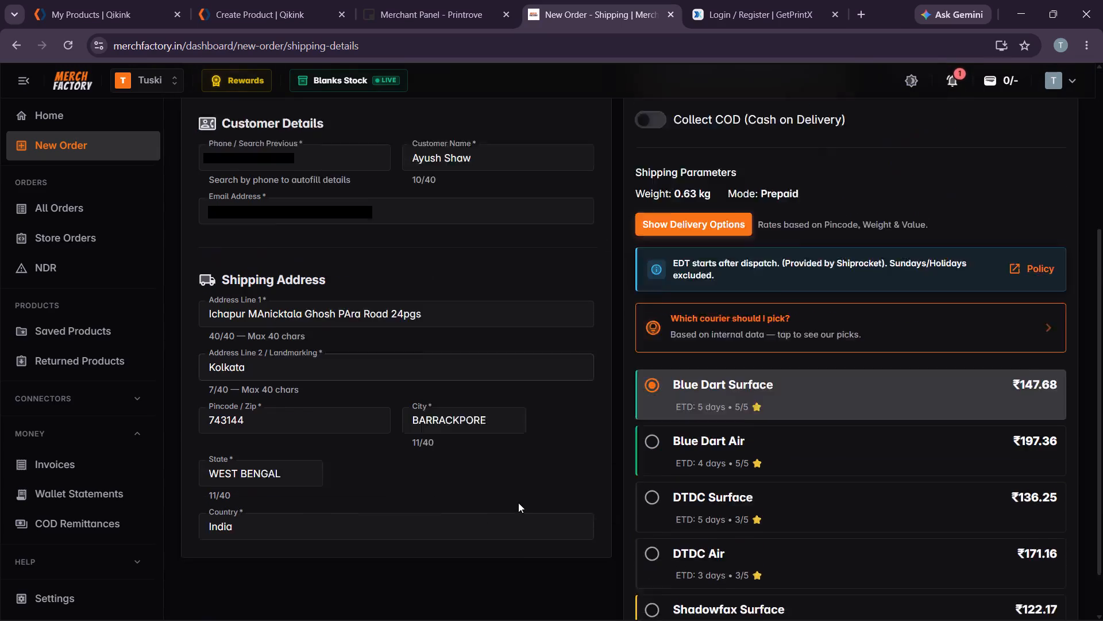
{"action": "scroll", "coordinate": [519, 503], "scroll_direction": "down", "scroll_amount": 3}
{"action": "scroll", "coordinate": [831, 321], "scroll_direction": "up", "scroll_amount": 6}
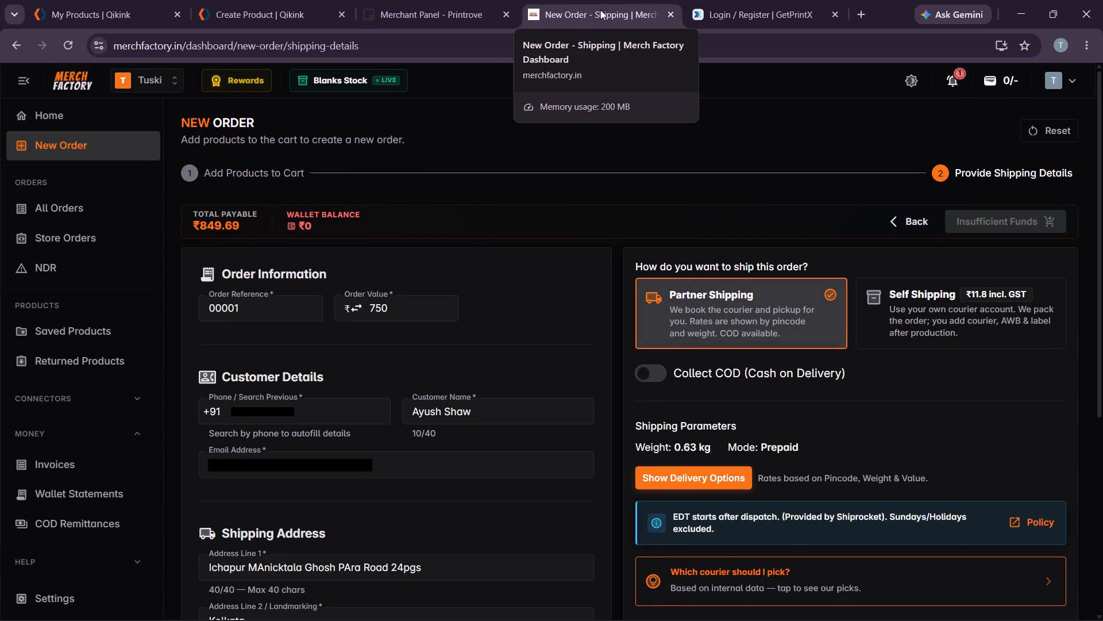
Switch to Printrove and start a new order from the product library with the black M variant of Oversized Hoodie NGU Edition.
{"action": "left_click", "coordinate": [432, 14]}
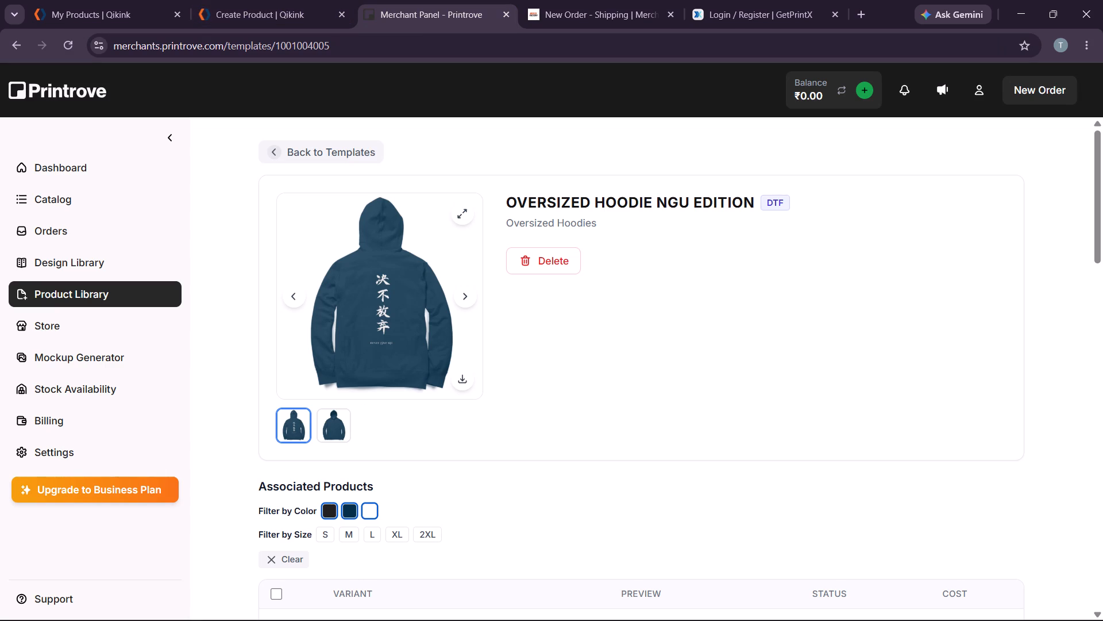
{"action": "left_click", "coordinate": [1056, 86]}
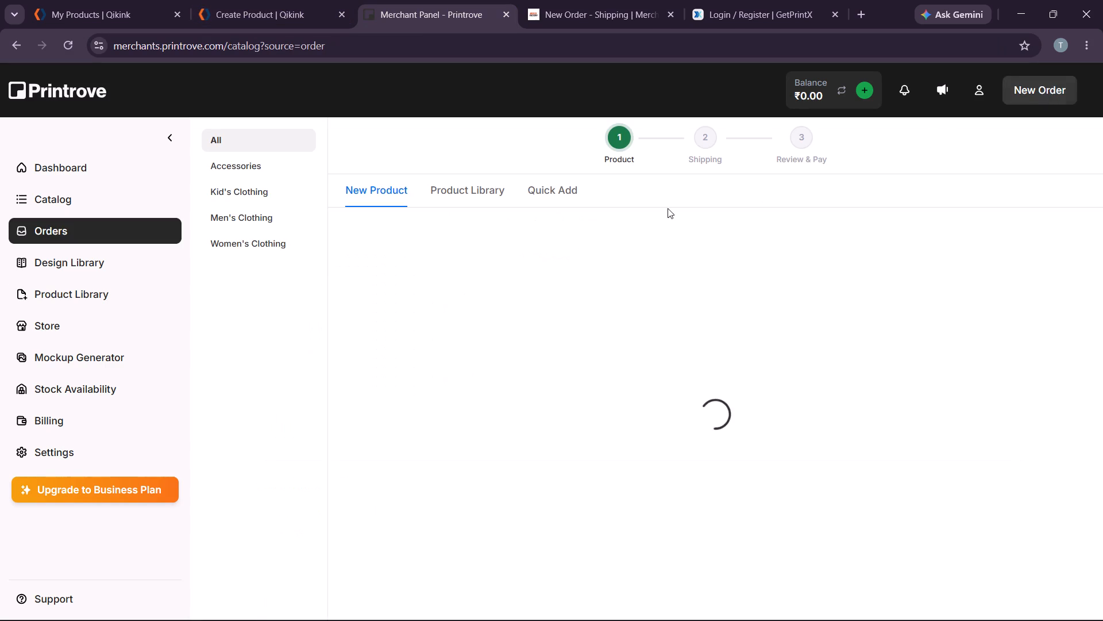
{"action": "left_click", "coordinate": [541, 180]}
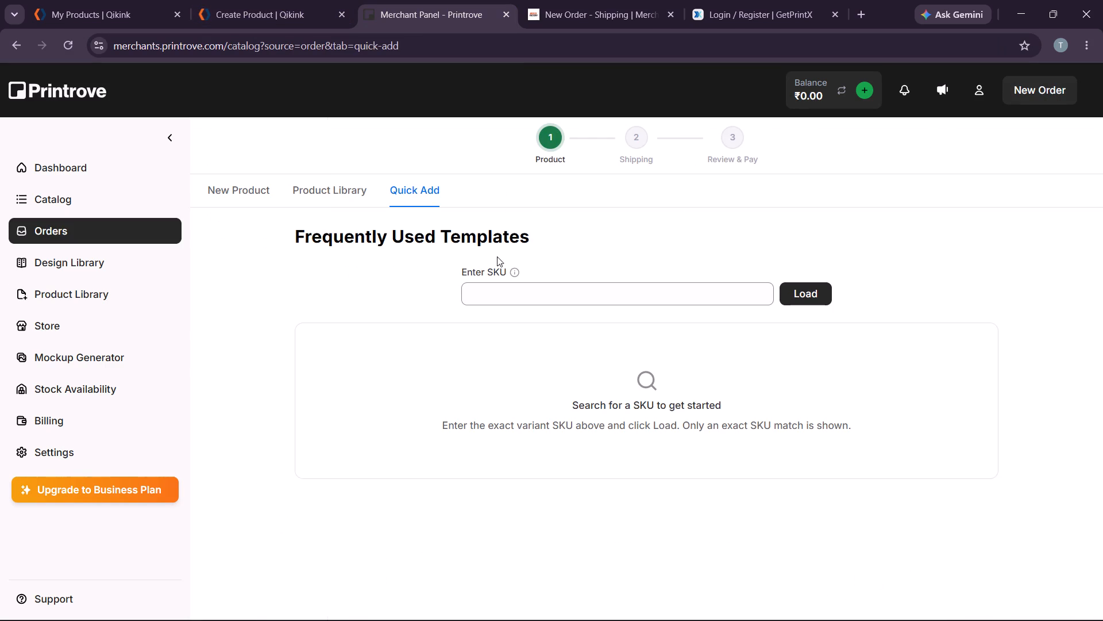
{"action": "left_click", "coordinate": [322, 189]}
{"action": "scroll", "coordinate": [609, 365], "scroll_direction": "down", "scroll_amount": 1}
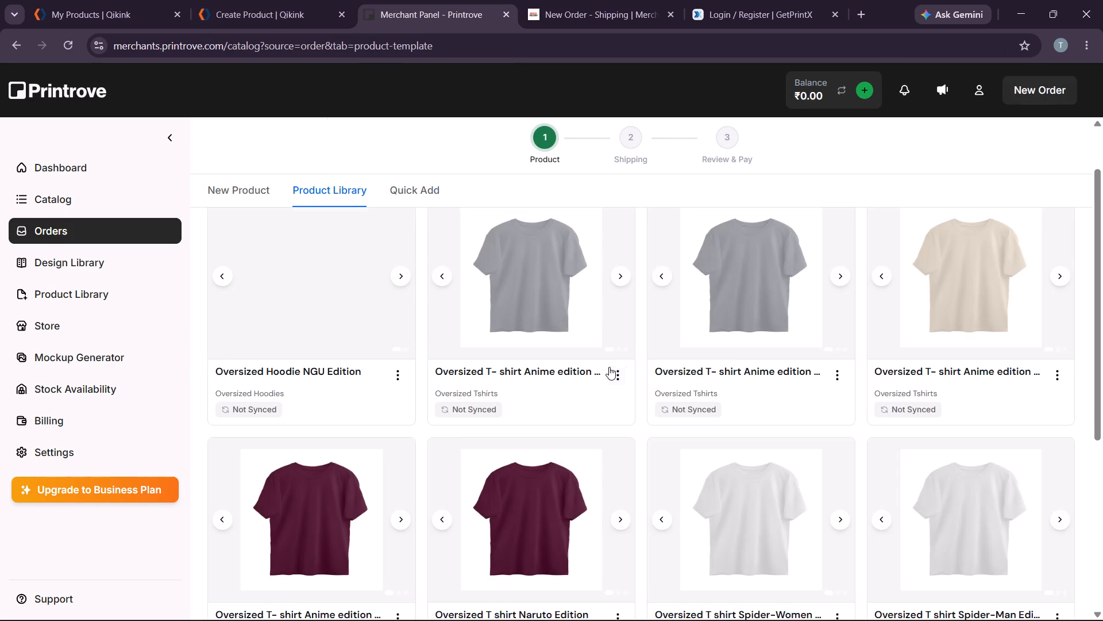
{"action": "scroll", "coordinate": [609, 367], "scroll_direction": "up", "scroll_amount": 3}
{"action": "scroll", "coordinate": [609, 367], "scroll_direction": "down", "scroll_amount": 15}
{"action": "scroll", "coordinate": [722, 397], "scroll_direction": "up", "scroll_amount": 2}
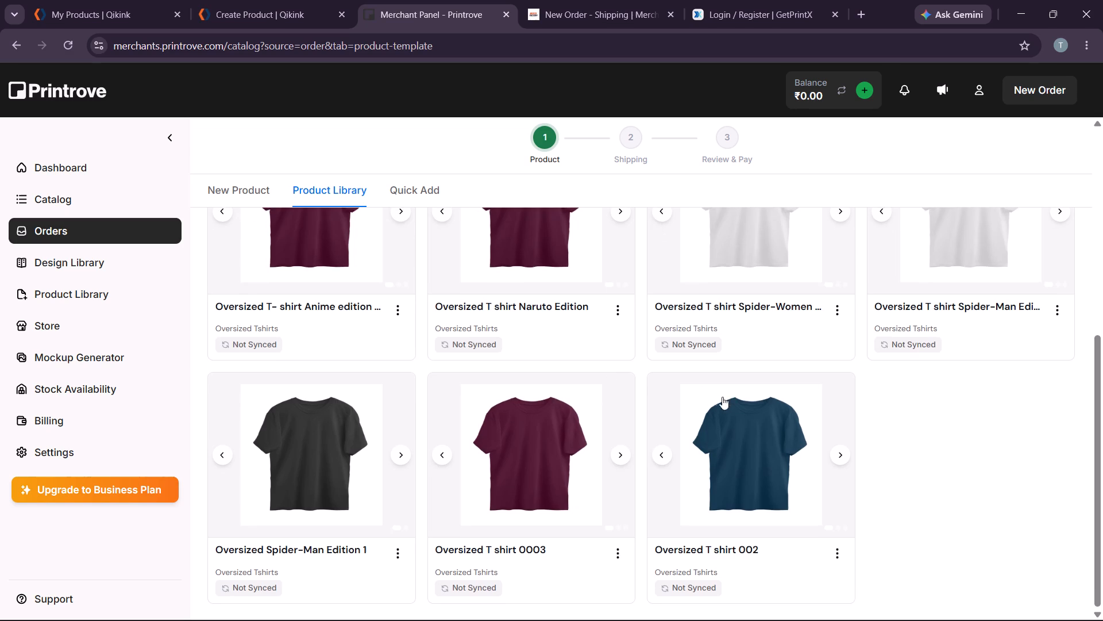
{"action": "scroll", "coordinate": [722, 397], "scroll_direction": "up", "scroll_amount": 8}
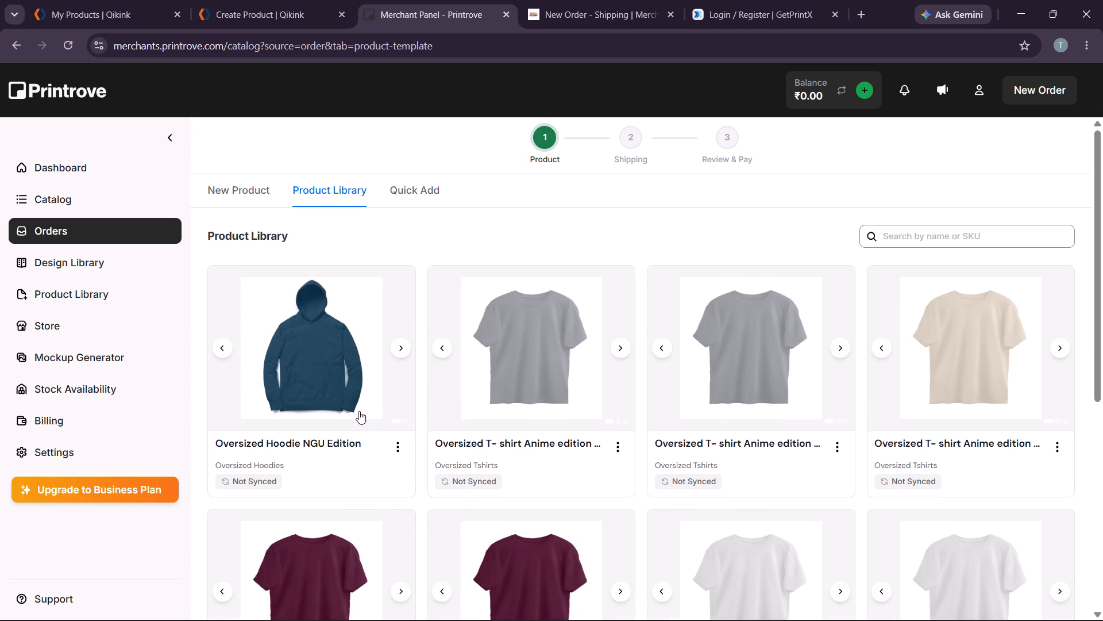
{"action": "left_click", "coordinate": [358, 409]}
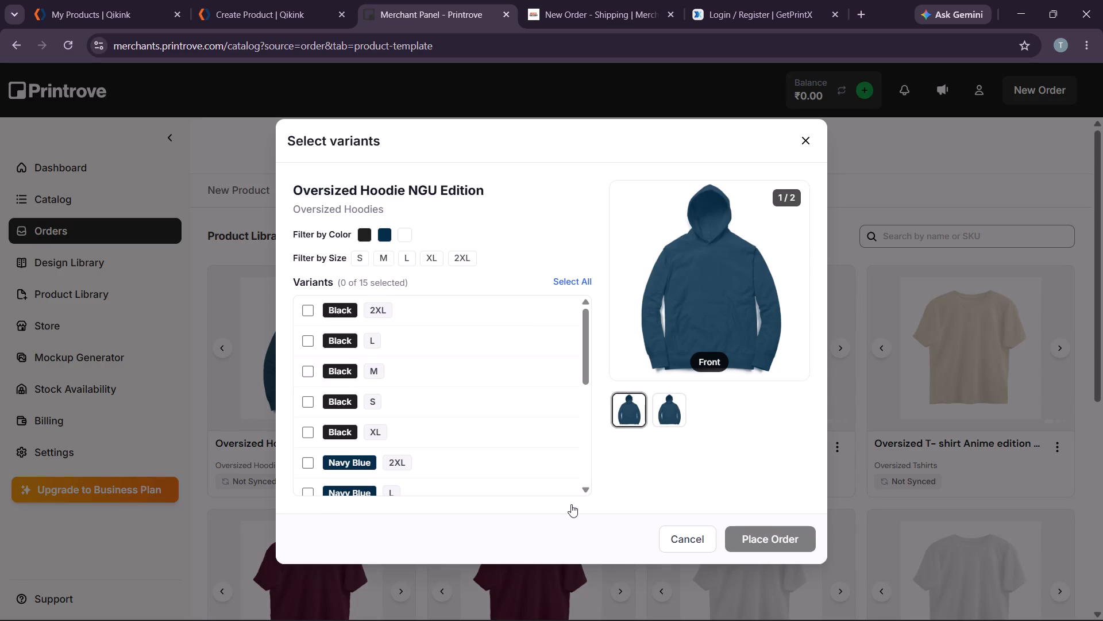
{"action": "left_click", "coordinate": [307, 373]}
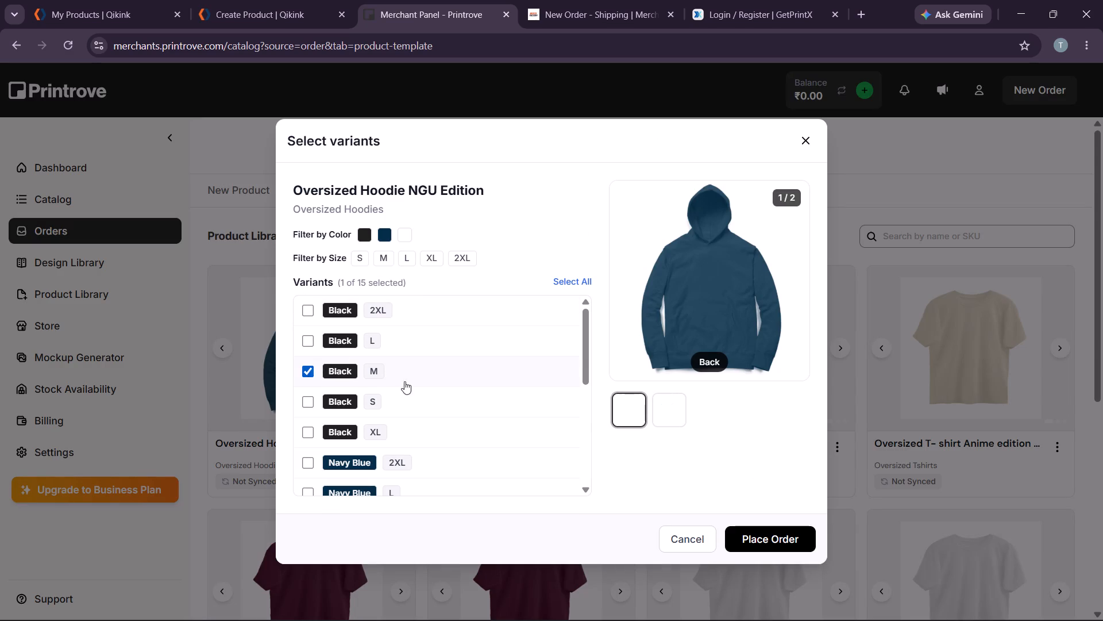
{"action": "left_click", "coordinate": [773, 531]}
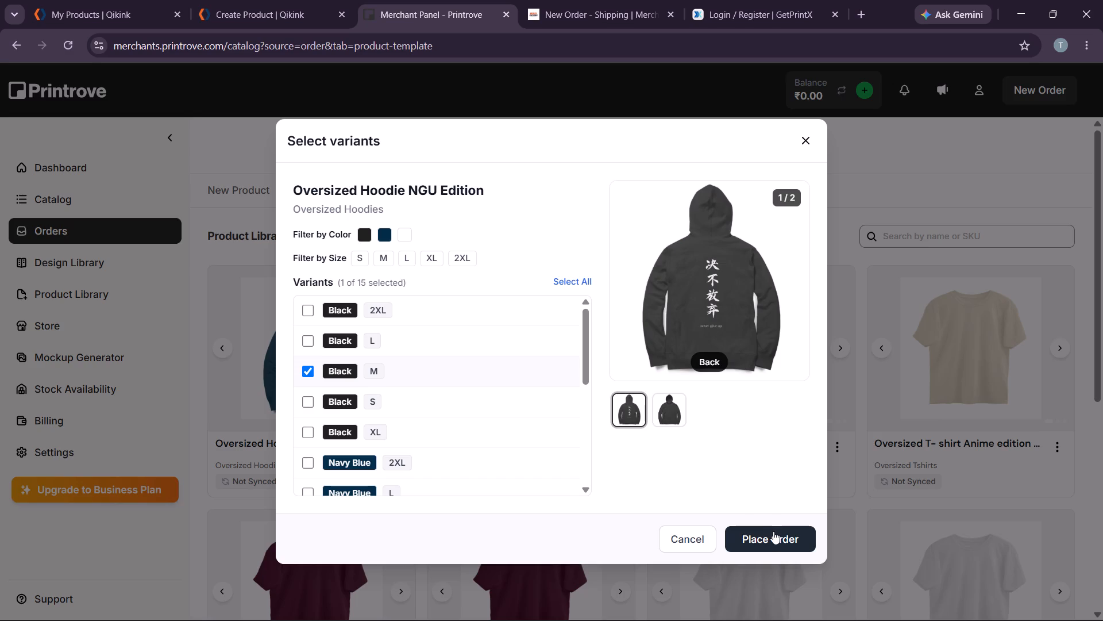
Continue to shipping, enter the delivery pincode, and fetch the available couriers for the hoodie order.
{"action": "scroll", "coordinate": [692, 417], "scroll_direction": "down", "scroll_amount": 3}
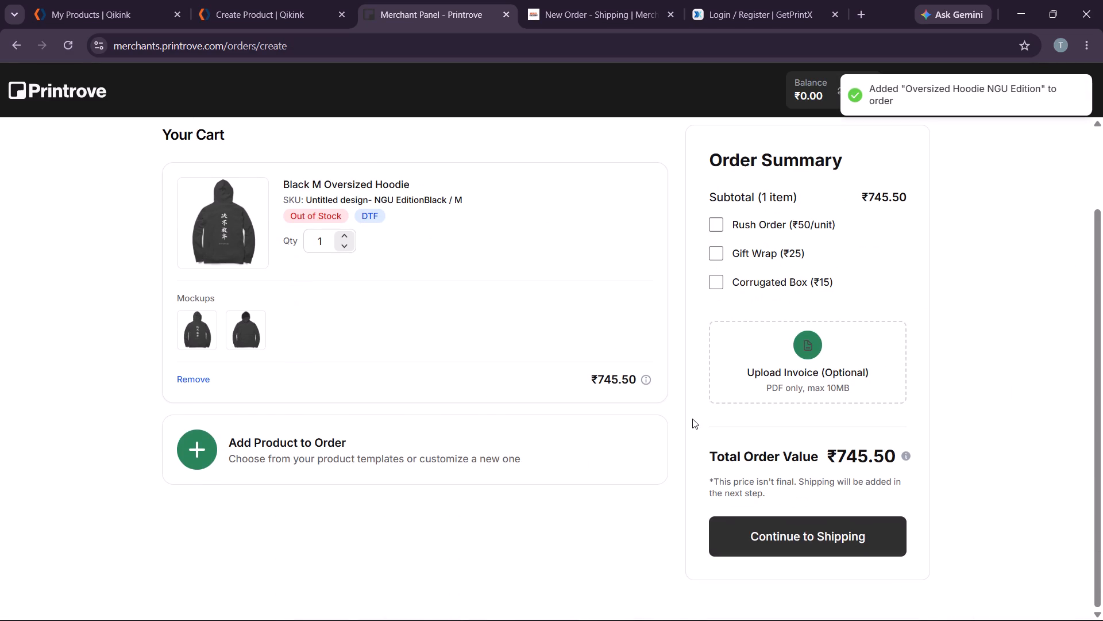
{"action": "left_click", "coordinate": [801, 541]}
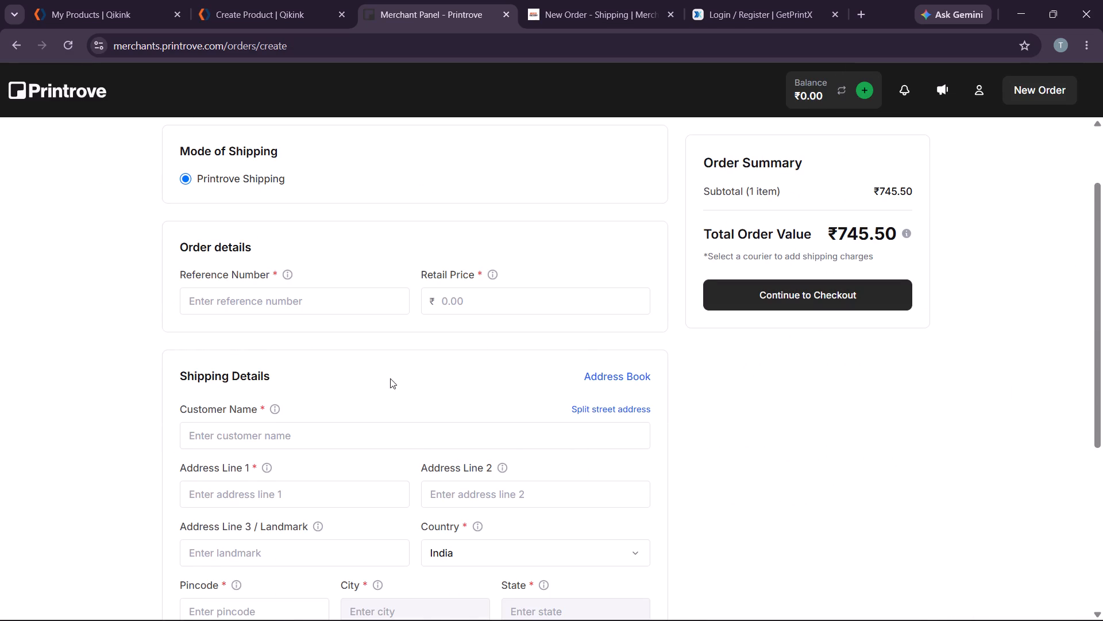
{"action": "scroll", "coordinate": [414, 394], "scroll_direction": "down", "scroll_amount": 4}
{"action": "left_click", "coordinate": [263, 332]}
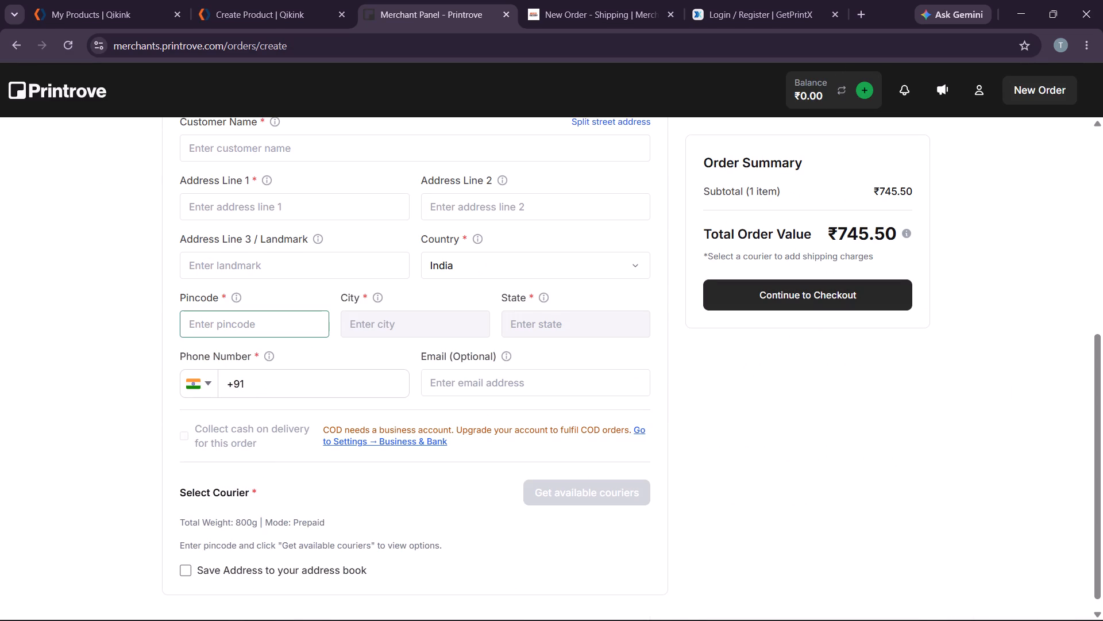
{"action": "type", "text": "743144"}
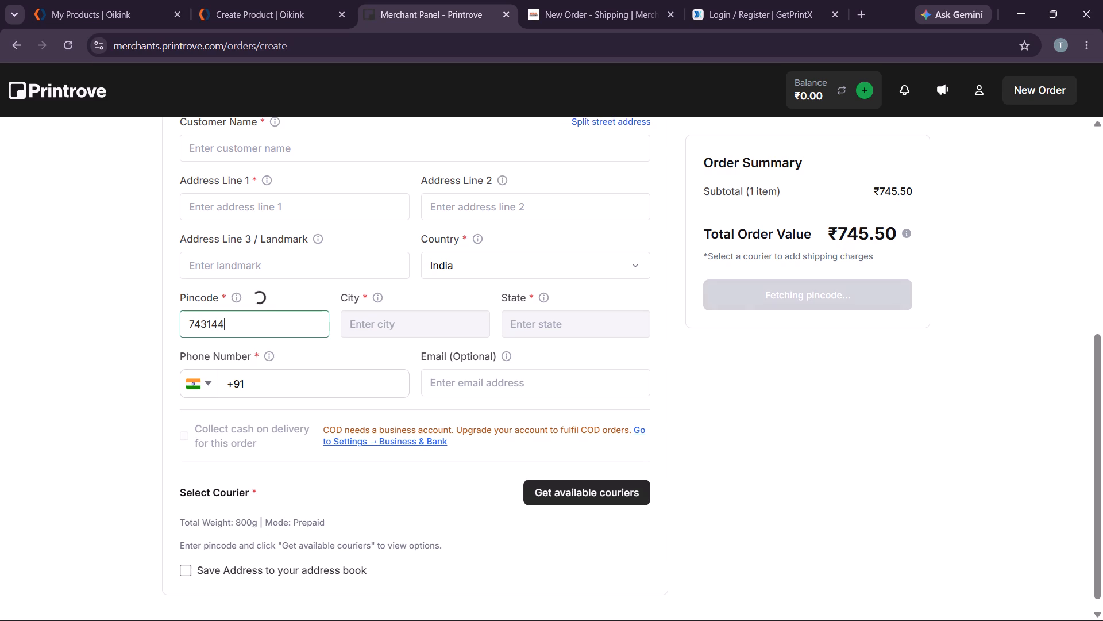
{"action": "left_click", "coordinate": [824, 285]}
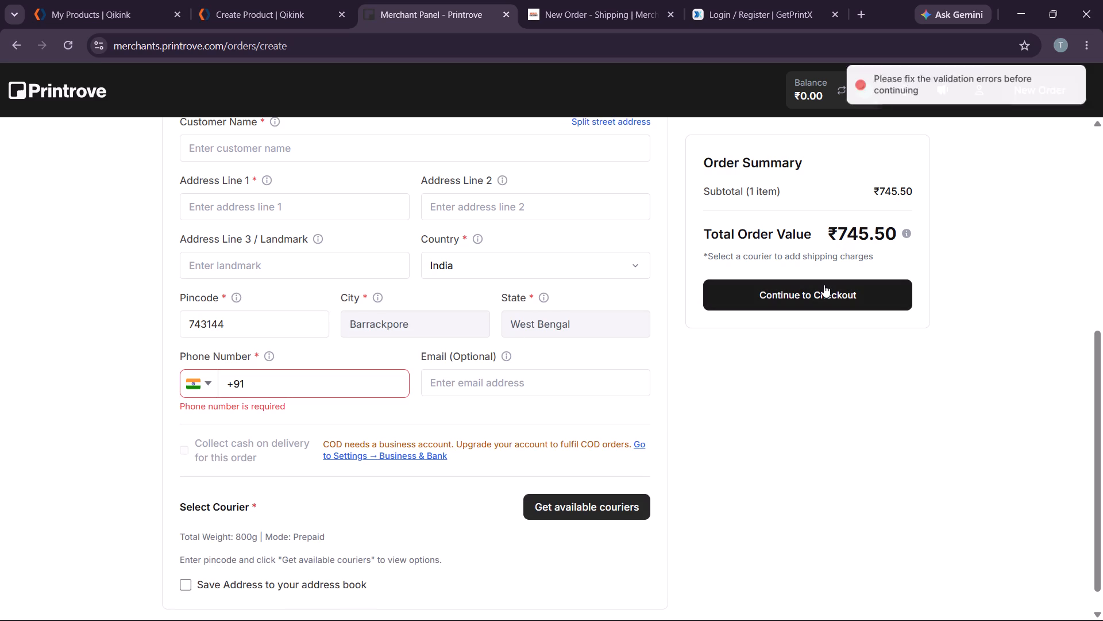
{"action": "scroll", "coordinate": [824, 284], "scroll_direction": "up", "scroll_amount": 4}
{"action": "scroll", "coordinate": [670, 367], "scroll_direction": "down", "scroll_amount": 4}
{"action": "scroll", "coordinate": [553, 411], "scroll_direction": "down", "scroll_amount": 2}
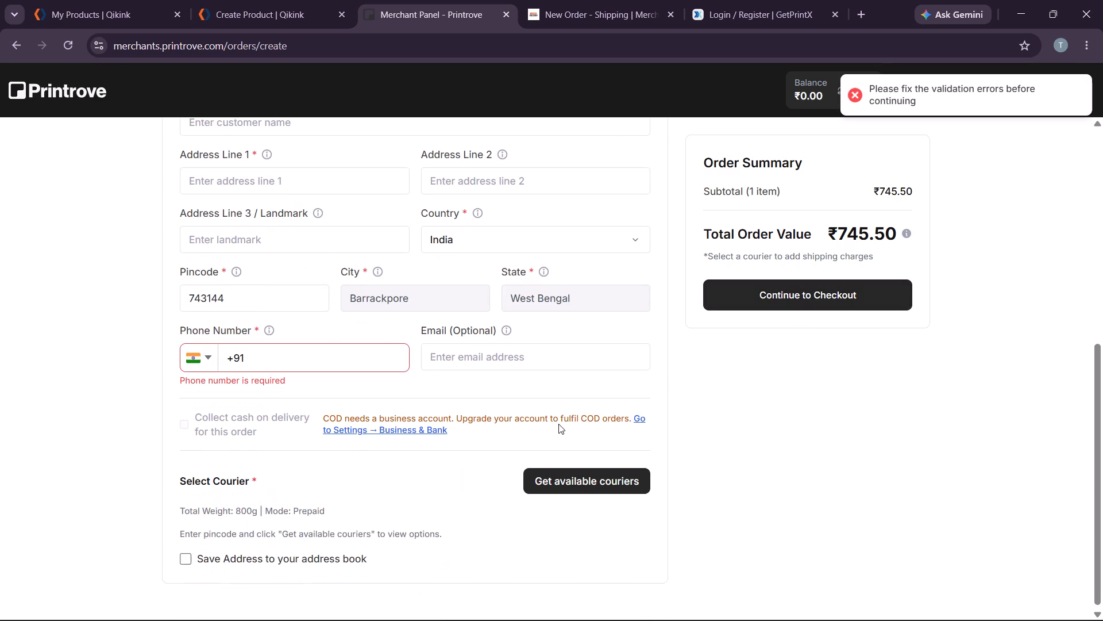
{"action": "left_click", "coordinate": [584, 483]}
{"action": "scroll", "coordinate": [552, 379], "scroll_direction": "down", "scroll_amount": 2}
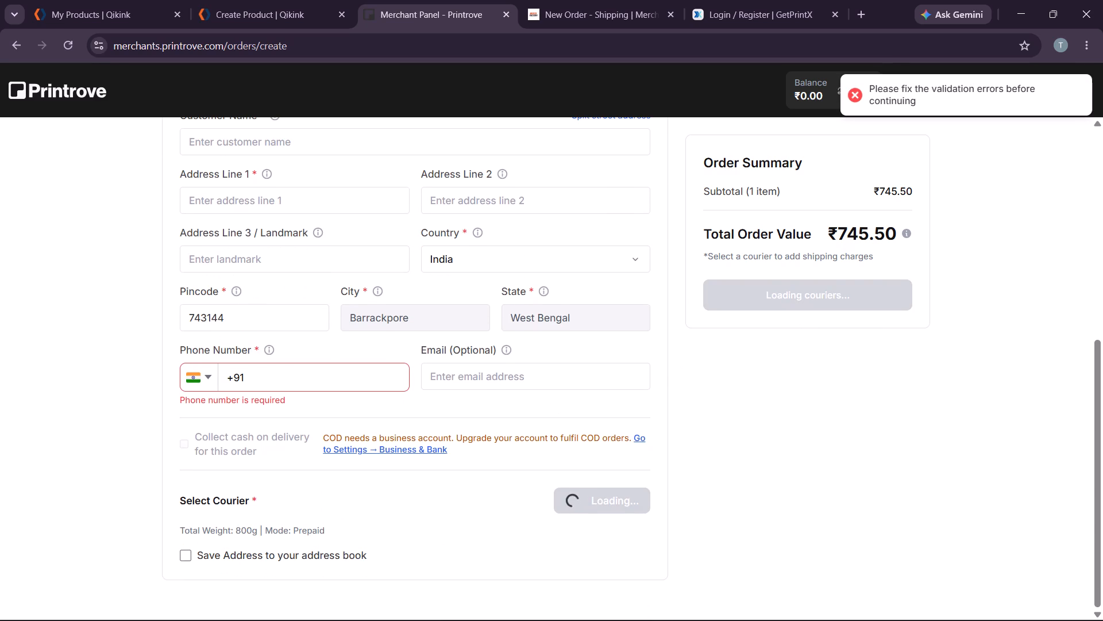
{"action": "scroll", "coordinate": [520, 364], "scroll_direction": "down", "scroll_amount": 3}
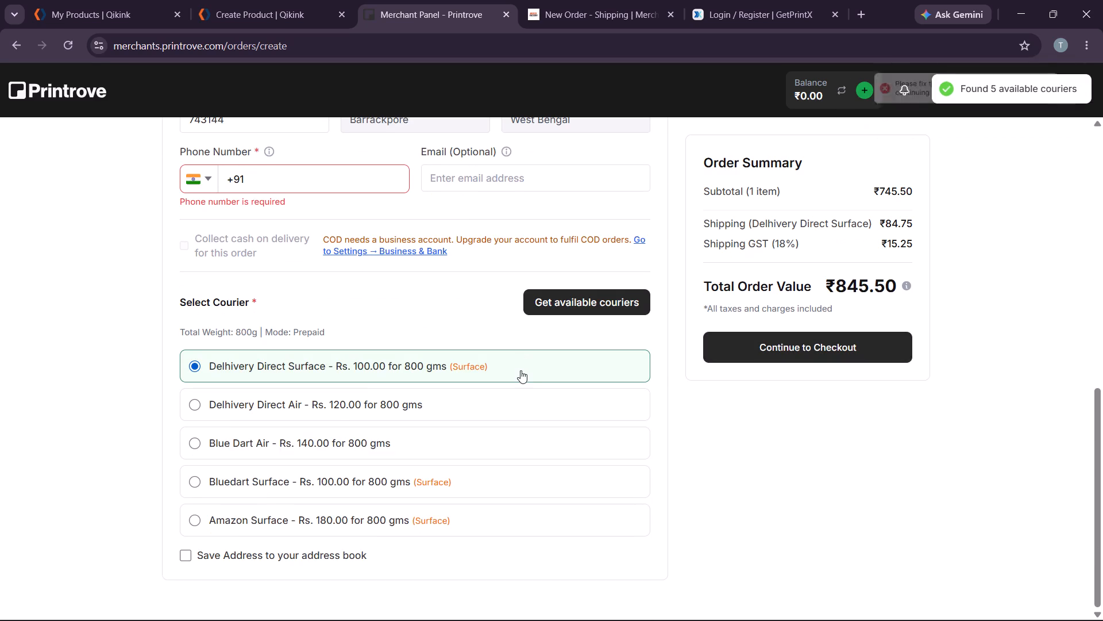
Review the courier rates and total order value including shipping, and return to the cart.
{"action": "scroll", "coordinate": [454, 395], "scroll_direction": "up", "scroll_amount": 1}
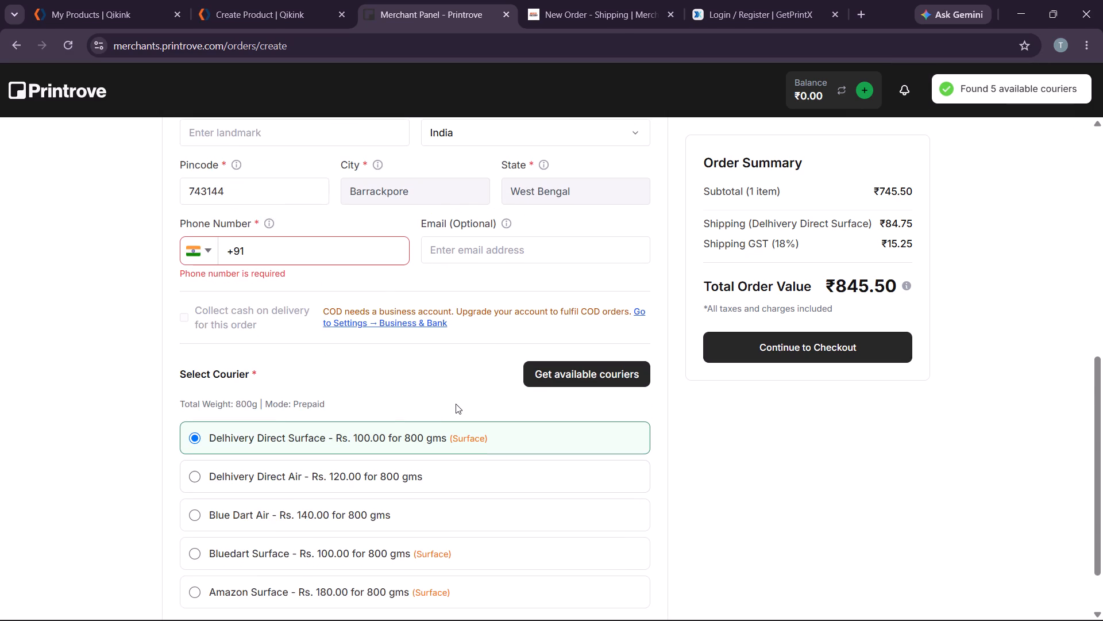
{"action": "scroll", "coordinate": [456, 404], "scroll_direction": "down", "scroll_amount": 2}
{"action": "scroll", "coordinate": [461, 403], "scroll_direction": "up", "scroll_amount": 10}
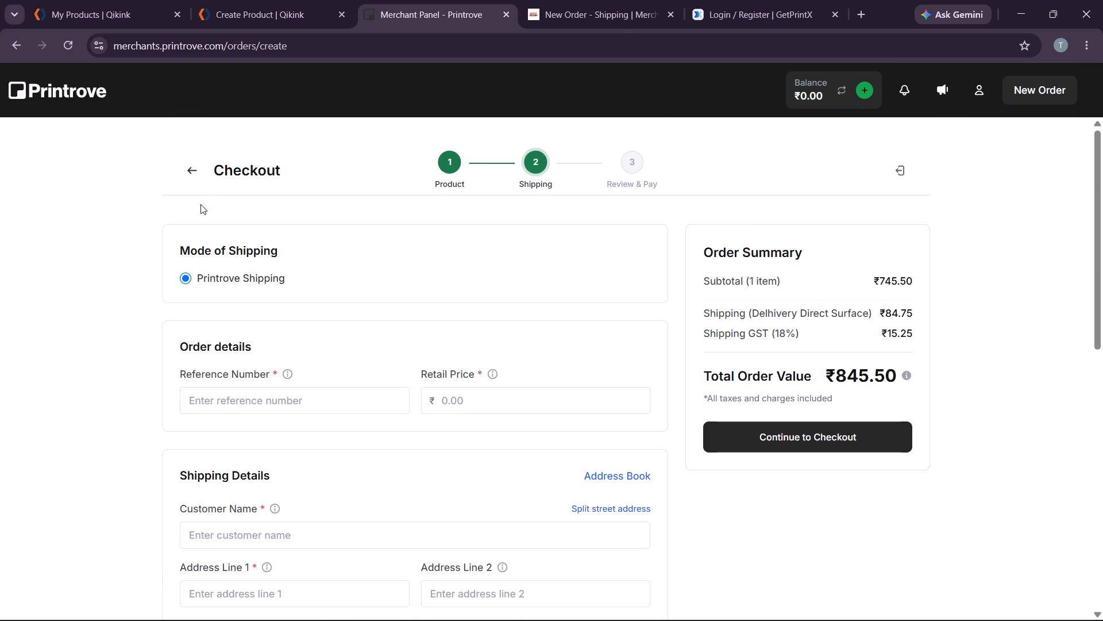
{"action": "left_click", "coordinate": [191, 166]}
{"action": "left_click", "coordinate": [197, 171]}
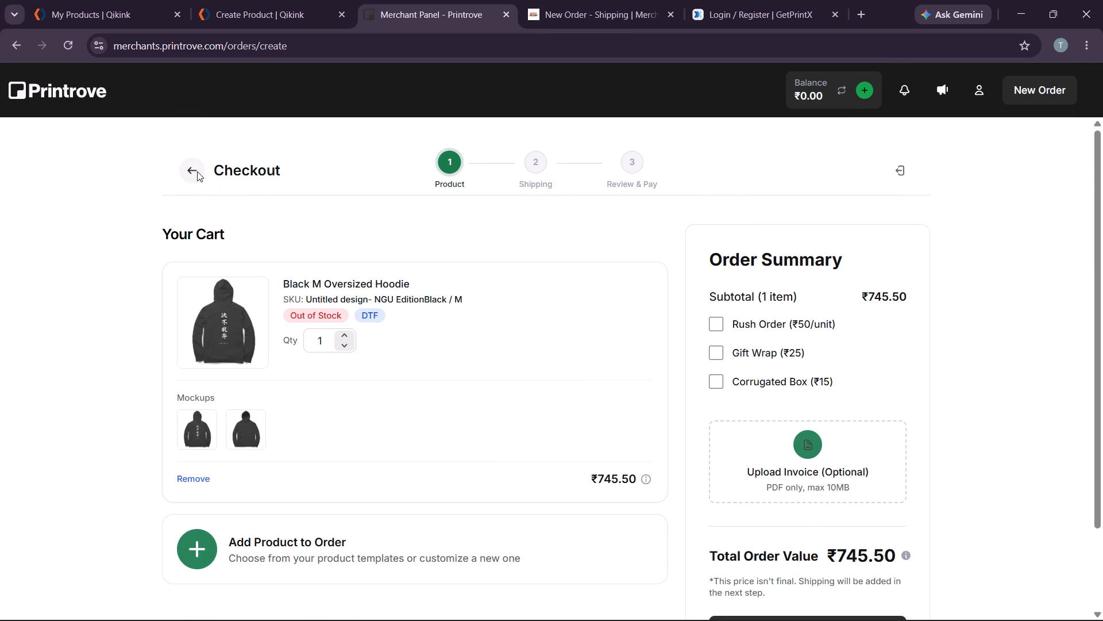
Switch to the Merch Factory order, set the order value to 1199, and fetch the delivery options again.
{"action": "left_click", "coordinate": [573, 5]}
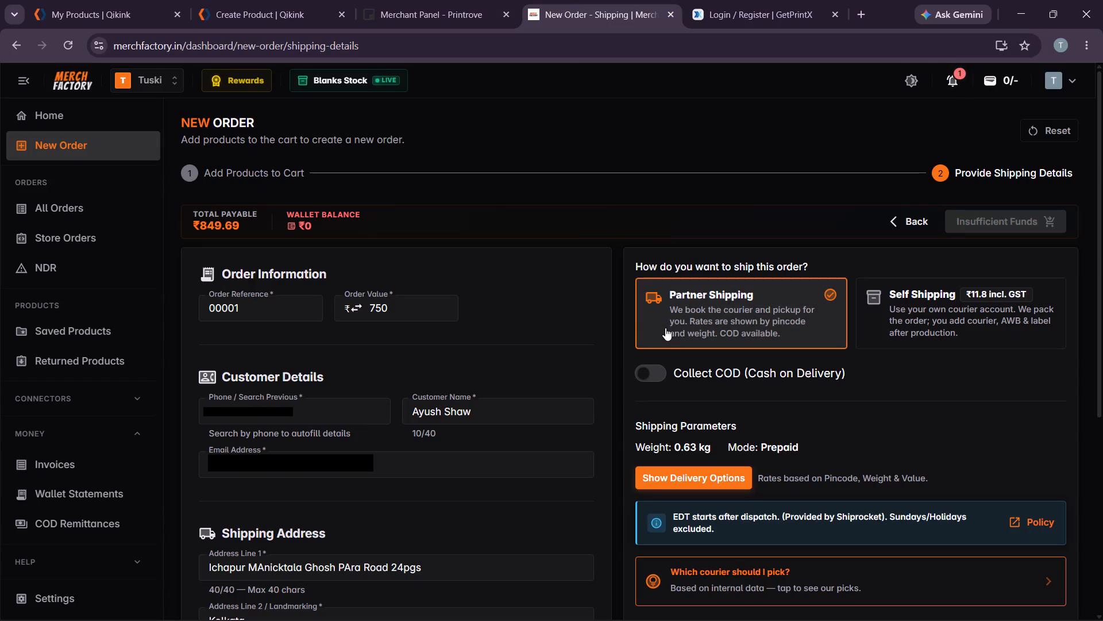
{"action": "scroll", "coordinate": [601, 359], "scroll_direction": "down", "scroll_amount": 3}
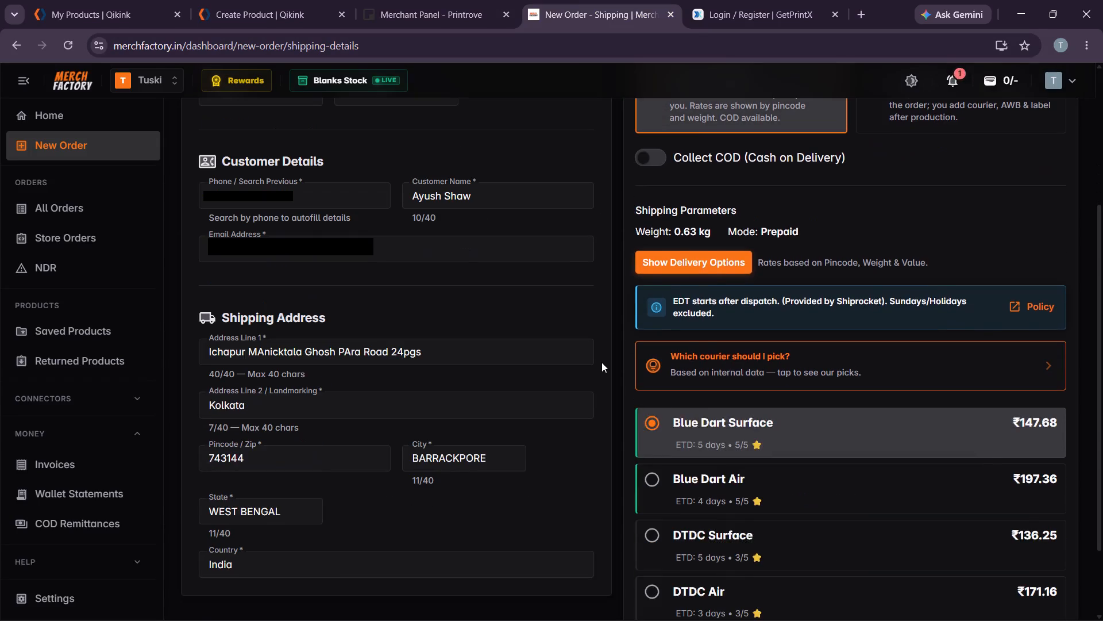
{"action": "scroll", "coordinate": [601, 362], "scroll_direction": "down", "scroll_amount": 1}
{"action": "scroll", "coordinate": [601, 362], "scroll_direction": "up", "scroll_amount": 4}
{"action": "scroll", "coordinate": [601, 362], "scroll_direction": "down", "scroll_amount": 1}
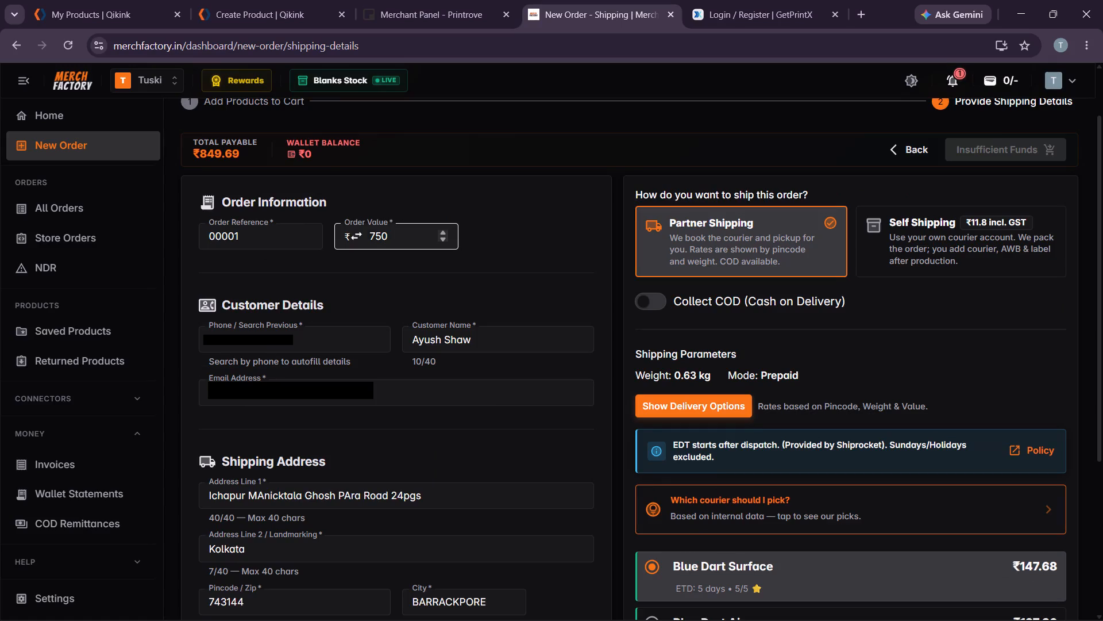
{"action": "left_click_drag", "start_coordinate": [368, 235], "coordinate": [418, 235]}
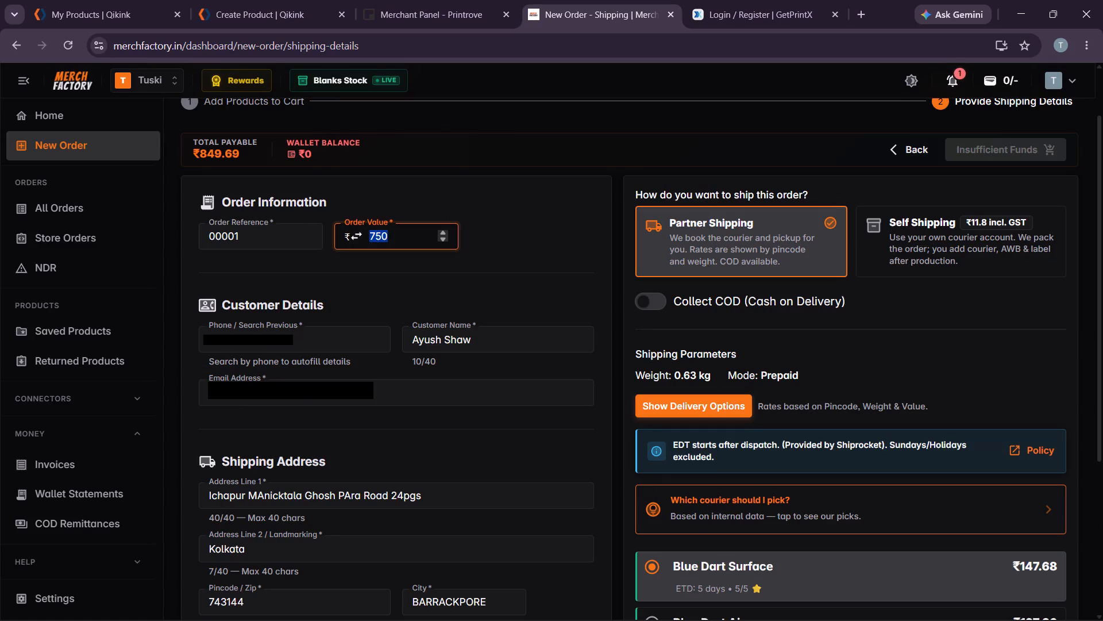
{"action": "type", "text": "11"}
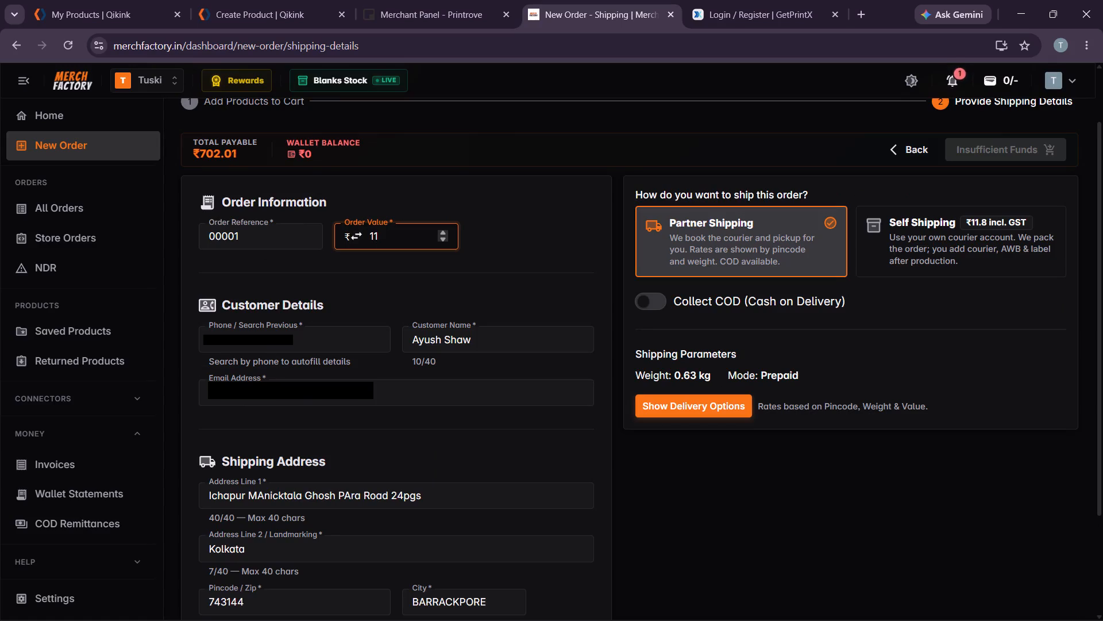
{"action": "type", "text": "99"}
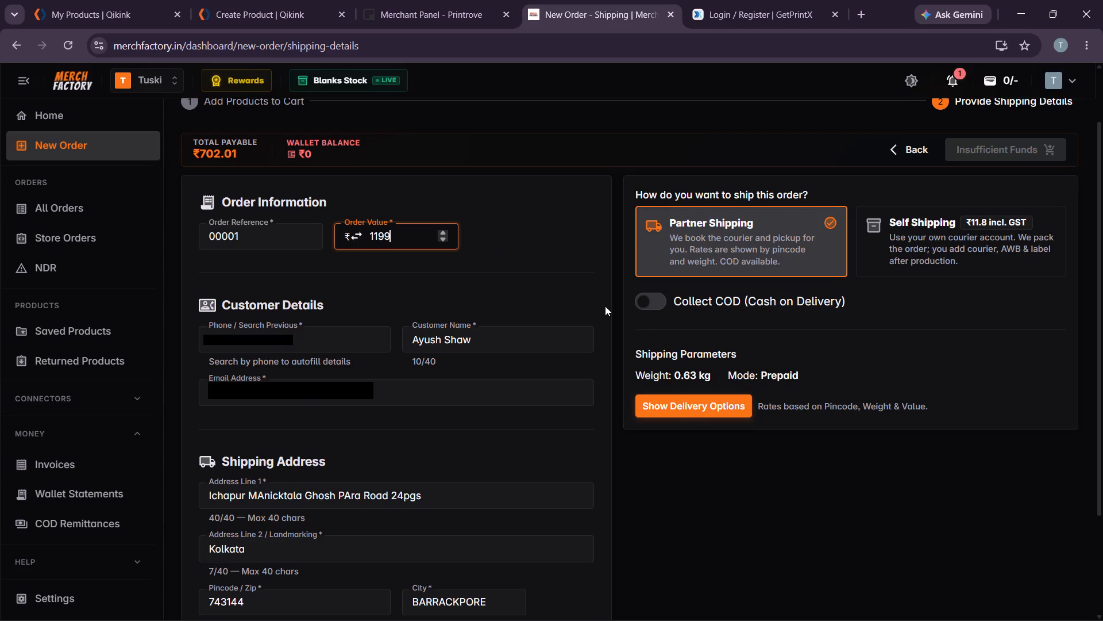
{"action": "scroll", "coordinate": [494, 388], "scroll_direction": "down", "scroll_amount": 1}
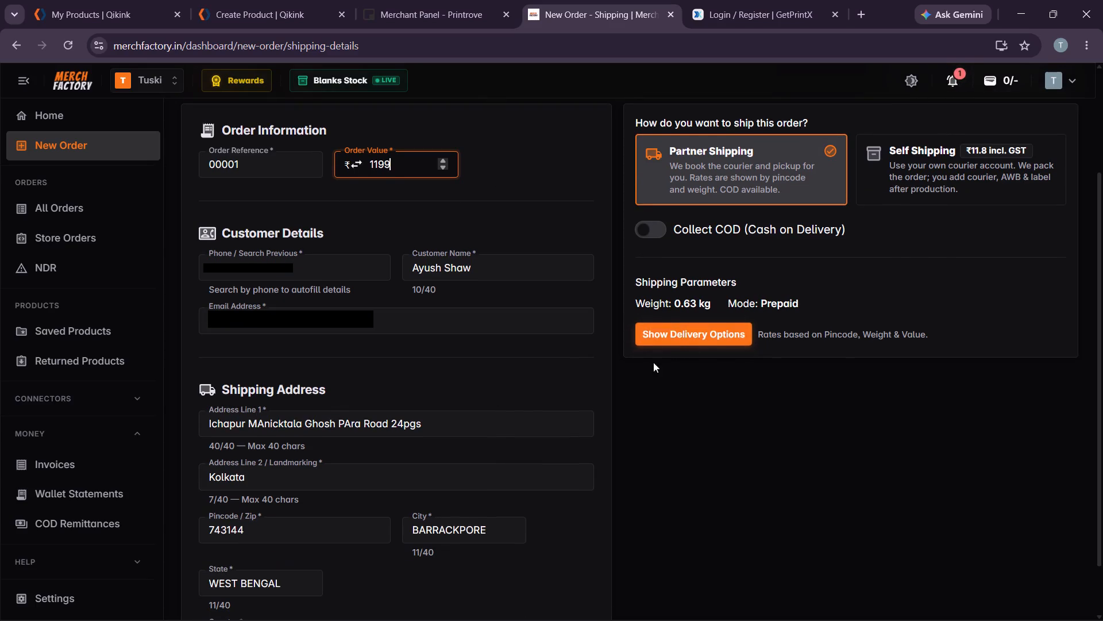
{"action": "scroll", "coordinate": [688, 343], "scroll_direction": "down", "scroll_amount": 2}
{"action": "left_click", "coordinate": [711, 269]}
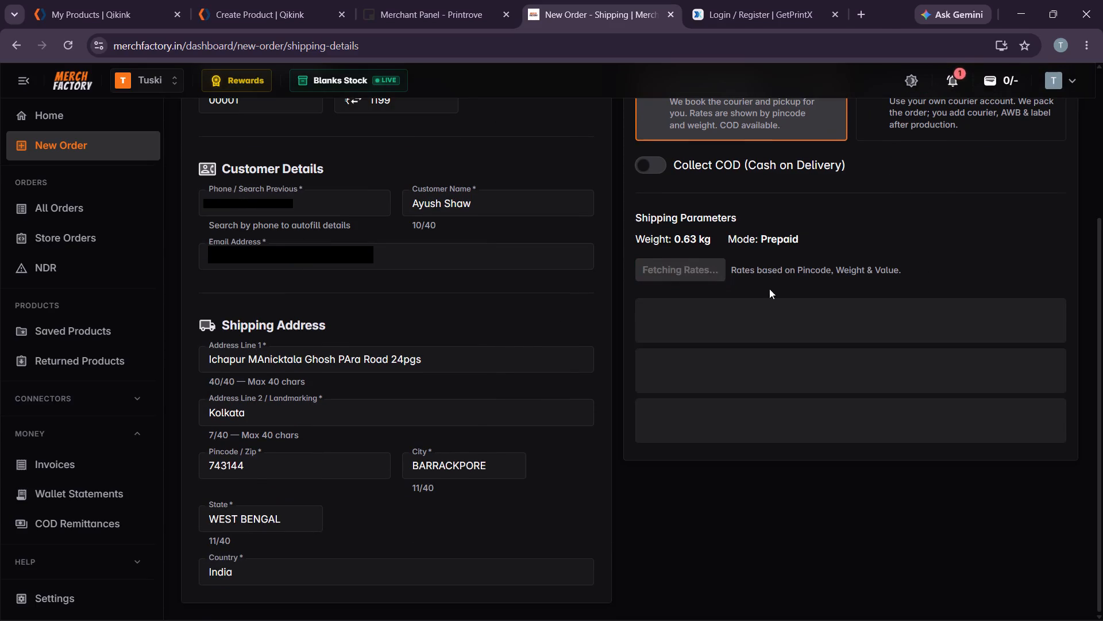
Compare the total payable using DTDC Surface and Shadowfax Surface as the courier, and return to the order's cart.
{"action": "scroll", "coordinate": [977, 465], "scroll_direction": "down", "scroll_amount": 3}
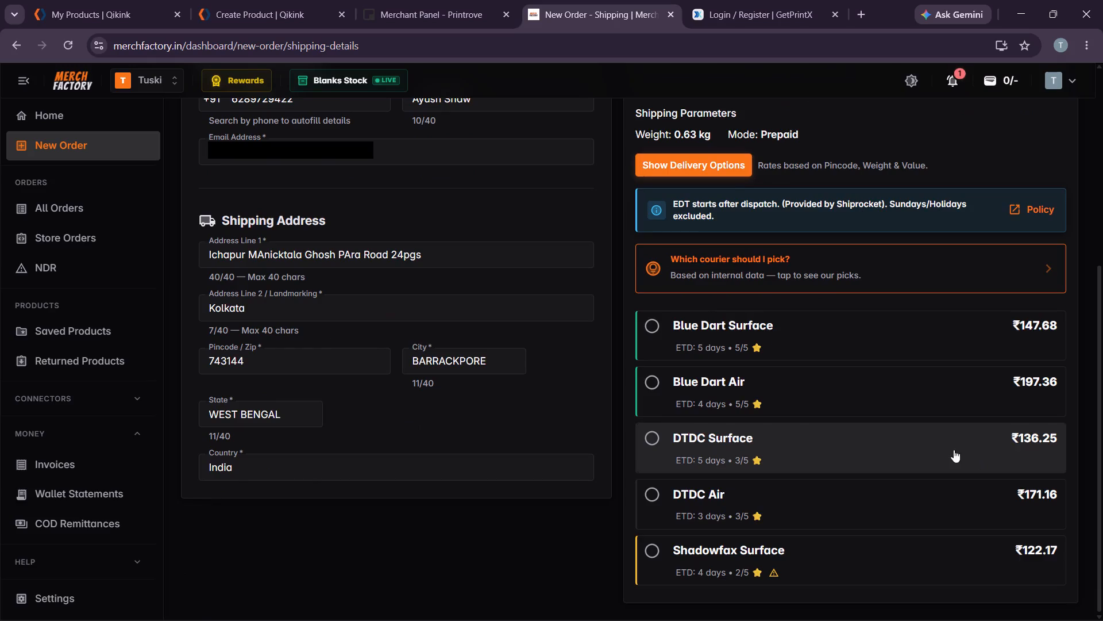
{"action": "left_click", "coordinate": [651, 432]}
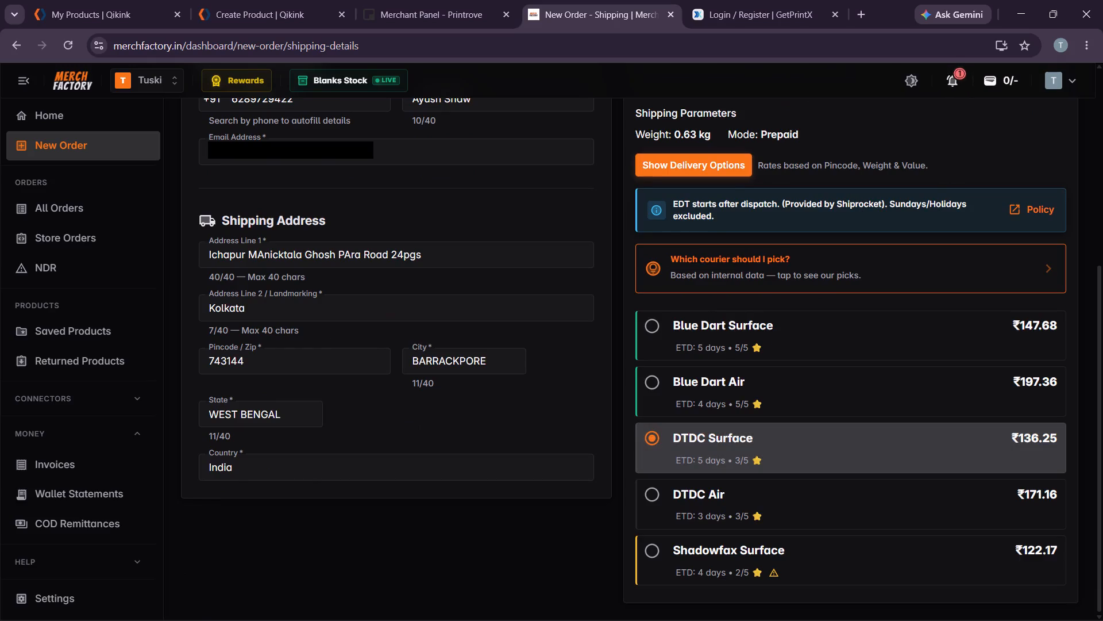
{"action": "scroll", "coordinate": [539, 474], "scroll_direction": "down", "scroll_amount": 2}
{"action": "left_click", "coordinate": [657, 554]}
{"action": "scroll", "coordinate": [702, 504], "scroll_direction": "up", "scroll_amount": 3}
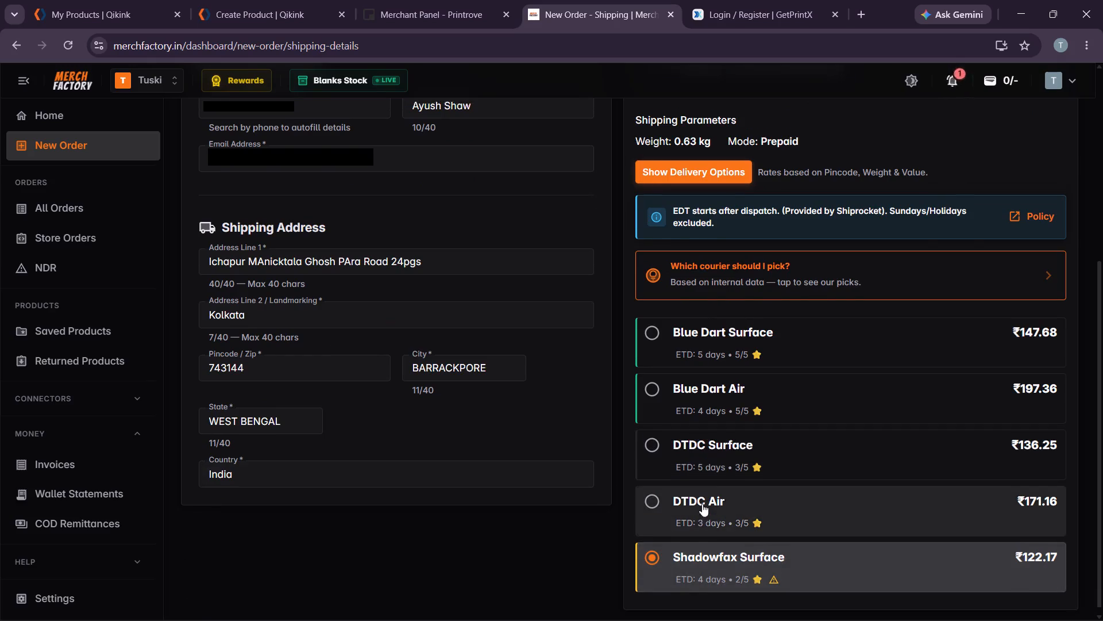
{"action": "scroll", "coordinate": [702, 504], "scroll_direction": "up", "scroll_amount": 5}
{"action": "scroll", "coordinate": [786, 504], "scroll_direction": "down", "scroll_amount": 2}
{"action": "scroll", "coordinate": [816, 490], "scroll_direction": "up", "scroll_amount": 2}
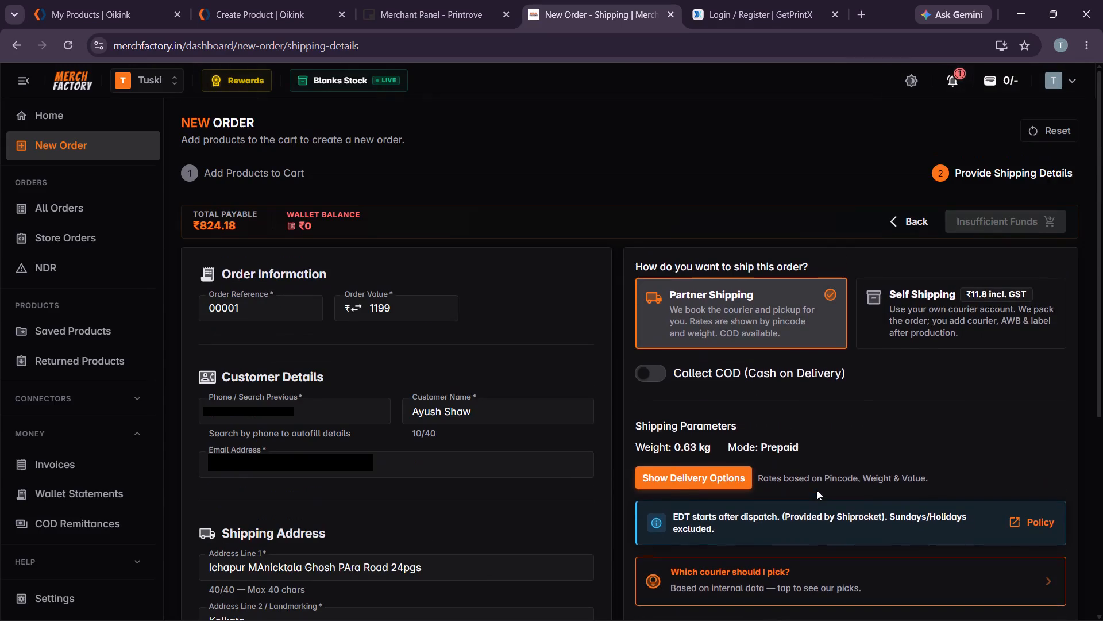
{"action": "scroll", "coordinate": [876, 431], "scroll_direction": "down", "scroll_amount": 3}
{"action": "scroll", "coordinate": [367, 409], "scroll_direction": "down", "scroll_amount": 4}
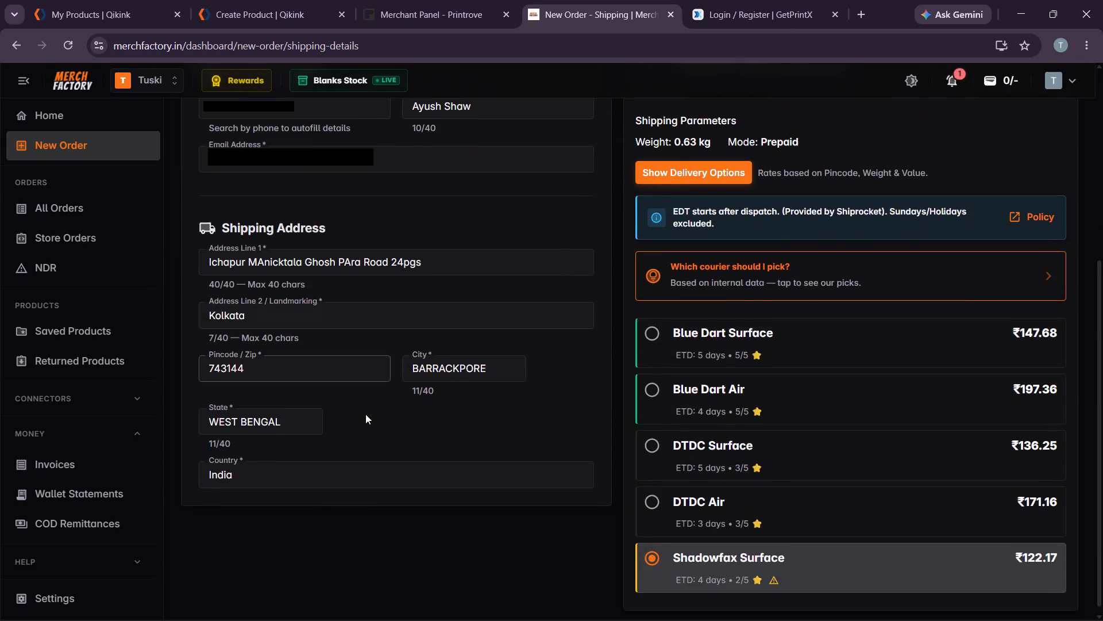
{"action": "scroll", "coordinate": [366, 414], "scroll_direction": "up", "scroll_amount": 10}
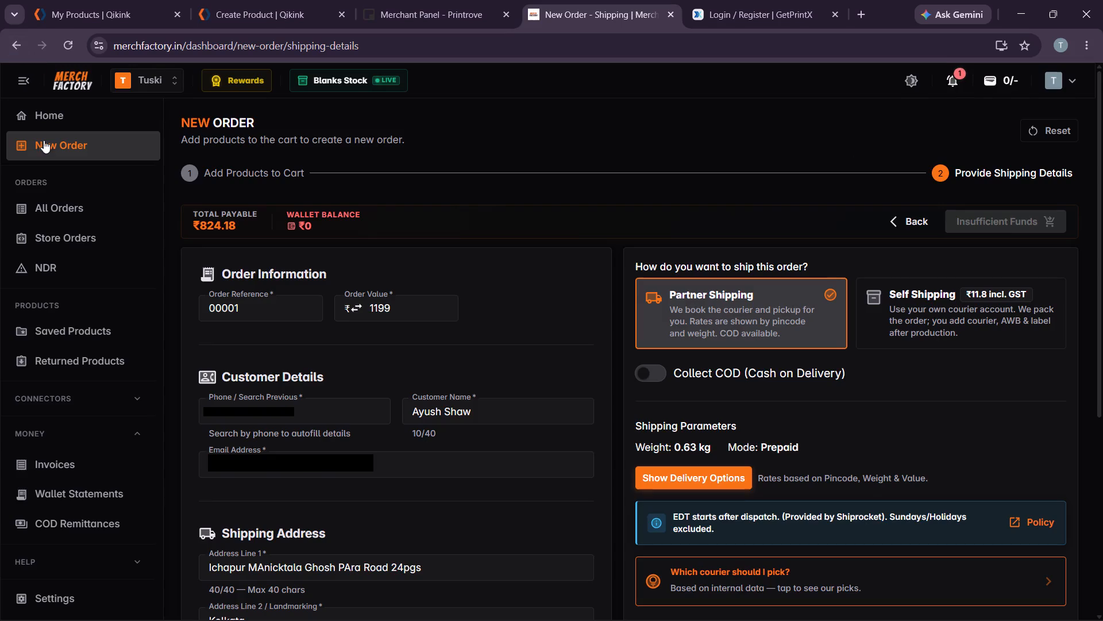
{"action": "left_click", "coordinate": [10, 43]}
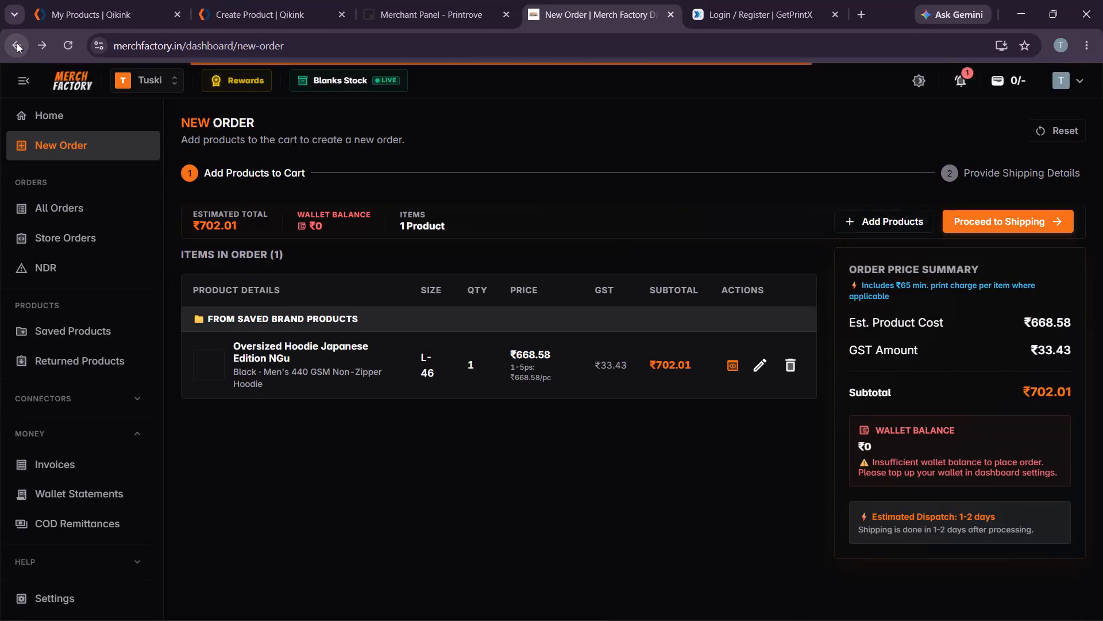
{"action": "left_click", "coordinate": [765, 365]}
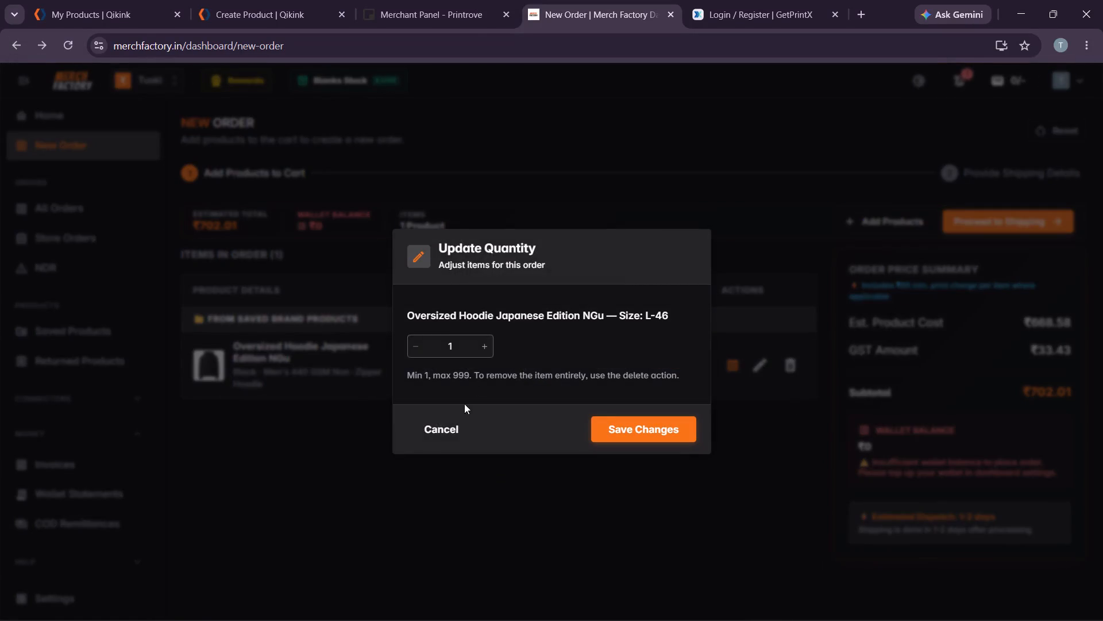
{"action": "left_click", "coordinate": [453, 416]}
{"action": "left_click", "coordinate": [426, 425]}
Remove the Oversized Hoodie Japanese Edition NGu item from the order cart.
{"action": "left_click", "coordinate": [780, 367]}
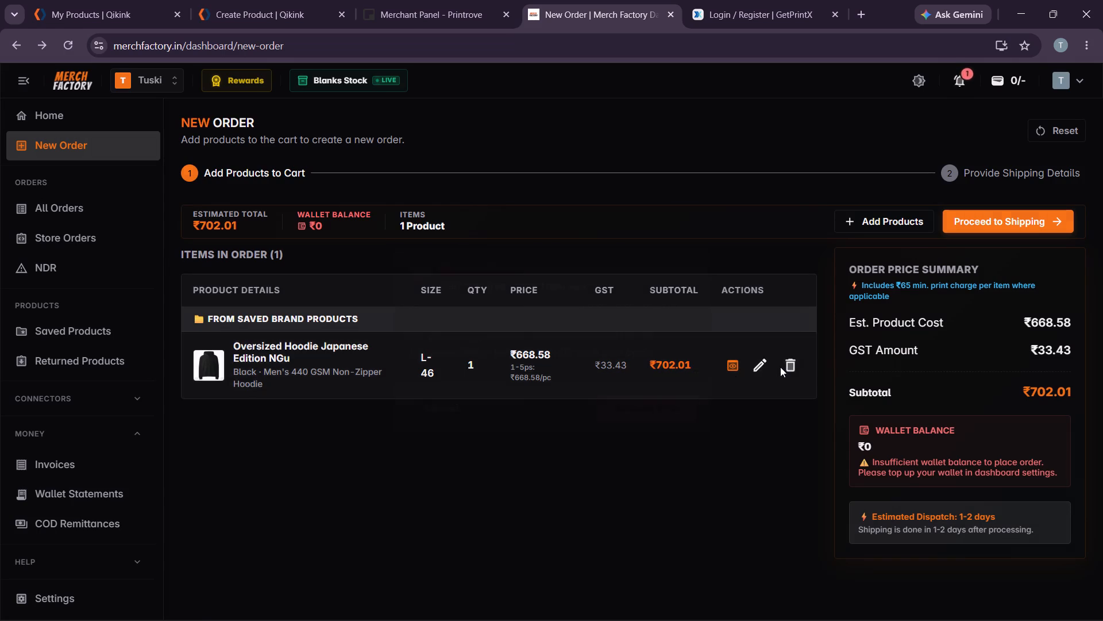
{"action": "left_click", "coordinate": [661, 405]}
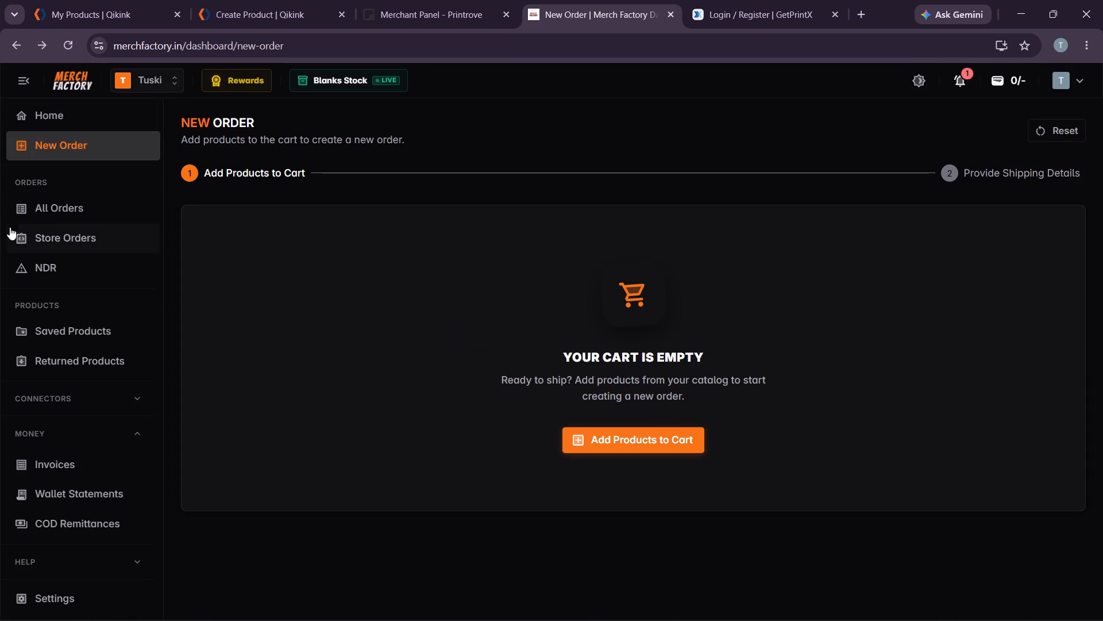
Open the saved products and rename the black hoodie as Oversized Hoodie Japanese Edition NGU Black.
{"action": "left_click", "coordinate": [62, 227]}
{"action": "left_click", "coordinate": [76, 214]}
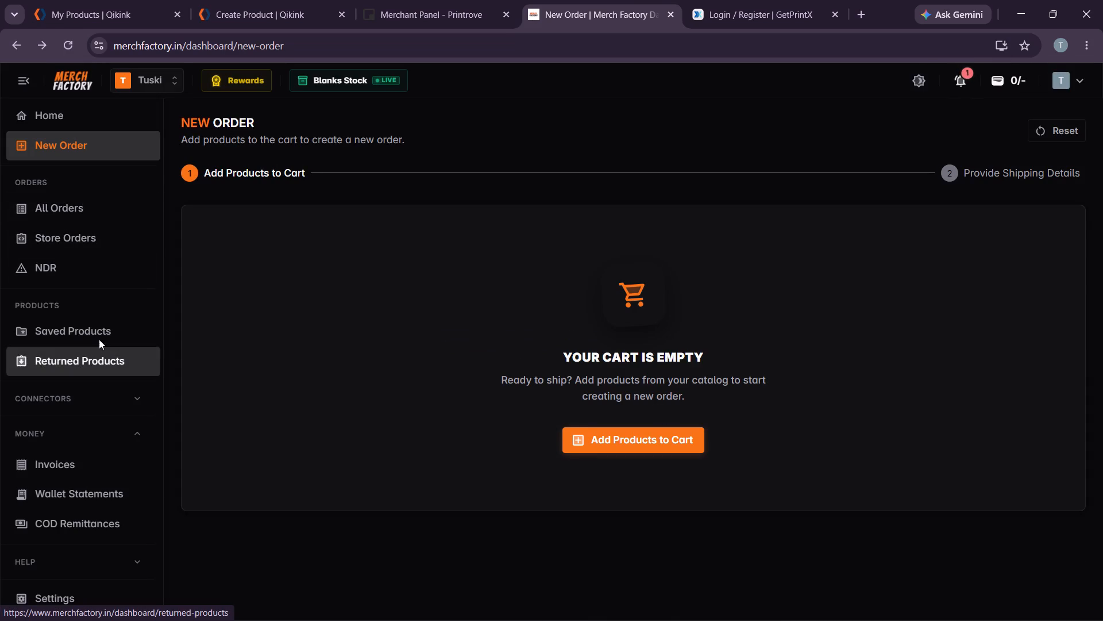
{"action": "left_click", "coordinate": [99, 338]}
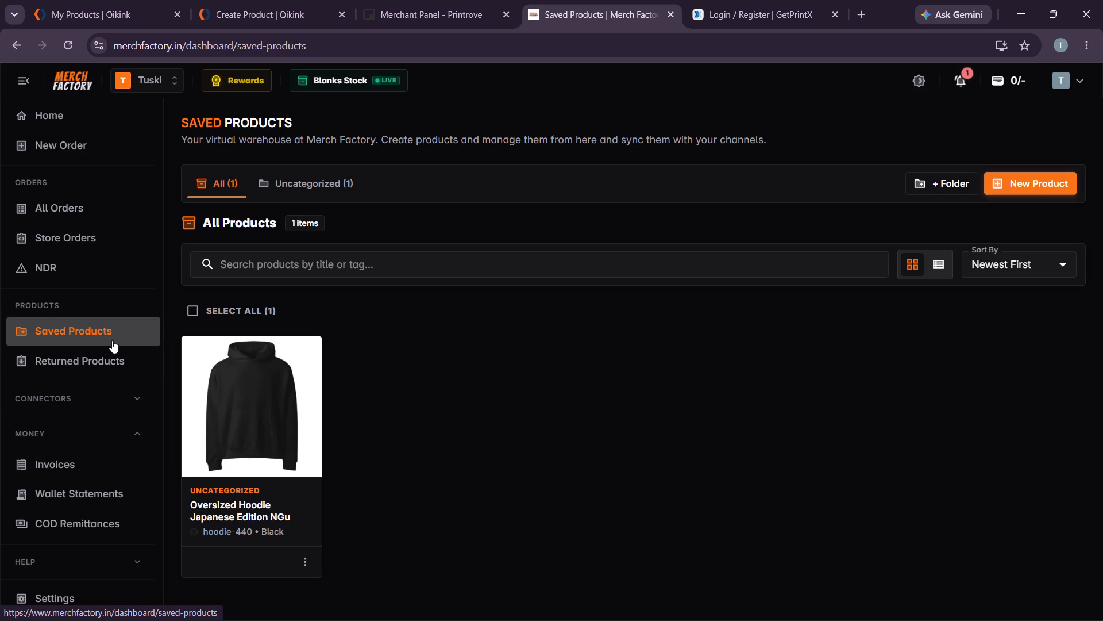
{"action": "left_click", "coordinate": [200, 346]}
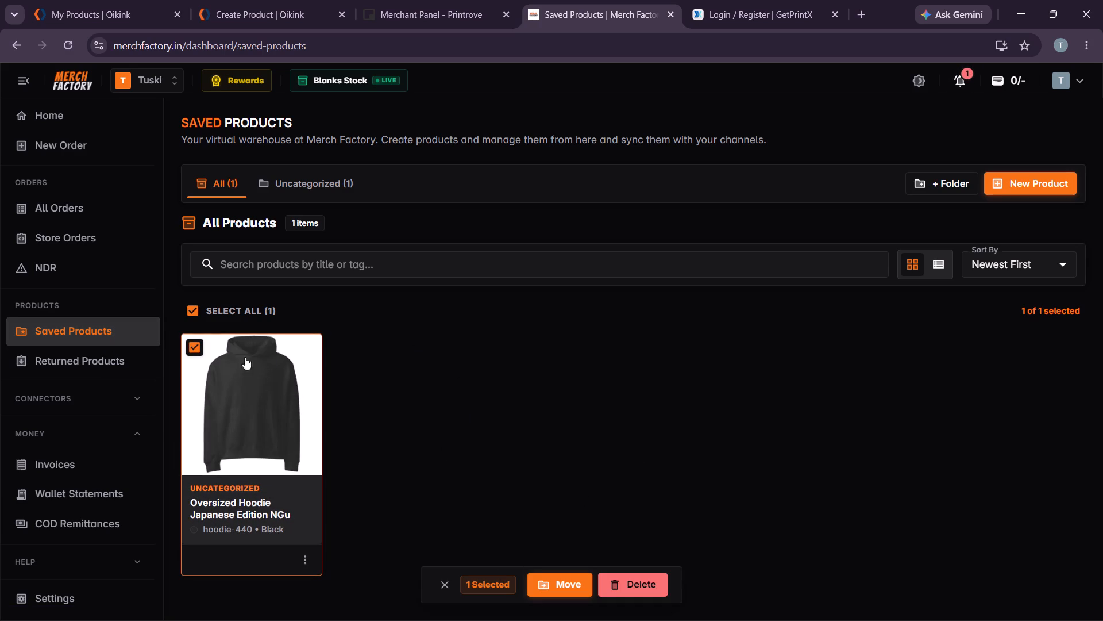
{"action": "left_click", "coordinate": [193, 344]}
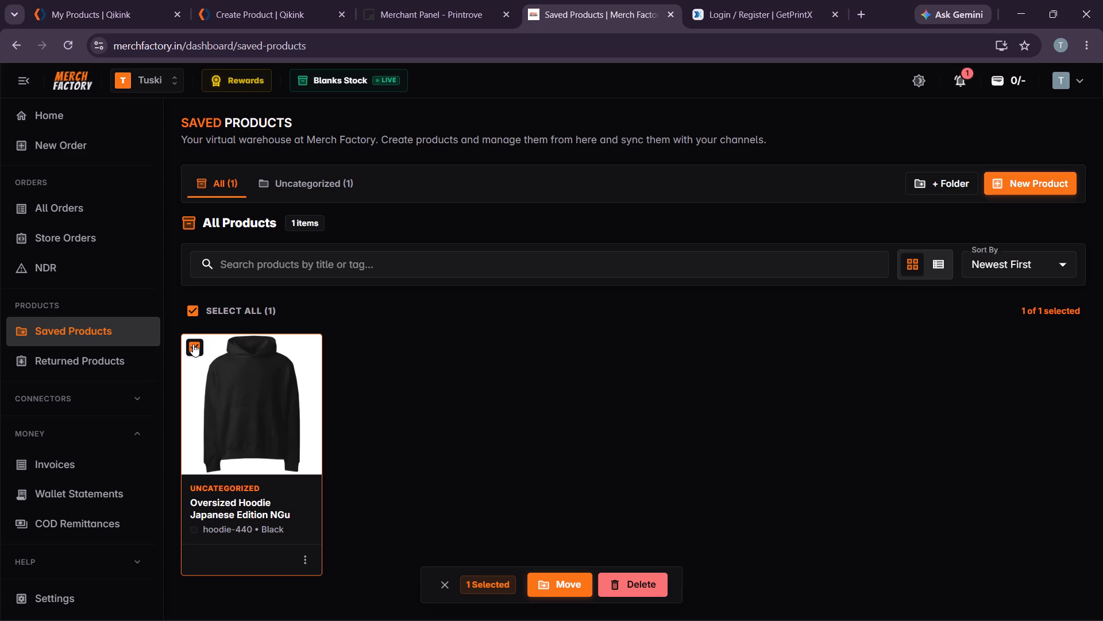
{"action": "left_click", "coordinate": [307, 562]}
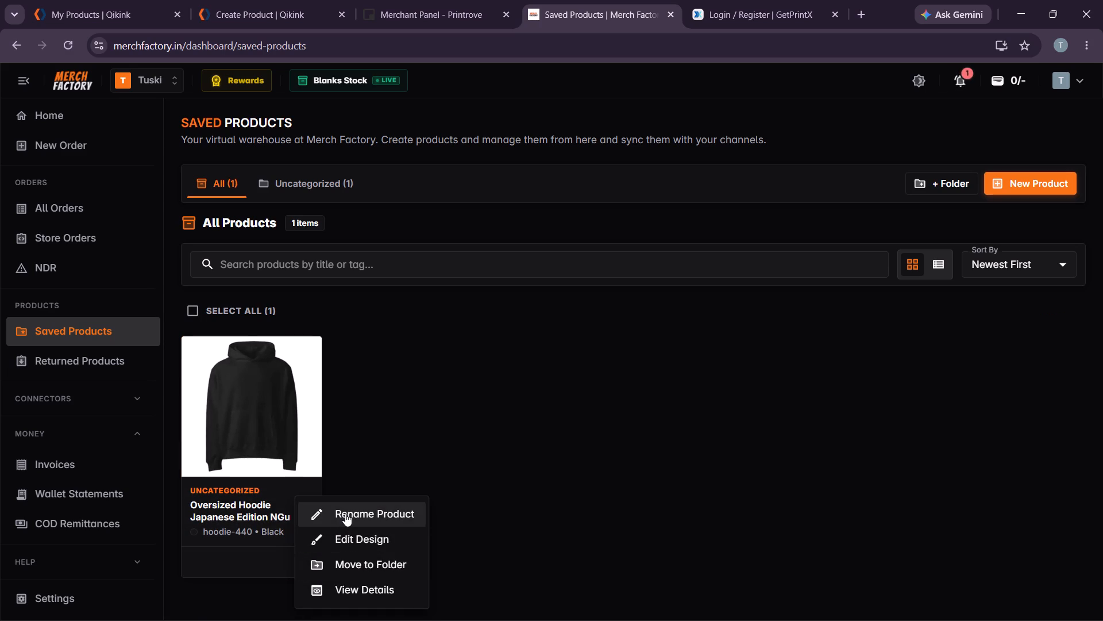
{"action": "left_click", "coordinate": [345, 513]}
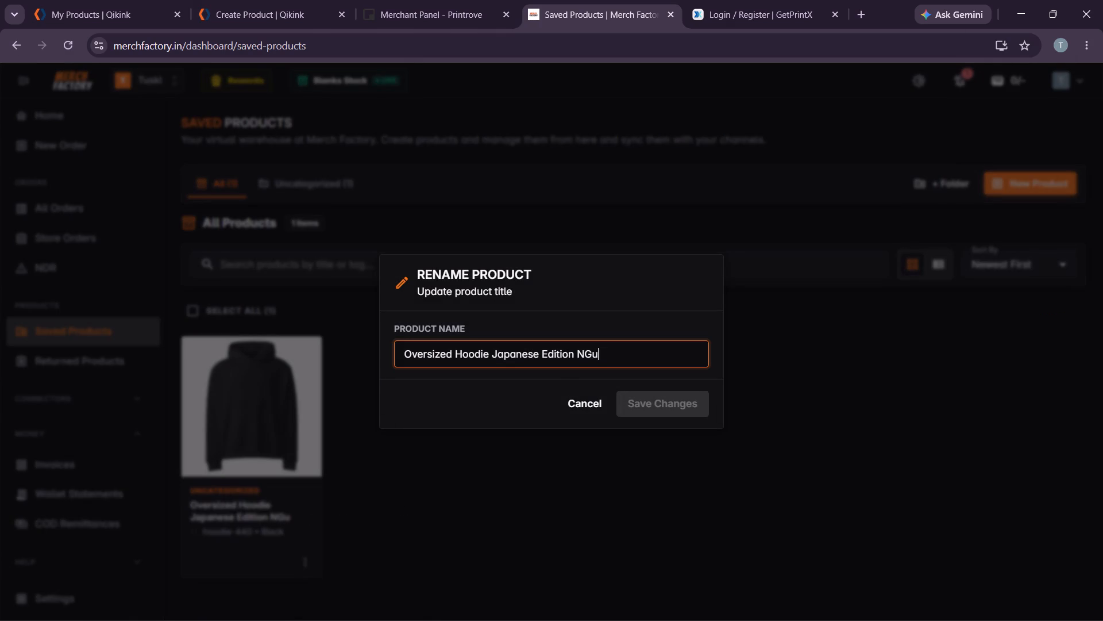
{"action": "key", "text": "BackSpace"}
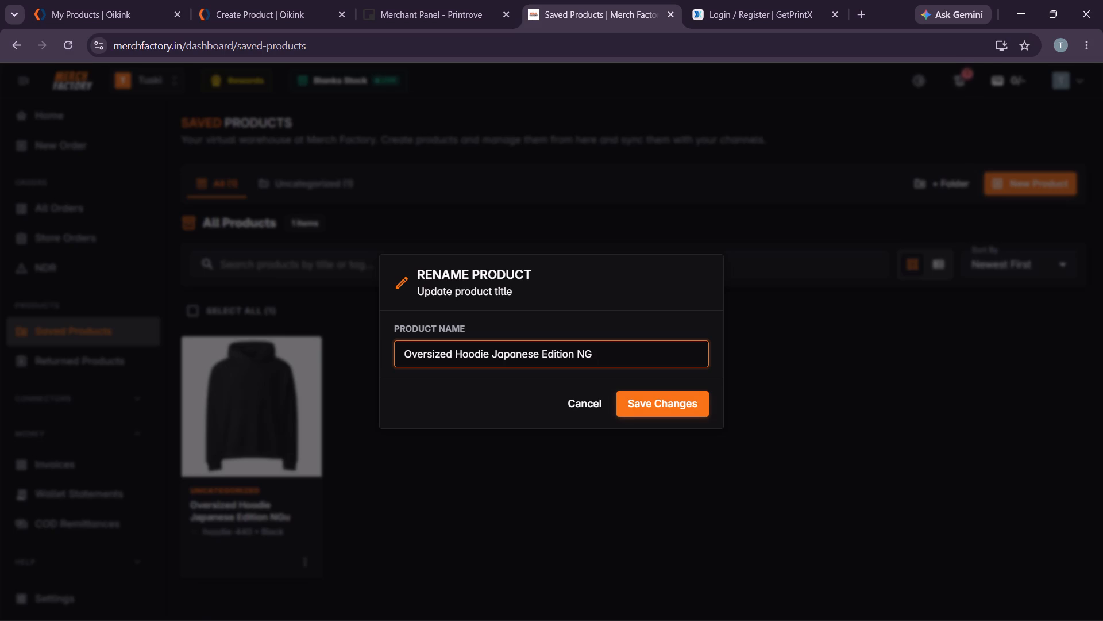
{"action": "key", "text": "shift+u"}
{"action": "key", "text": "space"}
{"action": "type", "text": "Black"}
{"action": "left_click", "coordinate": [677, 396]}
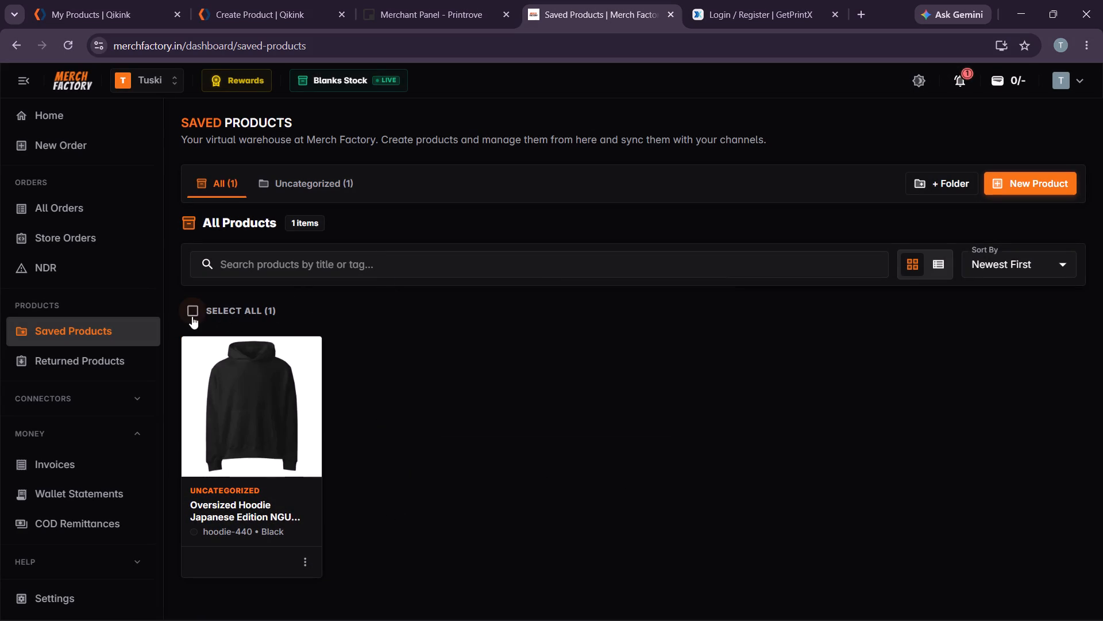
Examine the renamed hoodie's details and pricing from the Uncategorized folder, and return to the list of all saved products.
{"action": "left_click", "coordinate": [288, 180]}
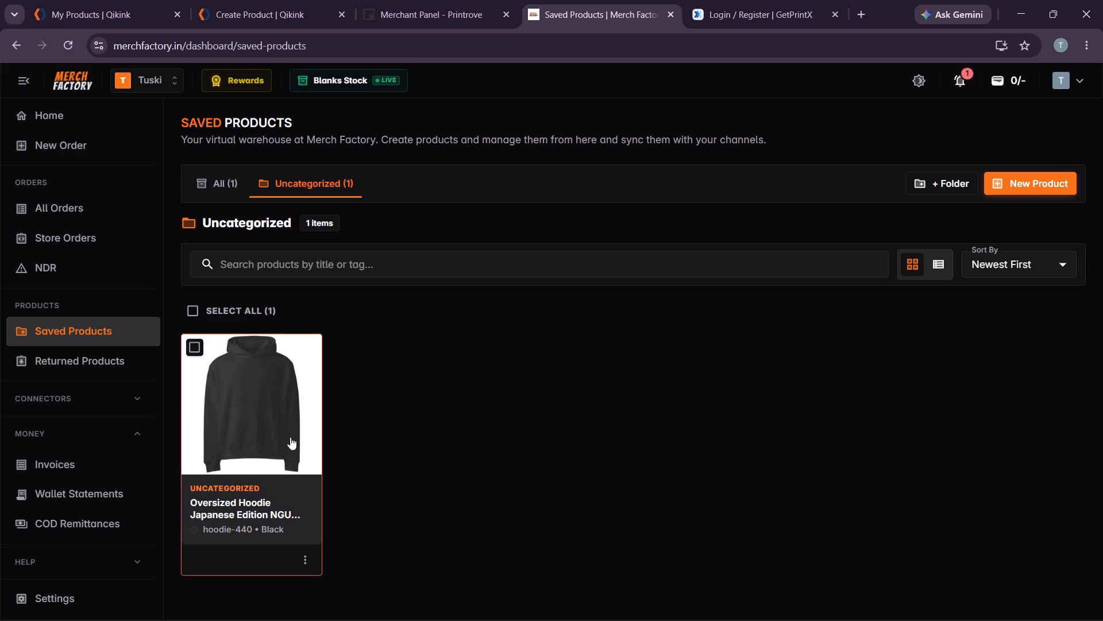
{"action": "left_click", "coordinate": [289, 435]}
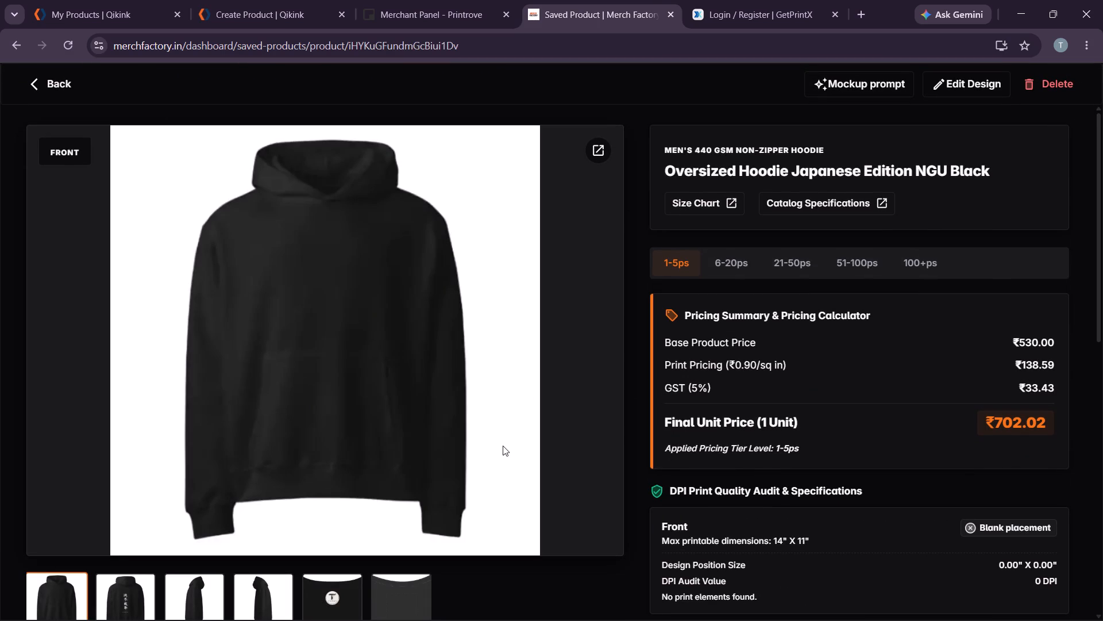
{"action": "left_click", "coordinate": [34, 80]}
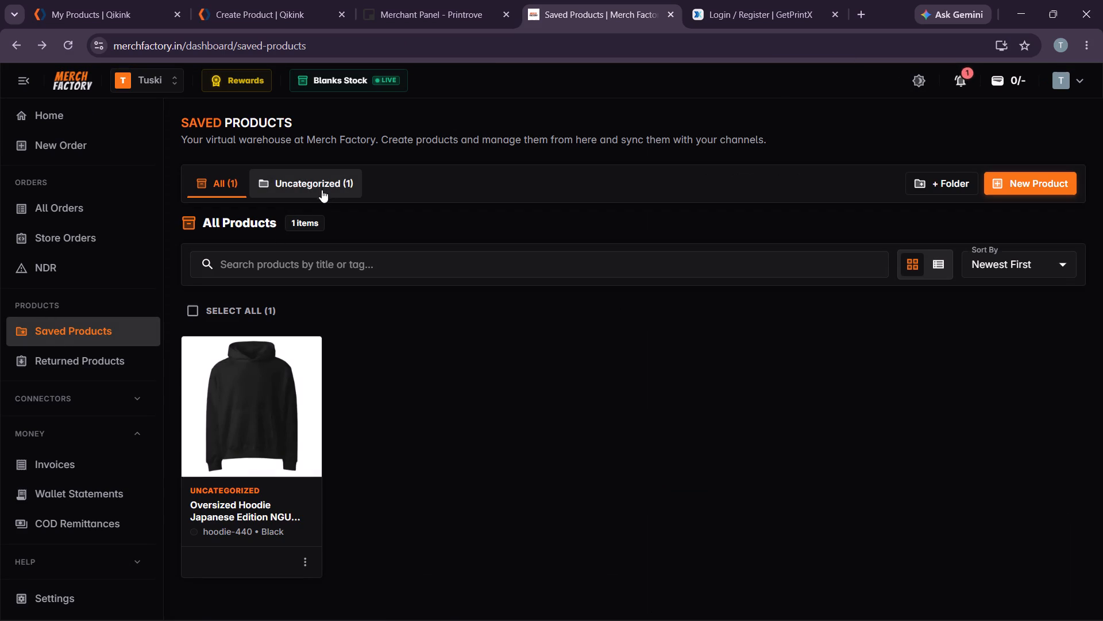
{"action": "left_click", "coordinate": [322, 188]}
{"action": "left_click", "coordinate": [230, 185]}
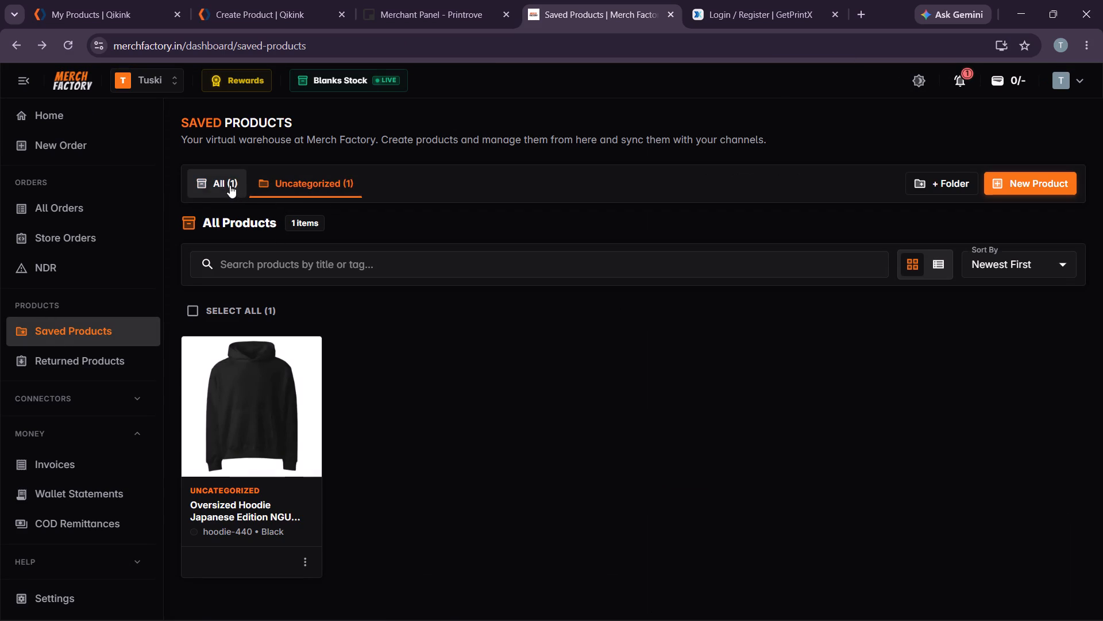
Create a new saved-products folder named Oversized Hoodie.
{"action": "left_click", "coordinate": [934, 184]}
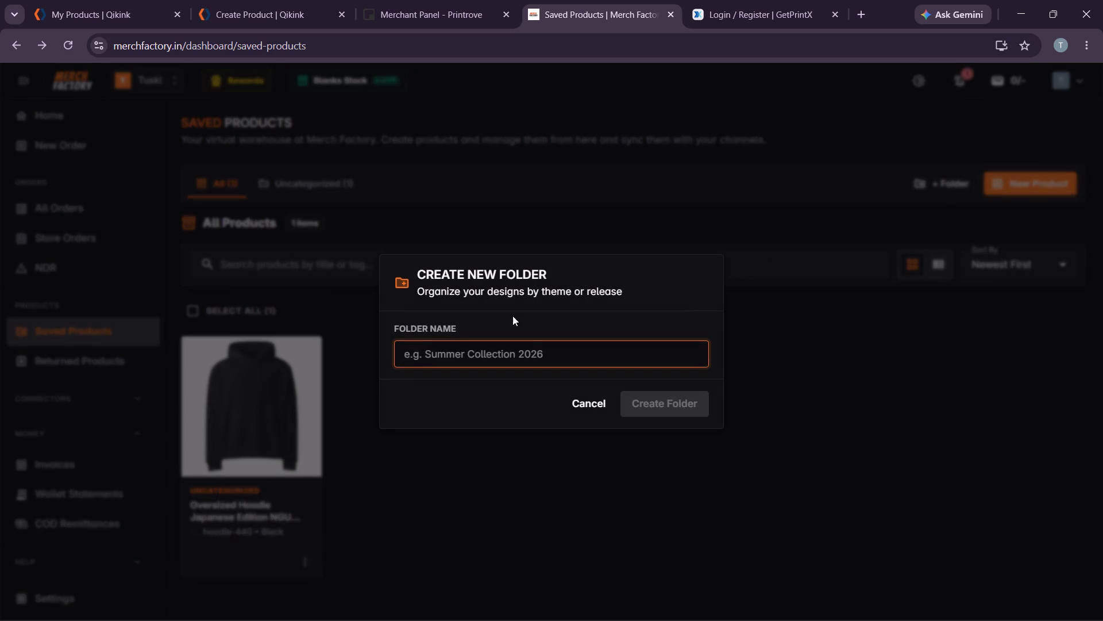
{"action": "left_click", "coordinate": [462, 362]}
{"action": "type", "text": "Hoodie"}
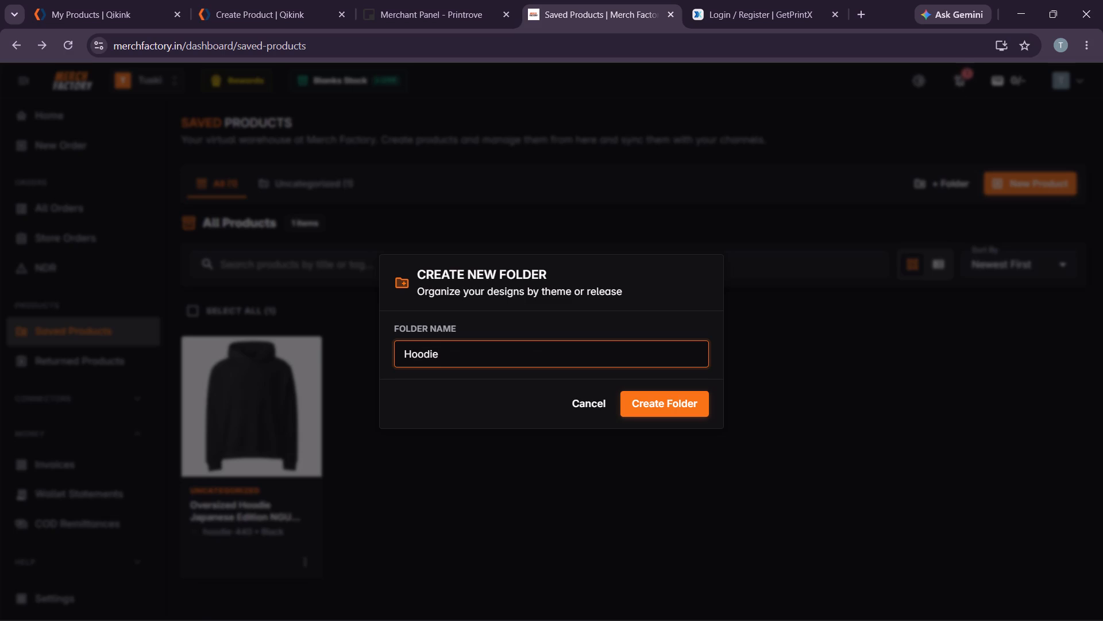
{"action": "key", "text": "Left"}
{"action": "key", "text": "Left"}
{"action": "key", "text": "Left"}
{"action": "key", "text": "Left"}
{"action": "key", "text": "Left"}
{"action": "key", "text": "Left"}
{"action": "key", "text": "Left"}
{"action": "type", "text": "Oversized"}
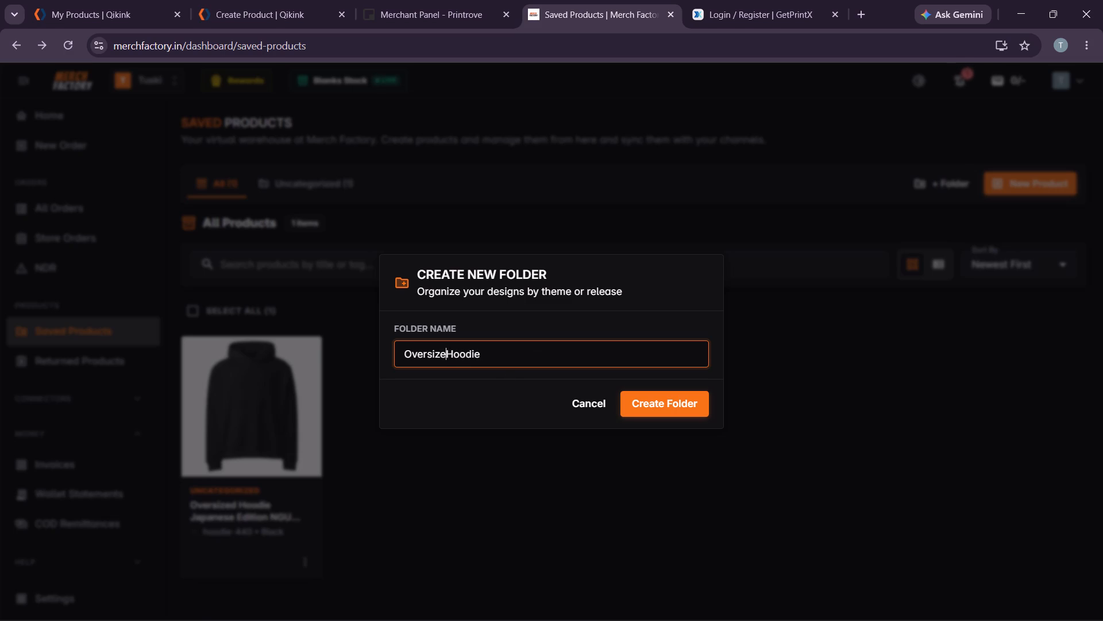
{"action": "key", "text": "space"}
{"action": "left_click", "coordinate": [674, 401]}
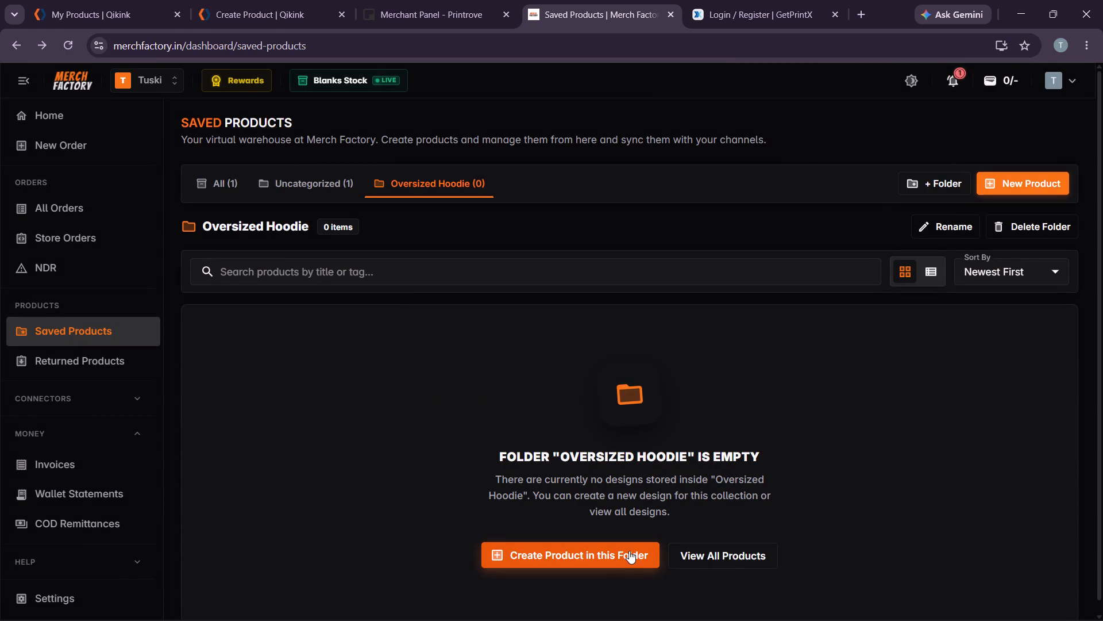
Move the Oversized Hoodie Japanese Edition NGU Black product from the list of all products into the Oversized Hoodie folder.
{"action": "left_click", "coordinate": [746, 551]}
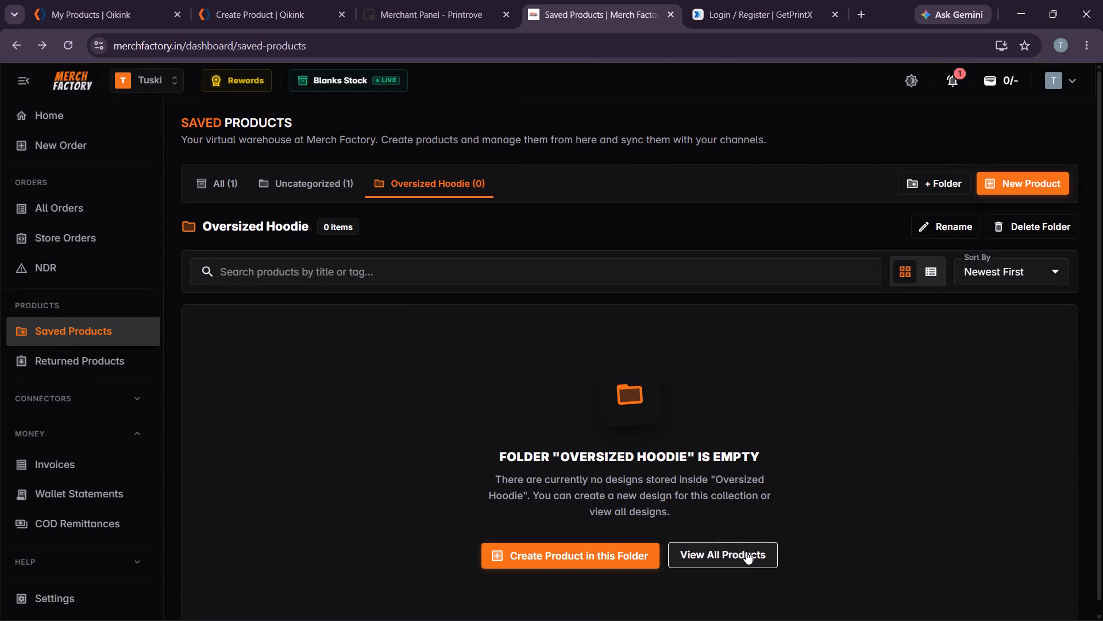
{"action": "left_click", "coordinate": [215, 490]}
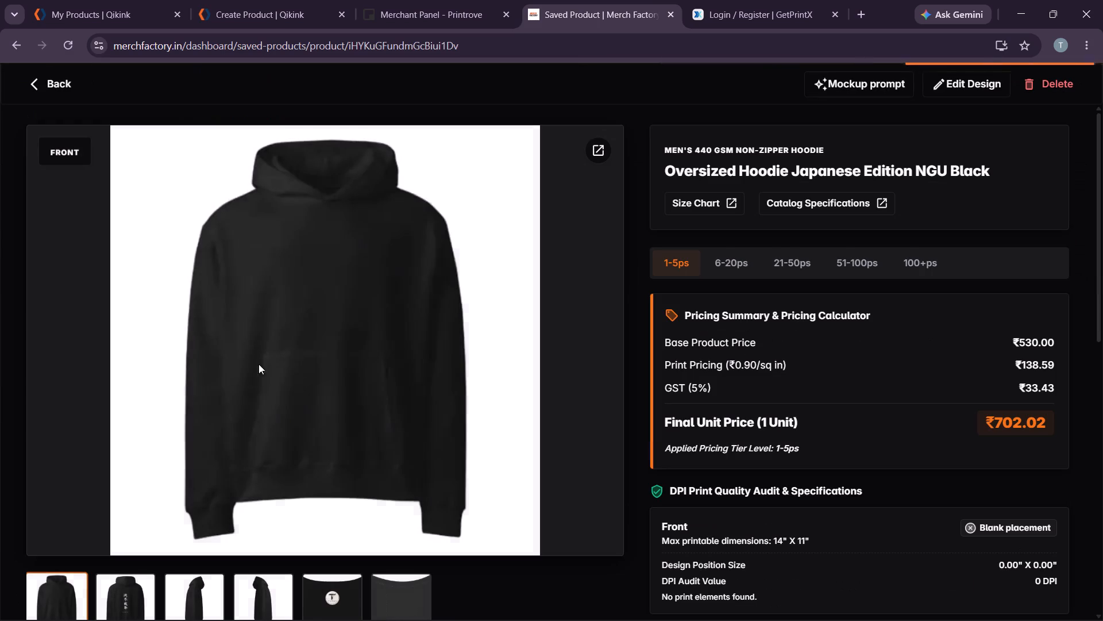
{"action": "left_click", "coordinate": [38, 77]}
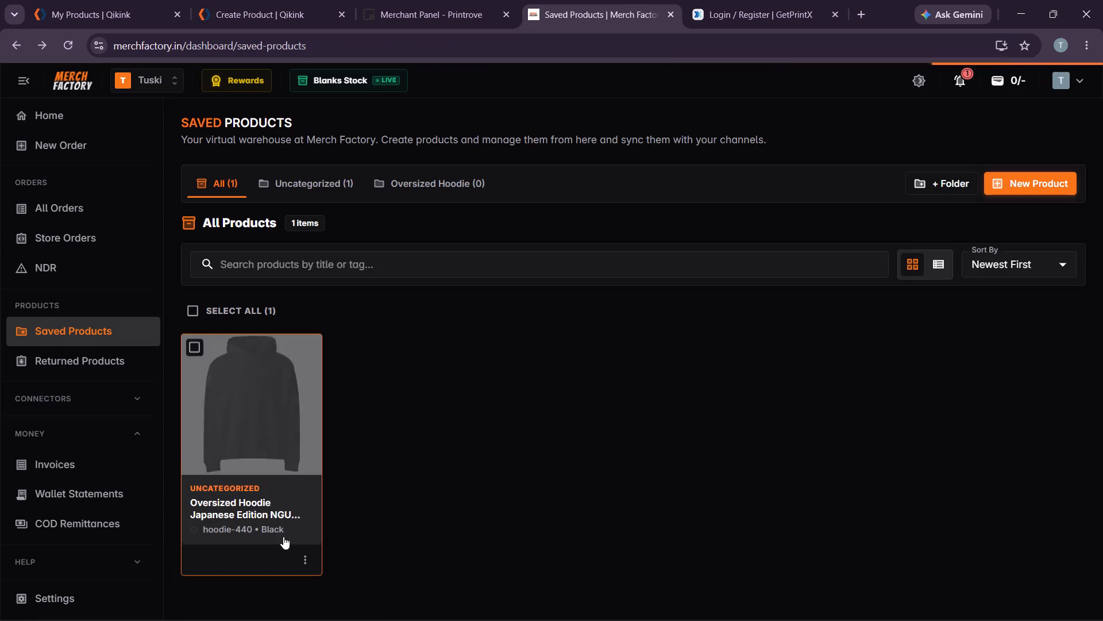
{"action": "left_click", "coordinate": [196, 348]}
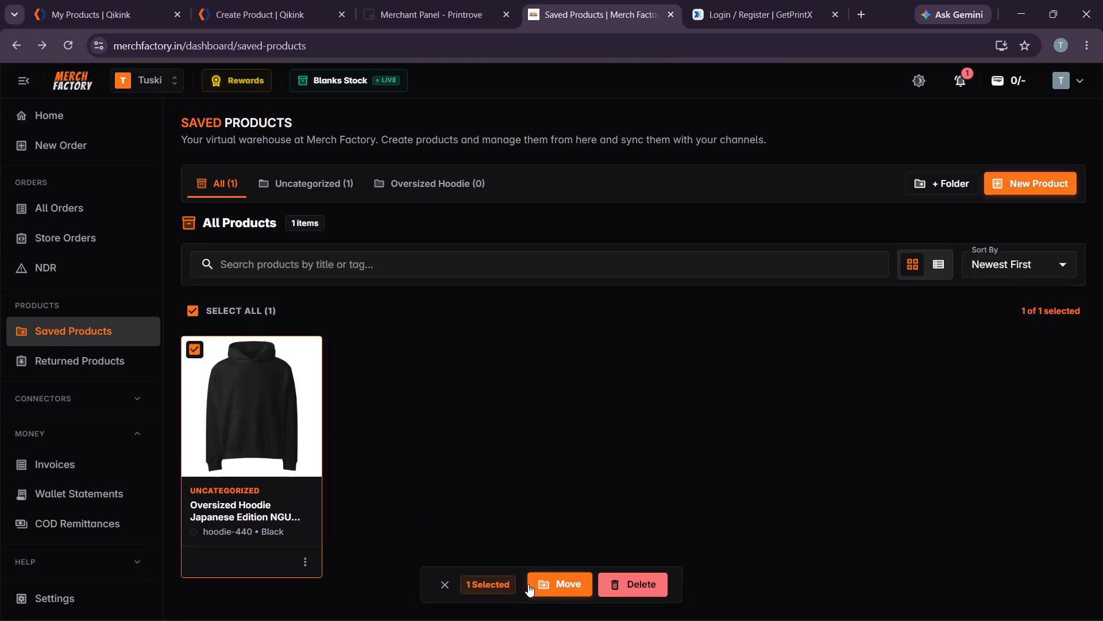
{"action": "left_click", "coordinate": [550, 582]}
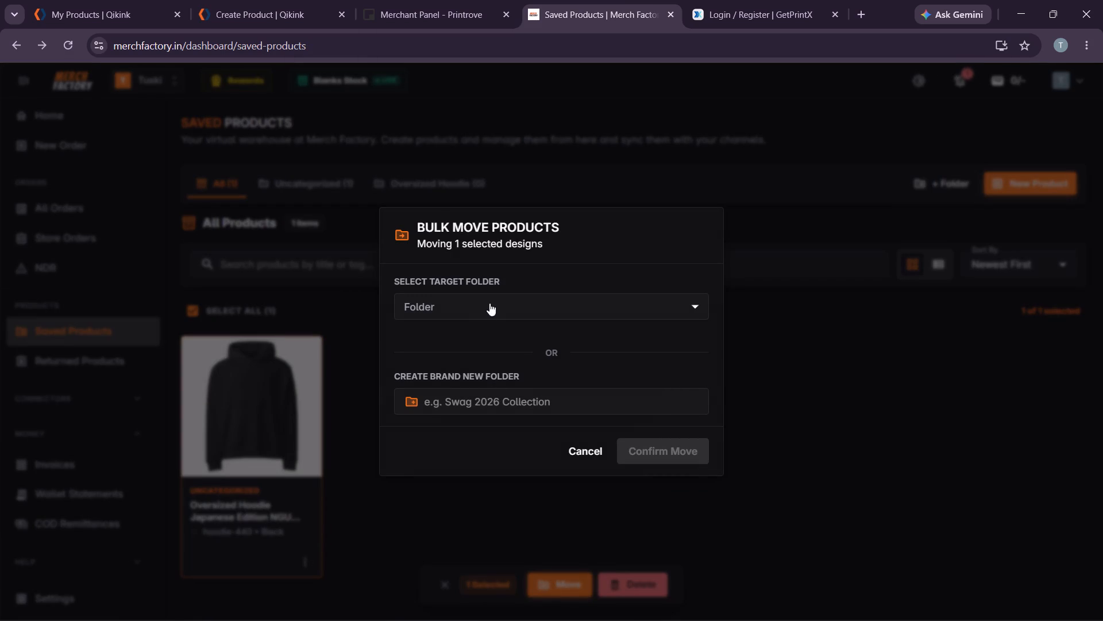
{"action": "left_click", "coordinate": [489, 297]}
{"action": "left_click", "coordinate": [488, 365]}
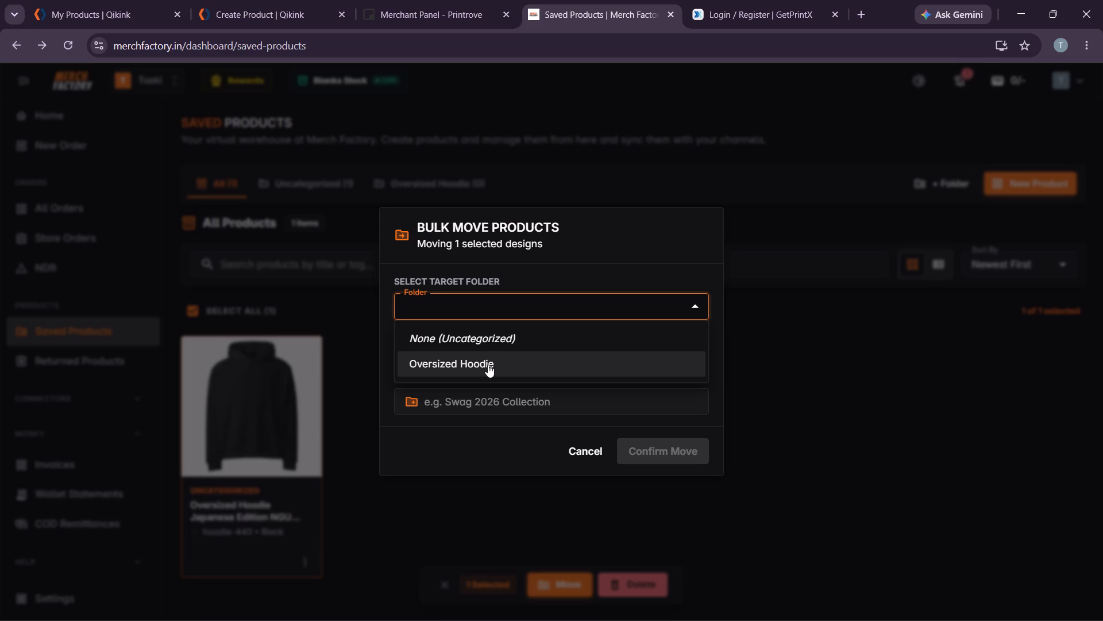
{"action": "left_click", "coordinate": [673, 454]}
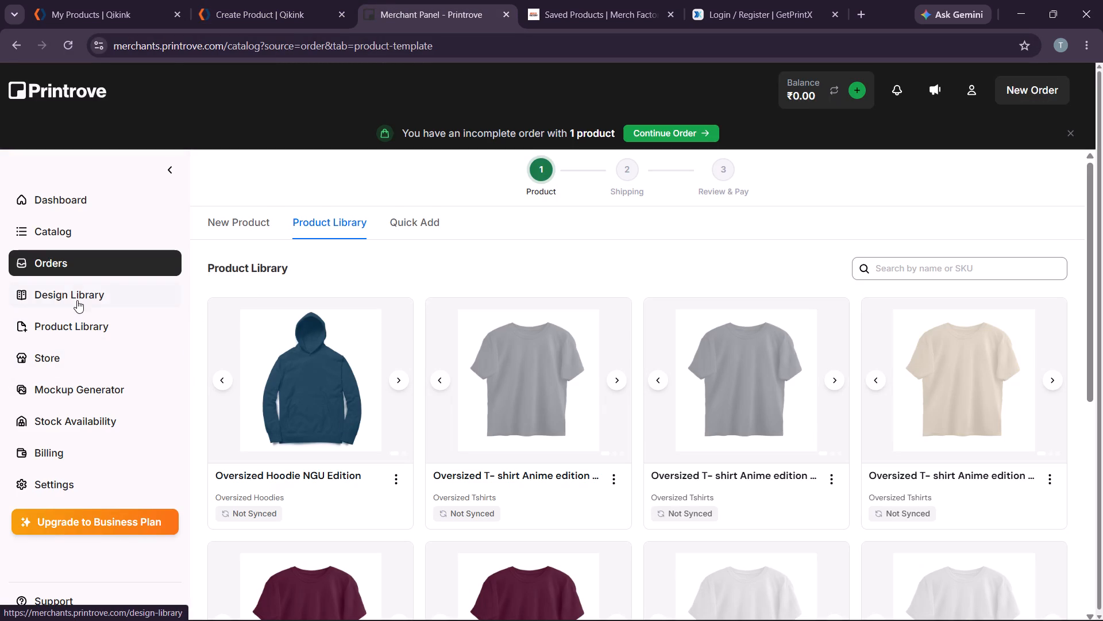
{"action": "left_click", "coordinate": [84, 325]}
{"action": "scroll", "coordinate": [405, 381], "scroll_direction": "down", "scroll_amount": 3}
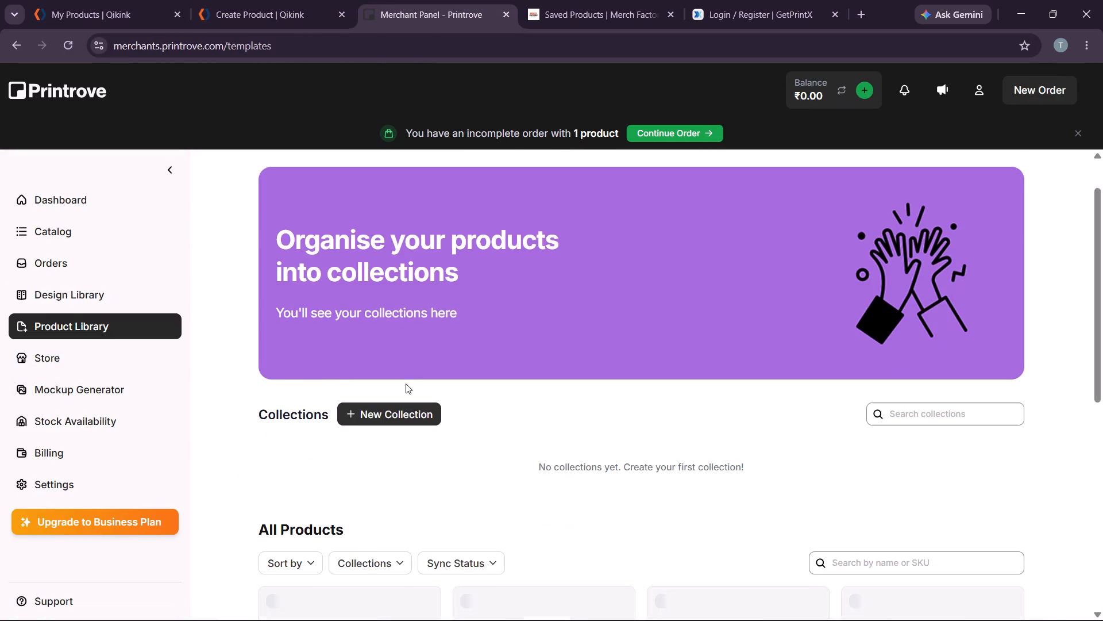
{"action": "left_click", "coordinate": [388, 253]}
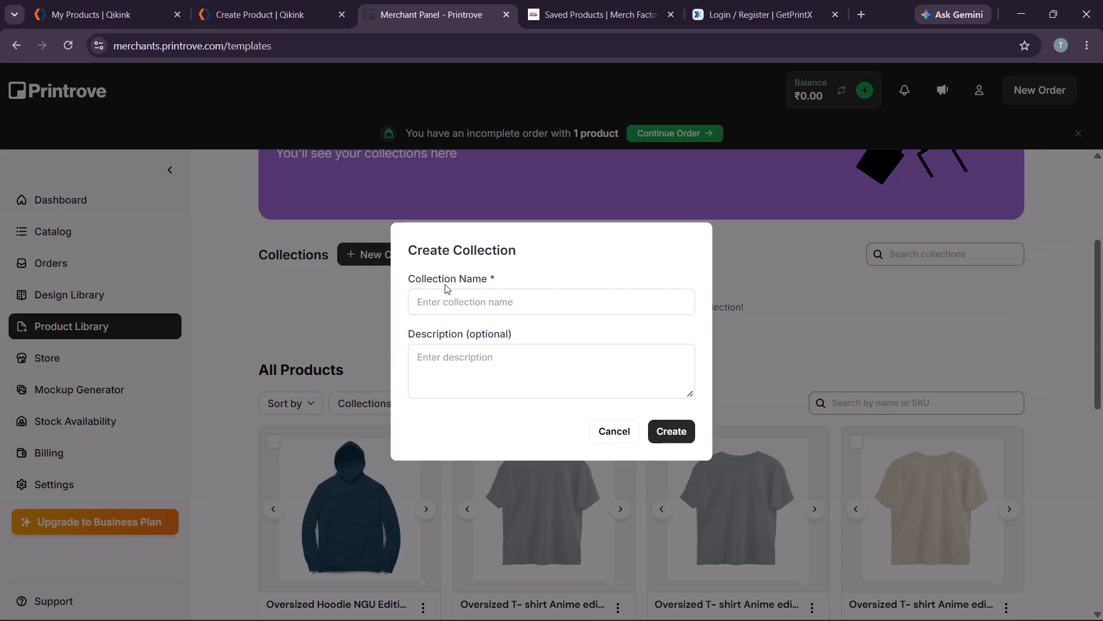
{"action": "left_click", "coordinate": [463, 312]}
{"action": "type", "text": "Oversi"}
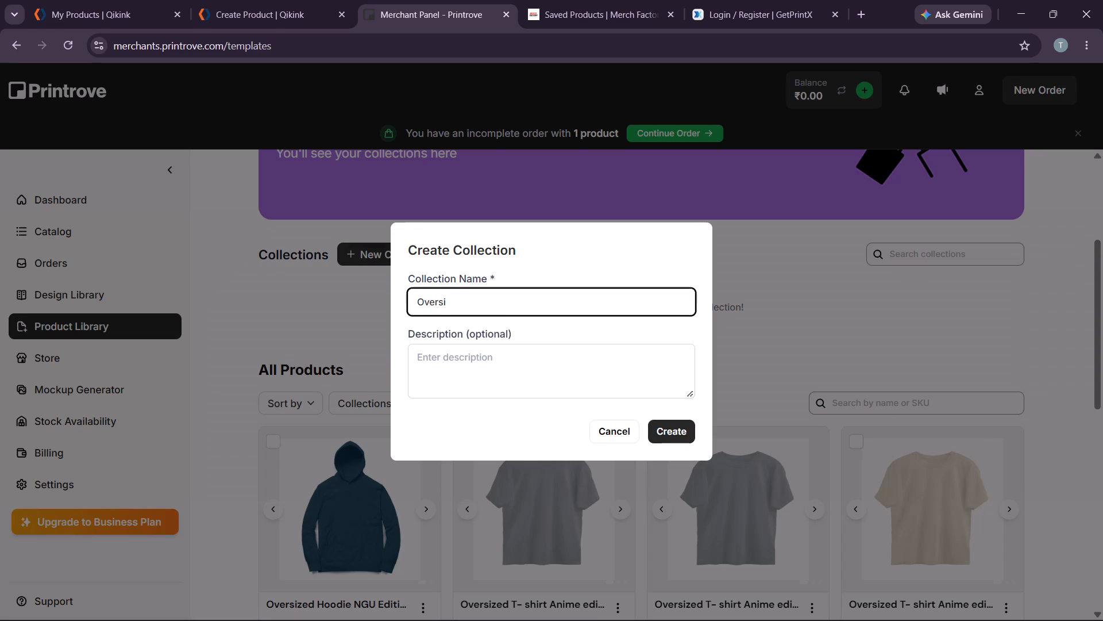
{"action": "type", "text": "zed"}
{"action": "key", "text": "space"}
{"action": "type", "text": "T shirt"}
{"action": "left_click", "coordinate": [659, 432]}
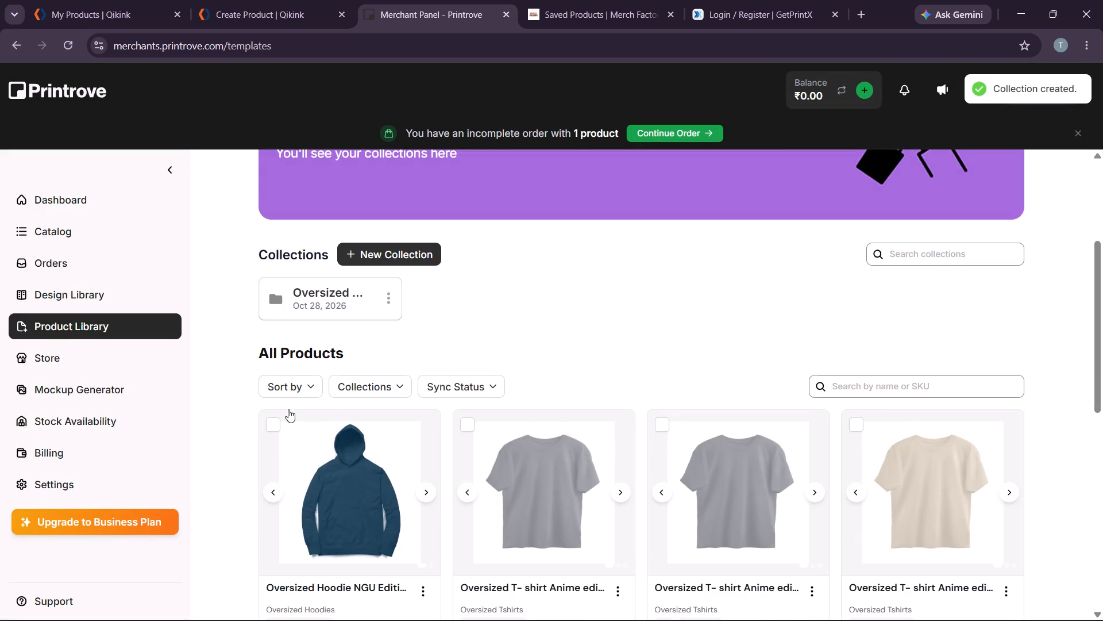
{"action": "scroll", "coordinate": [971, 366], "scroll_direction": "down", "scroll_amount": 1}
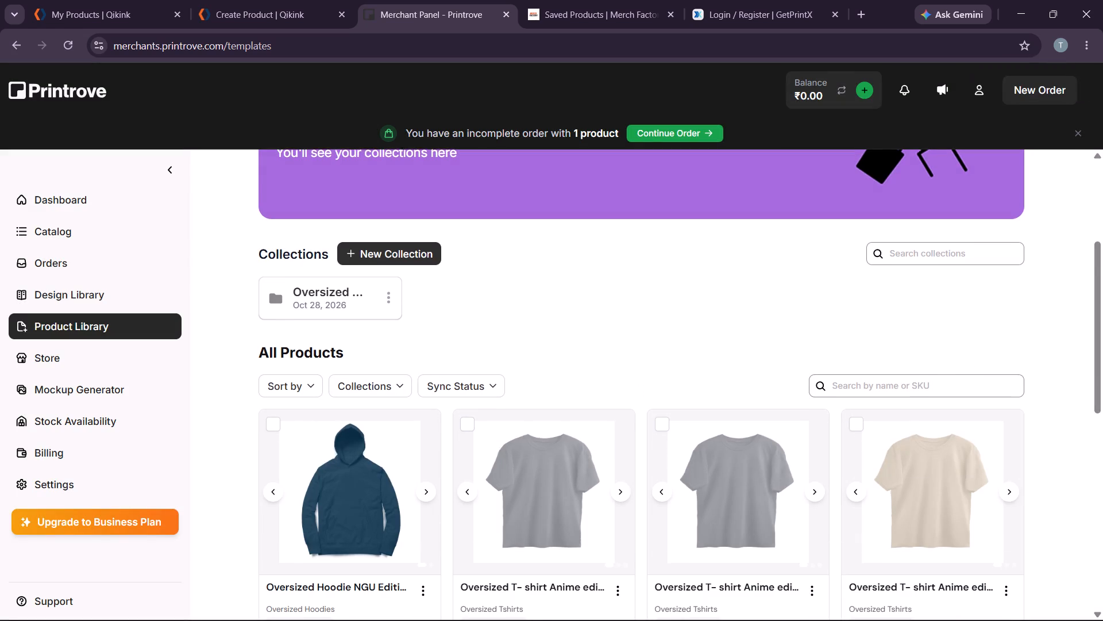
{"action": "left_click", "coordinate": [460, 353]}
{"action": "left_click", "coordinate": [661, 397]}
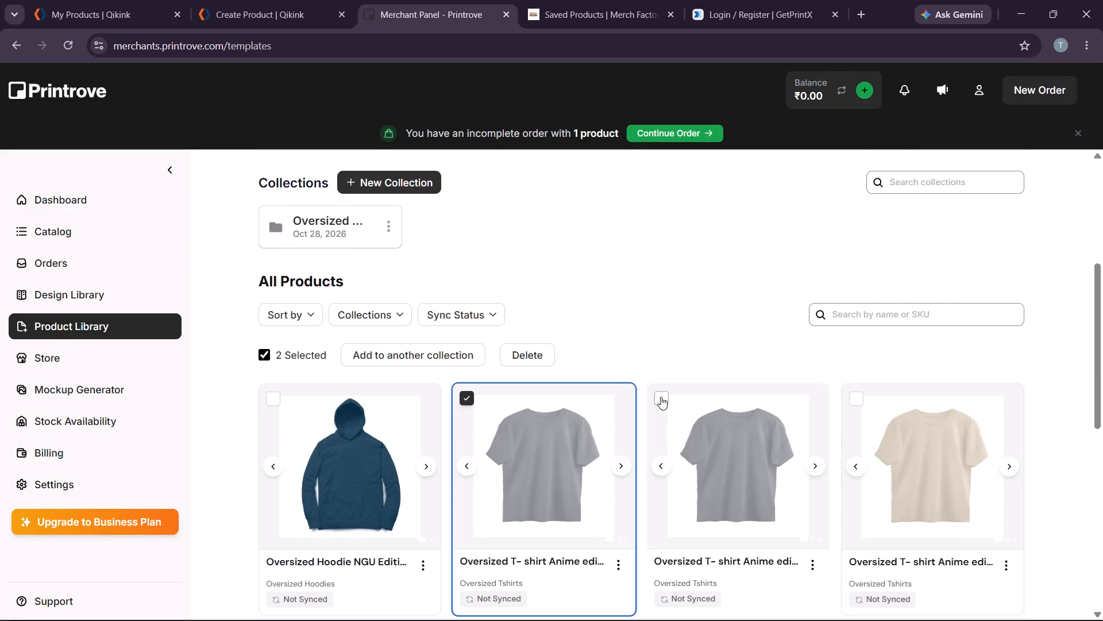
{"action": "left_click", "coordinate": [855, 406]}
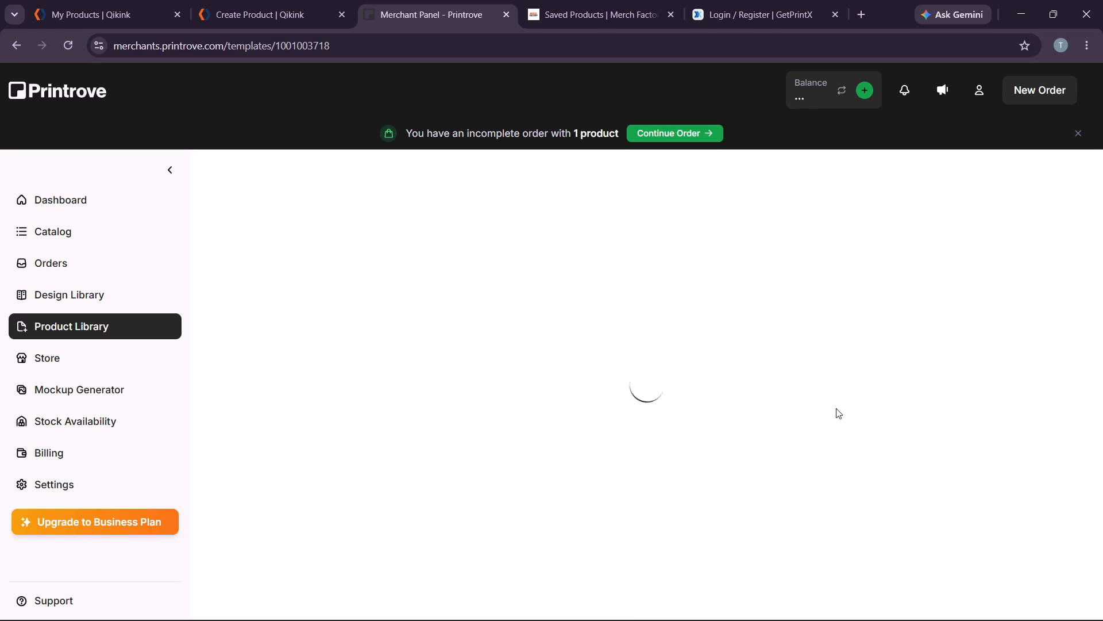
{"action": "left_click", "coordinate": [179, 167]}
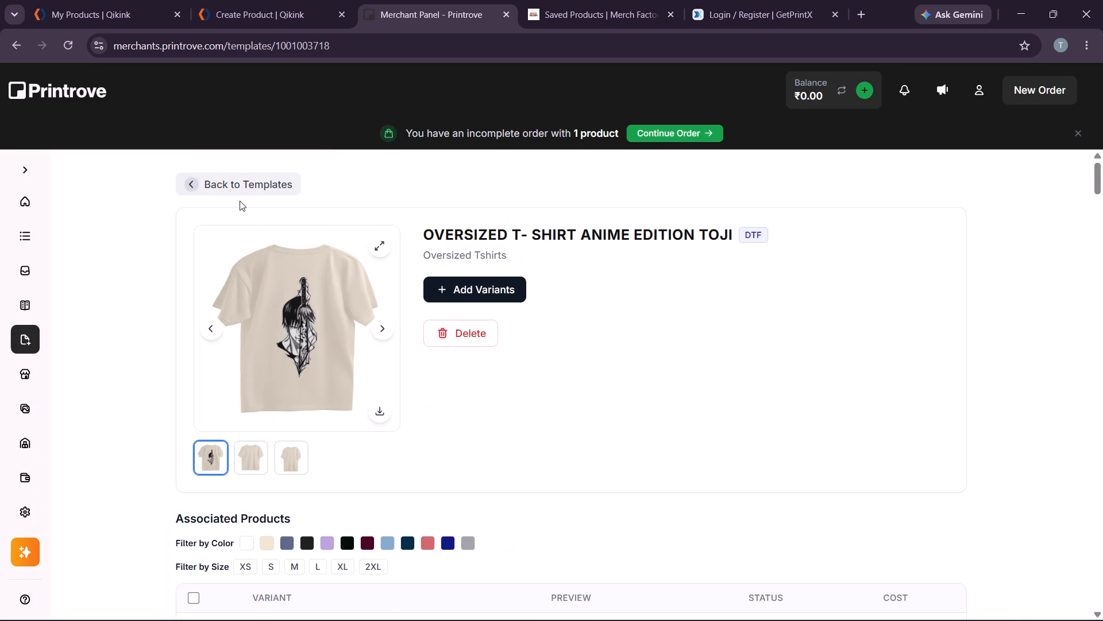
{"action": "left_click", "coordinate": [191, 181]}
Add all ten oversized T-shirt products, leaving out the hoodie, to the Oversized T shirt collection.
{"action": "scroll", "coordinate": [391, 374], "scroll_direction": "down", "scroll_amount": 4}
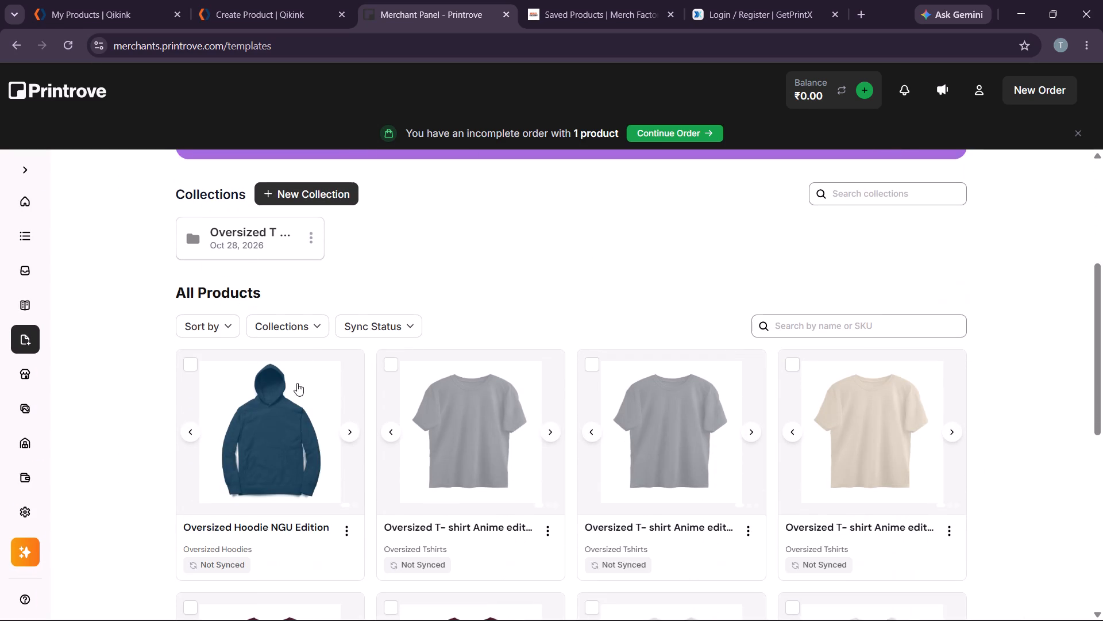
{"action": "left_click", "coordinate": [191, 349]}
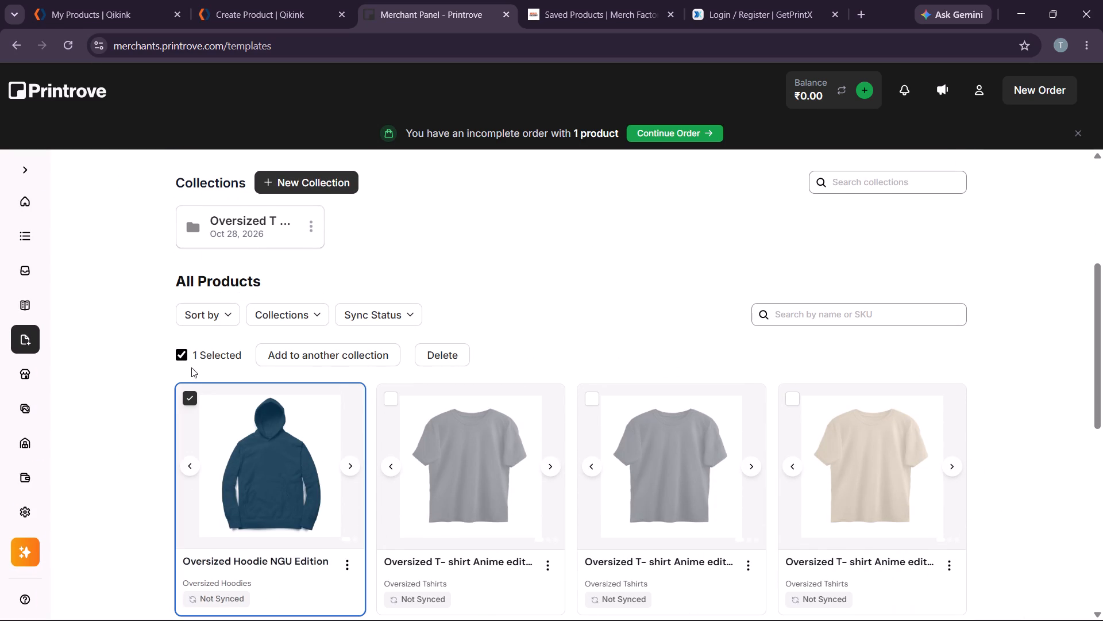
{"action": "left_click", "coordinate": [187, 390]}
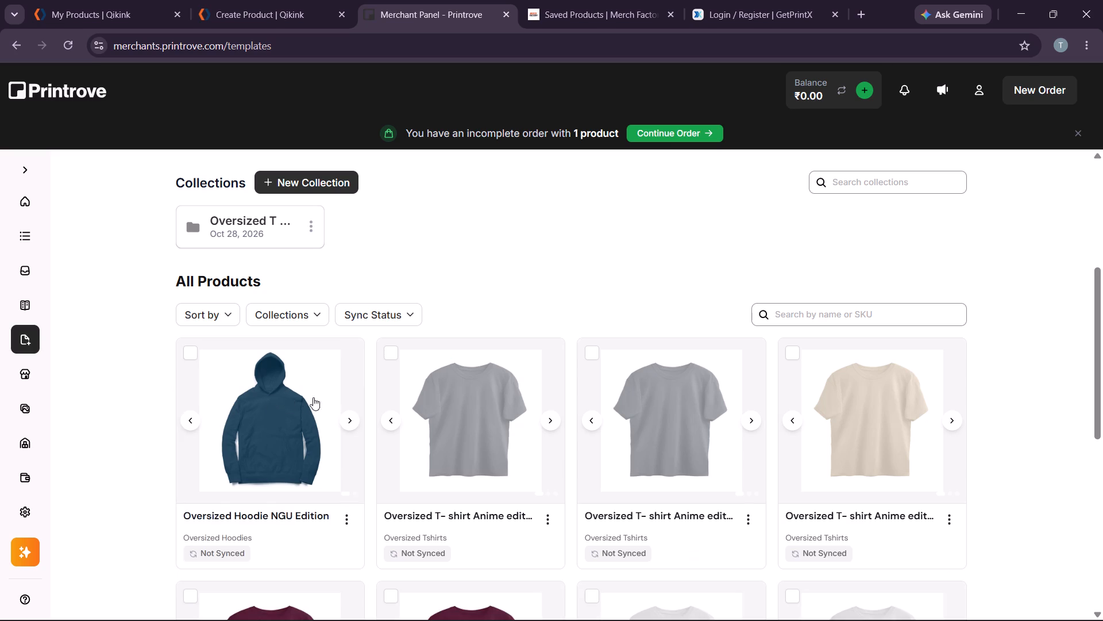
{"action": "left_click", "coordinate": [388, 355]}
{"action": "left_click", "coordinate": [591, 393]}
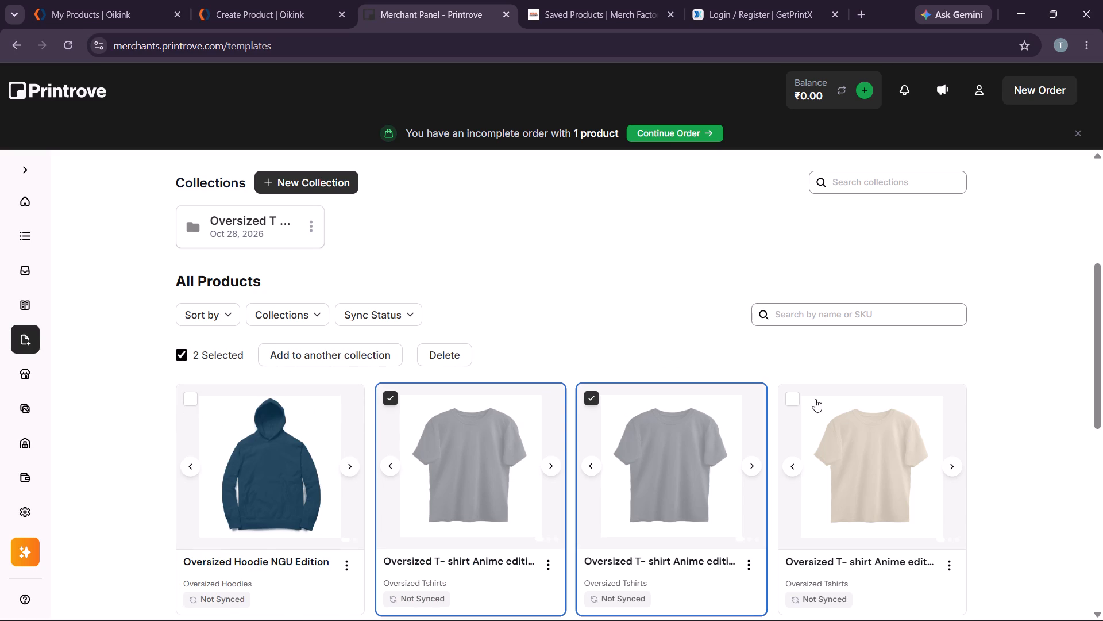
{"action": "left_click", "coordinate": [797, 402]}
{"action": "scroll", "coordinate": [700, 393], "scroll_direction": "down", "scroll_amount": 3}
{"action": "left_click", "coordinate": [793, 433]}
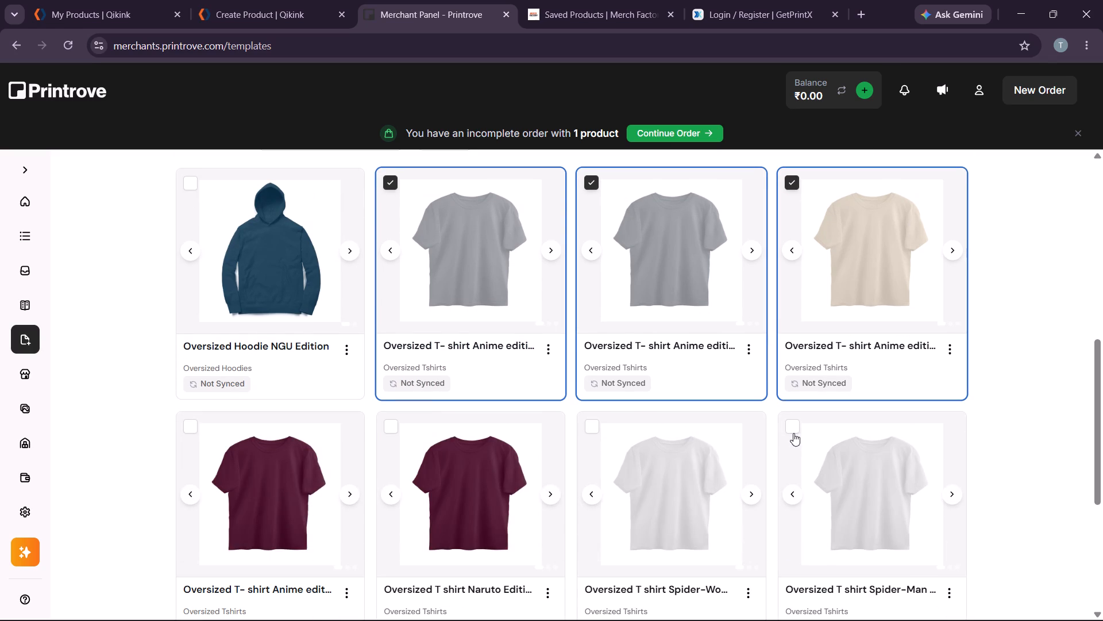
{"action": "left_click", "coordinate": [593, 425]}
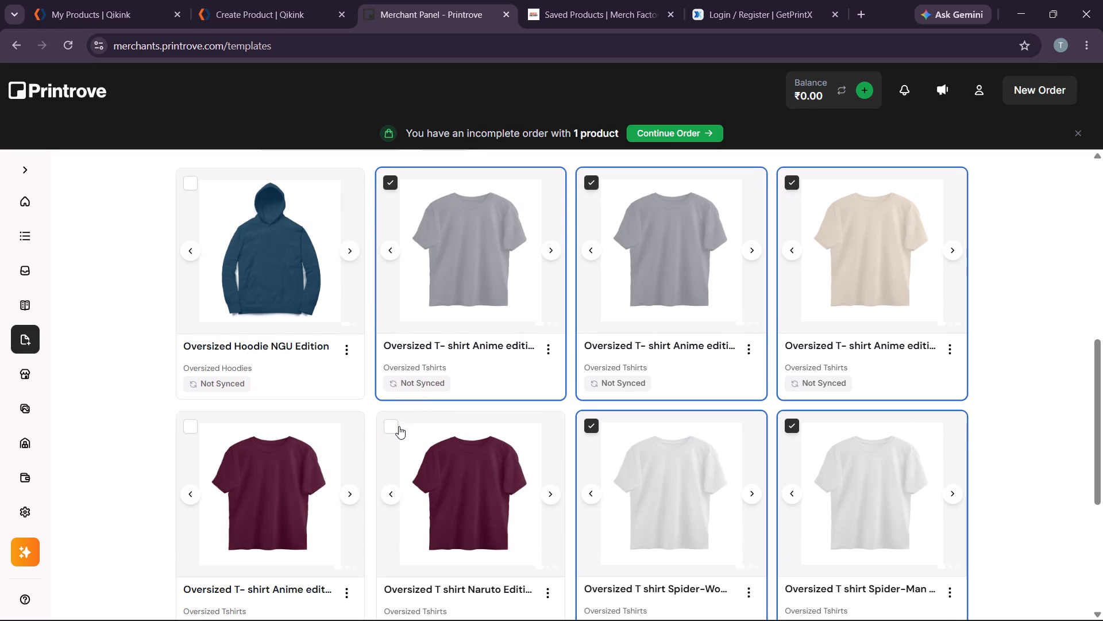
{"action": "left_click", "coordinate": [395, 426]}
{"action": "left_click", "coordinate": [188, 421]}
{"action": "scroll", "coordinate": [450, 393], "scroll_direction": "down", "scroll_amount": 4}
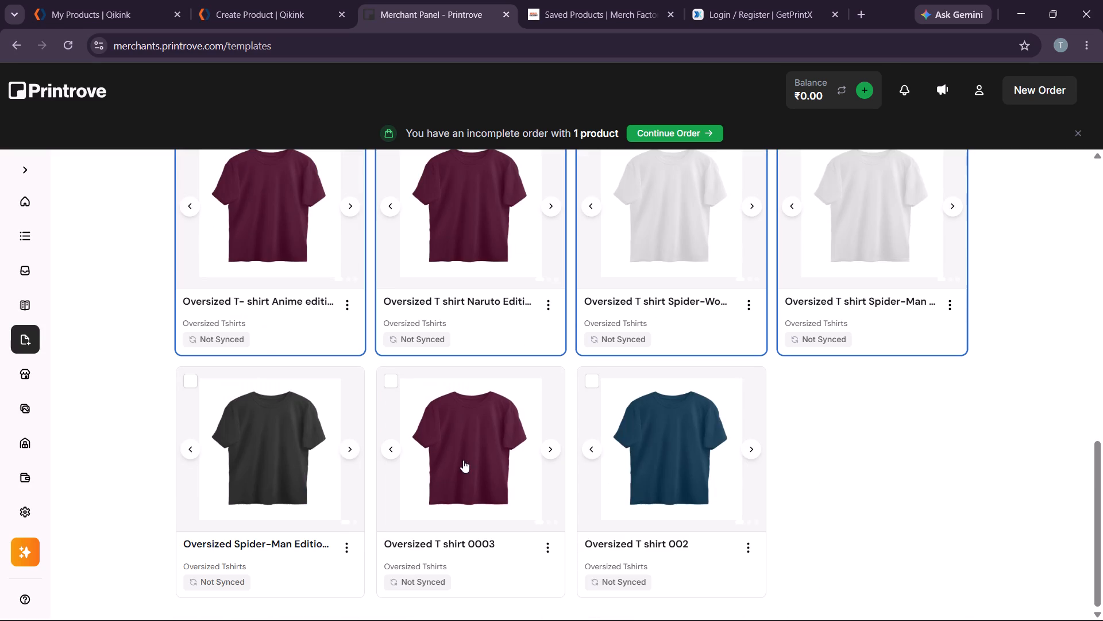
{"action": "left_click", "coordinate": [190, 384]}
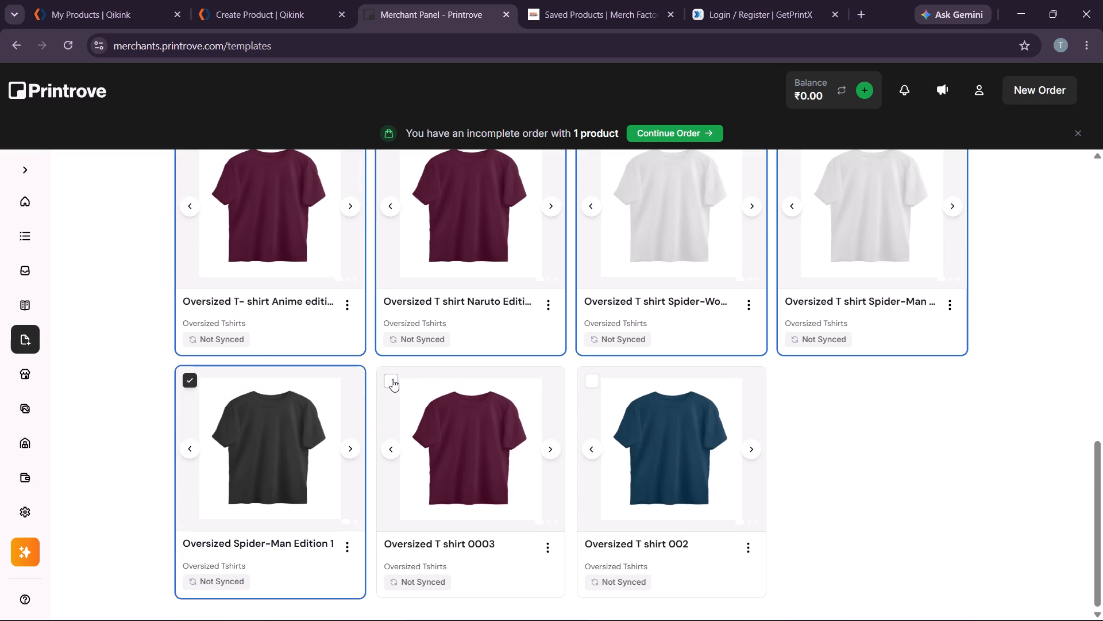
{"action": "left_click", "coordinate": [392, 379]}
{"action": "left_click", "coordinate": [593, 384]}
{"action": "scroll", "coordinate": [741, 370], "scroll_direction": "up", "scroll_amount": 11}
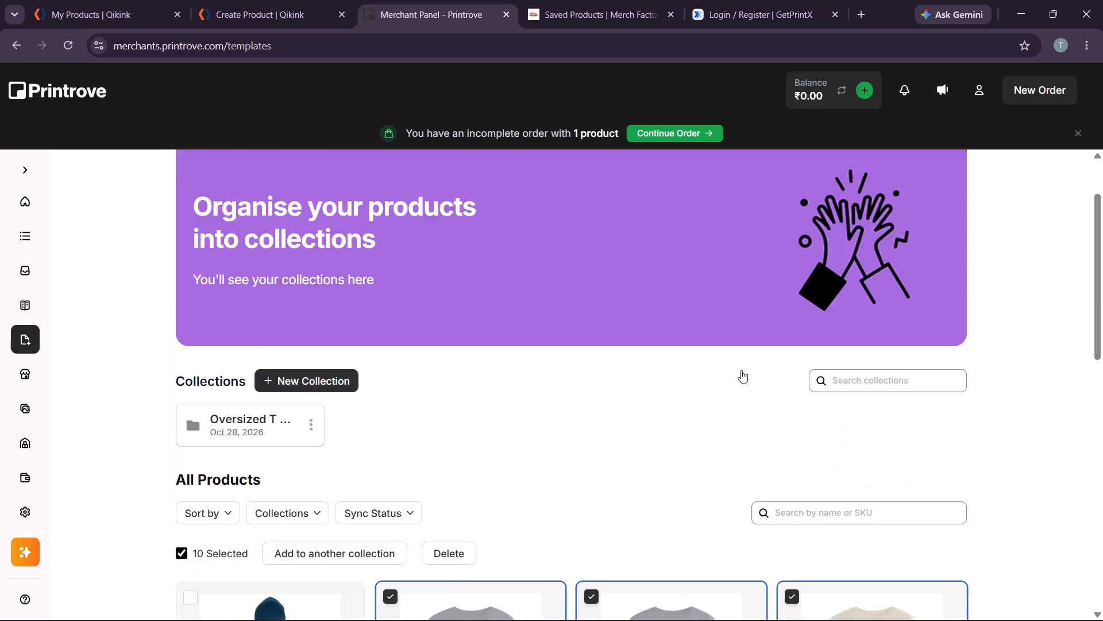
{"action": "scroll", "coordinate": [298, 447], "scroll_direction": "down", "scroll_amount": 4}
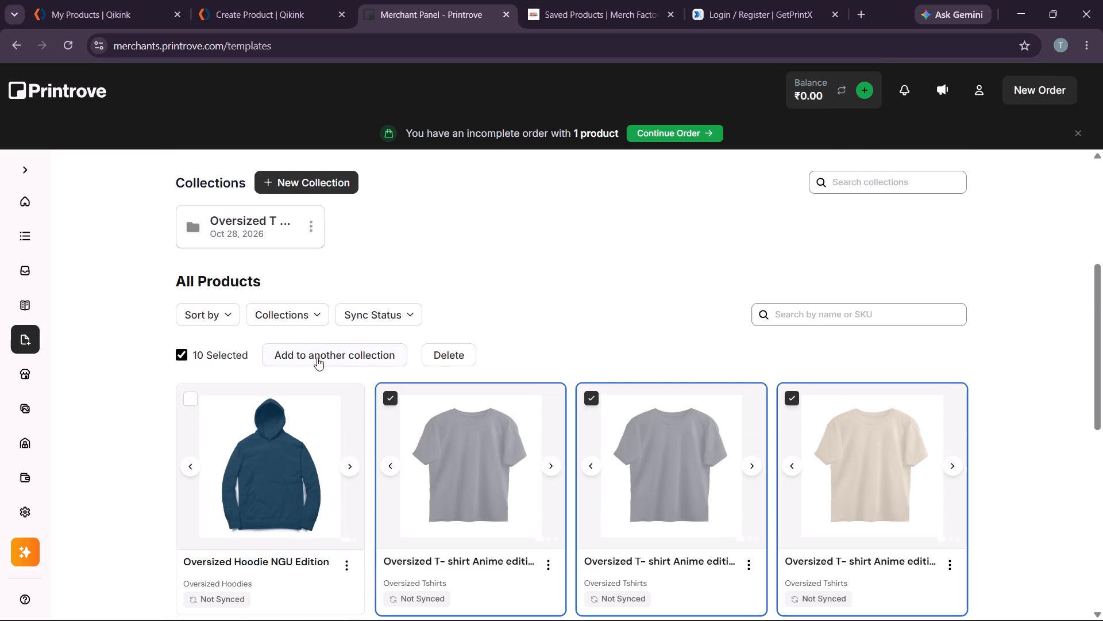
{"action": "left_click", "coordinate": [334, 358]}
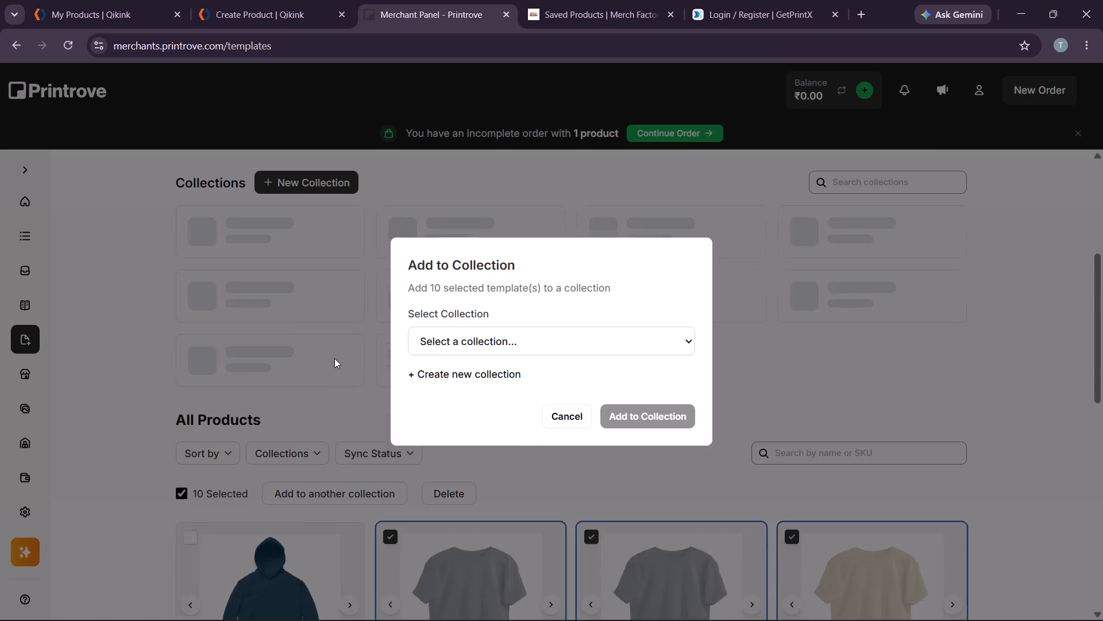
{"action": "left_click", "coordinate": [464, 343]}
{"action": "left_click", "coordinate": [479, 378]}
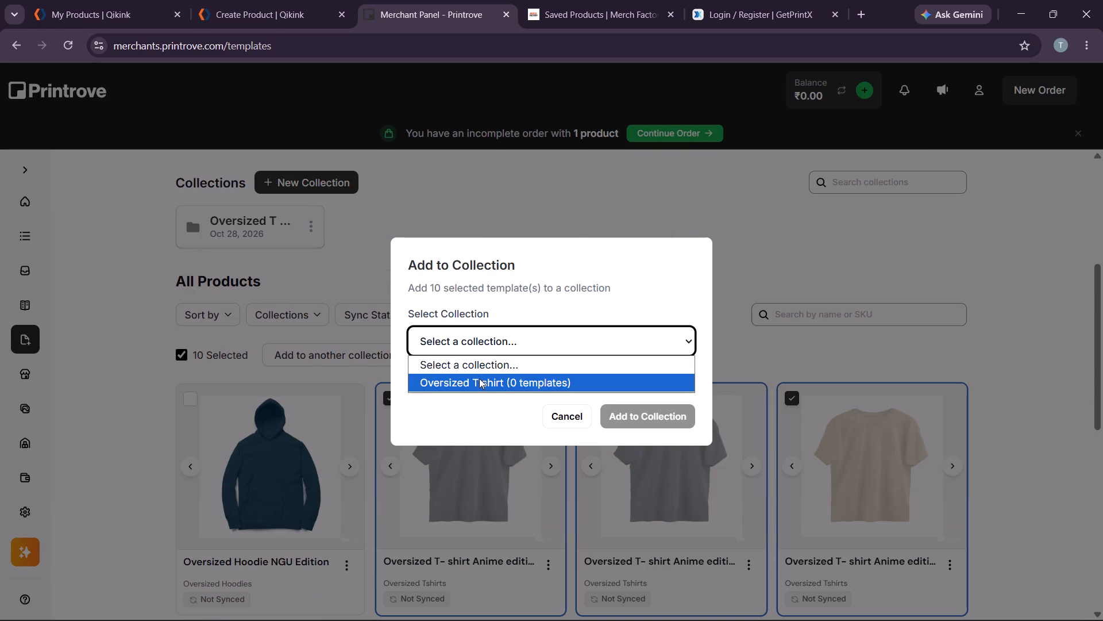
{"action": "left_click", "coordinate": [653, 417]}
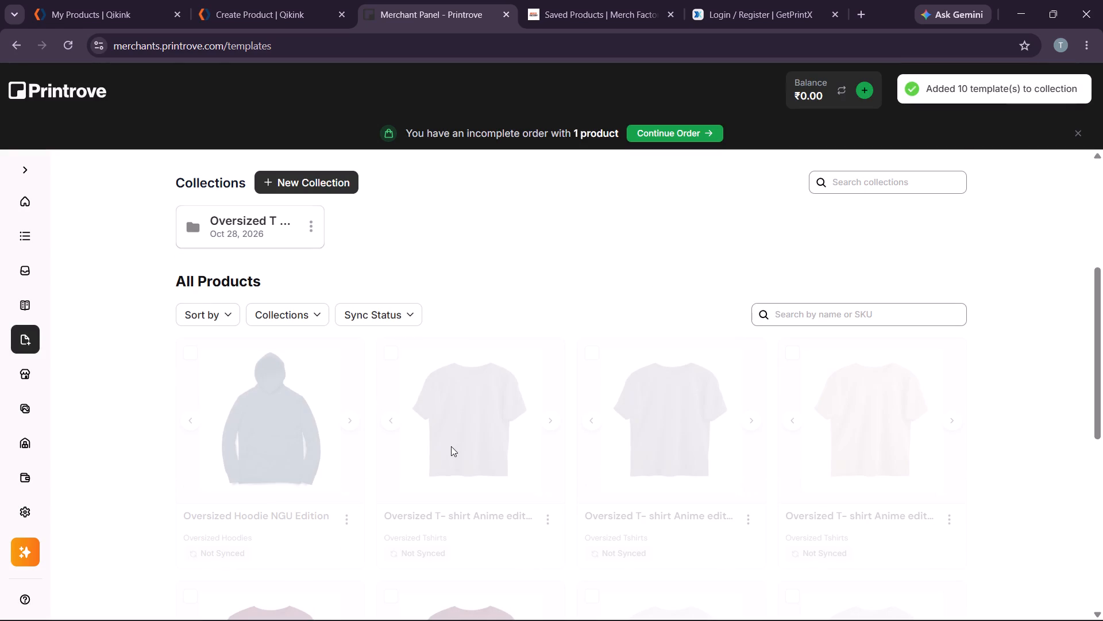
Delete the Oversized Hoodie NGU Edition product from the list of all products.
{"action": "scroll", "coordinate": [454, 439], "scroll_direction": "up", "scroll_amount": 3}
{"action": "scroll", "coordinate": [457, 442], "scroll_direction": "down", "scroll_amount": 6}
{"action": "scroll", "coordinate": [460, 454], "scroll_direction": "up", "scroll_amount": 4}
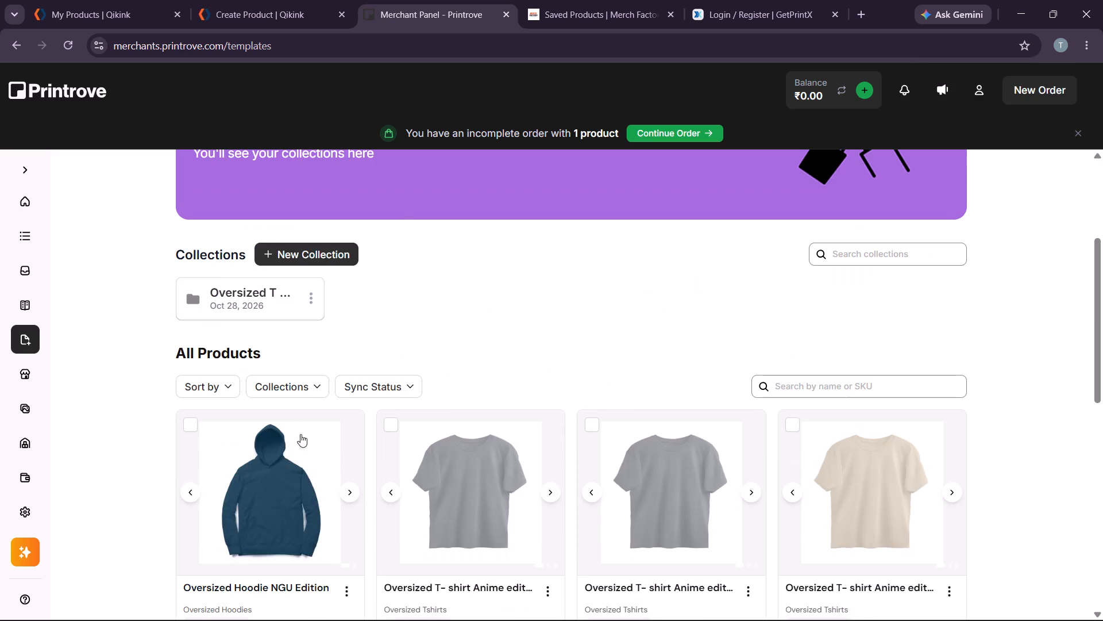
{"action": "left_click", "coordinate": [190, 420]}
{"action": "scroll", "coordinate": [358, 503], "scroll_direction": "down", "scroll_amount": 2}
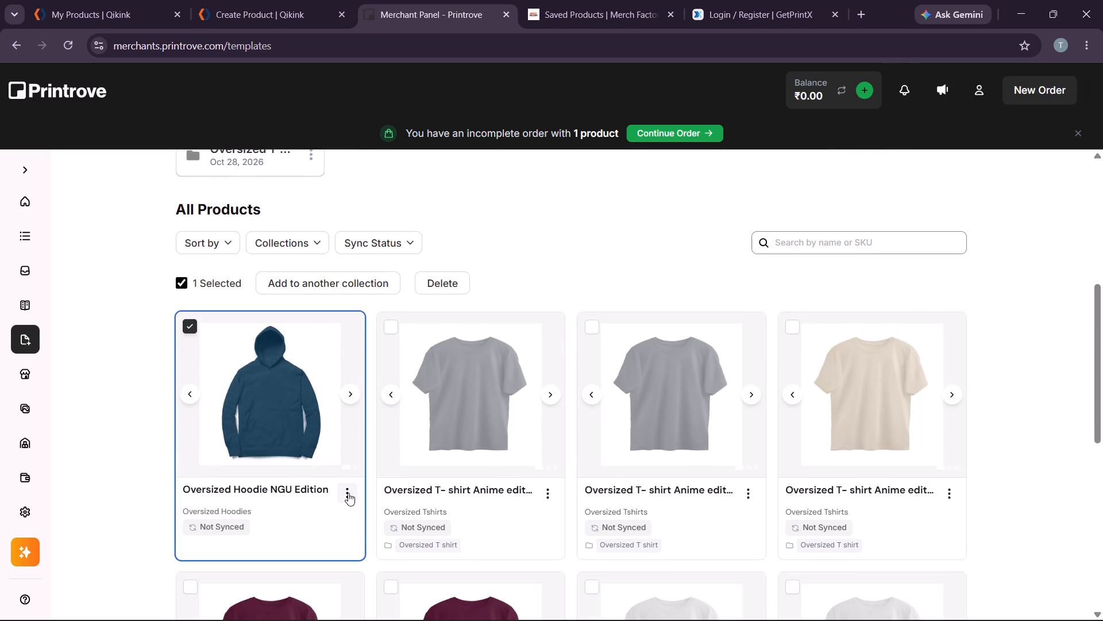
{"action": "left_click", "coordinate": [346, 492]}
{"action": "left_click", "coordinate": [295, 543]}
{"action": "left_click", "coordinate": [693, 383]}
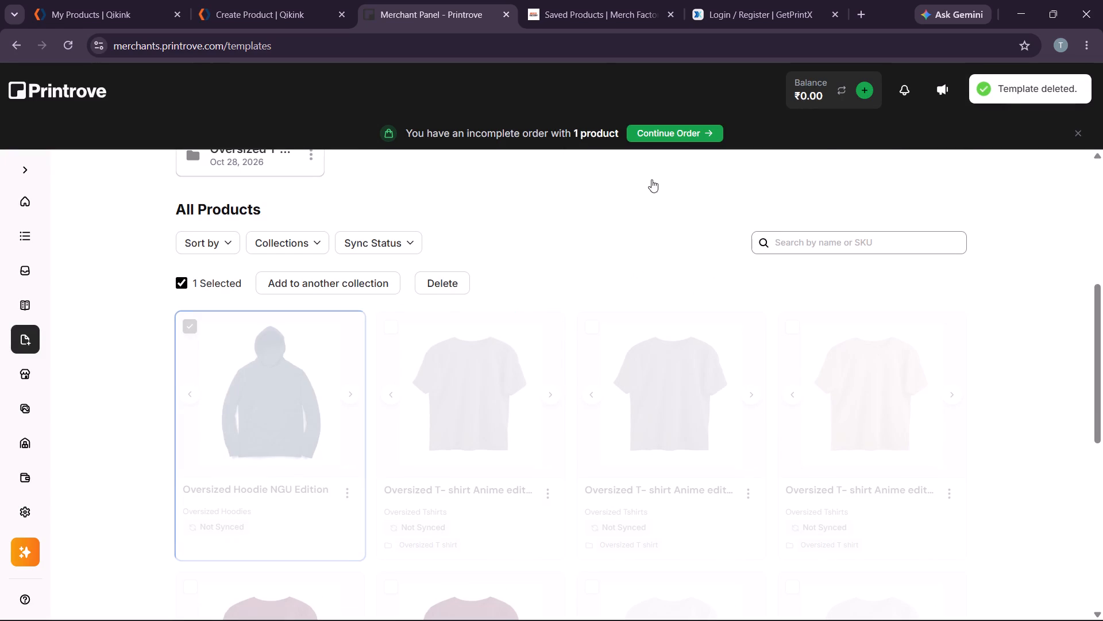
Switch to Merch Factory and start a new product design on the Men's 440 GSM Non-Zipper Hoodie.
{"action": "left_click", "coordinate": [596, 0]}
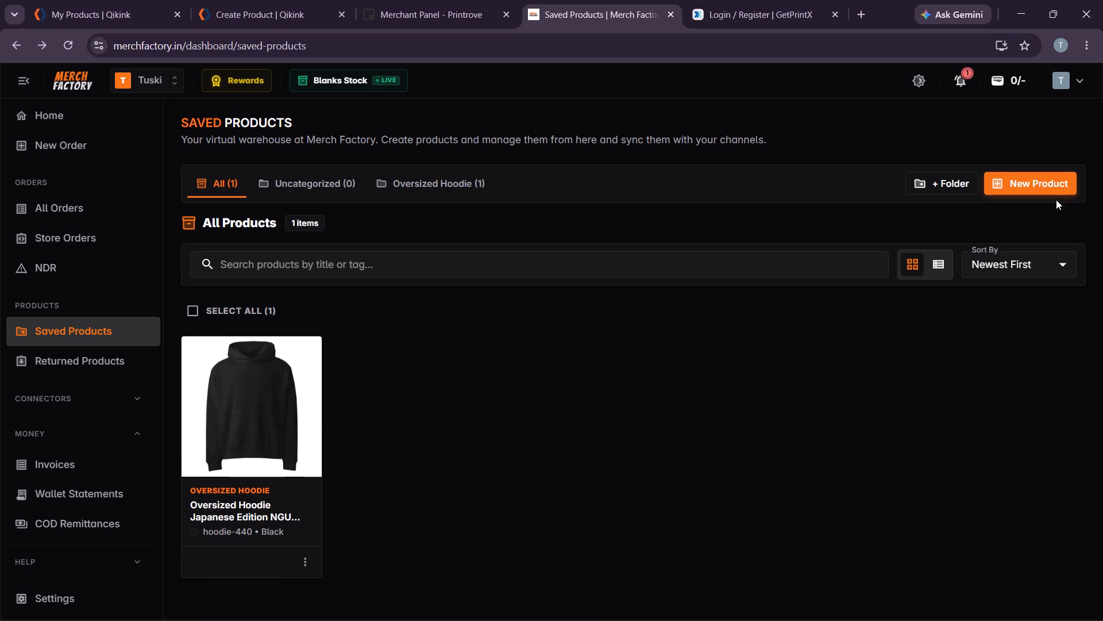
{"action": "left_click", "coordinate": [1046, 185]}
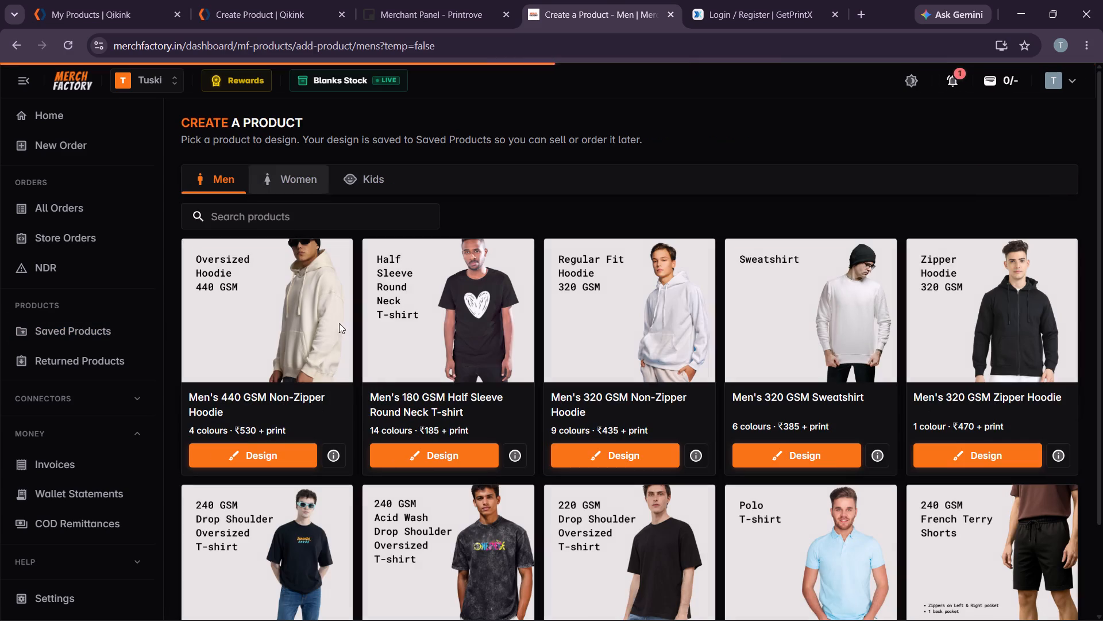
{"action": "left_click", "coordinate": [280, 443]}
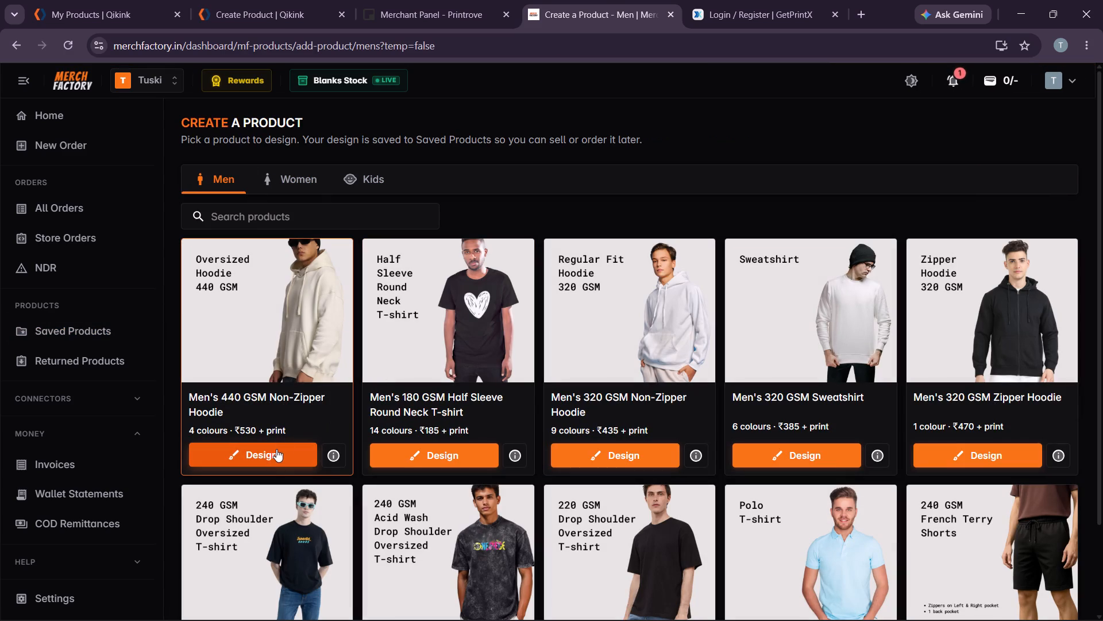
{"action": "left_click", "coordinate": [294, 450]}
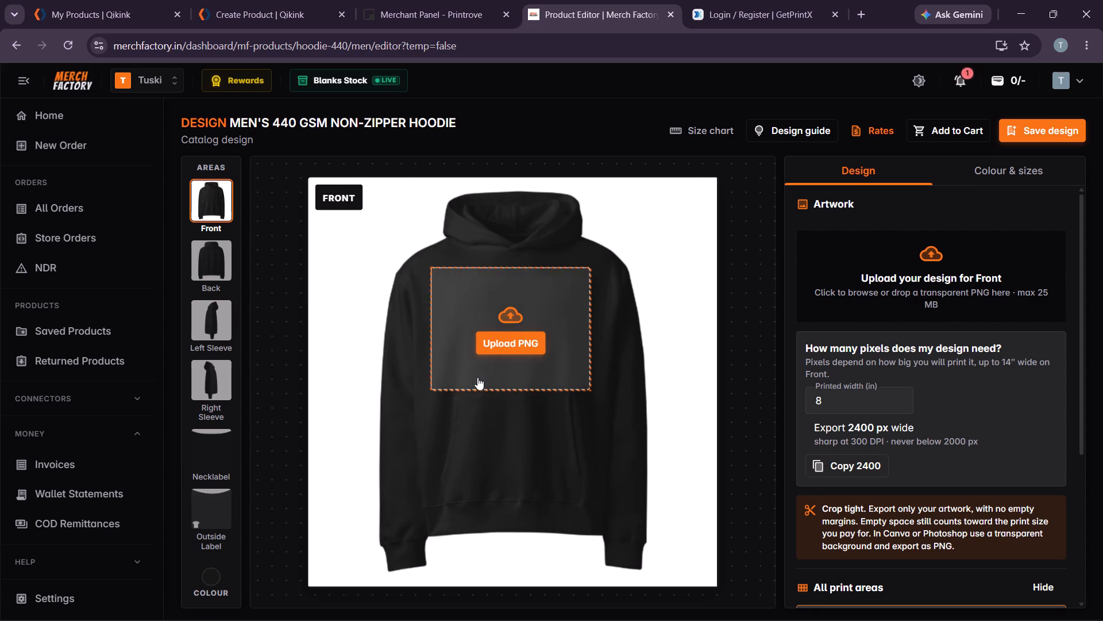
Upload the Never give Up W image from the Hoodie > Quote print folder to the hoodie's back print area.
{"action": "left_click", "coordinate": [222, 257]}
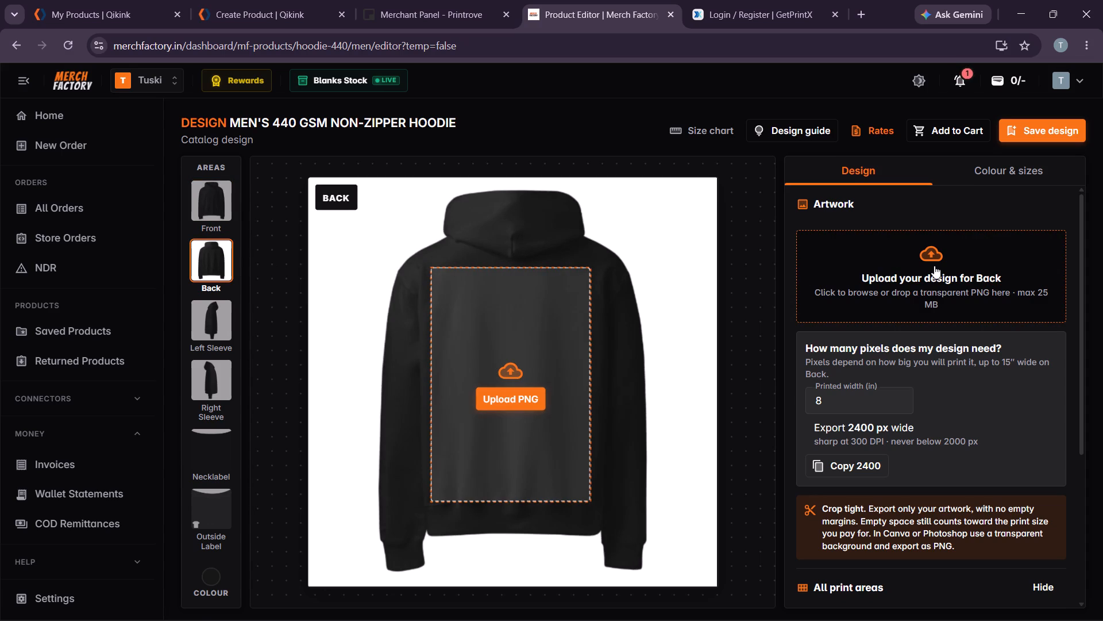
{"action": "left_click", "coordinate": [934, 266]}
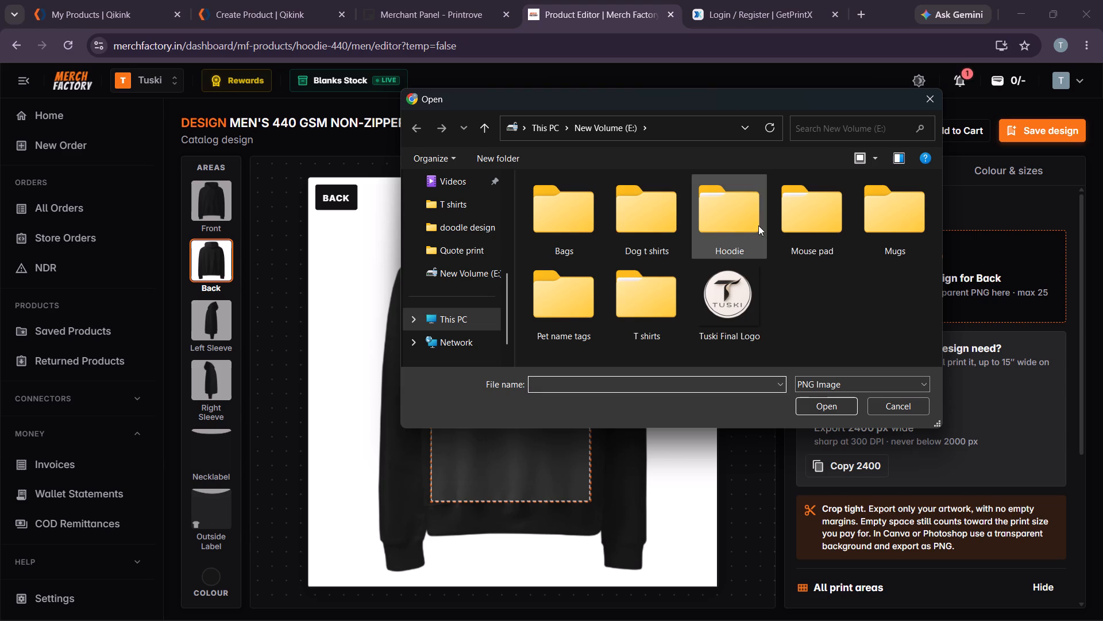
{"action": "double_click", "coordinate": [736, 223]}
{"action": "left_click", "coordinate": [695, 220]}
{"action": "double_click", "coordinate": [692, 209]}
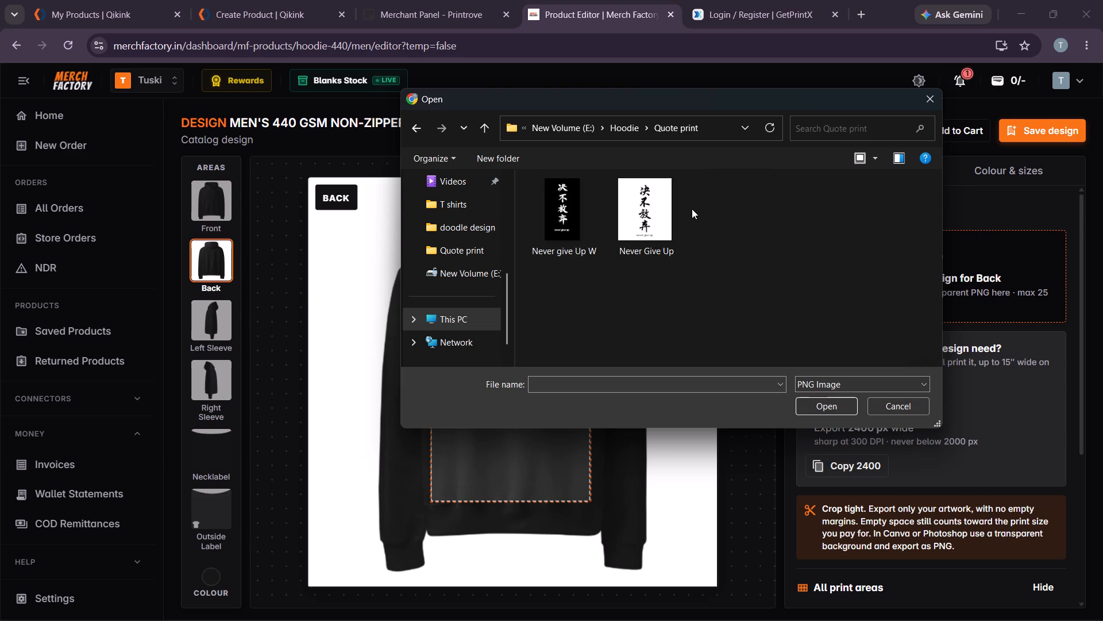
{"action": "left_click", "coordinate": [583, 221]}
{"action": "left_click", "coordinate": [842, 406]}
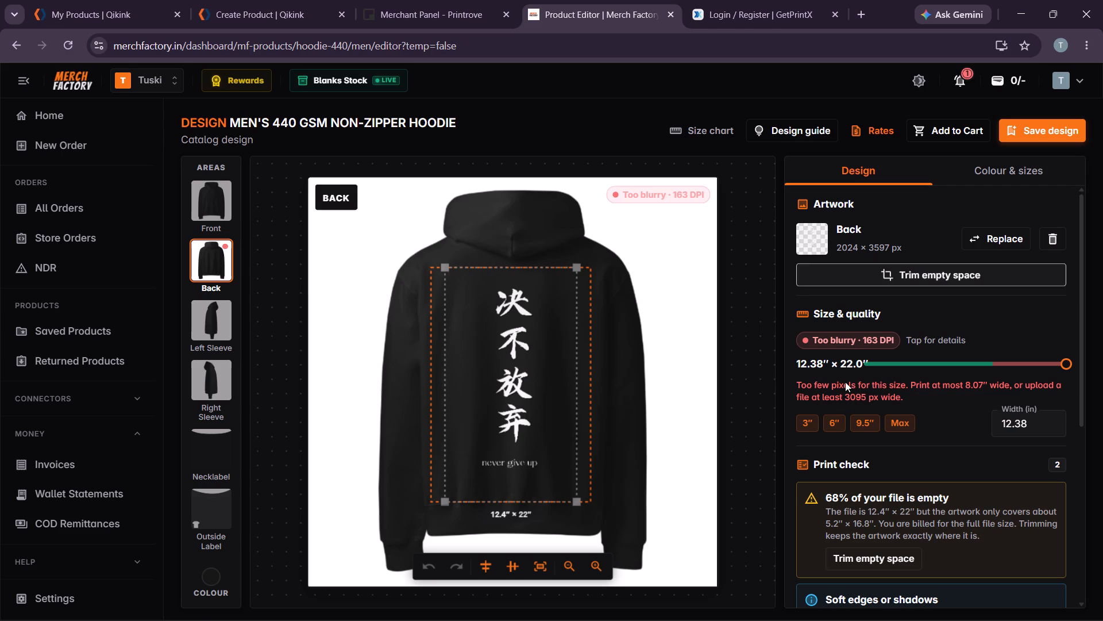
Change the garment colour of the hoodie to dark blue and return to the artwork settings.
{"action": "left_click", "coordinate": [973, 170]}
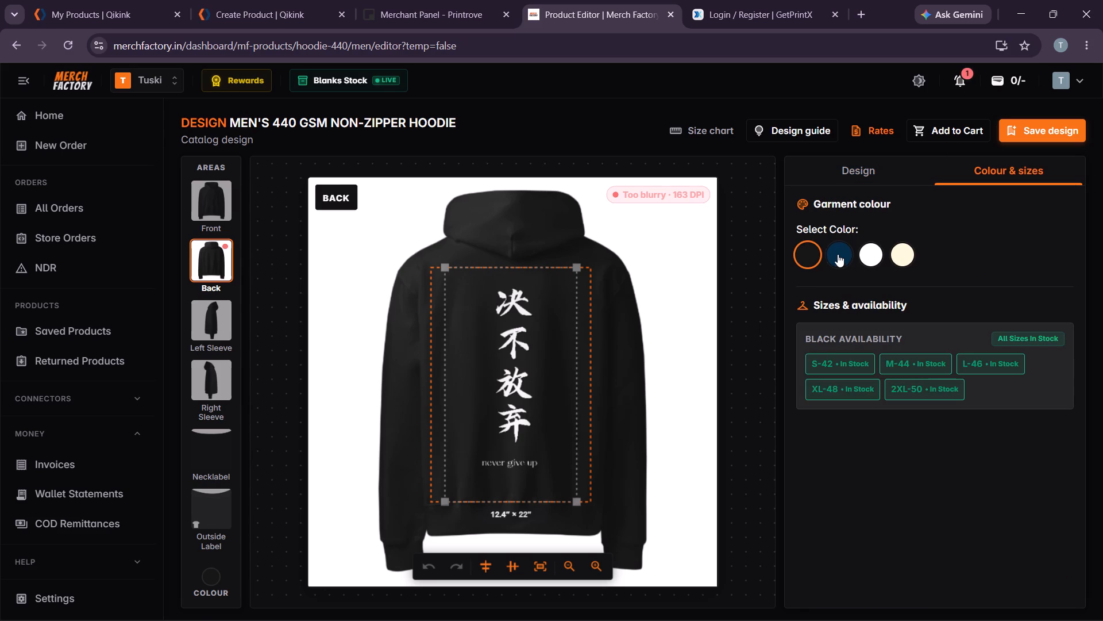
{"action": "left_click", "coordinate": [838, 254]}
{"action": "left_click", "coordinate": [887, 172]}
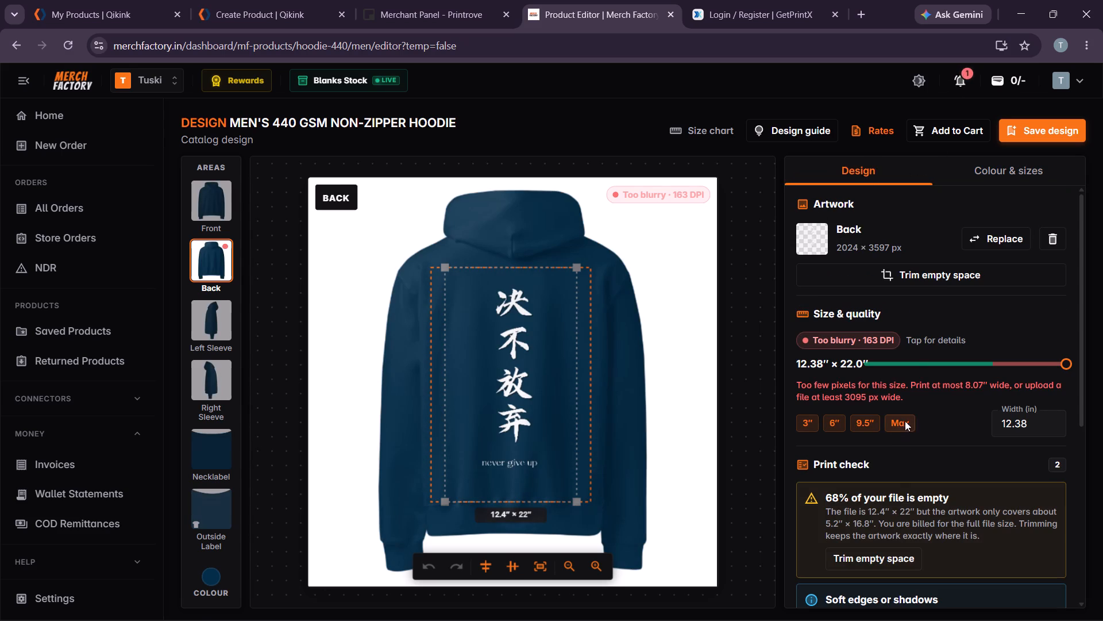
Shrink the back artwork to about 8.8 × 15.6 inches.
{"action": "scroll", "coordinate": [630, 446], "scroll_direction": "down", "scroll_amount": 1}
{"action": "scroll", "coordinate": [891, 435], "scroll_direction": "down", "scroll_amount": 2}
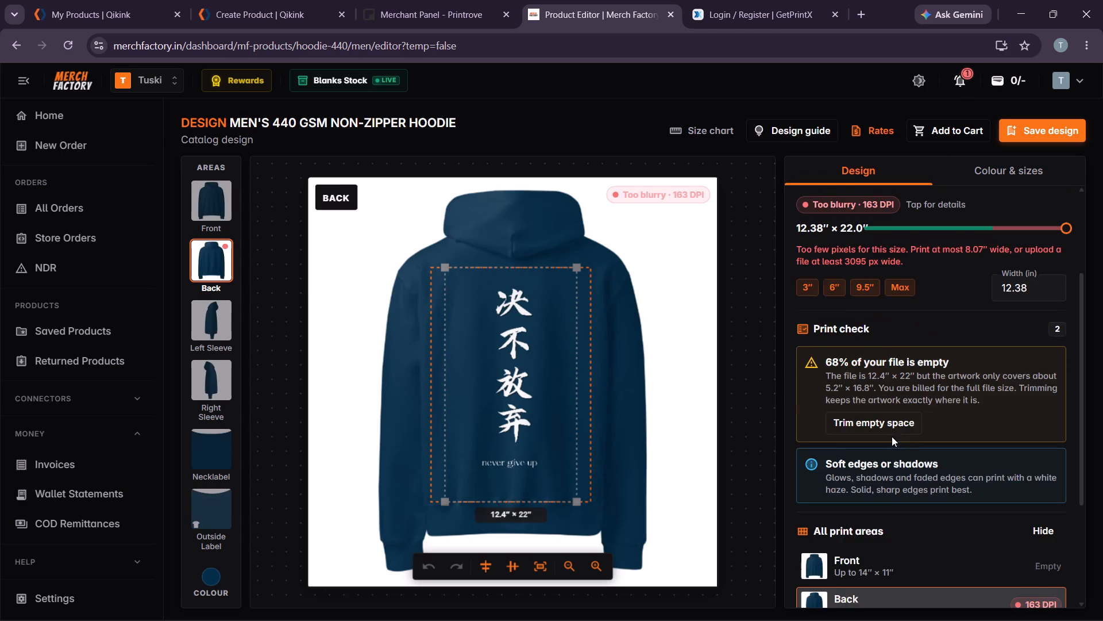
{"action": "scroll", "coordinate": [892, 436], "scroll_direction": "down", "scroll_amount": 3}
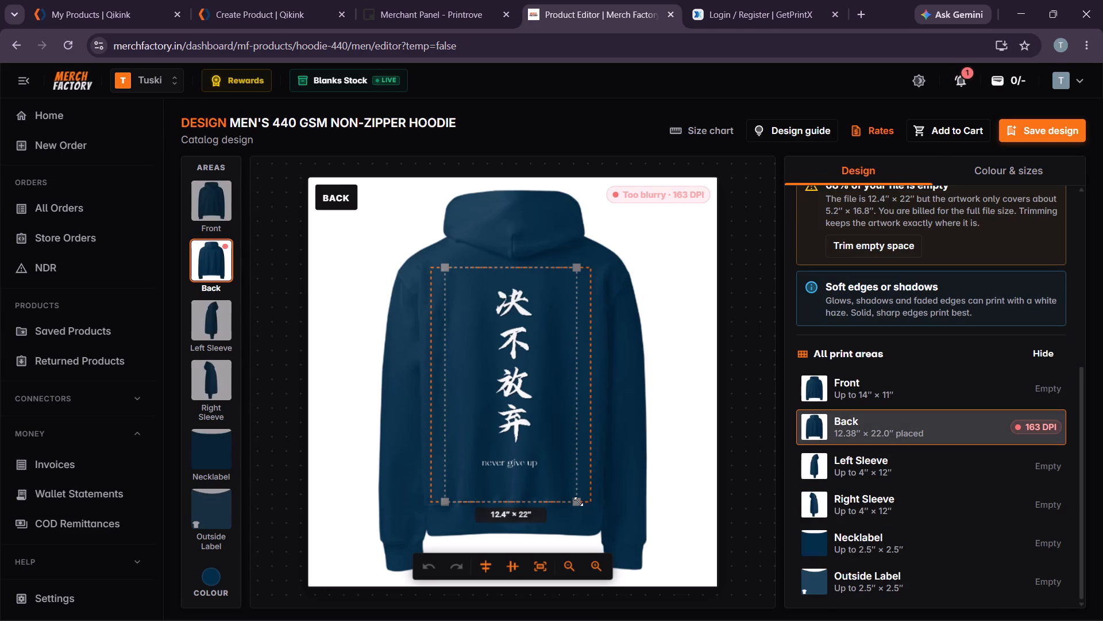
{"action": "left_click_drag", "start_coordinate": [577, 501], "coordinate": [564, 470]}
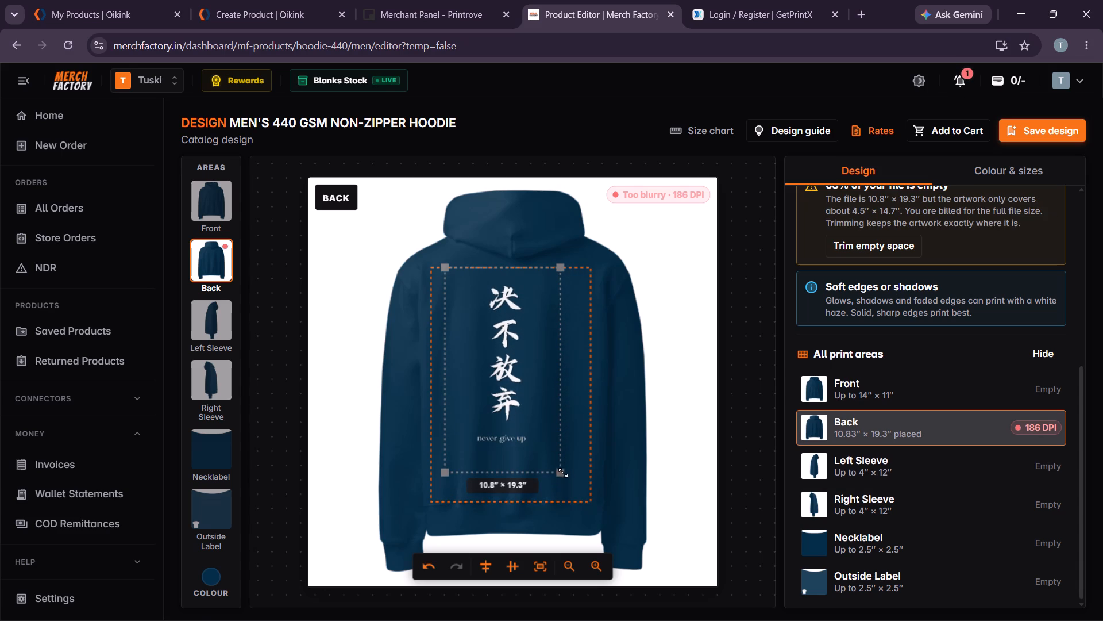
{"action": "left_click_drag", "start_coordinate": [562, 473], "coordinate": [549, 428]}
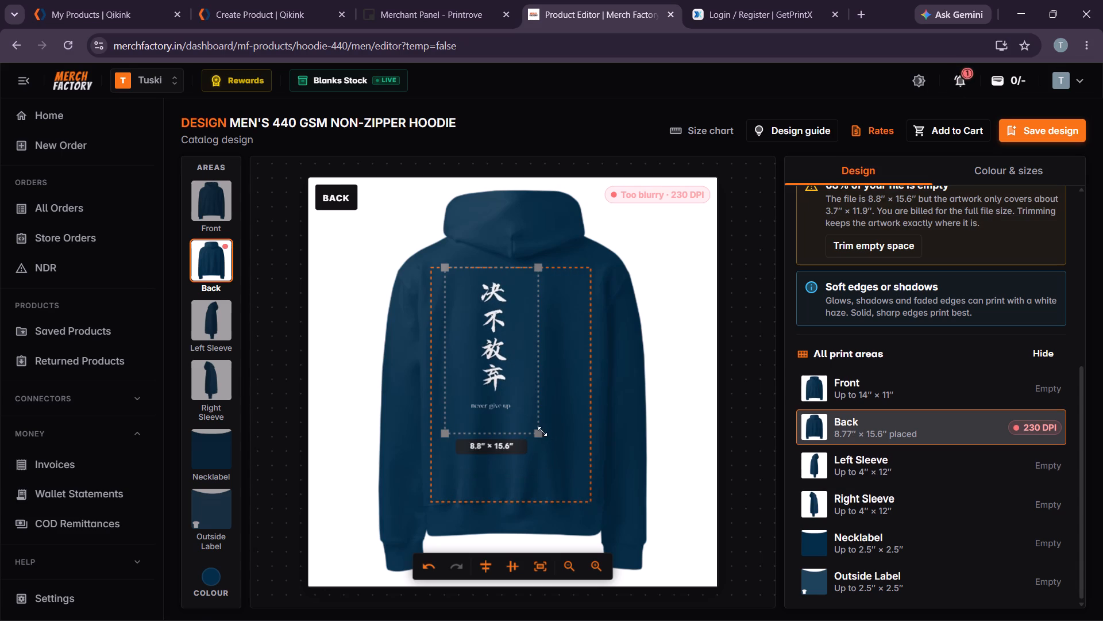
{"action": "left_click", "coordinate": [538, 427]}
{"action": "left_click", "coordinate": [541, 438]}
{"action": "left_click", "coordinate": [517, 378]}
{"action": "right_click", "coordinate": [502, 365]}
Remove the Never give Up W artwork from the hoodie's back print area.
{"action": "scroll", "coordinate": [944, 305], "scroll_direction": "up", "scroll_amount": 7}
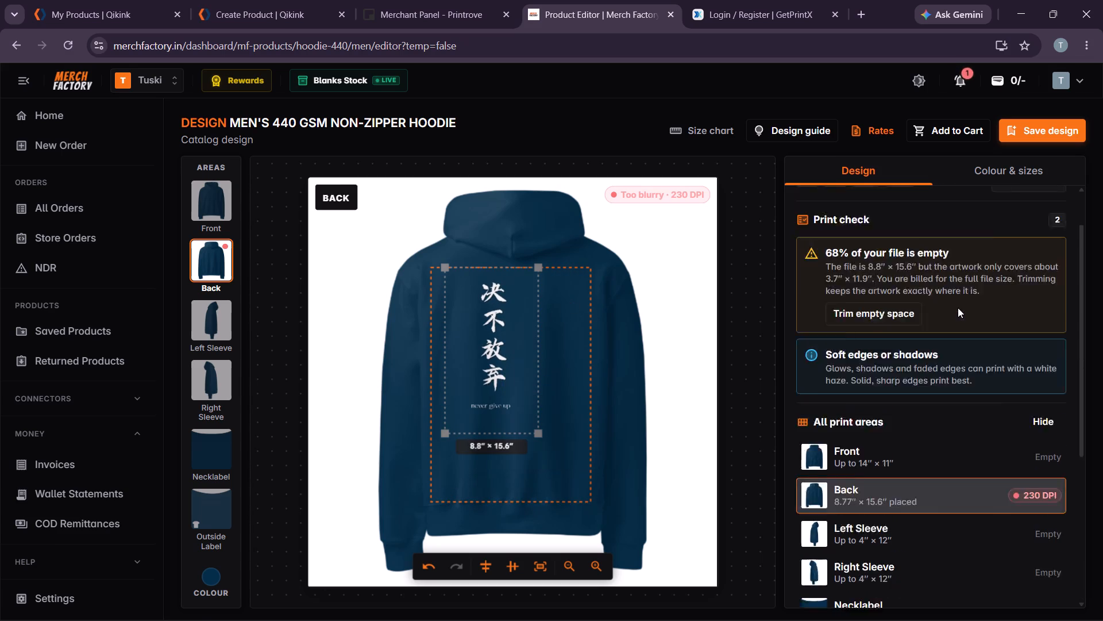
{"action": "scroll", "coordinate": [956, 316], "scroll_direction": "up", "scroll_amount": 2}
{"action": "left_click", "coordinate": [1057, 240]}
Upload the Anime T-Shirt Character Edit image from New Volume (F:) to the hoodie's back print area.
{"action": "left_click", "coordinate": [970, 277]}
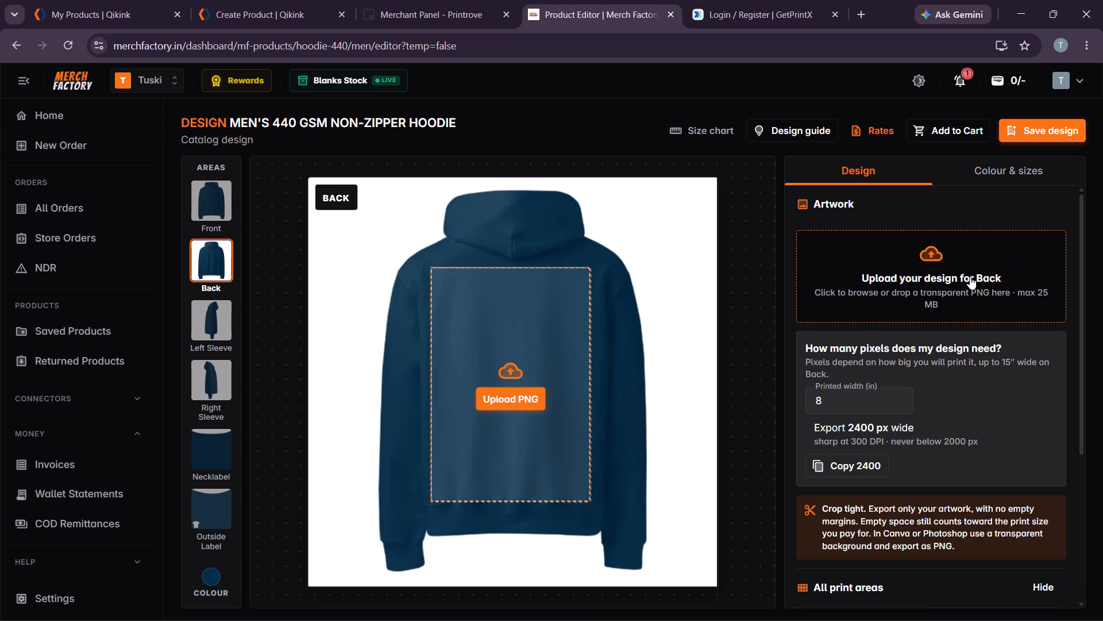
{"action": "scroll", "coordinate": [484, 281], "scroll_direction": "down", "scroll_amount": 4}
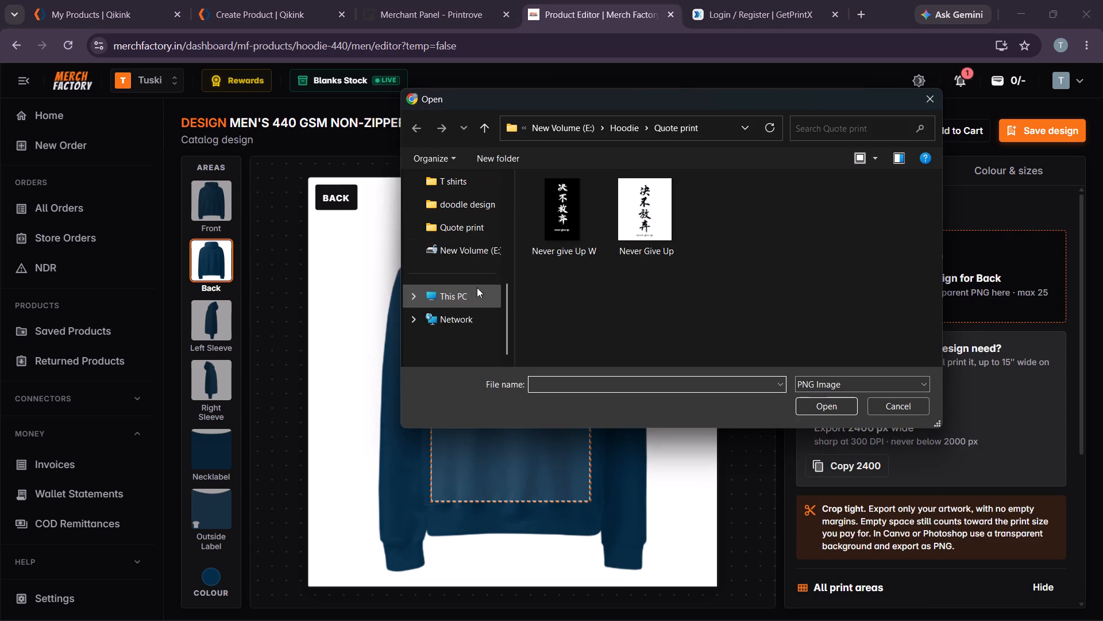
{"action": "left_click", "coordinate": [457, 288]}
{"action": "double_click", "coordinate": [797, 258]}
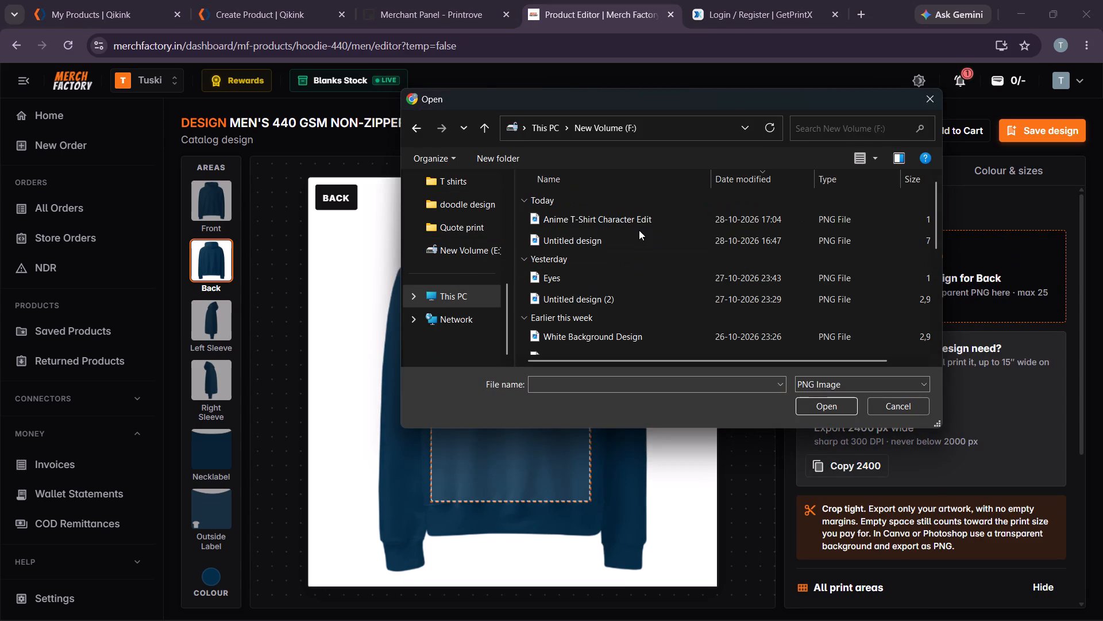
{"action": "left_click", "coordinate": [637, 220]}
{"action": "left_click", "coordinate": [827, 401]}
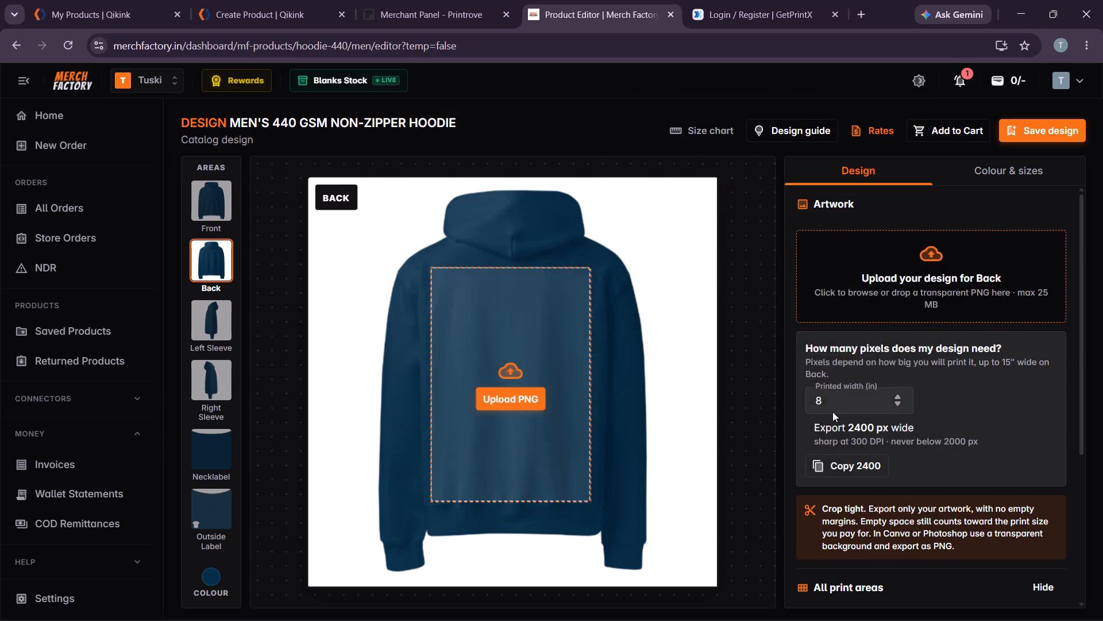
Shrink the back artwork to about 9.2 × 16.3 inches and move it lower in the print area.
{"action": "scroll", "coordinate": [876, 454], "scroll_direction": "down", "scroll_amount": 10}
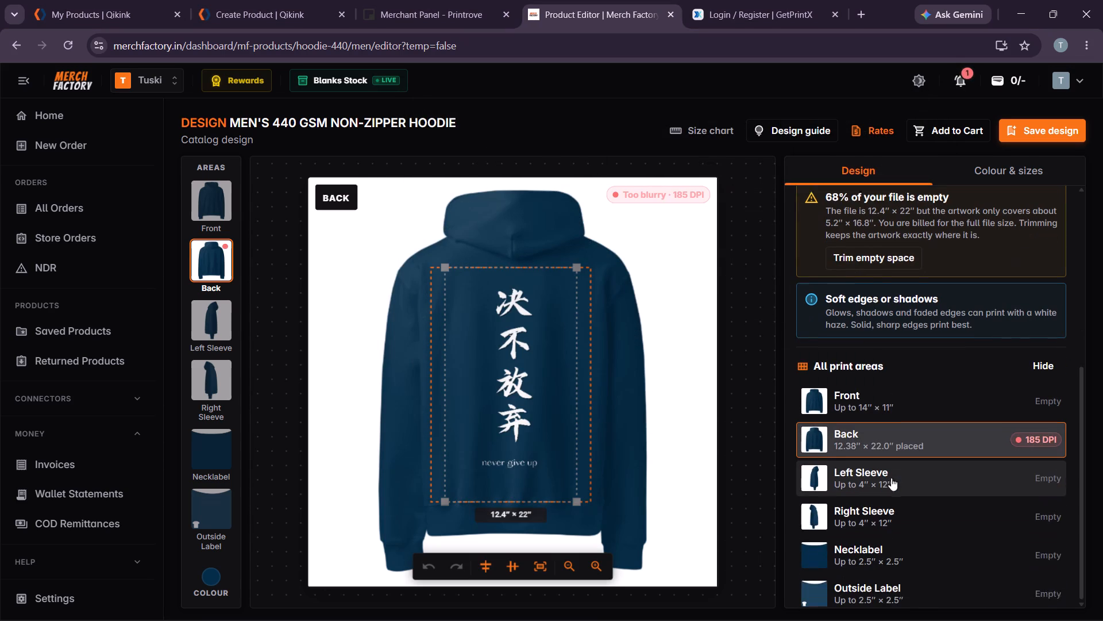
{"action": "scroll", "coordinate": [891, 478], "scroll_direction": "down", "scroll_amount": 2}
{"action": "left_click_drag", "start_coordinate": [577, 503], "coordinate": [577, 502]}
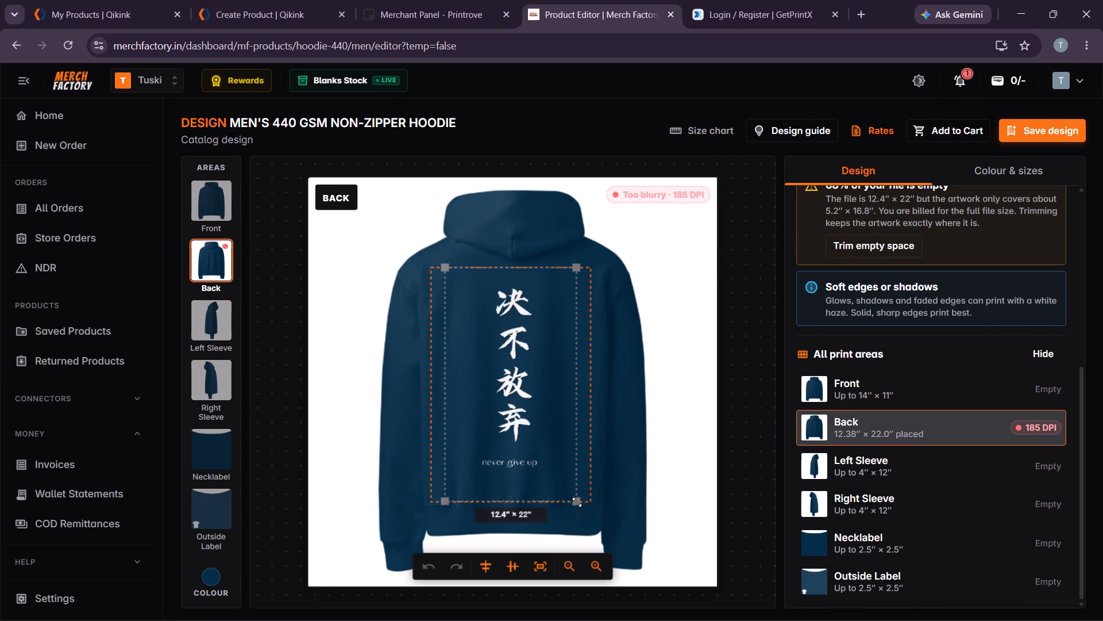
{"action": "left_click_drag", "start_coordinate": [577, 502], "coordinate": [565, 476]}
{"action": "left_click_drag", "start_coordinate": [565, 476], "coordinate": [559, 461]}
{"action": "left_click", "coordinate": [519, 434]}
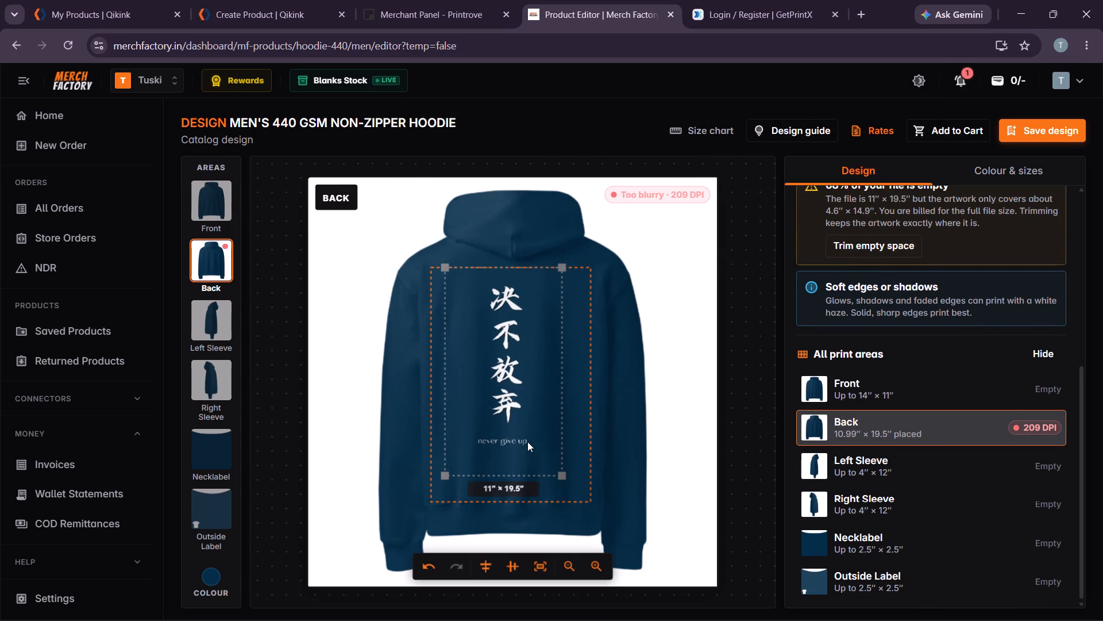
{"action": "left_click_drag", "start_coordinate": [561, 474], "coordinate": [545, 440]}
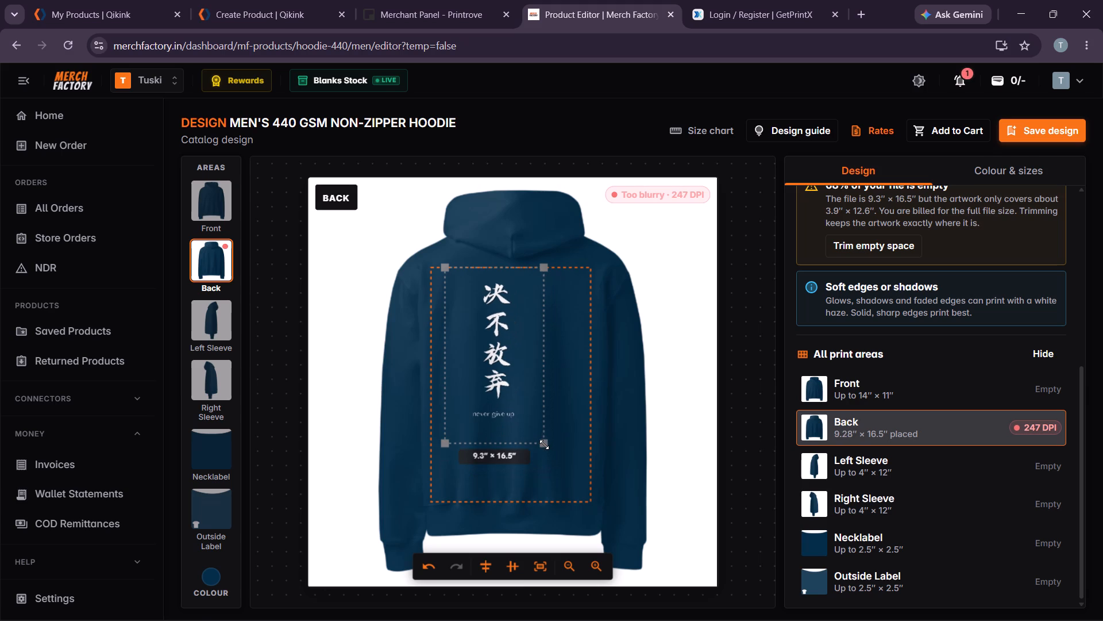
{"action": "left_click_drag", "start_coordinate": [544, 444], "coordinate": [543, 437]}
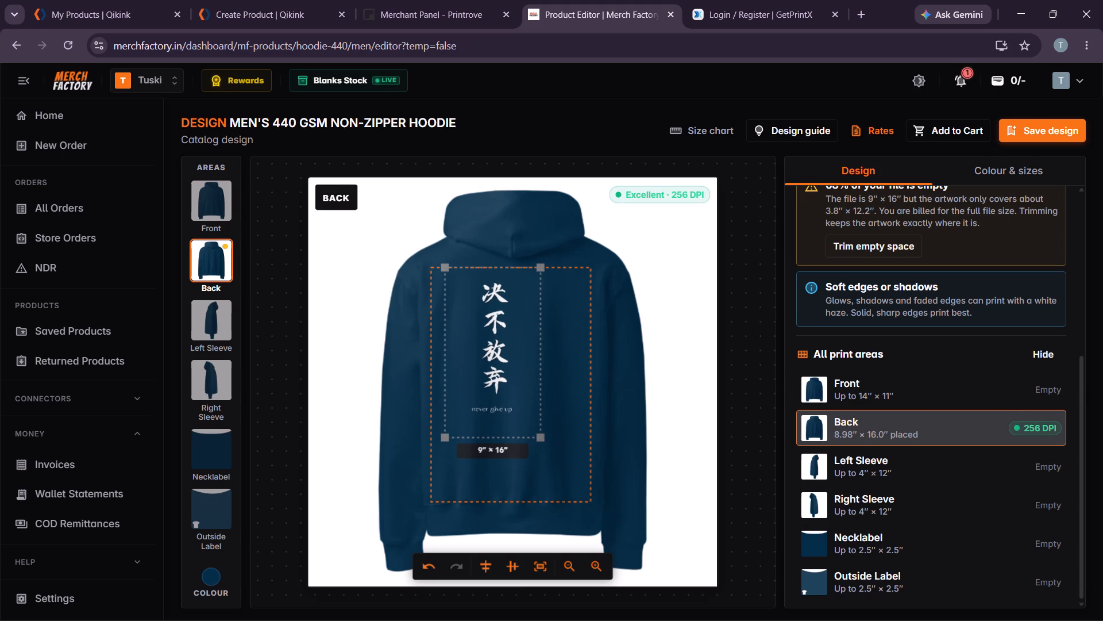
{"action": "left_click_drag", "start_coordinate": [501, 371], "coordinate": [512, 401]}
{"action": "left_click", "coordinate": [553, 467]}
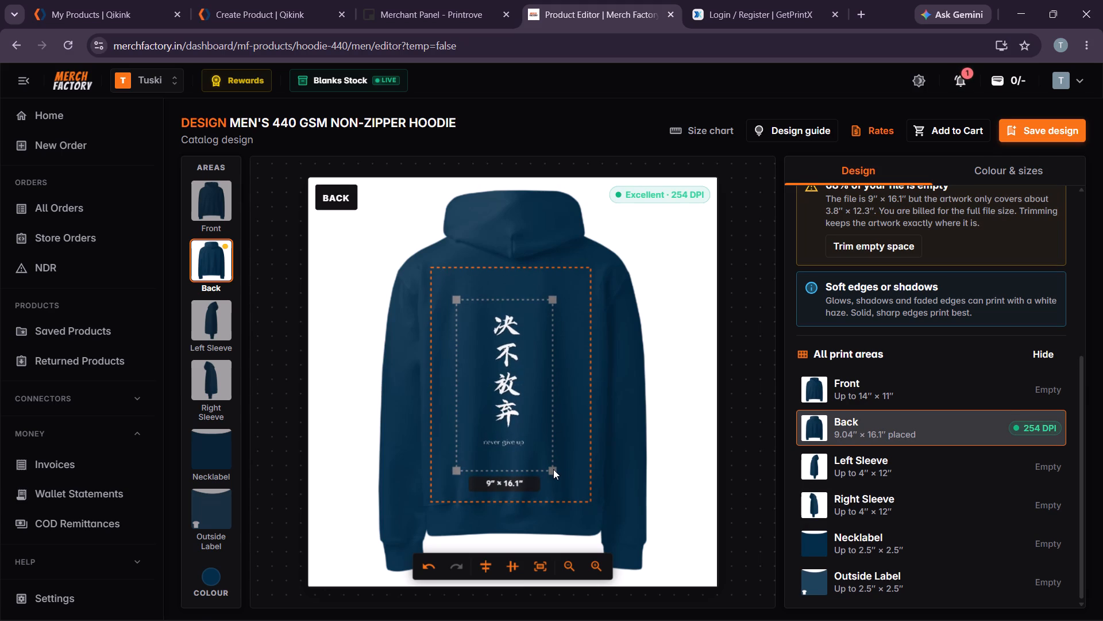
{"action": "left_click", "coordinate": [553, 469]}
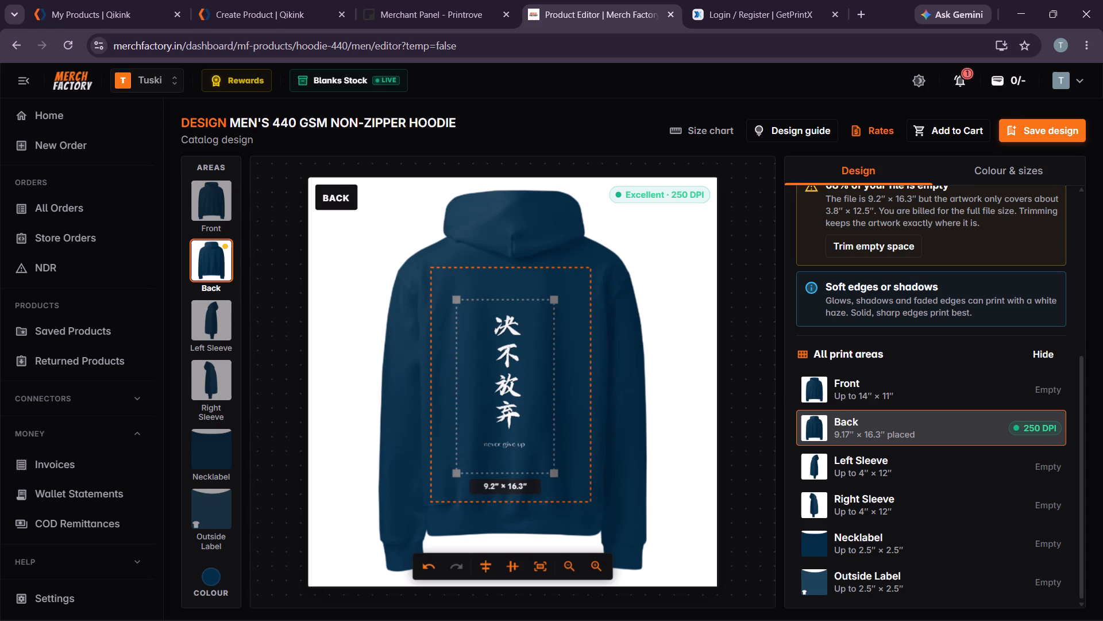
Centre the back artwork horizontally in the print area, slightly below the area's vertical middle.
{"action": "left_click", "coordinate": [520, 421]}
{"action": "left_click_drag", "start_coordinate": [495, 402], "coordinate": [499, 405]}
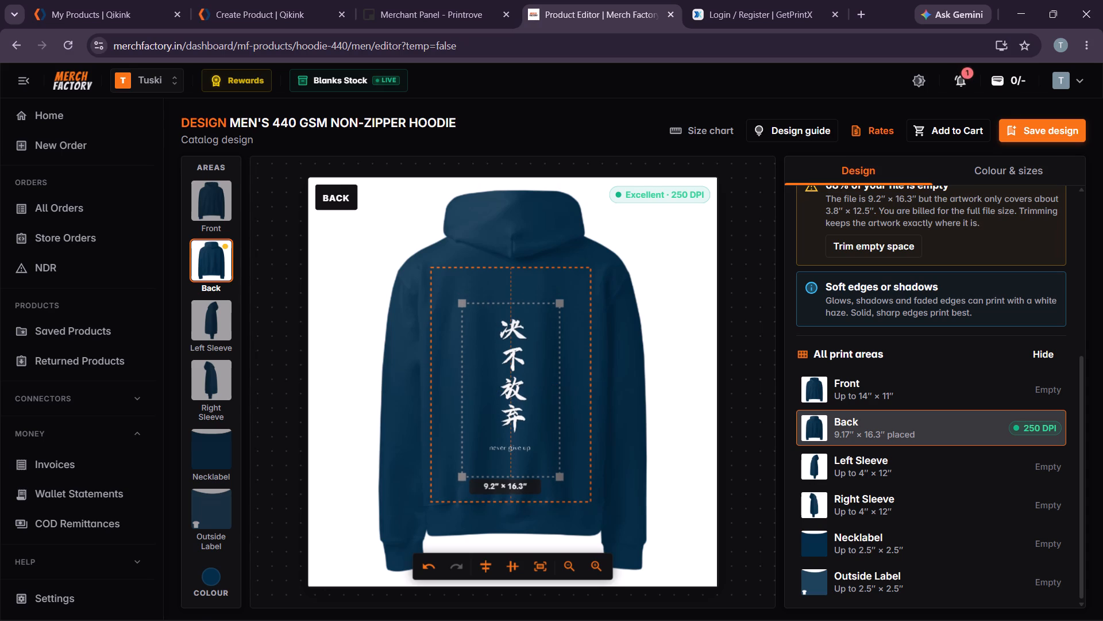
{"action": "left_click_drag", "start_coordinate": [499, 405], "coordinate": [500, 402]}
{"action": "left_click", "coordinate": [564, 410]}
{"action": "left_click", "coordinate": [661, 415]}
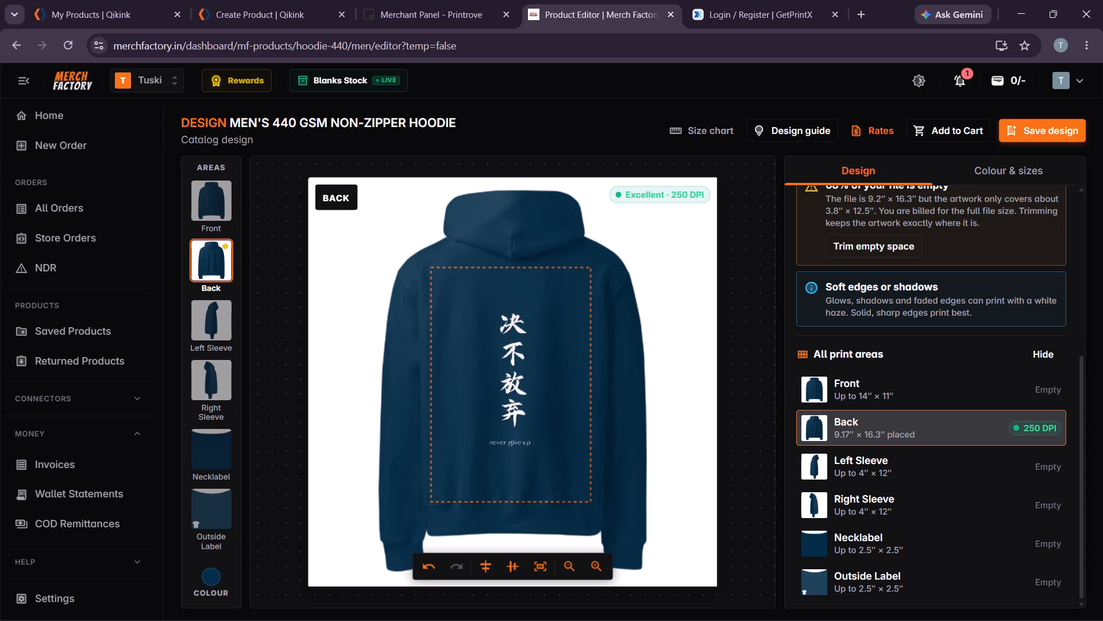
{"action": "left_click", "coordinate": [511, 398]}
{"action": "left_click_drag", "start_coordinate": [512, 397], "coordinate": [514, 402]}
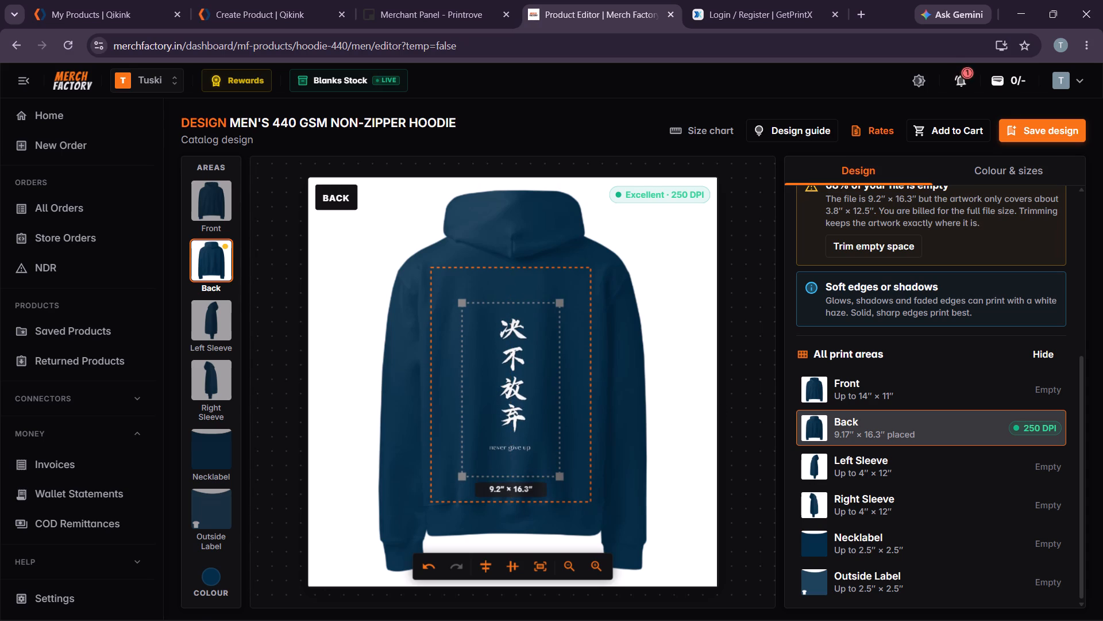
{"action": "left_click", "coordinate": [541, 403]}
{"action": "left_click", "coordinate": [699, 398]}
Upload the Tuski Final Logo image from New Volume (E:) to the hoodie's Necklabel print area.
{"action": "scroll", "coordinate": [937, 470], "scroll_direction": "down", "scroll_amount": 1}
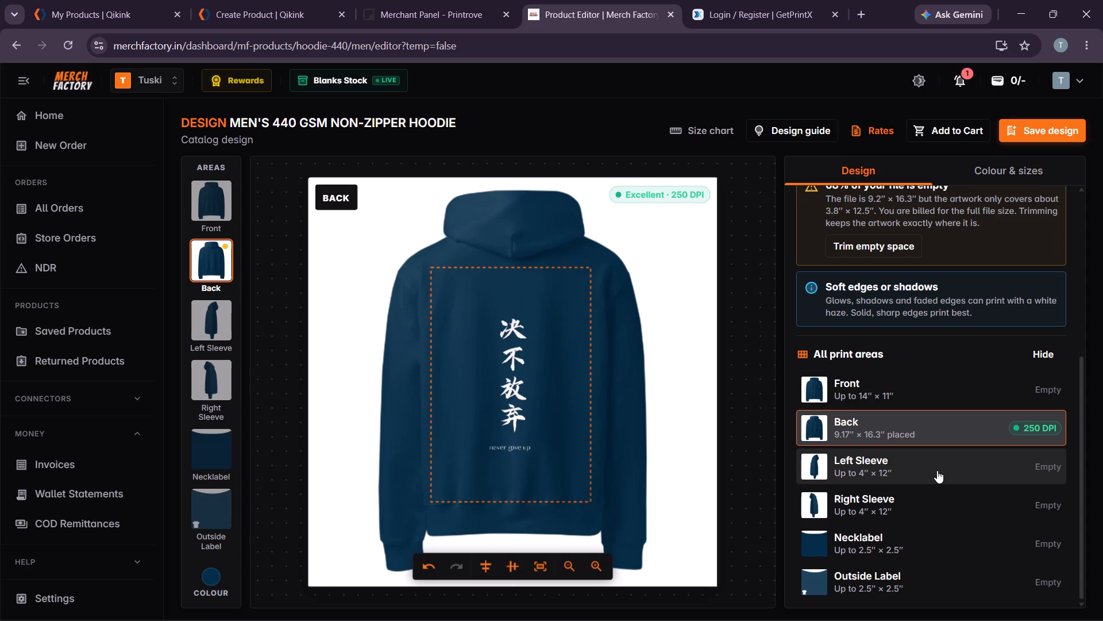
{"action": "scroll", "coordinate": [937, 470], "scroll_direction": "down", "scroll_amount": 2}
{"action": "left_click", "coordinate": [906, 535]}
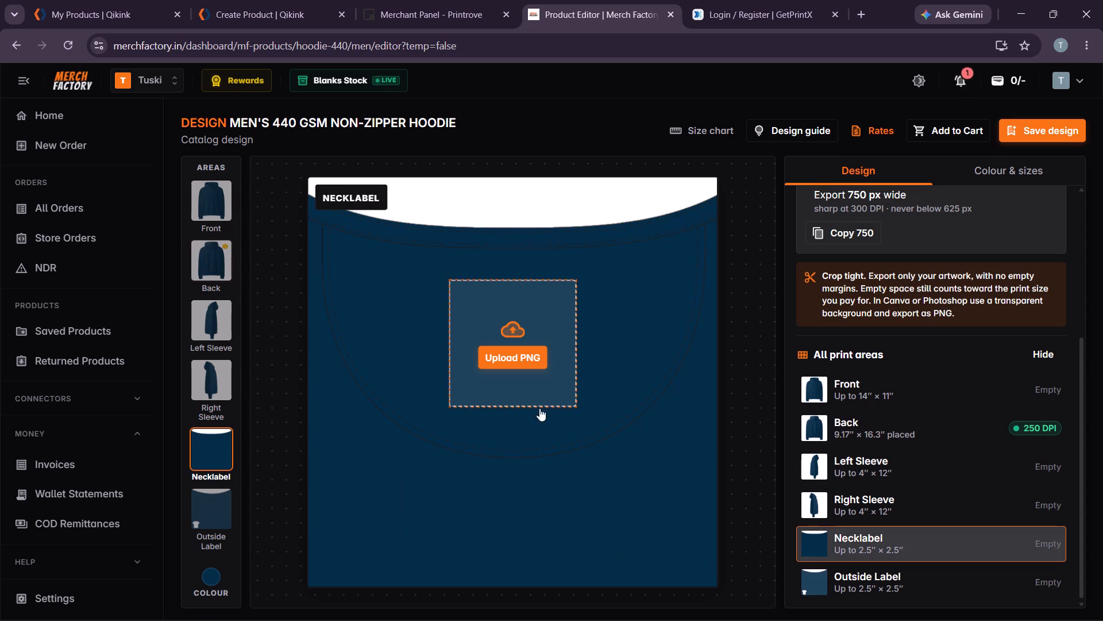
{"action": "left_click", "coordinate": [533, 352]}
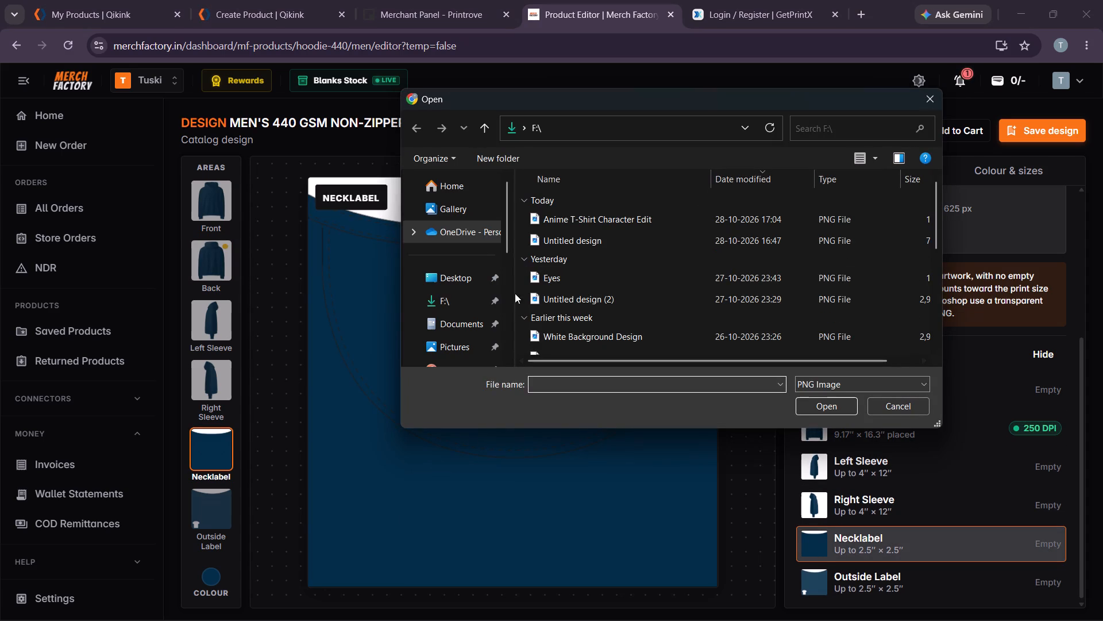
{"action": "scroll", "coordinate": [492, 308], "scroll_direction": "down", "scroll_amount": 3}
{"action": "left_click", "coordinate": [473, 330]}
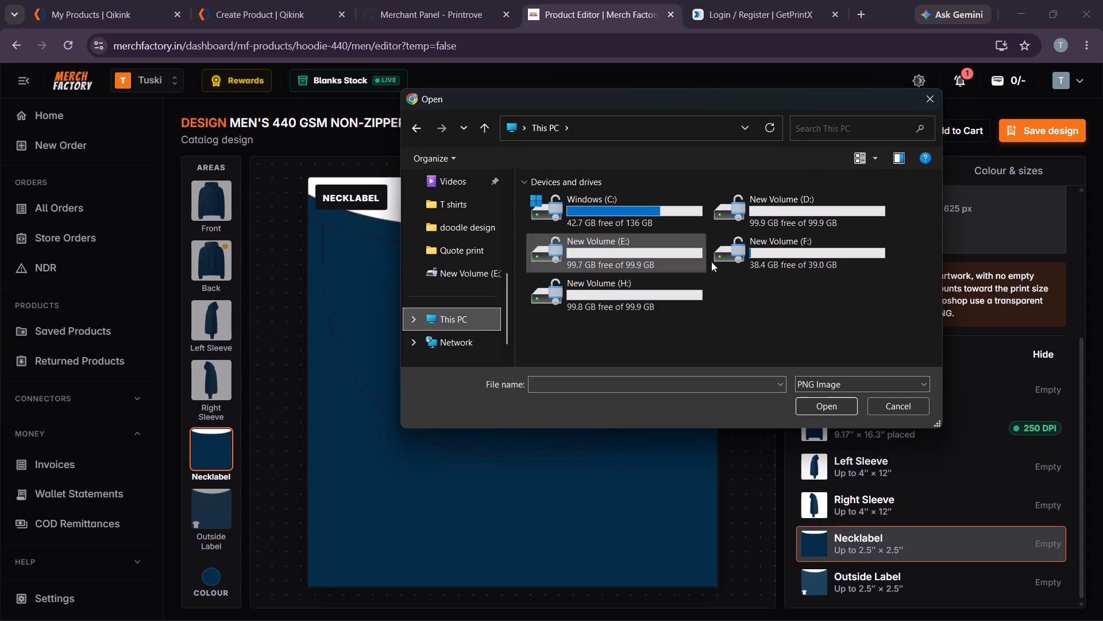
{"action": "double_click", "coordinate": [628, 264]}
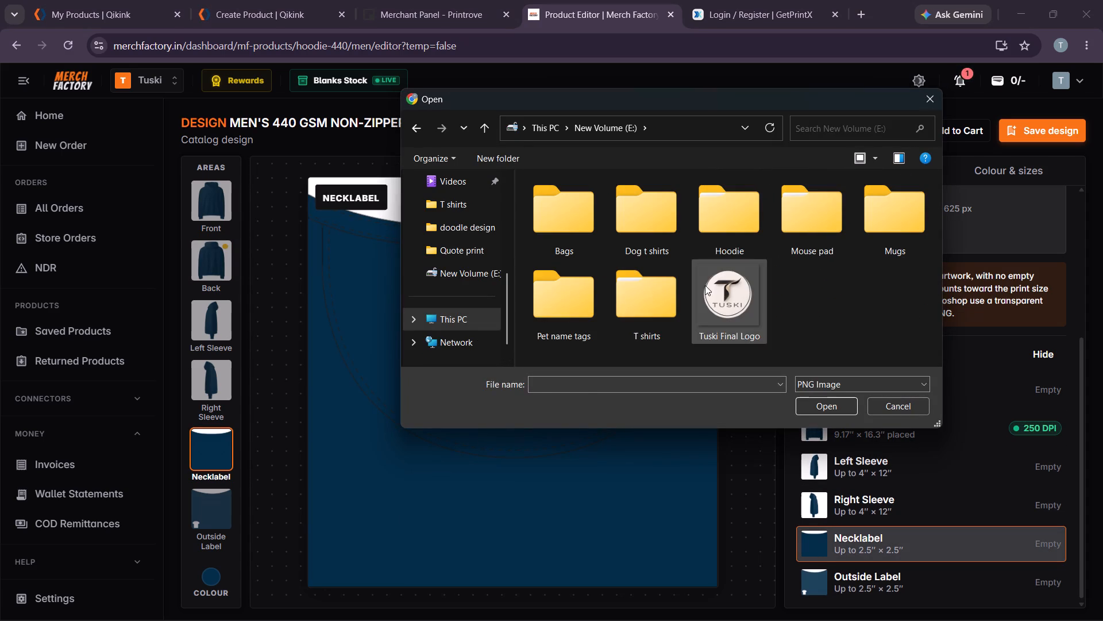
{"action": "left_click", "coordinate": [705, 287]}
{"action": "left_click", "coordinate": [818, 400]}
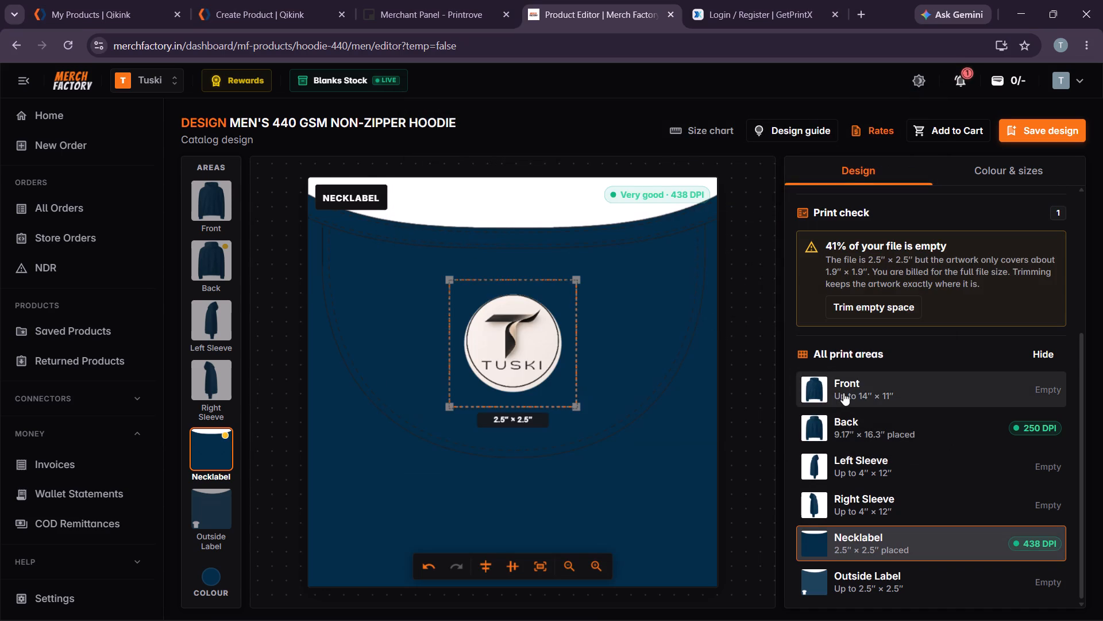
Trim the empty space around the Tuski logo on the neck label.
{"action": "scroll", "coordinate": [851, 407], "scroll_direction": "down", "scroll_amount": 2}
{"action": "scroll", "coordinate": [872, 453], "scroll_direction": "down", "scroll_amount": 4}
{"action": "scroll", "coordinate": [1087, 463], "scroll_direction": "down", "scroll_amount": 5}
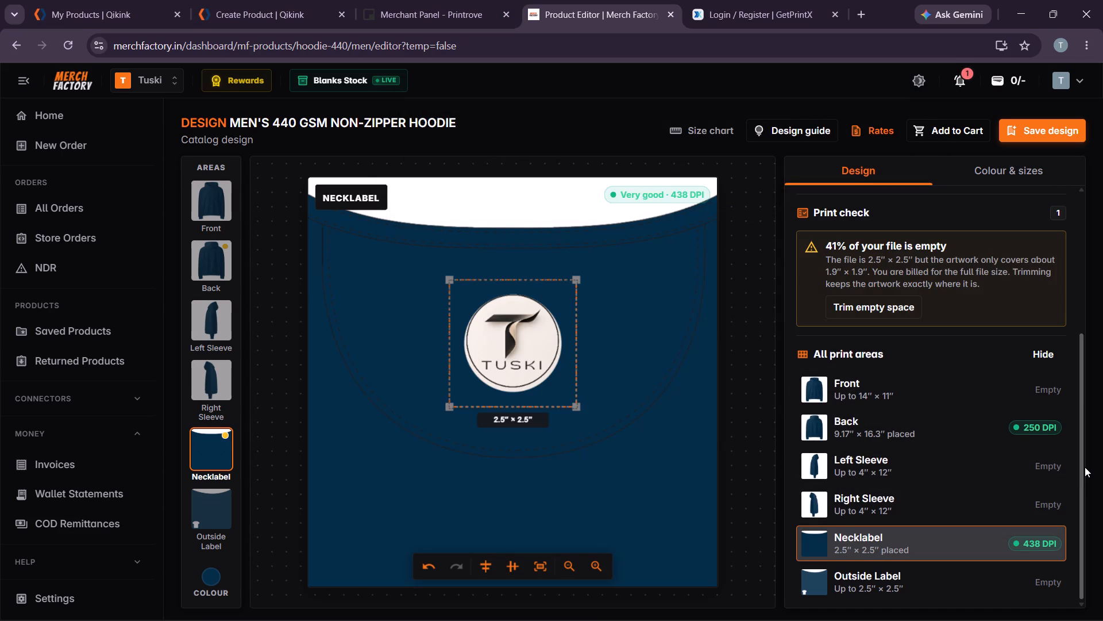
{"action": "scroll", "coordinate": [1085, 467], "scroll_direction": "down", "scroll_amount": 10}
{"action": "scroll", "coordinate": [917, 309], "scroll_direction": "up", "scroll_amount": 6}
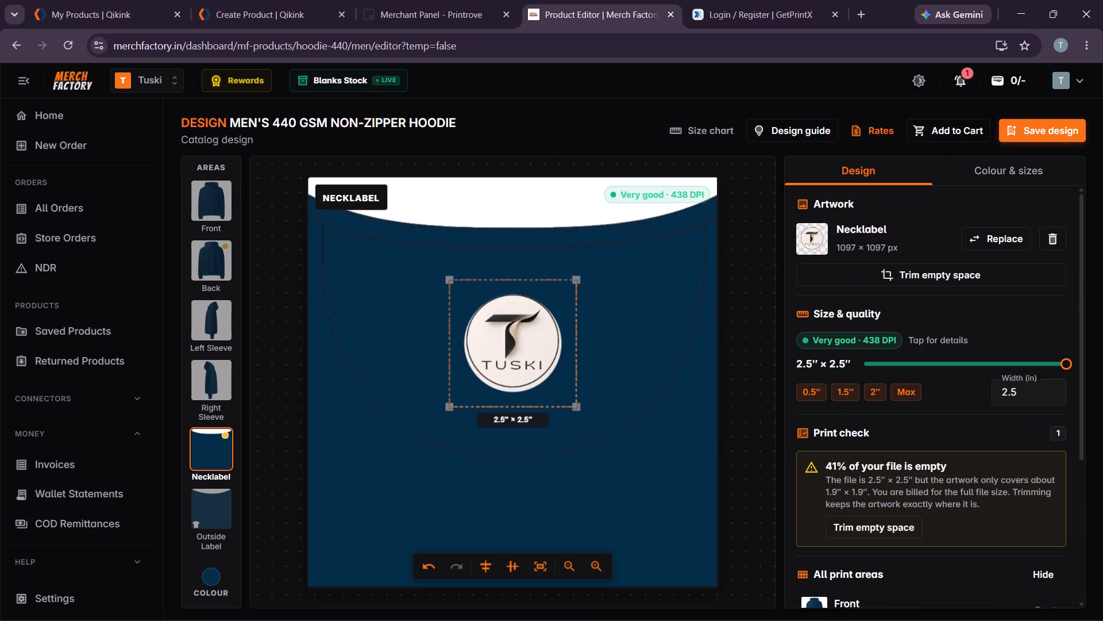
{"action": "left_click", "coordinate": [889, 530]}
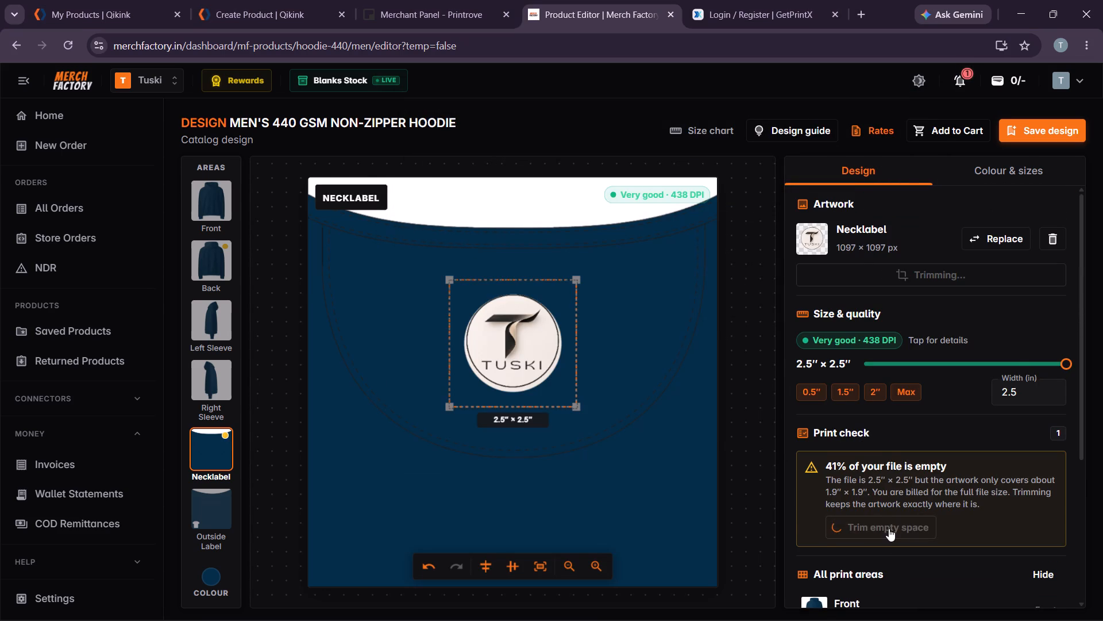
{"action": "scroll", "coordinate": [900, 397], "scroll_direction": "down", "scroll_amount": 12}
{"action": "scroll", "coordinate": [949, 438], "scroll_direction": "down", "scroll_amount": 4}
{"action": "scroll", "coordinate": [905, 332], "scroll_direction": "up", "scroll_amount": 12}
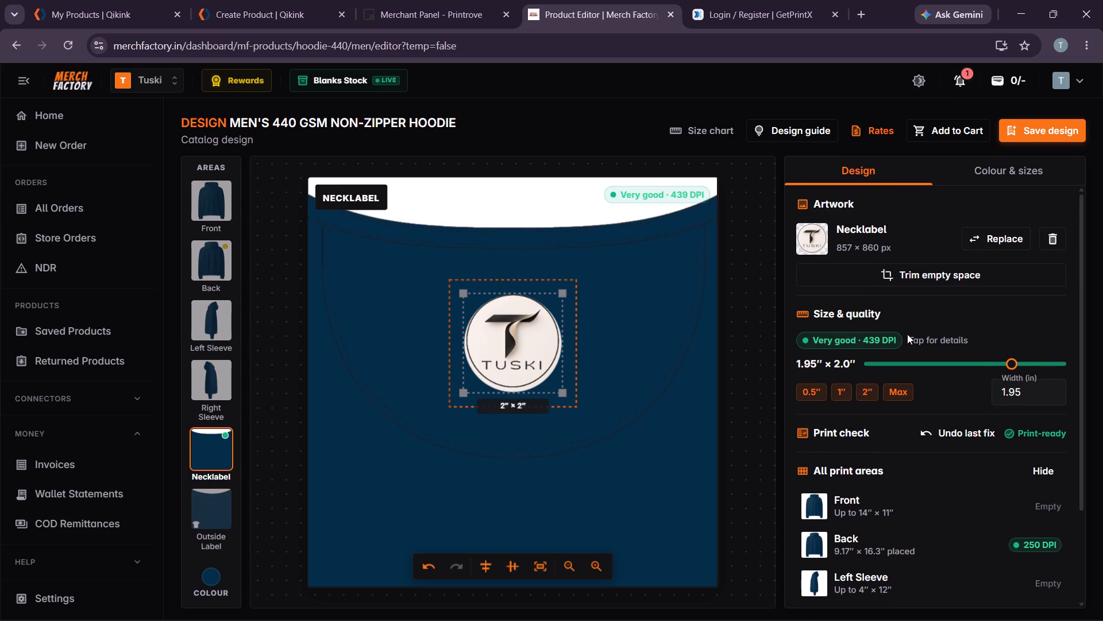
Start saving the hoodie design and choose the existing Oversized Hoodie folder for it.
{"action": "left_click", "coordinate": [1001, 172]}
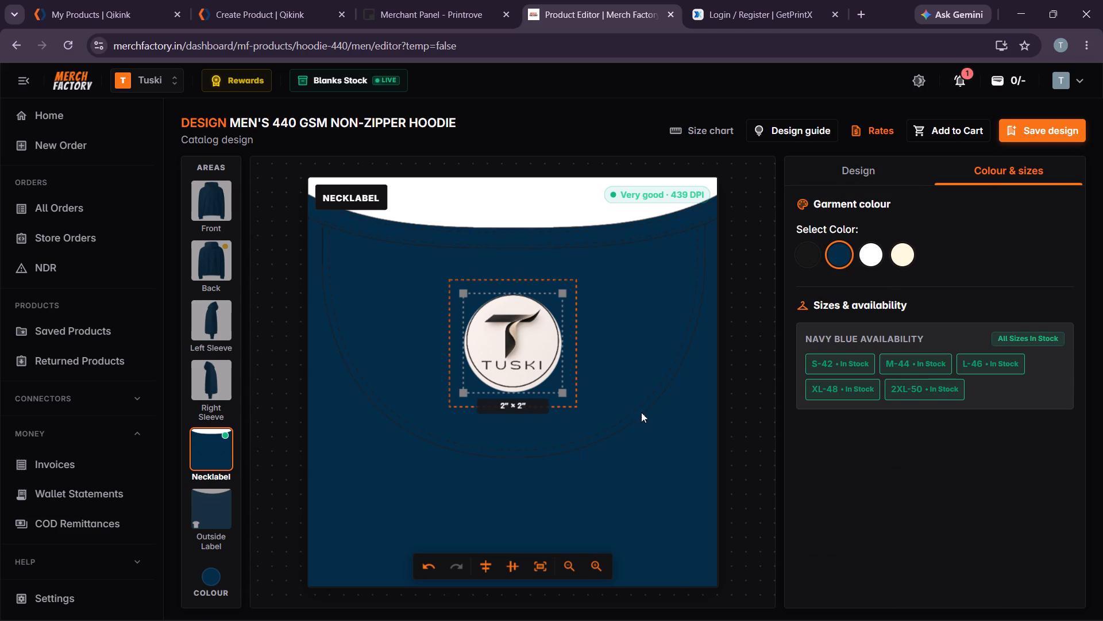
{"action": "left_click", "coordinate": [1028, 125]}
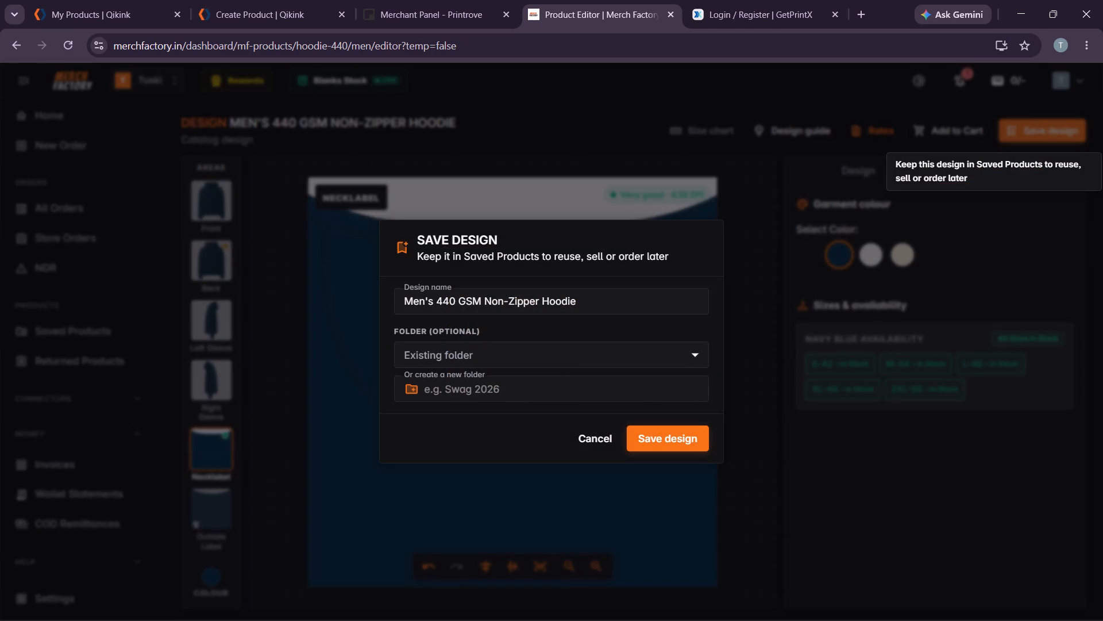
{"action": "left_click", "coordinate": [469, 347]}
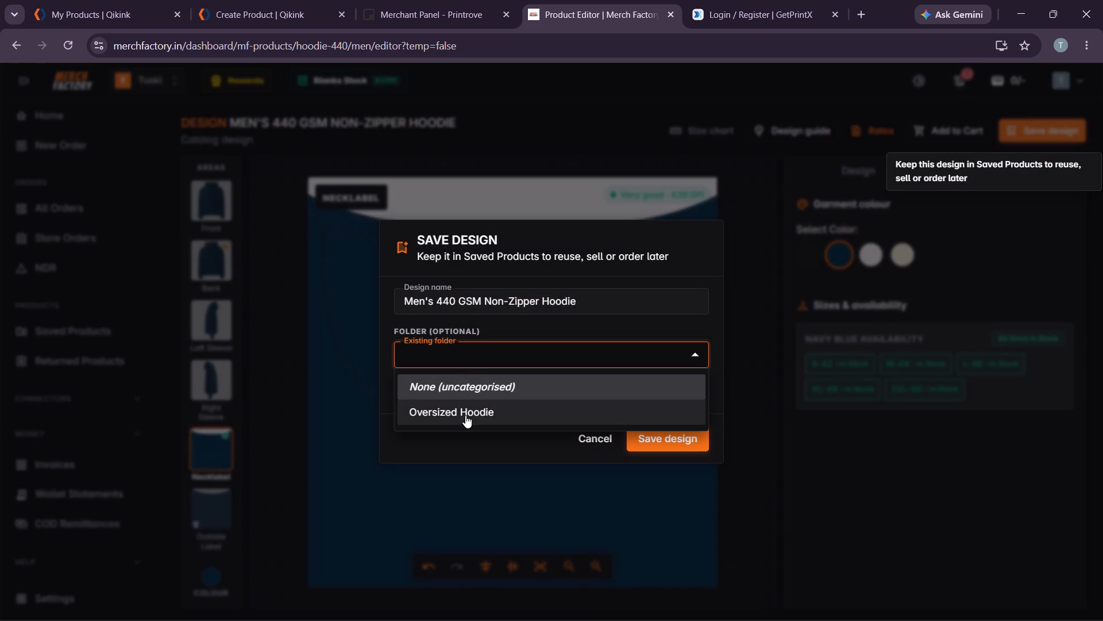
{"action": "left_click", "coordinate": [465, 415]}
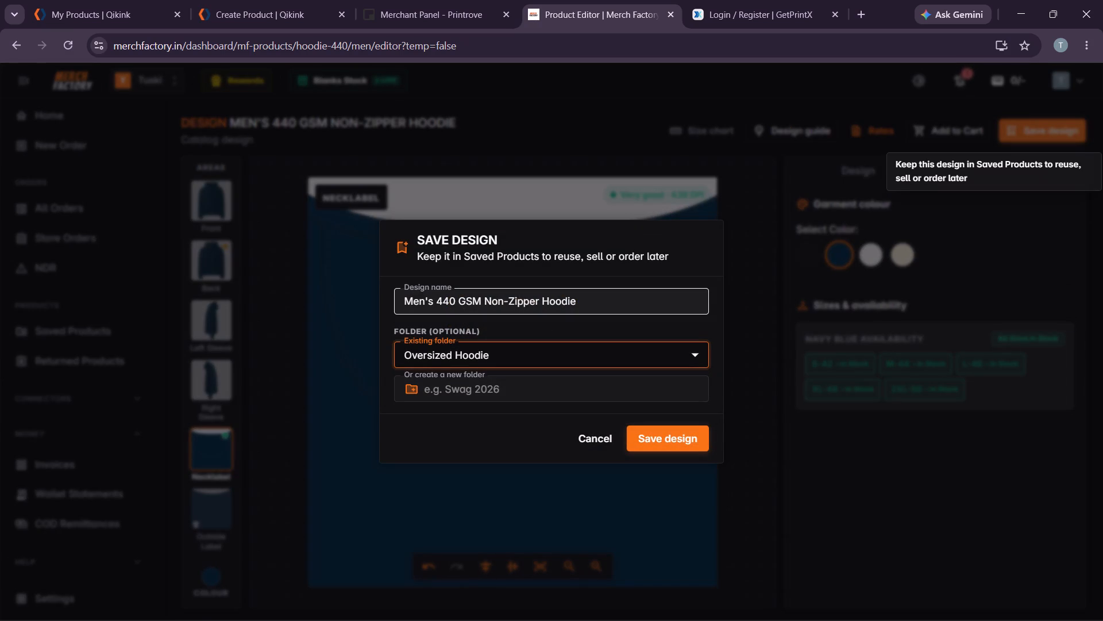
Name the design Oversized Hoodie Japanese Edition Dark Blue and save it to Saved Products.
{"action": "left_click_drag", "start_coordinate": [403, 297], "coordinate": [619, 289]}
{"action": "type", "text": "Over"}
{"action": "type", "text": "sized"}
{"action": "key", "text": "space"}
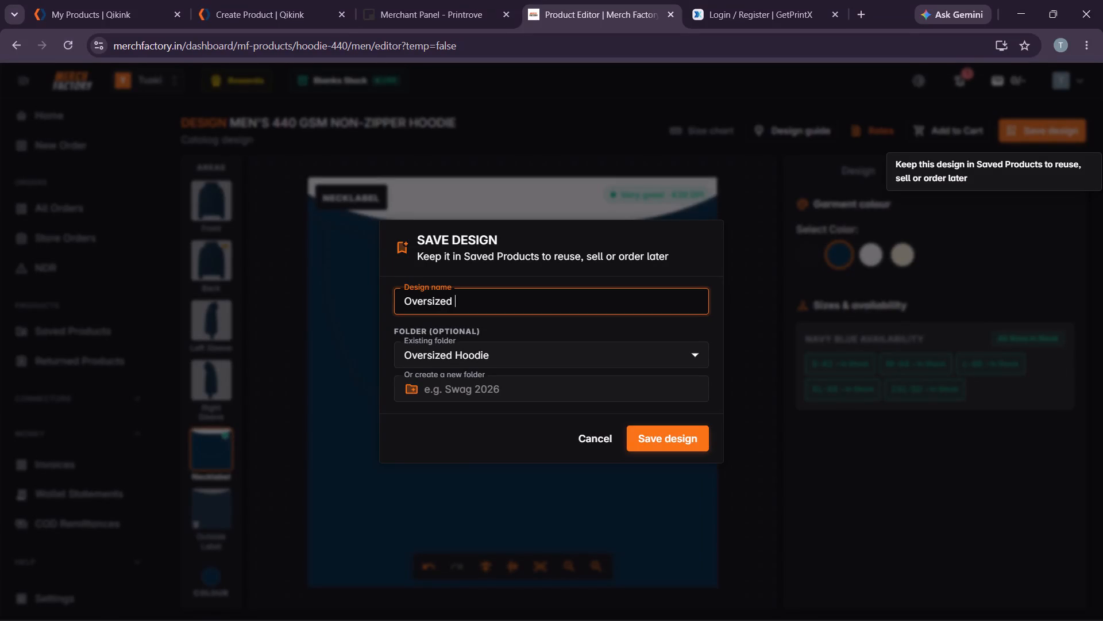
{"action": "type", "text": "Hoodie"}
{"action": "key", "text": "space"}
{"action": "type", "text": "Japanese"}
{"action": "key", "text": "space"}
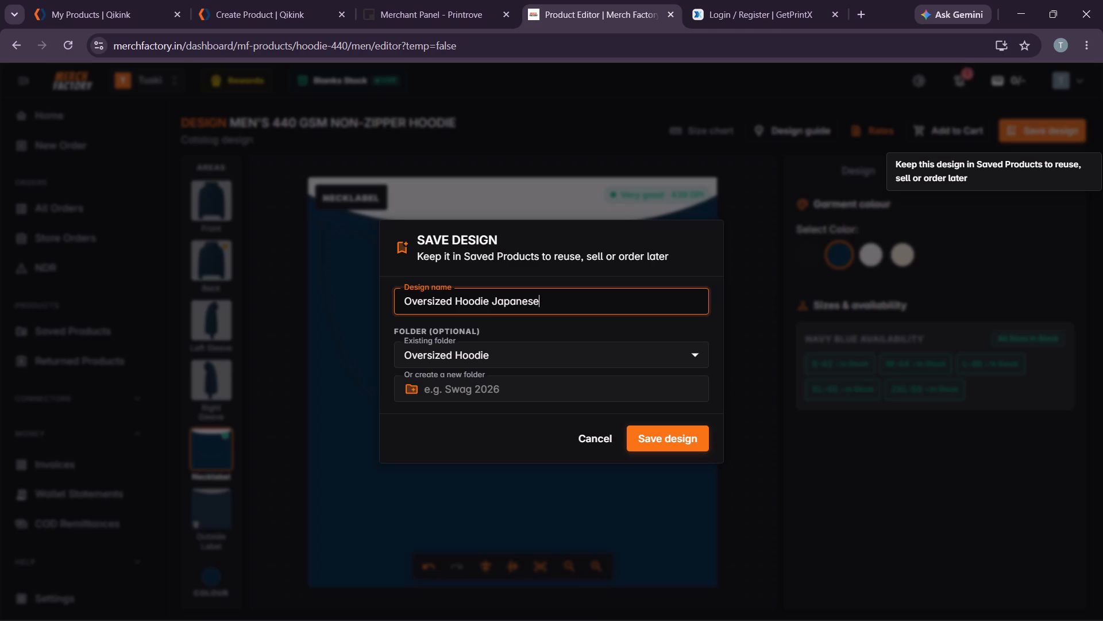
{"action": "type", "text": "Edition"}
{"action": "key", "text": "space"}
{"action": "key", "text": "shift+b"}
{"action": "key", "text": "BackSpace"}
{"action": "key", "text": "shift+d"}
{"action": "type", "text": "ark Blue"}
{"action": "left_click", "coordinate": [676, 439]}
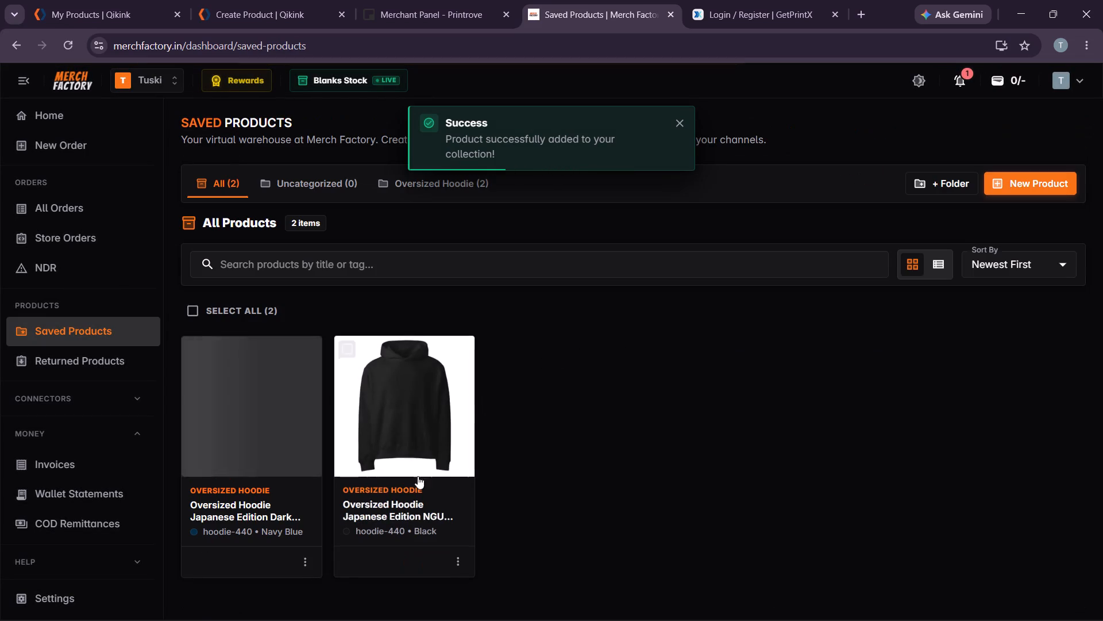
Switch to the browser window with Canva and reload its home page.
{"action": "left_click", "coordinate": [449, 13]}
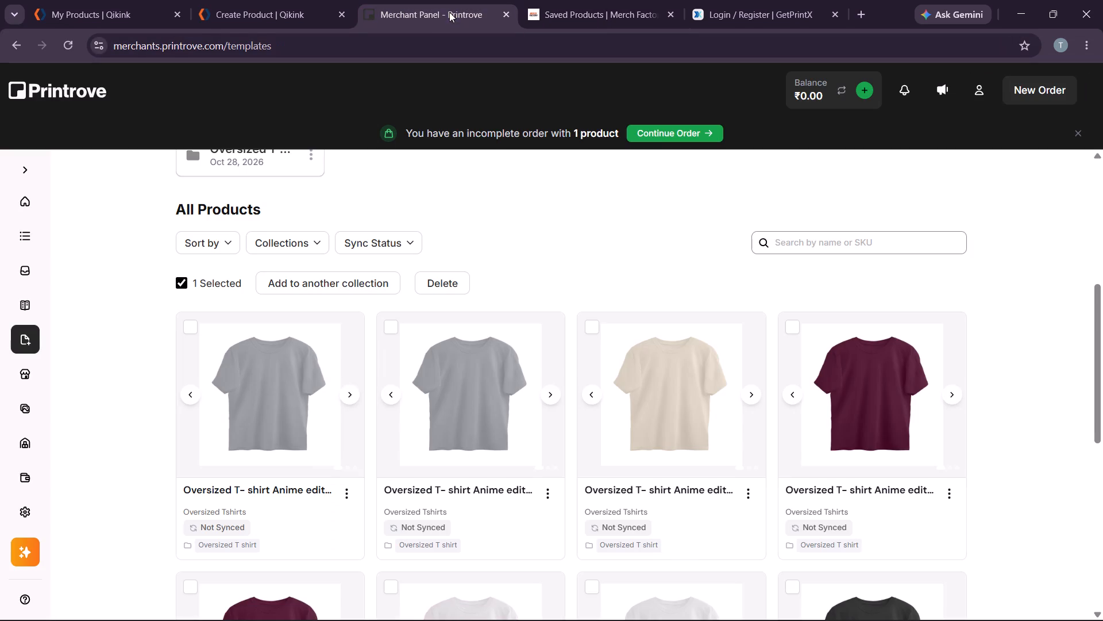
{"action": "left_click", "coordinate": [602, 603]}
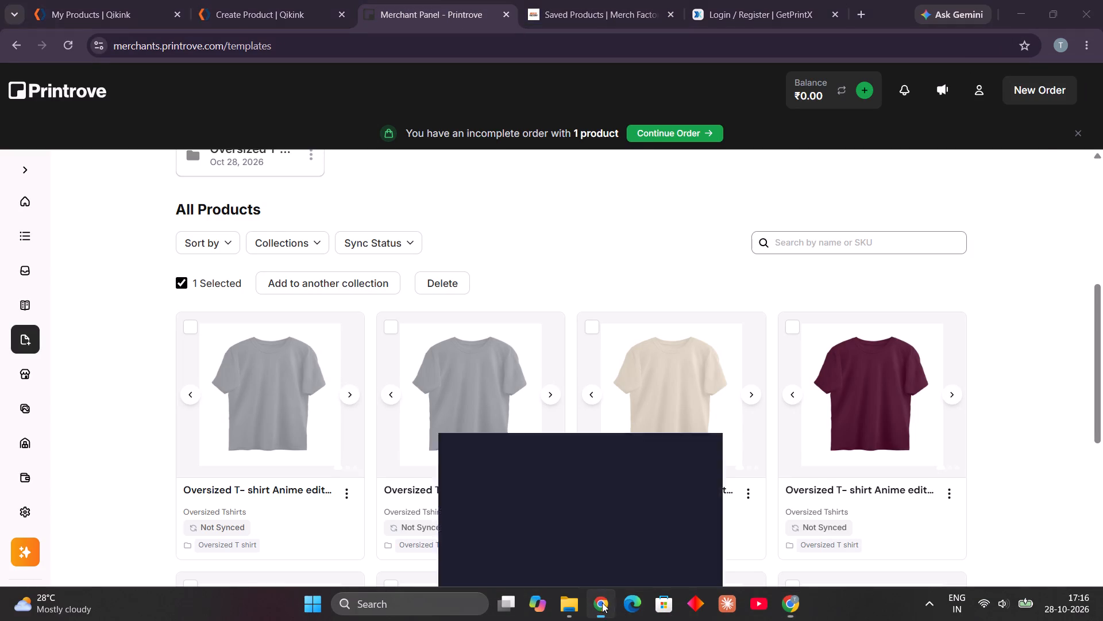
{"action": "left_click", "coordinate": [299, 0]}
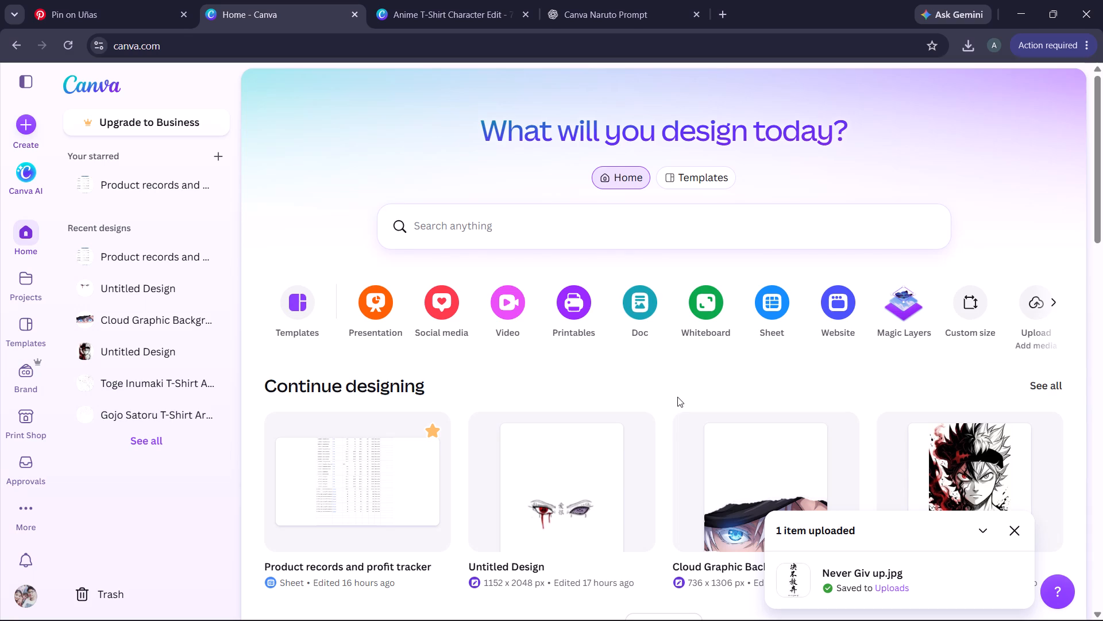
{"action": "scroll", "coordinate": [678, 400], "scroll_direction": "down", "scroll_amount": 4}
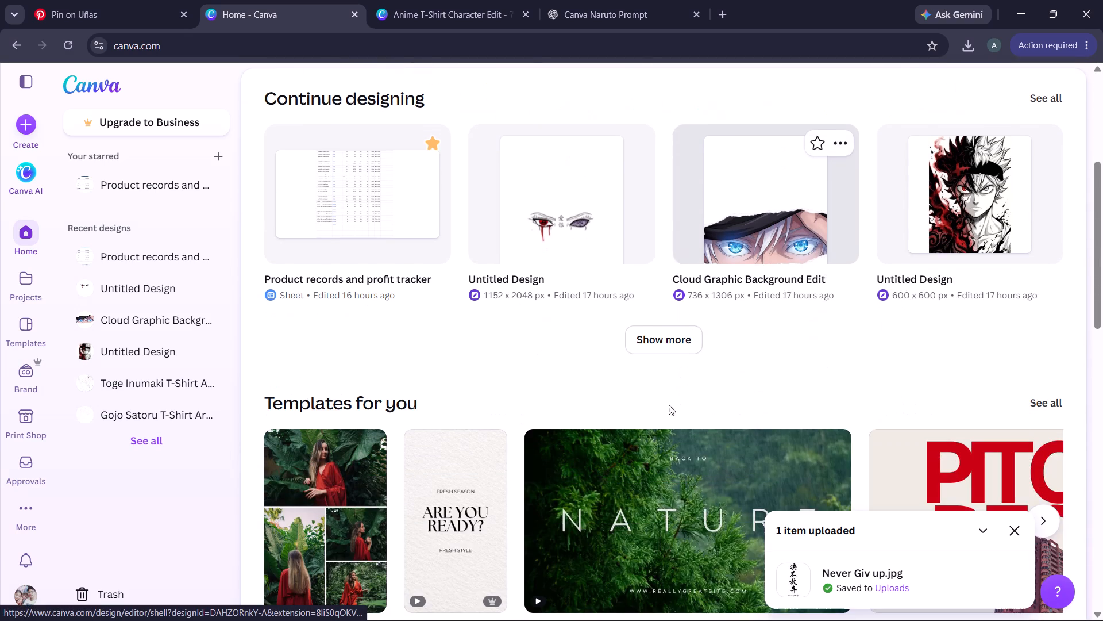
{"action": "scroll", "coordinate": [660, 329], "scroll_direction": "up", "scroll_amount": 7}
{"action": "left_click", "coordinate": [74, 41]}
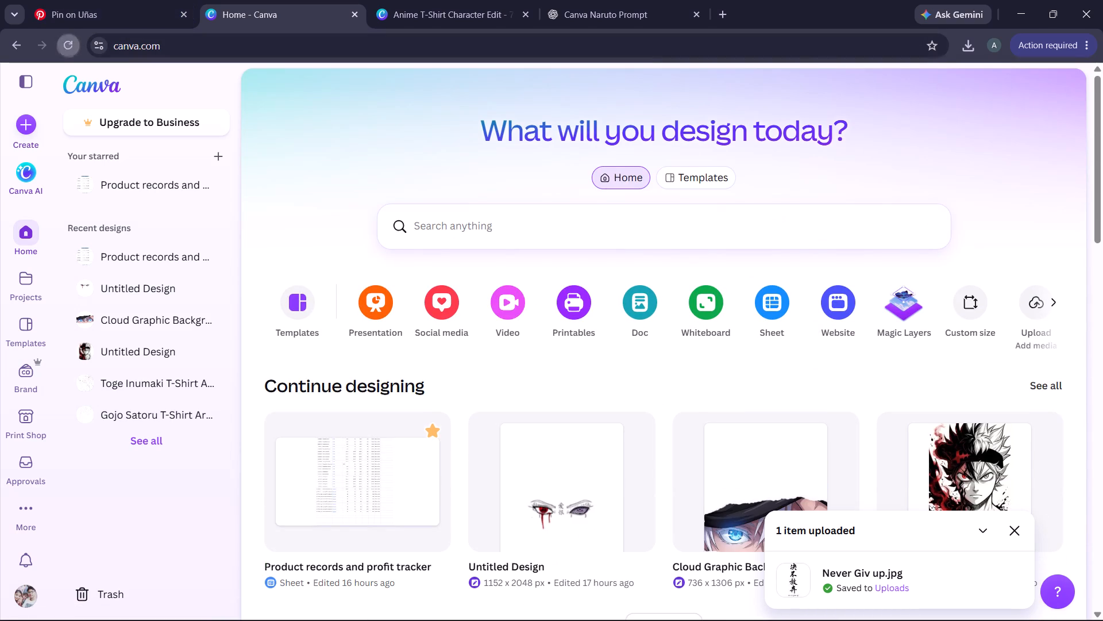
In the Anime T-Shirt Character Edit design, undo the edits back to the enlarged black never give up lettering.
{"action": "left_click", "coordinate": [411, 6]}
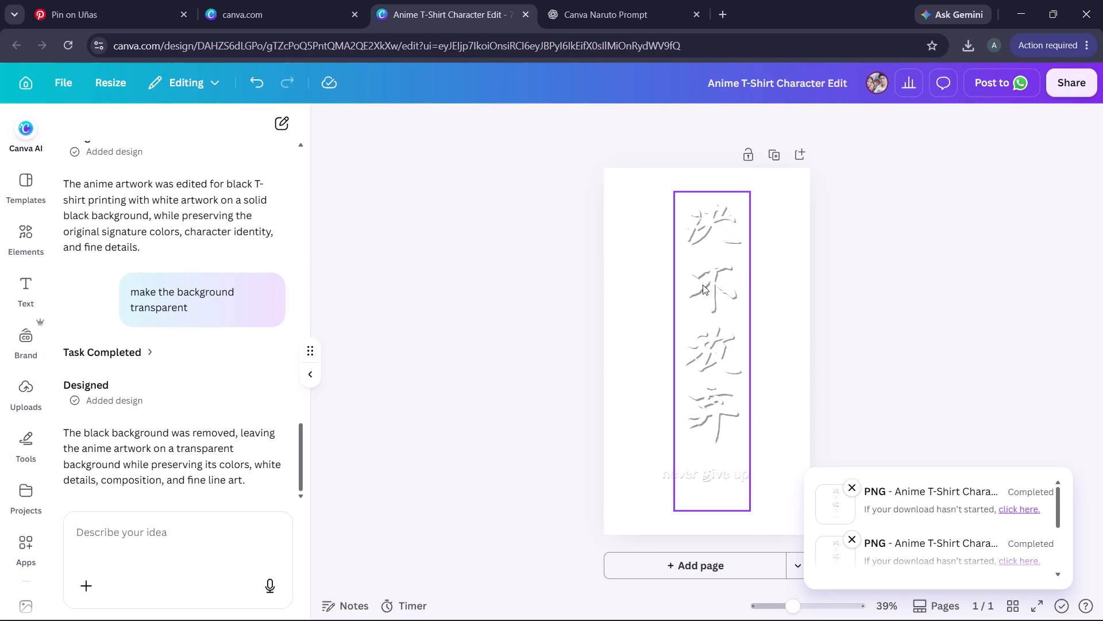
{"action": "scroll", "coordinate": [304, 247], "scroll_direction": "up", "scroll_amount": 1}
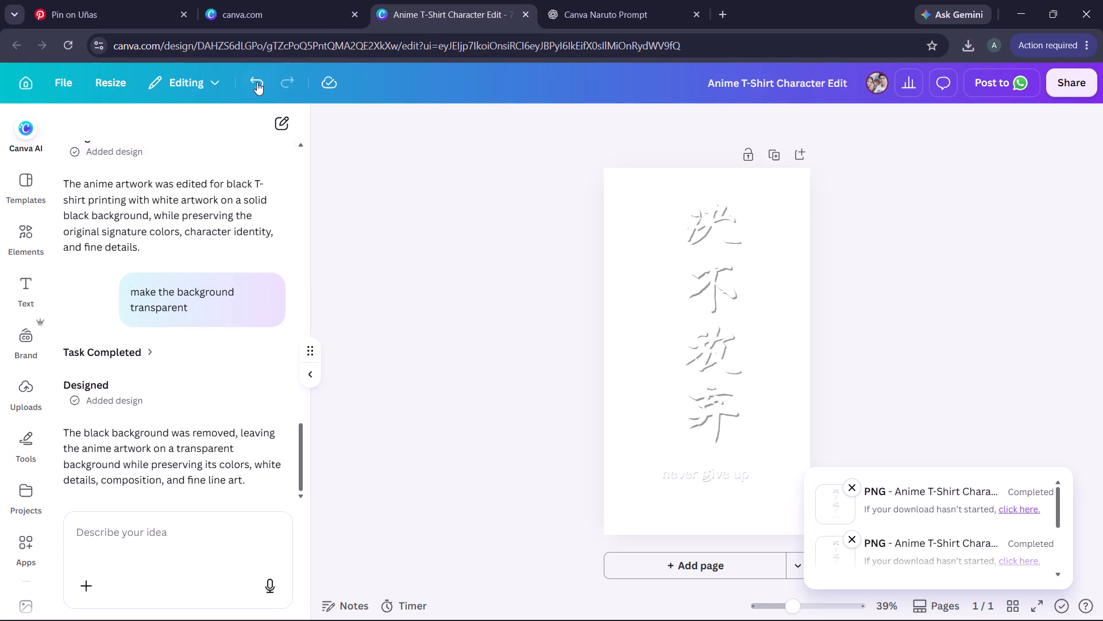
{"action": "triple_click", "coordinate": [257, 81]}
{"action": "triple_click", "coordinate": [257, 81]}
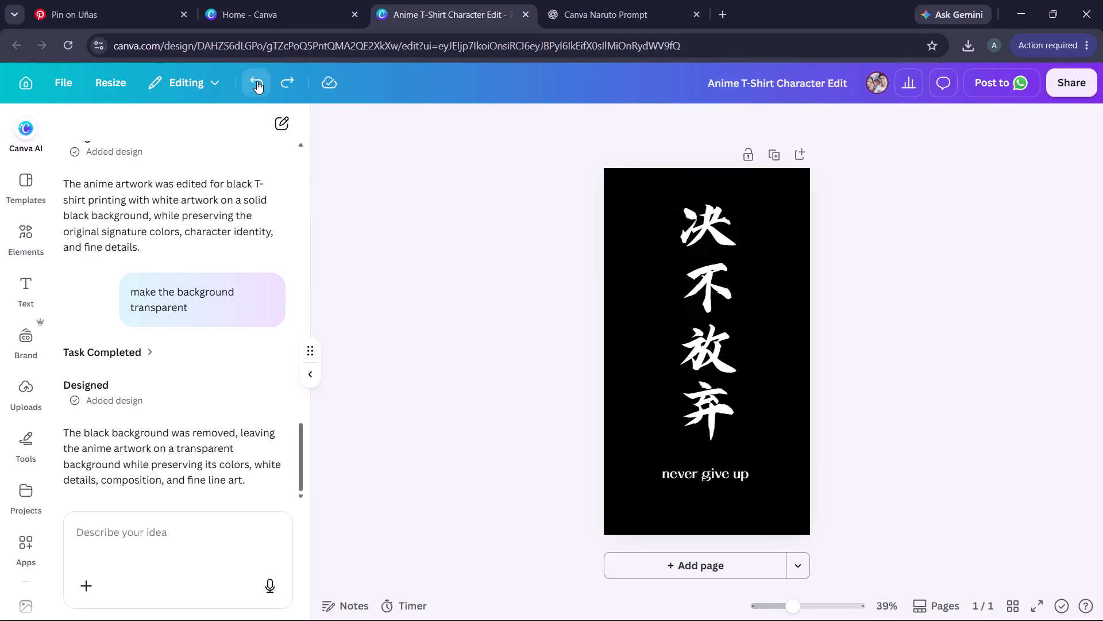
{"action": "left_click", "coordinate": [257, 81]}
{"action": "left_click", "coordinate": [287, 87]}
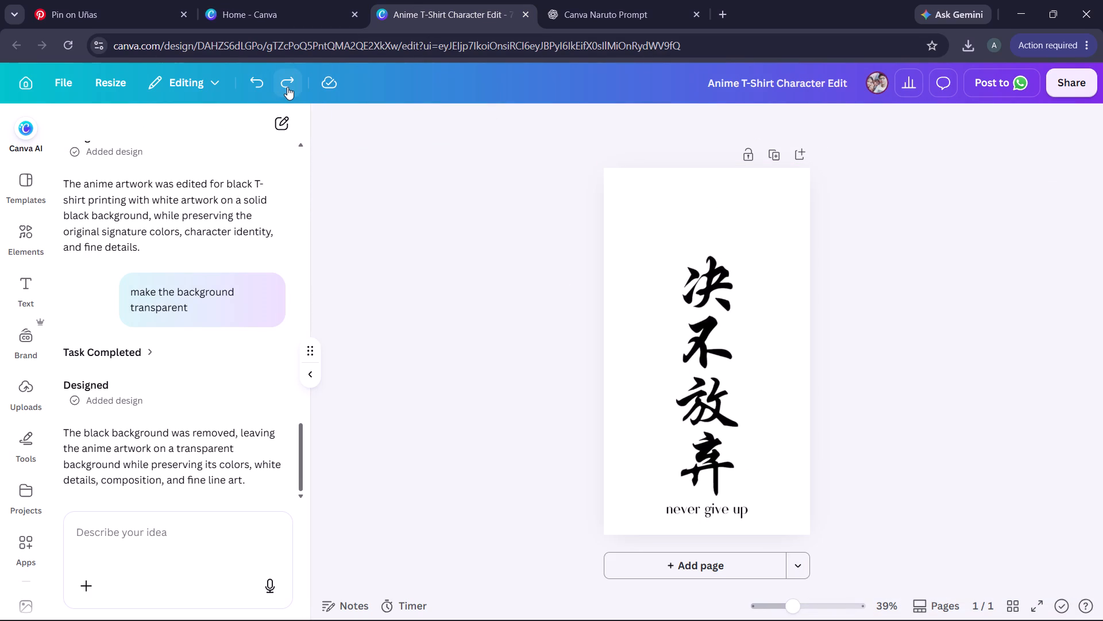
{"action": "left_click", "coordinate": [287, 87]}
{"action": "left_click", "coordinate": [567, 263]}
{"action": "left_click", "coordinate": [731, 301]}
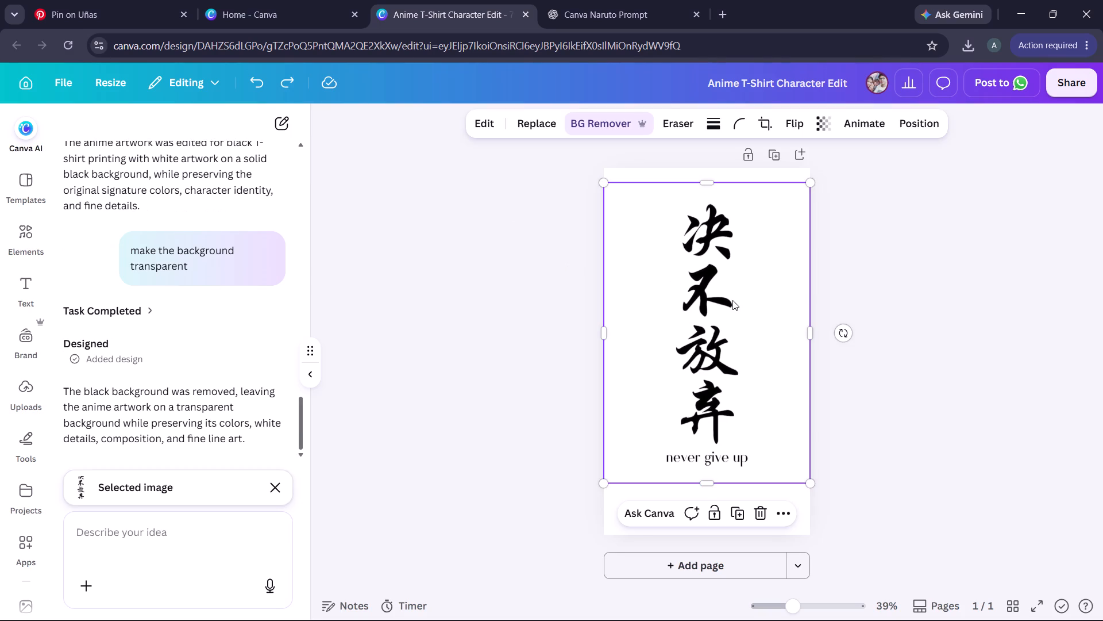
{"action": "left_click", "coordinate": [654, 492]}
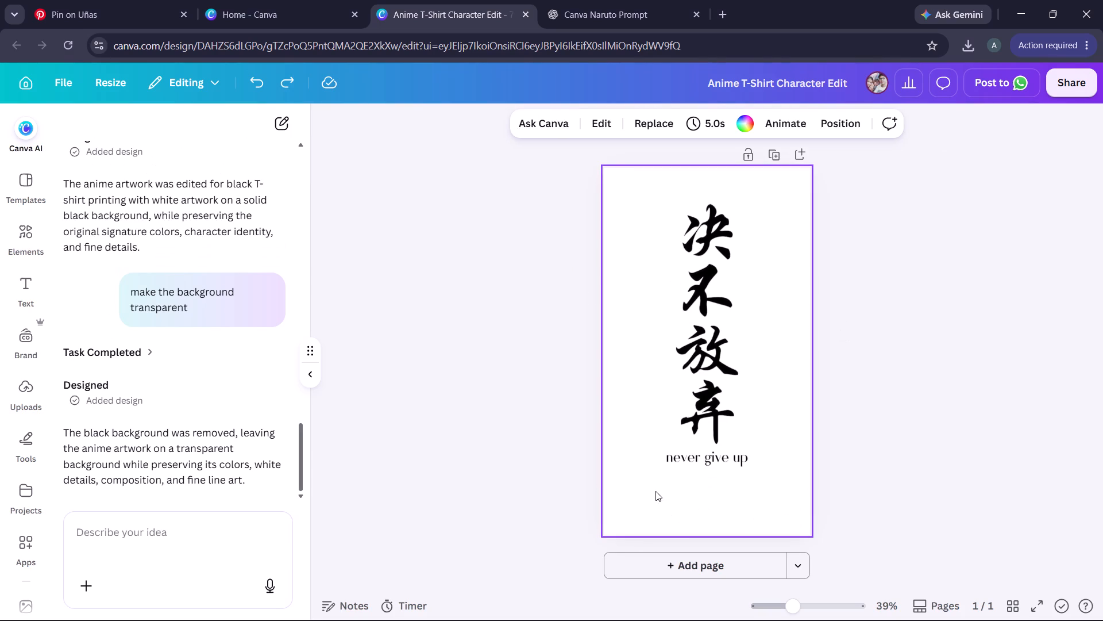
Download the black lettering design as a high-quality PNG with transparent background at size 3.125, and show the file in its folder.
{"action": "left_click", "coordinate": [1083, 91]}
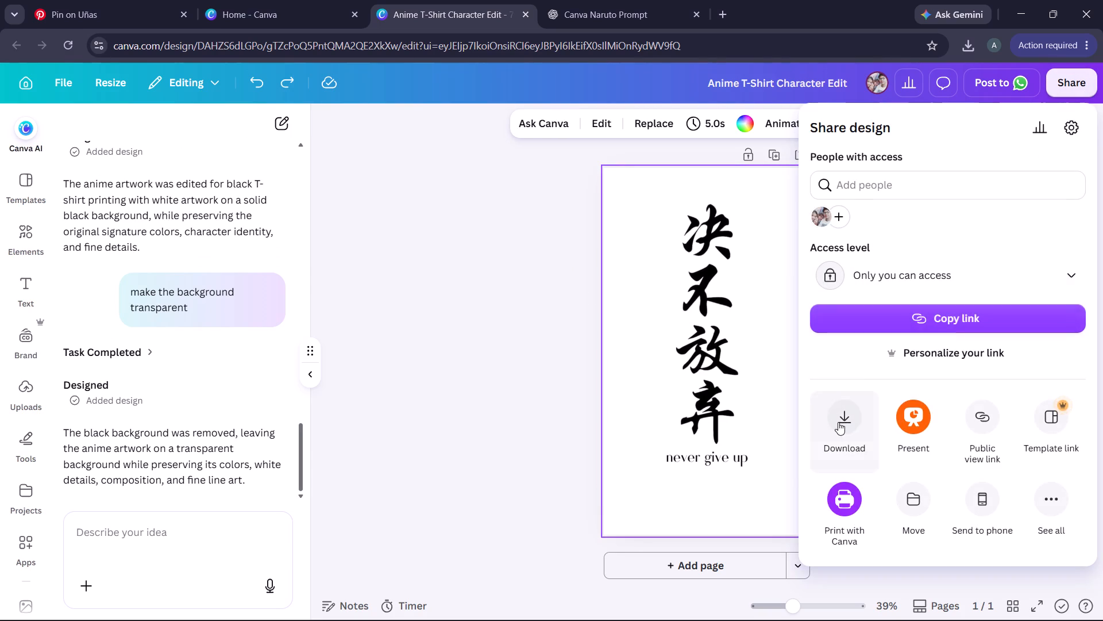
{"action": "left_click", "coordinate": [838, 422]}
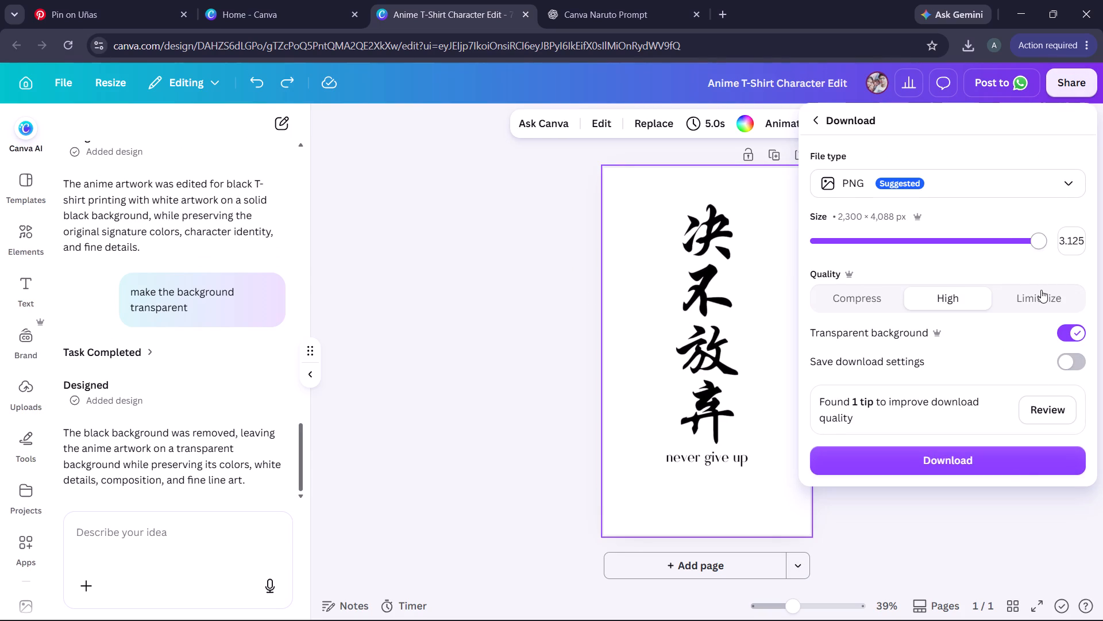
{"action": "left_click", "coordinate": [965, 465]}
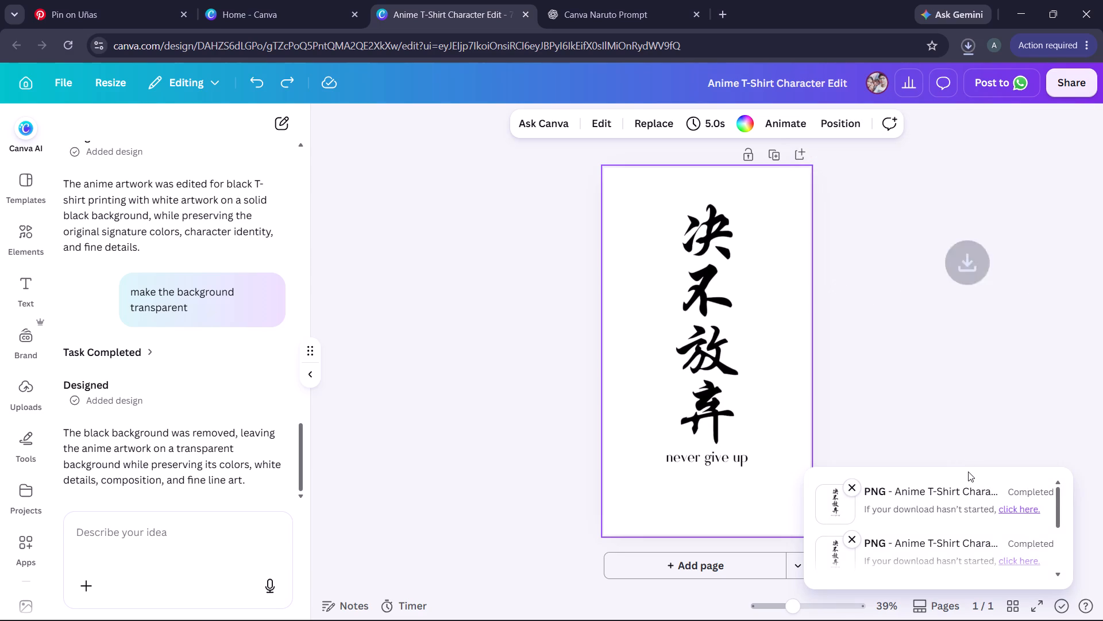
{"action": "left_click", "coordinate": [928, 82]}
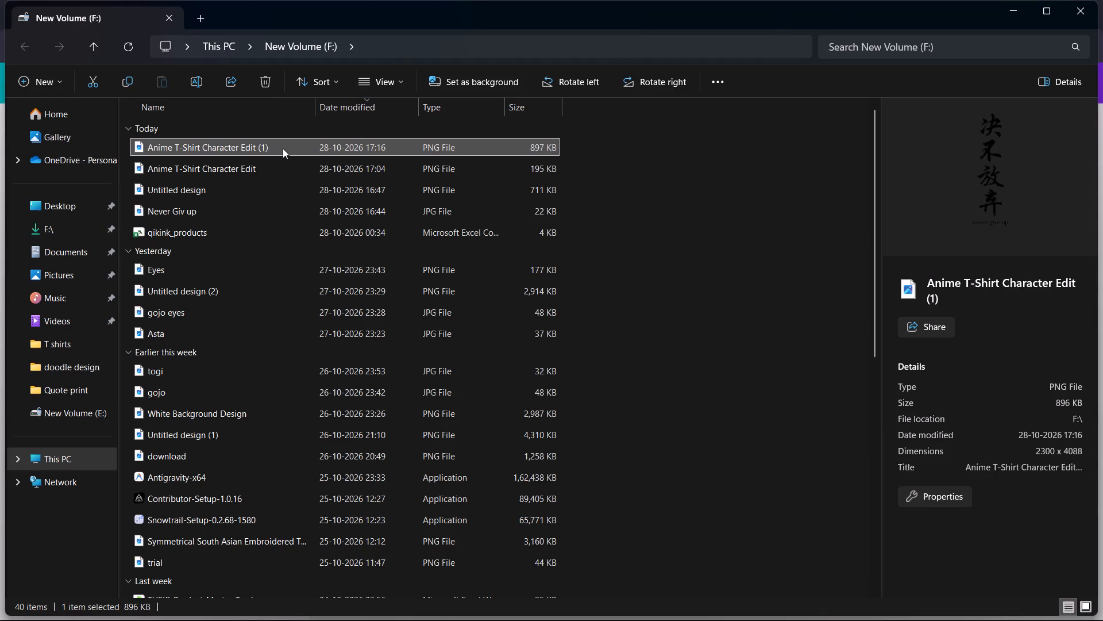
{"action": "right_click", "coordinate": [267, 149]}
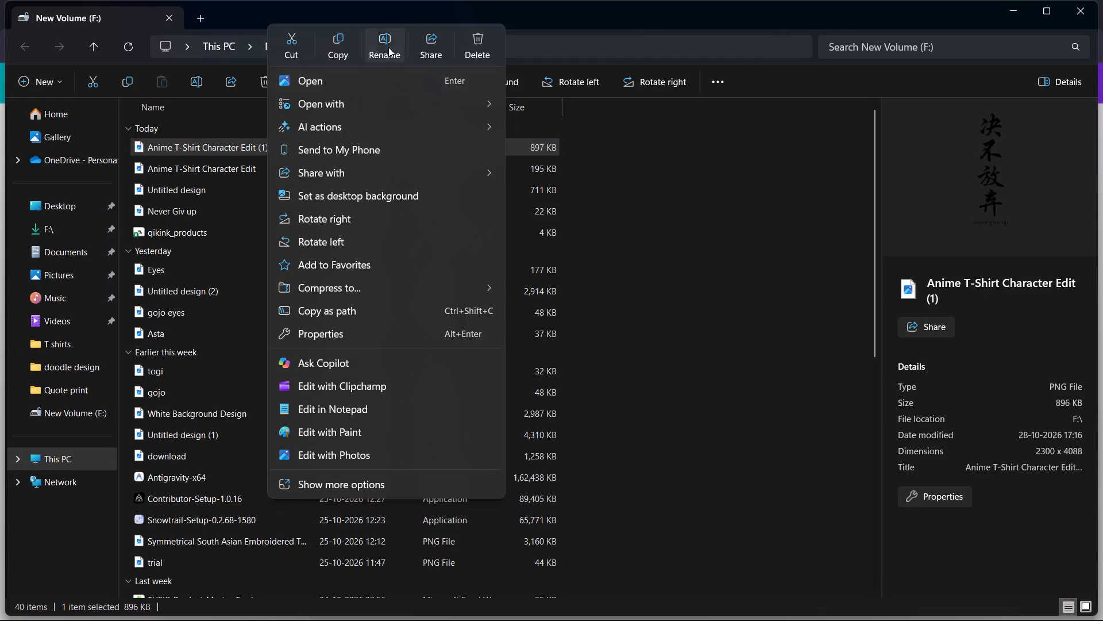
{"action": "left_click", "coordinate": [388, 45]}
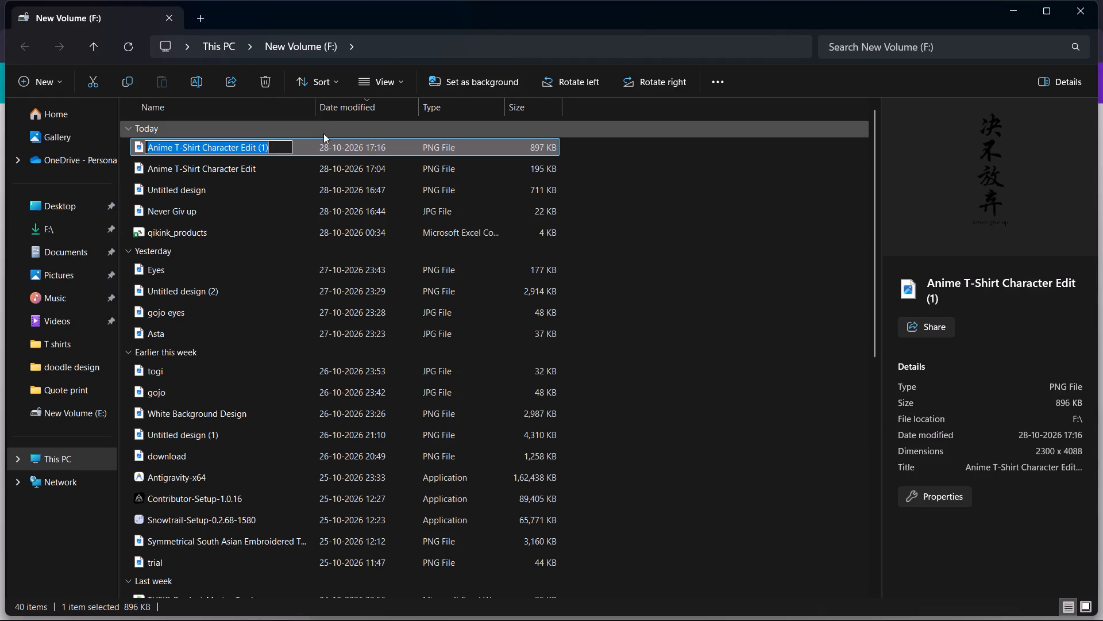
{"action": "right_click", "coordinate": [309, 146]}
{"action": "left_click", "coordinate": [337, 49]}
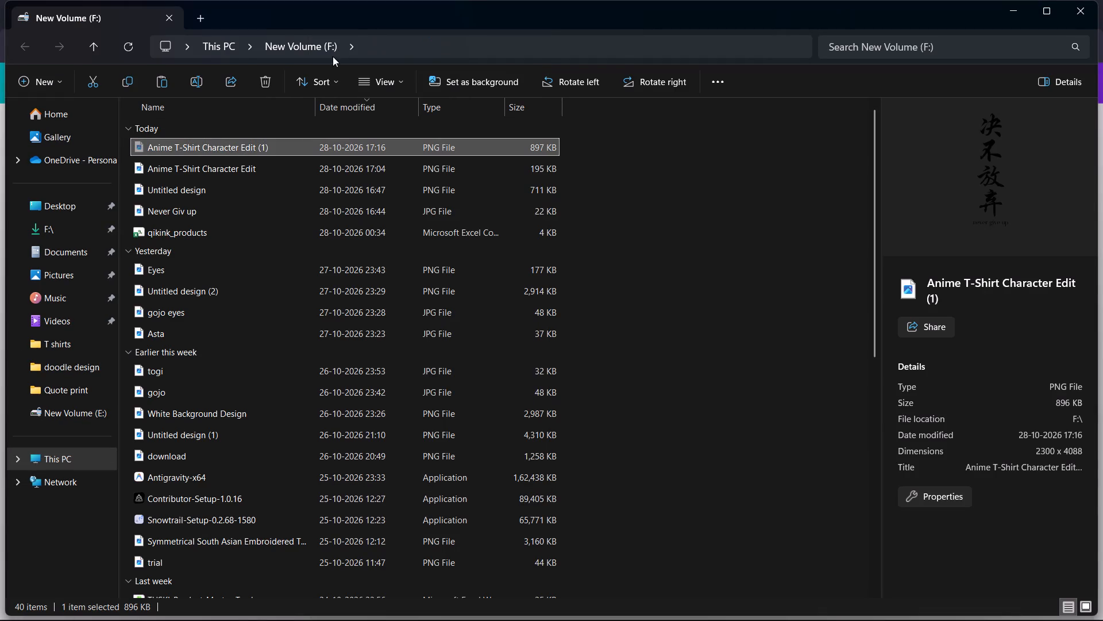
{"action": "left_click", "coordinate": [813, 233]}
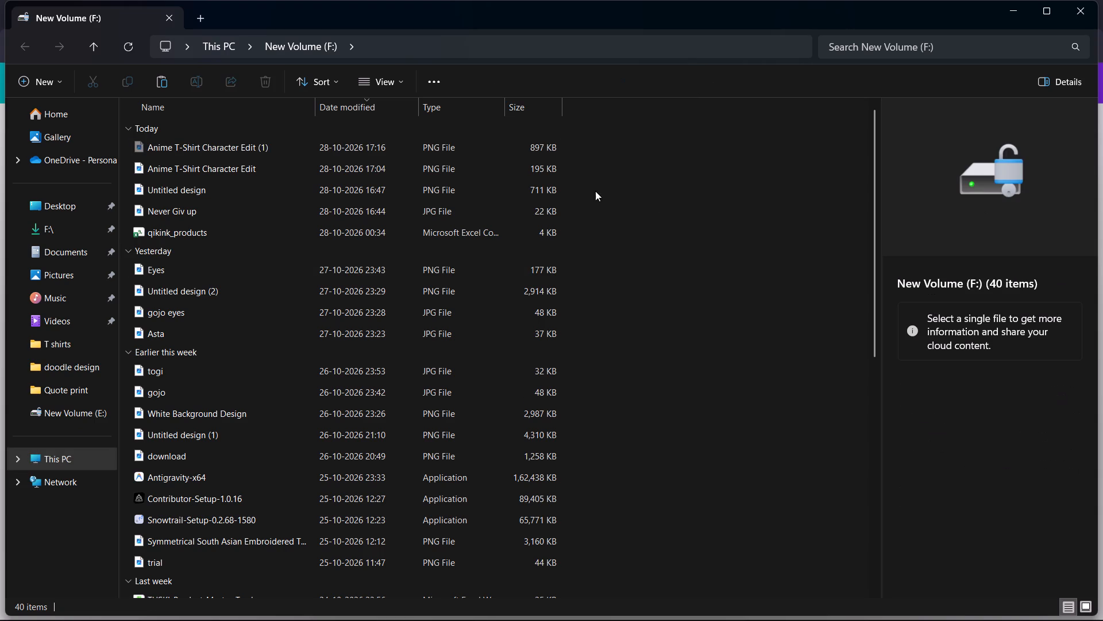
Move both Anime T-Shirt Character Edit PNG files from New Volume (F:) into the Hoodie > Quote print folder on New Volume (E:).
{"action": "left_click_drag", "start_coordinate": [595, 169], "coordinate": [516, 131]}
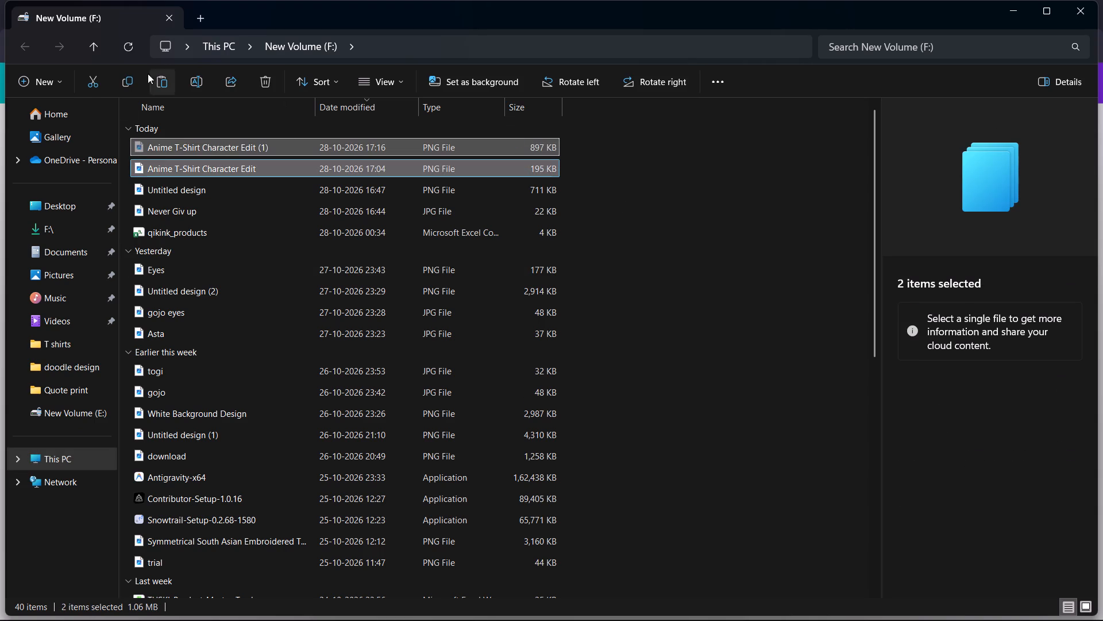
{"action": "left_click", "coordinate": [86, 83]}
{"action": "left_click", "coordinate": [80, 455]}
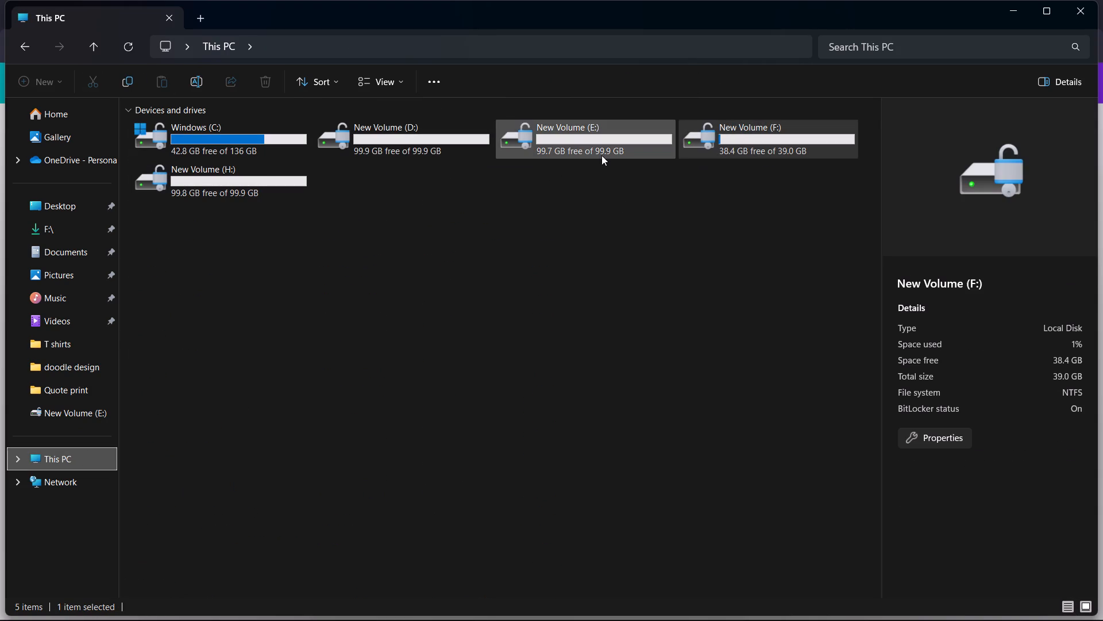
{"action": "double_click", "coordinate": [550, 151]}
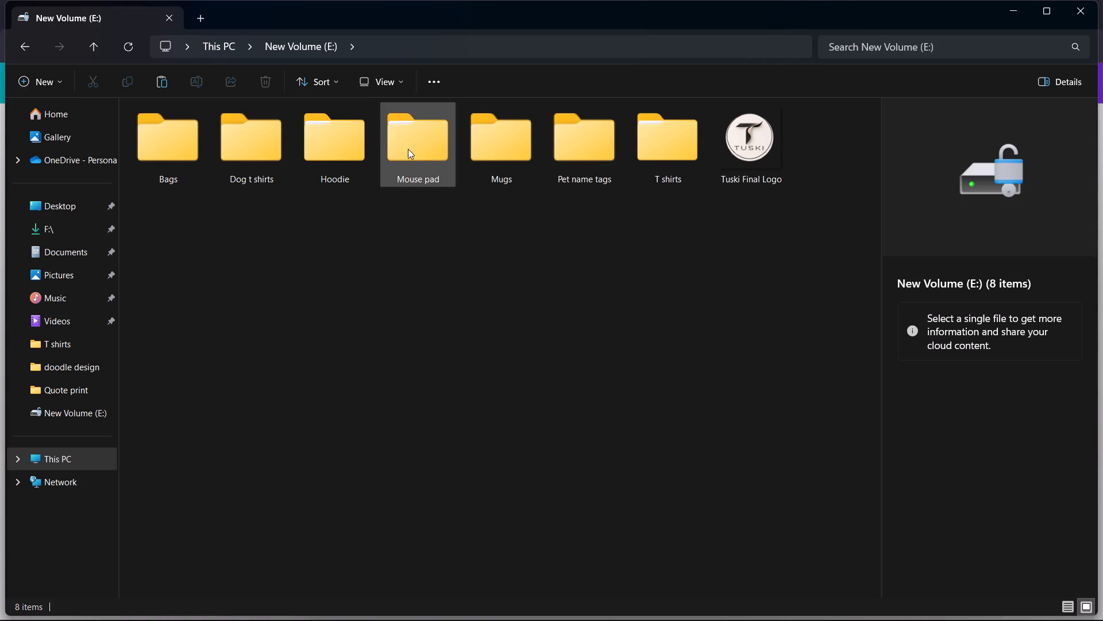
{"action": "double_click", "coordinate": [323, 141]}
{"action": "double_click", "coordinate": [274, 133]}
{"action": "right_click", "coordinate": [367, 367]}
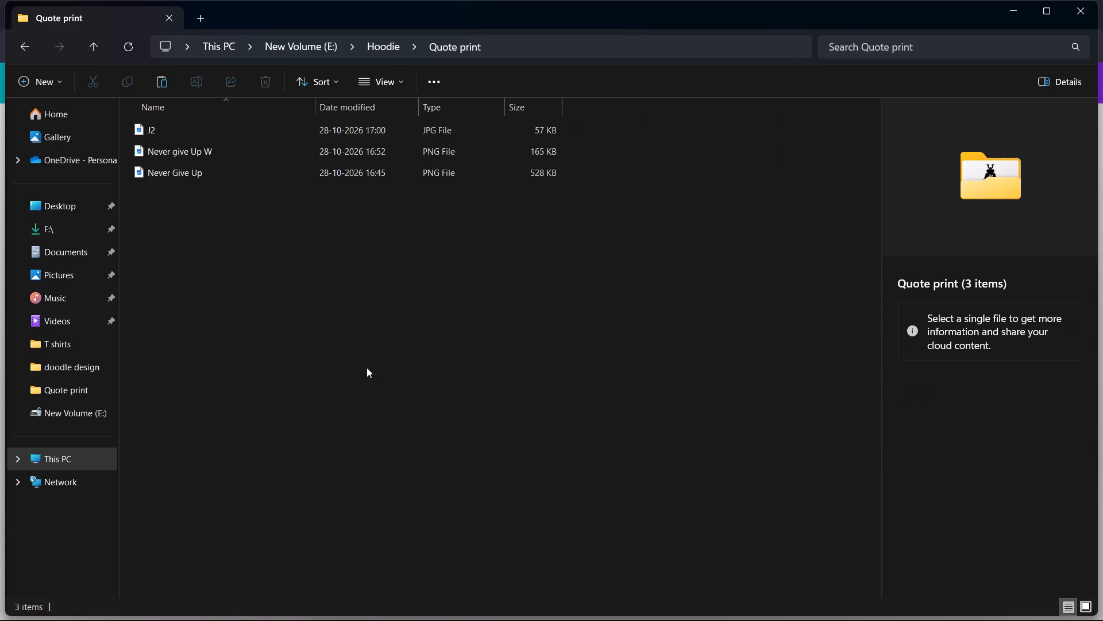
{"action": "left_click", "coordinate": [392, 388]}
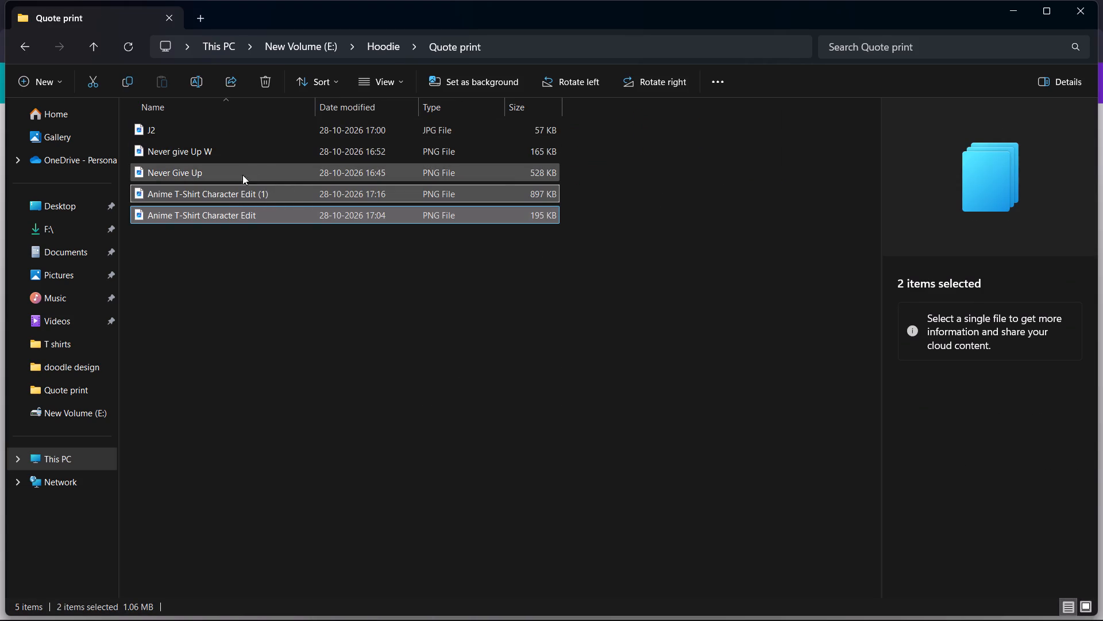
Delete the older Never give Up W and Never Give Up PNG files from the Quote print folder.
{"action": "right_click", "coordinate": [254, 200]}
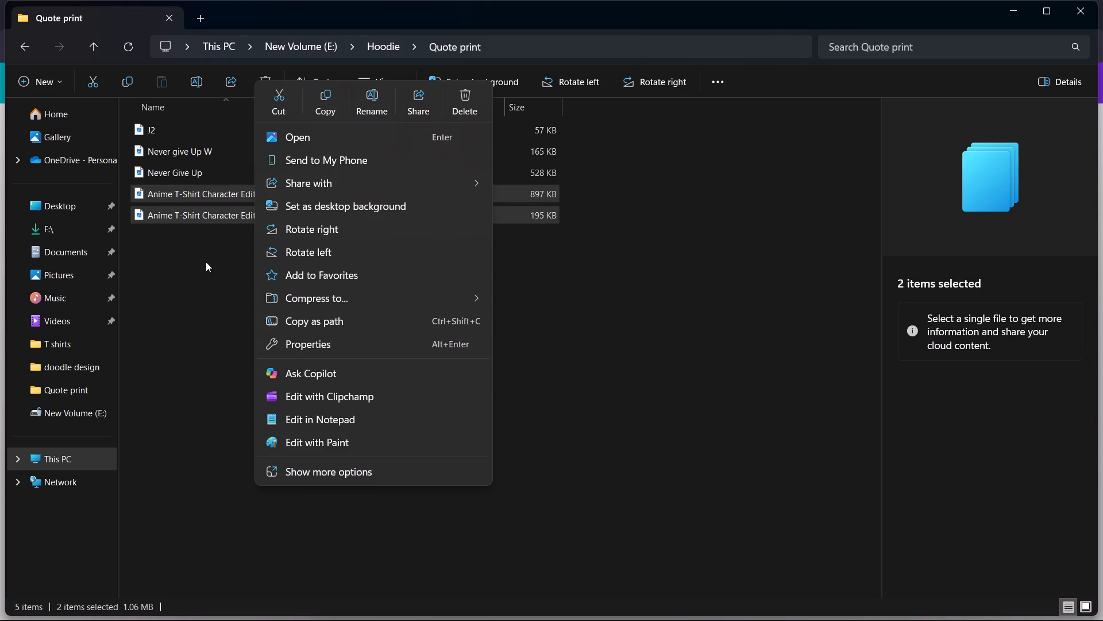
{"action": "left_click", "coordinate": [195, 266]}
{"action": "left_click_drag", "start_coordinate": [580, 170], "coordinate": [555, 171]}
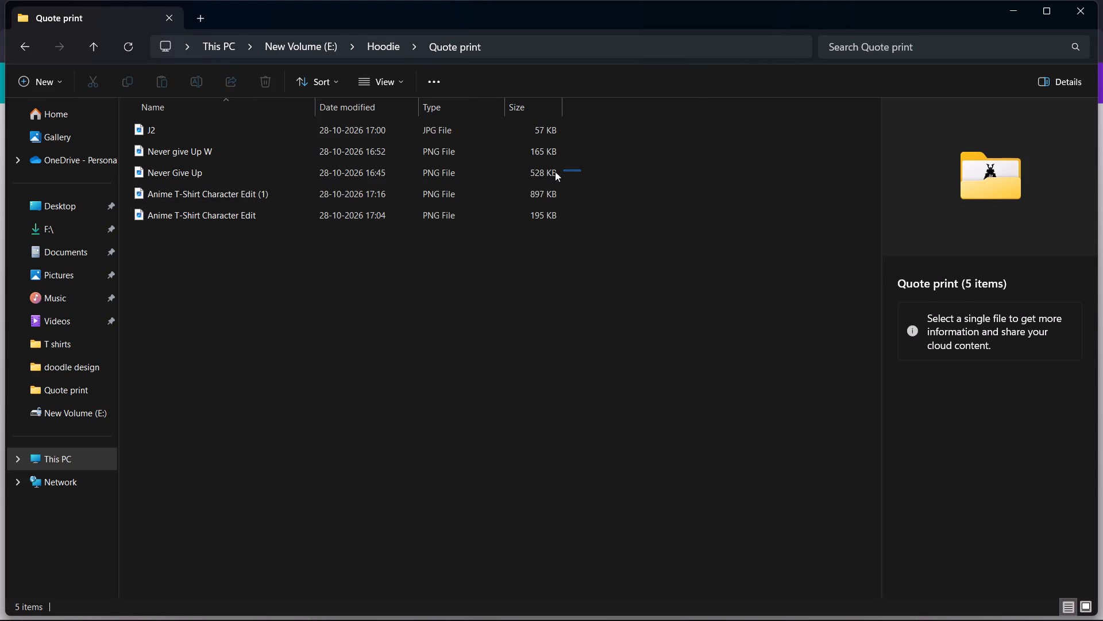
{"action": "left_click_drag", "start_coordinate": [555, 171], "coordinate": [535, 144]}
{"action": "left_click", "coordinate": [269, 80]}
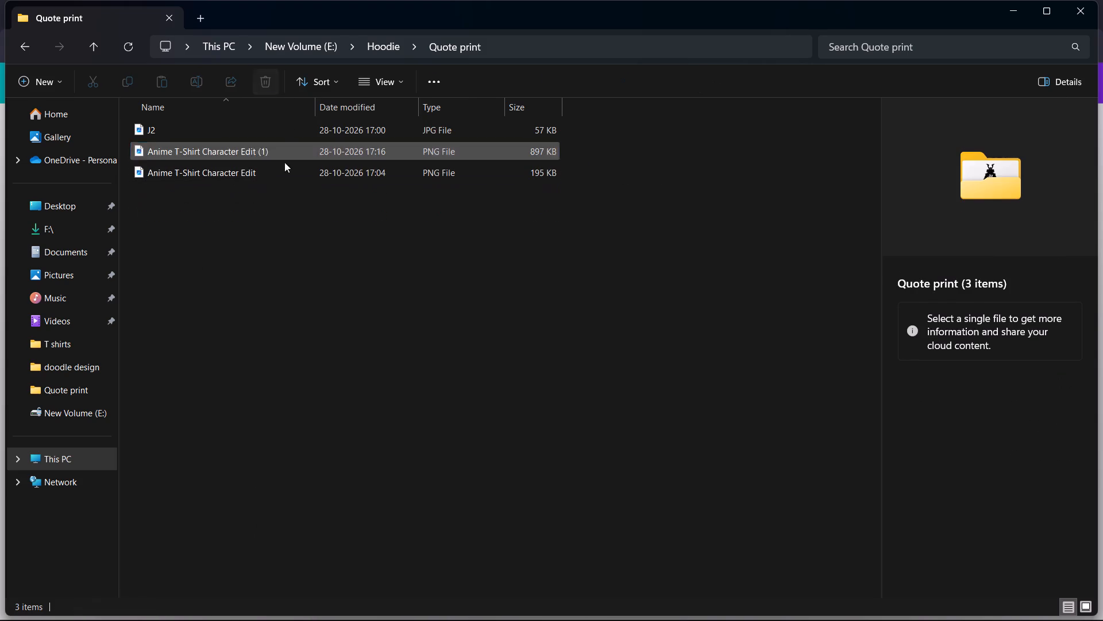
Rename the white-lettering file Anime T-Shirt Character Edit as Never Give Up W.
{"action": "left_click", "coordinate": [263, 176]}
{"action": "right_click", "coordinate": [263, 176]}
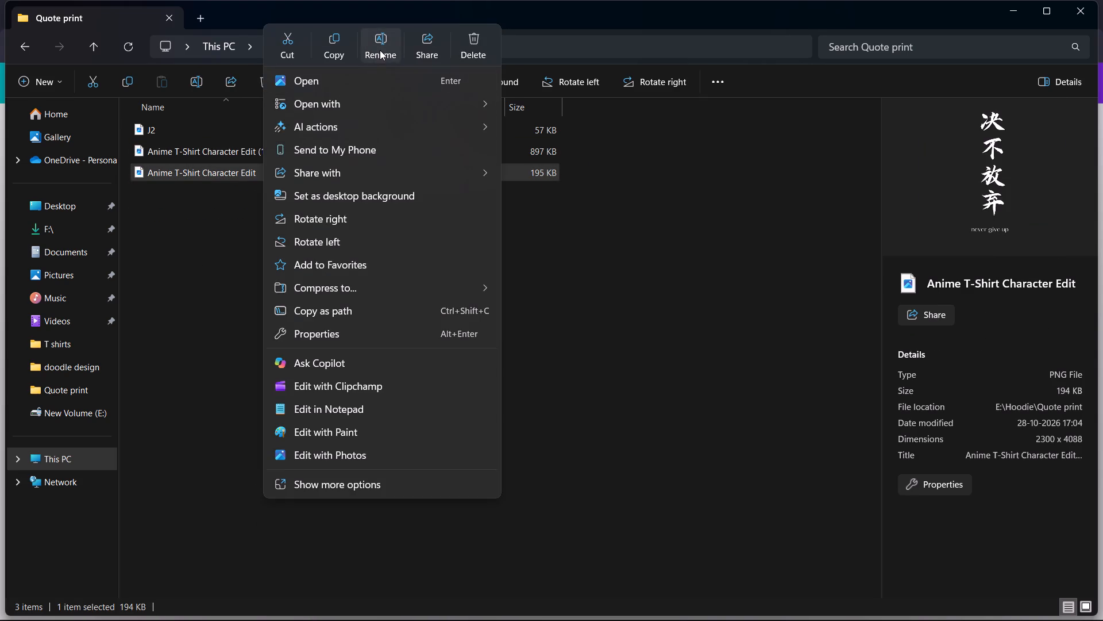
{"action": "left_click", "coordinate": [380, 50]}
{"action": "type", "text": "Never Give Up"}
{"action": "key", "text": "space"}
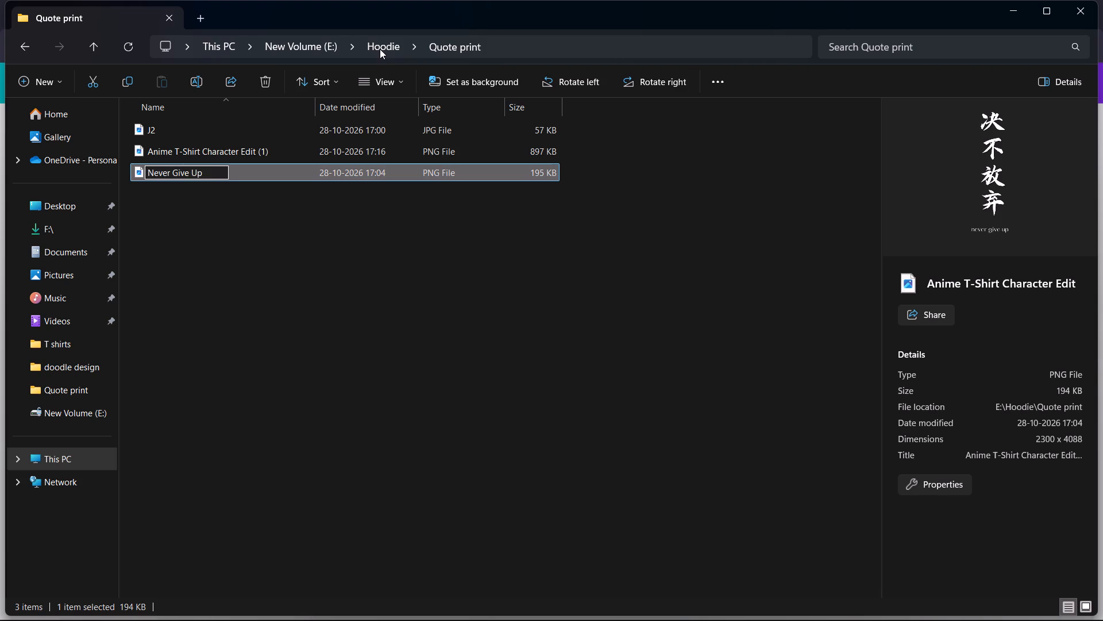
{"action": "key", "text": "shift+w"}
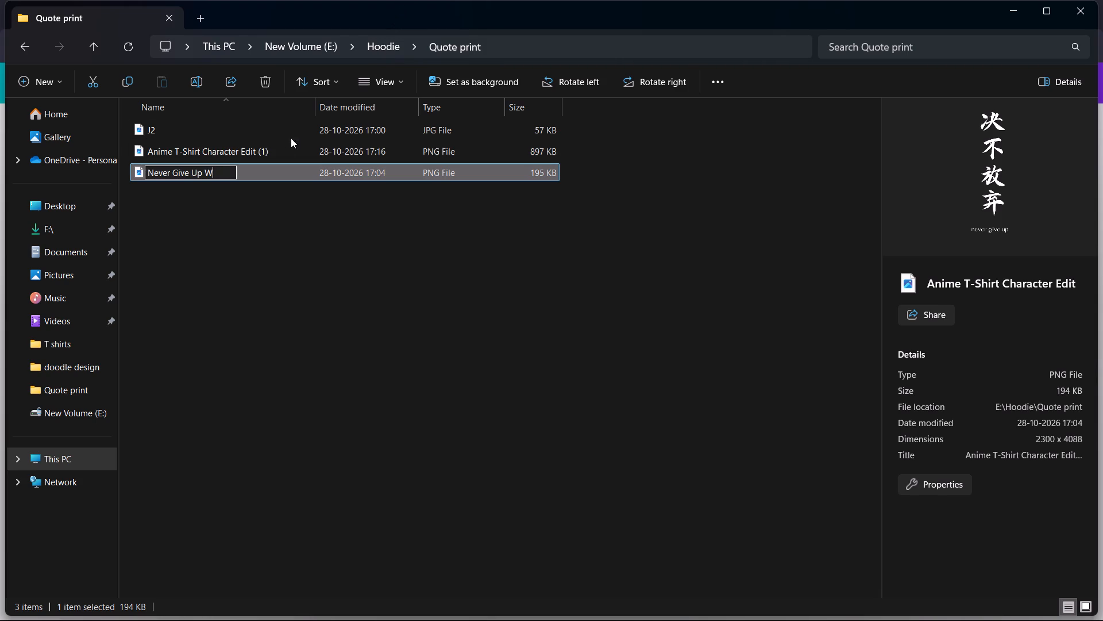
{"action": "left_click", "coordinate": [283, 145]}
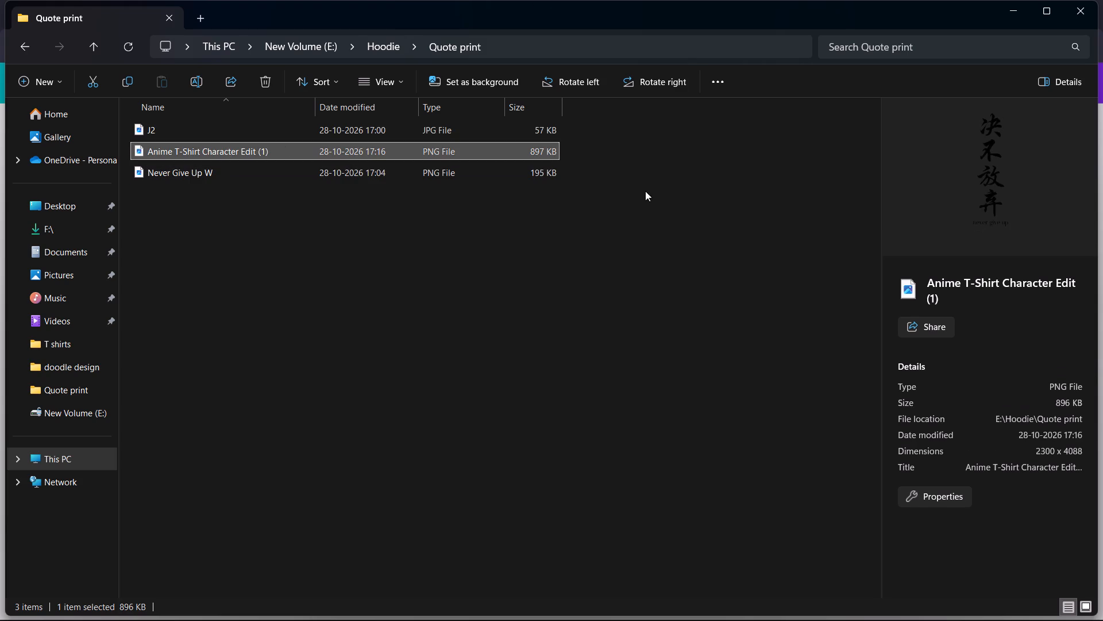
Rename the black-lettering file Anime T-Shirt Character Edit (1) as Never Give Up B.
{"action": "right_click", "coordinate": [203, 144]}
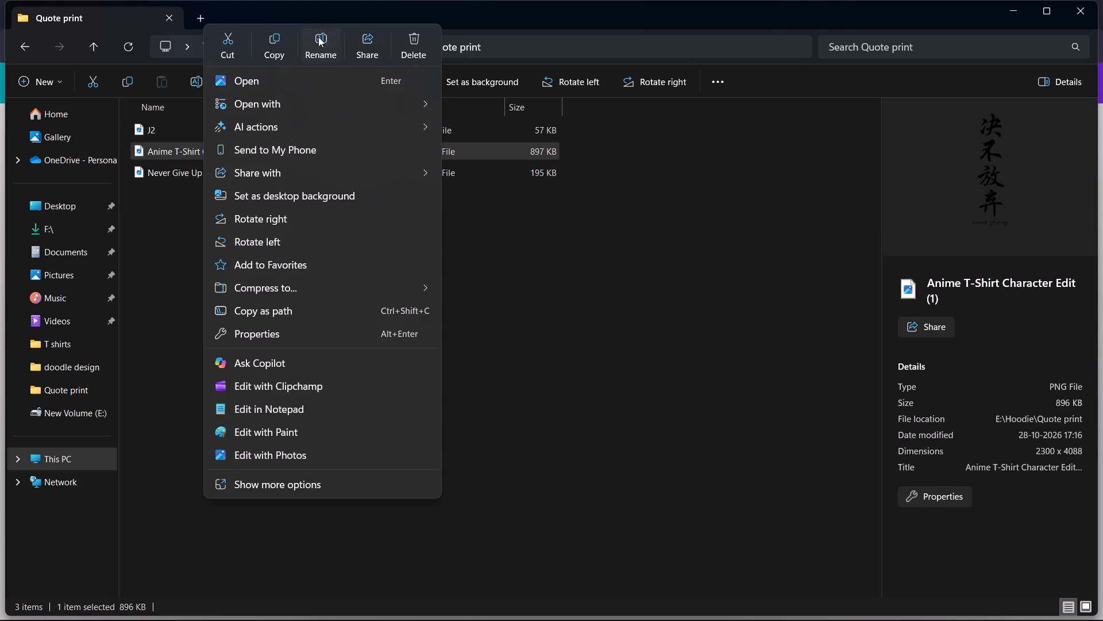
{"action": "left_click", "coordinate": [318, 38]}
{"action": "type", "text": "Never Give U"}
{"action": "type", "text": "p"}
{"action": "key", "text": "space"}
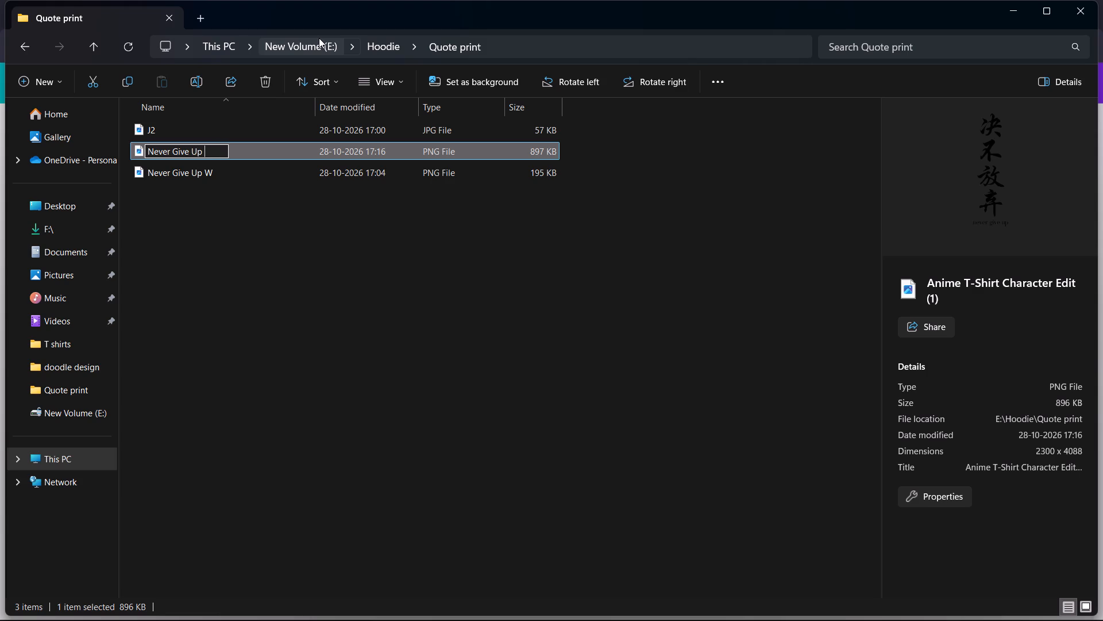
{"action": "key", "text": "shift+b"}
{"action": "key", "text": "Return"}
{"action": "left_click", "coordinate": [697, 411]}
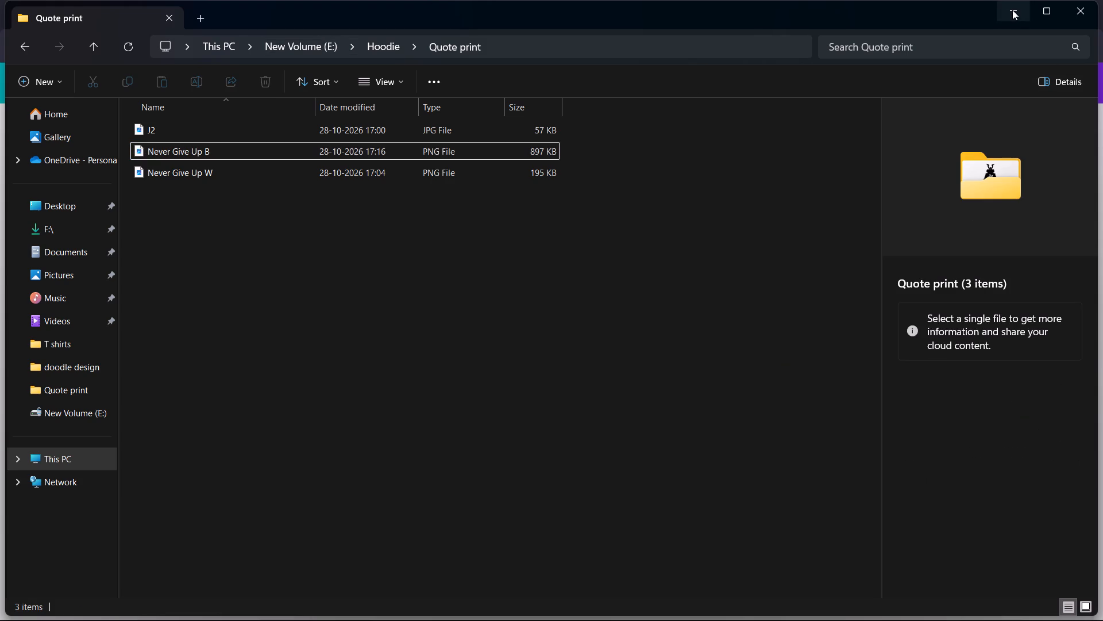
Switch to Merch Factory's saved products and start a new Men's 440 GSM Non-Zipper Hoodie design in white.
{"action": "left_click", "coordinate": [1012, 10]}
{"action": "left_click", "coordinate": [678, 0]}
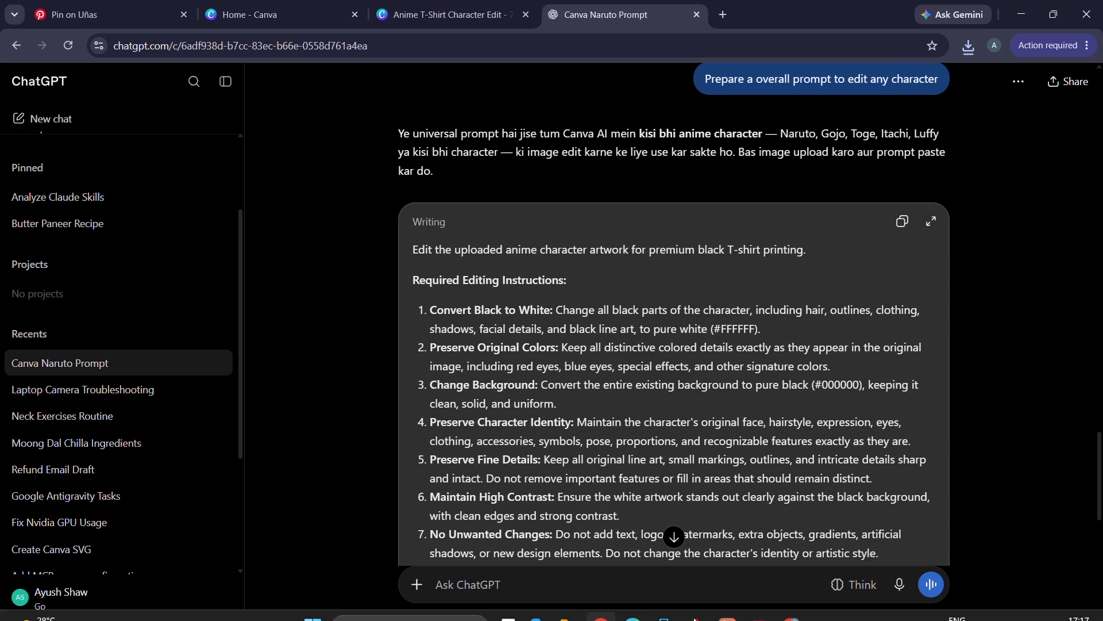
{"action": "left_click", "coordinate": [781, 608]}
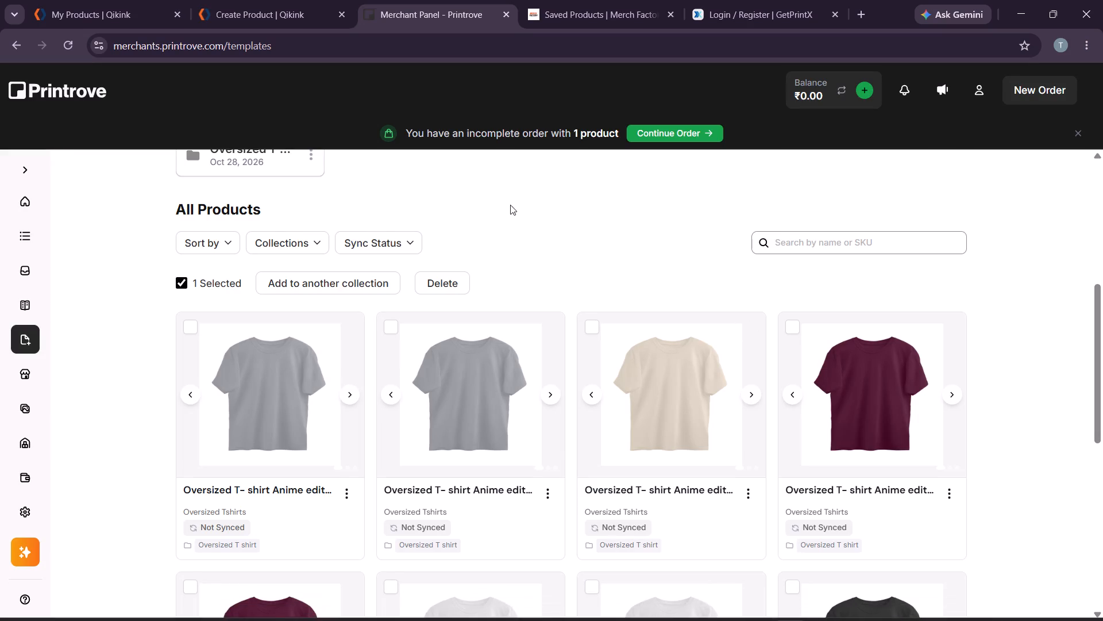
{"action": "left_click", "coordinate": [628, 0]}
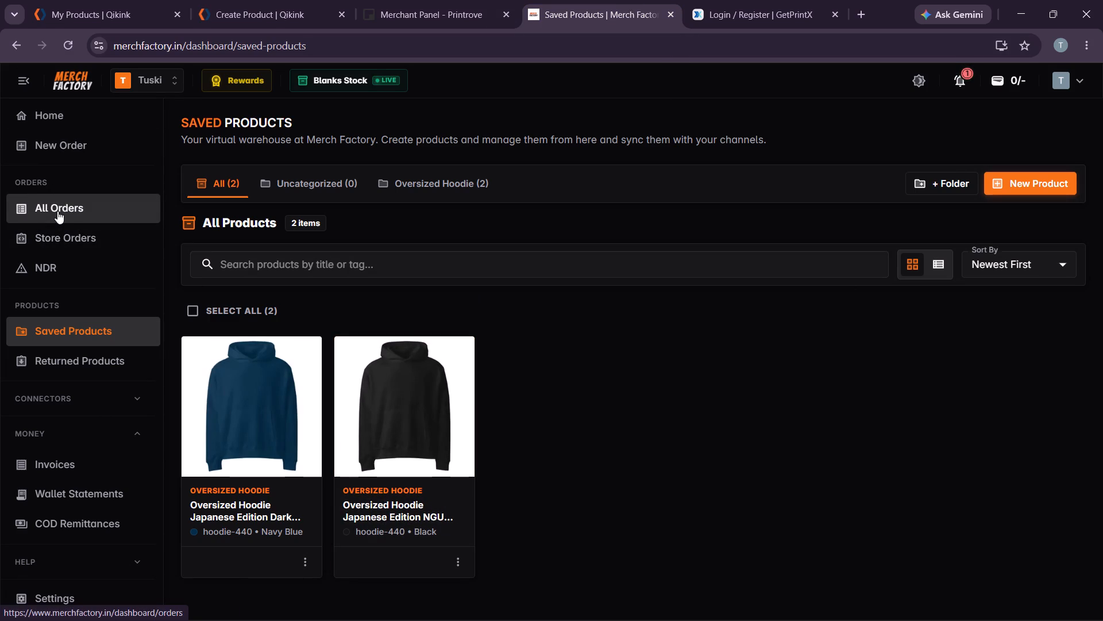
{"action": "left_click", "coordinate": [1023, 179]}
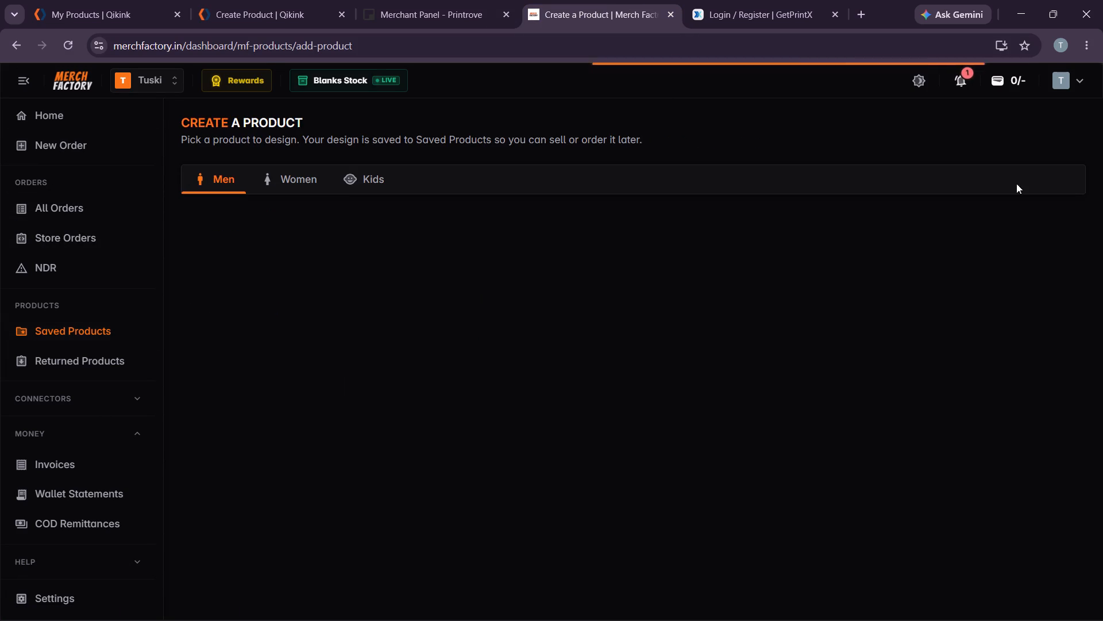
{"action": "left_click", "coordinate": [261, 454]}
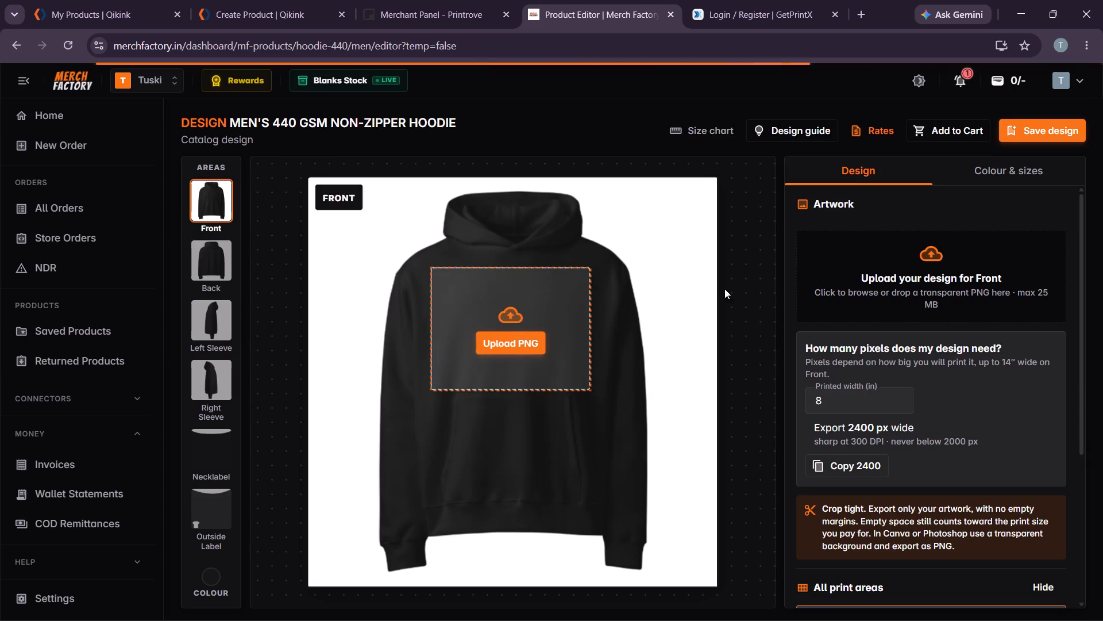
{"action": "left_click", "coordinate": [1022, 163]}
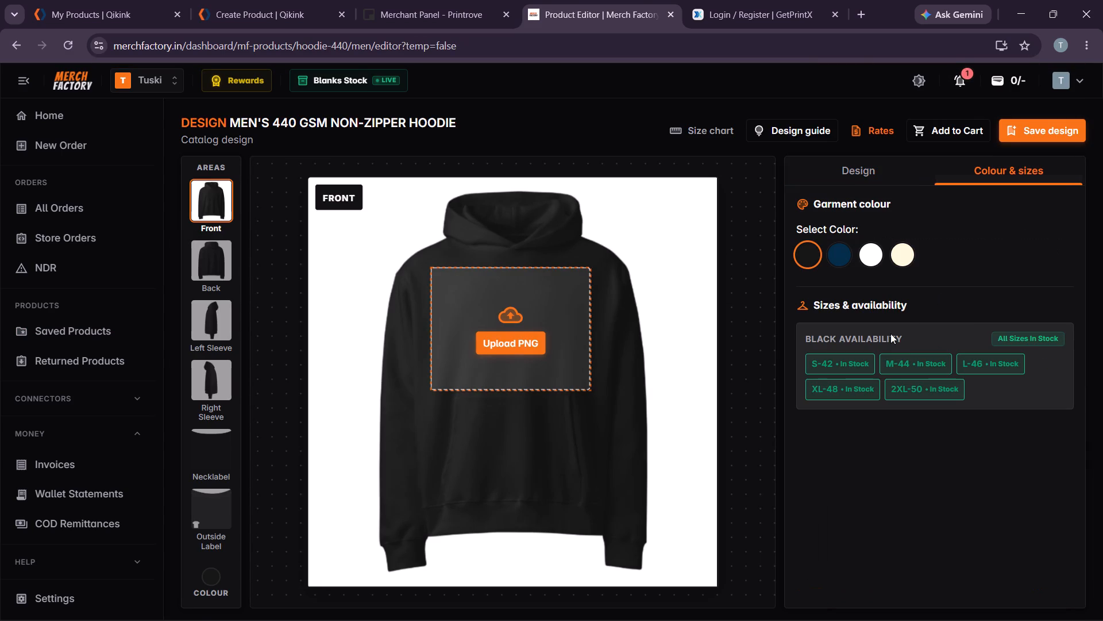
{"action": "left_click", "coordinate": [865, 258]}
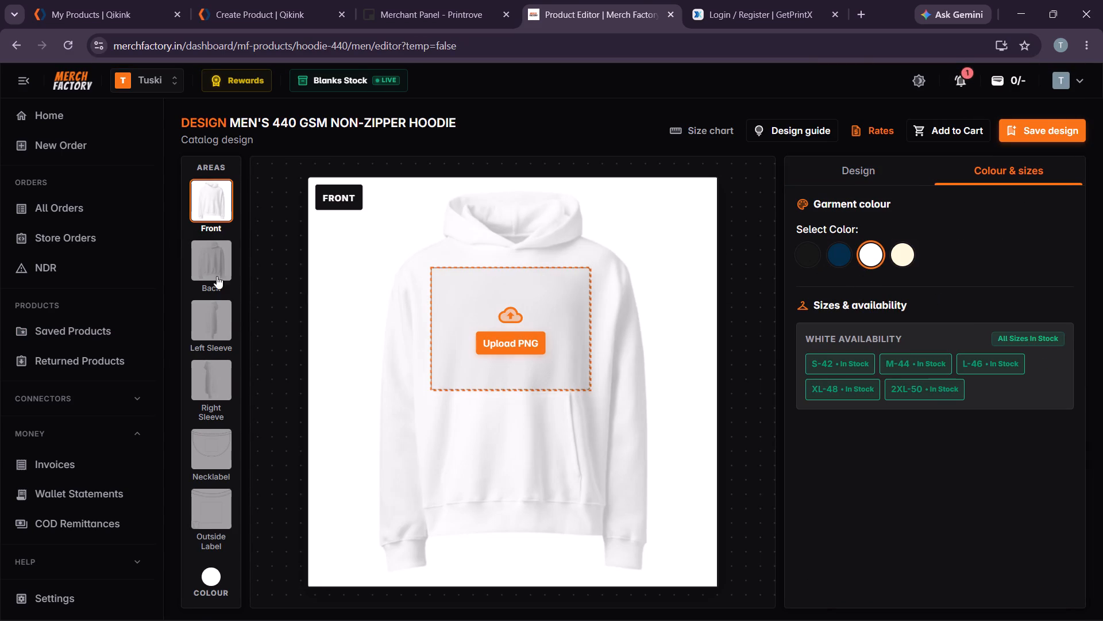
Upload Never Give Up B from the Hoodie > Quote print folder on New Volume (E:) as the hoodie's back artwork.
{"action": "left_click", "coordinate": [219, 275]}
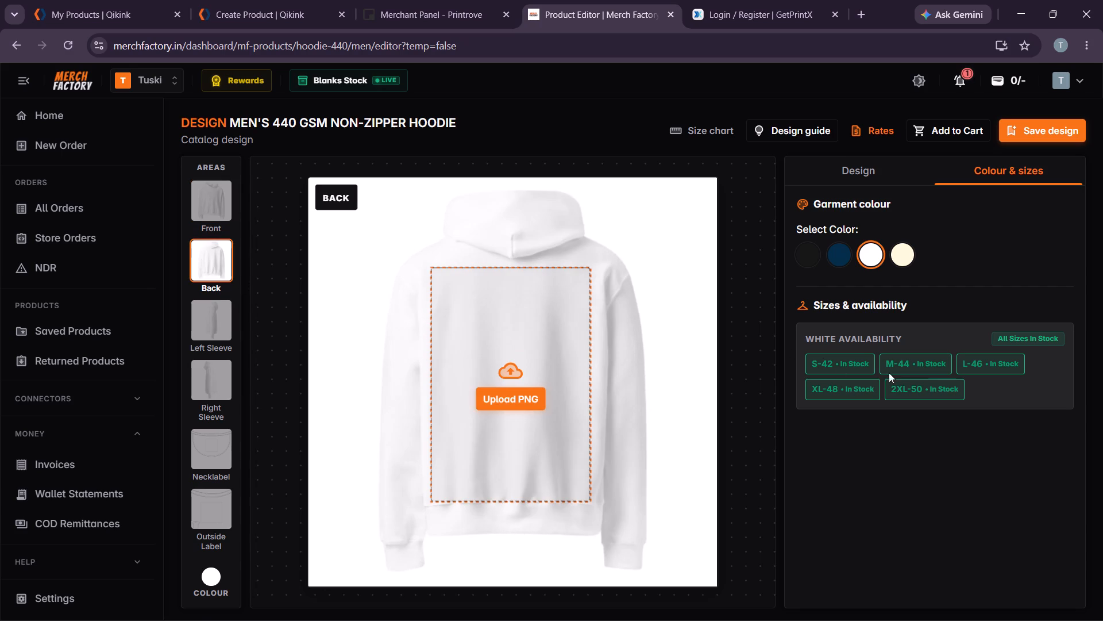
{"action": "left_click", "coordinate": [863, 166]}
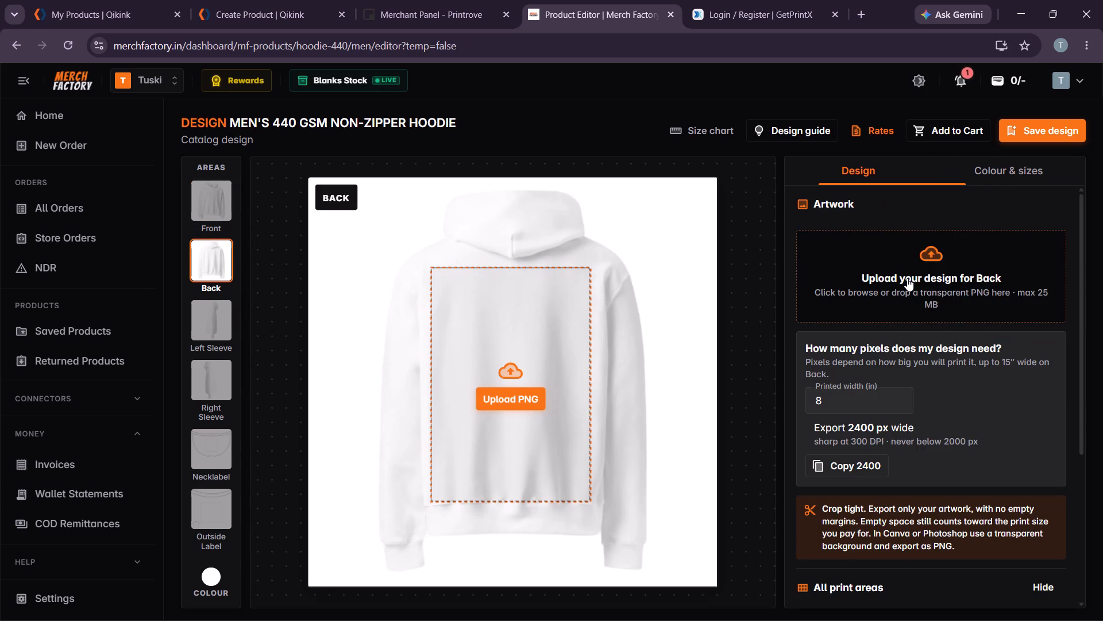
{"action": "left_click", "coordinate": [913, 275]}
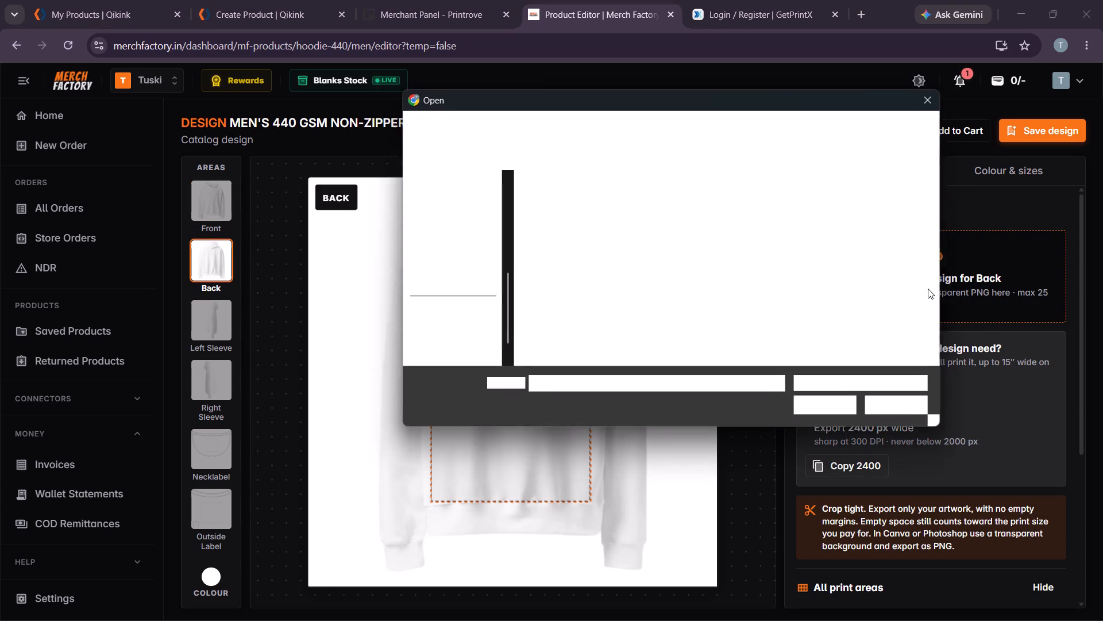
{"action": "double_click", "coordinate": [714, 235]}
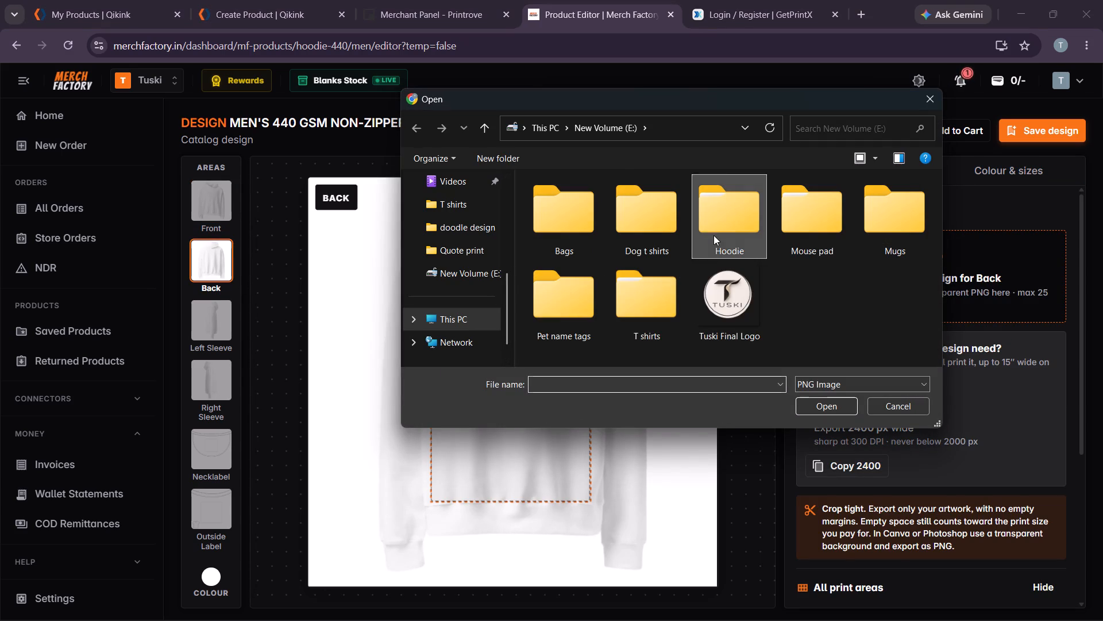
{"action": "double_click", "coordinate": [657, 203]}
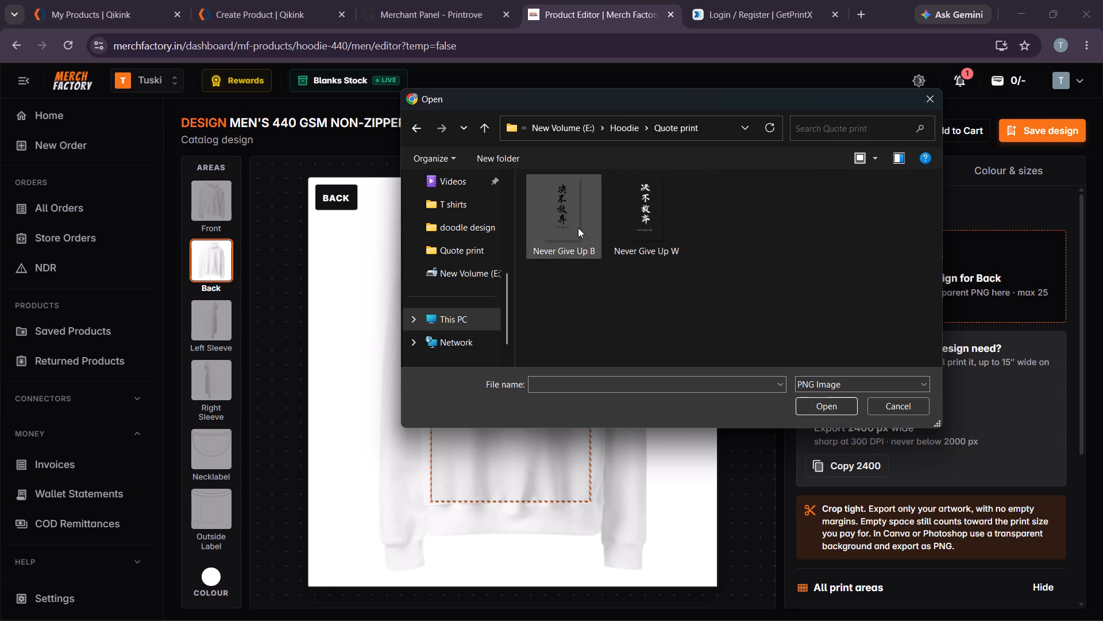
{"action": "left_click", "coordinate": [562, 218]}
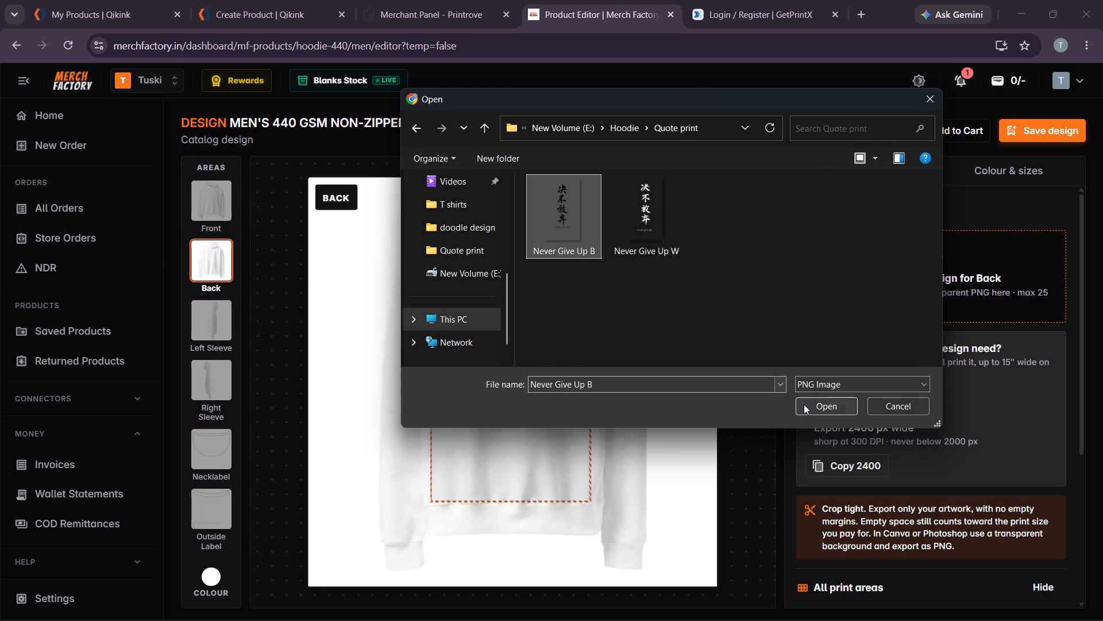
{"action": "left_click", "coordinate": [804, 404]}
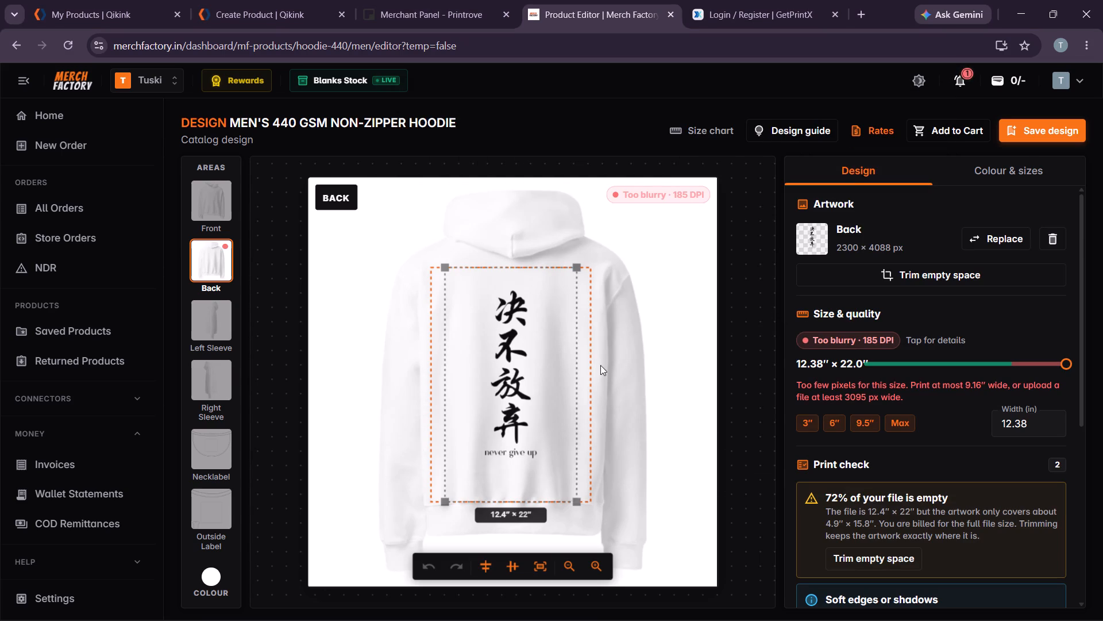
Shrink the back artwork to about 9.2 × 16.3 inches and centre it horizontally, slightly low in the print area.
{"action": "scroll", "coordinate": [842, 374], "scroll_direction": "down", "scroll_amount": 3}
{"action": "scroll", "coordinate": [912, 416], "scroll_direction": "down", "scroll_amount": 2}
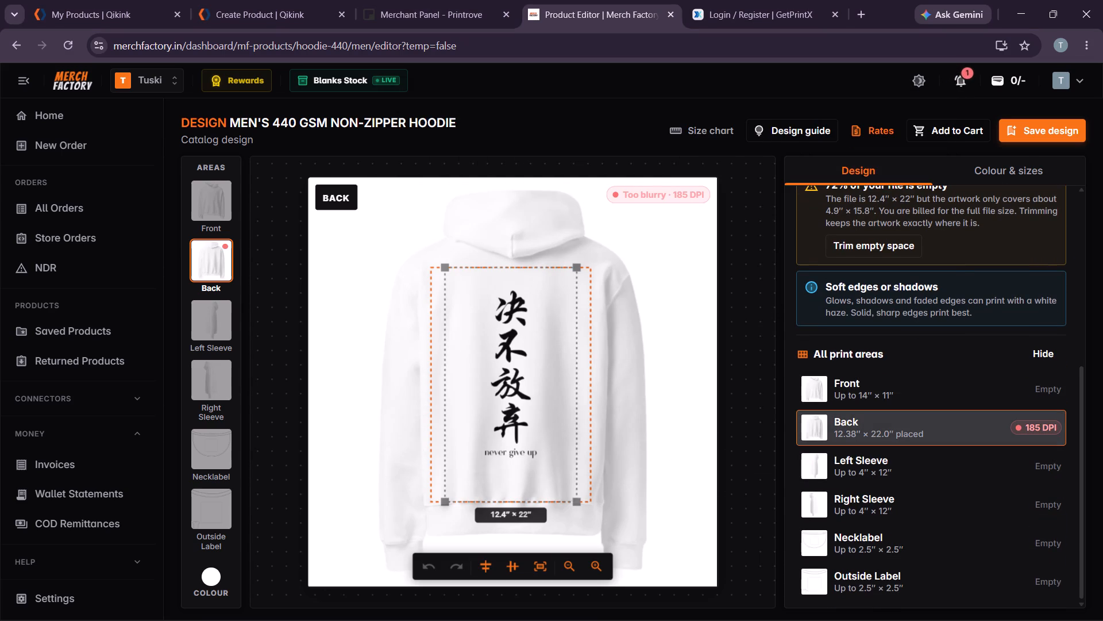
{"action": "left_click_drag", "start_coordinate": [574, 501], "coordinate": [557, 443]}
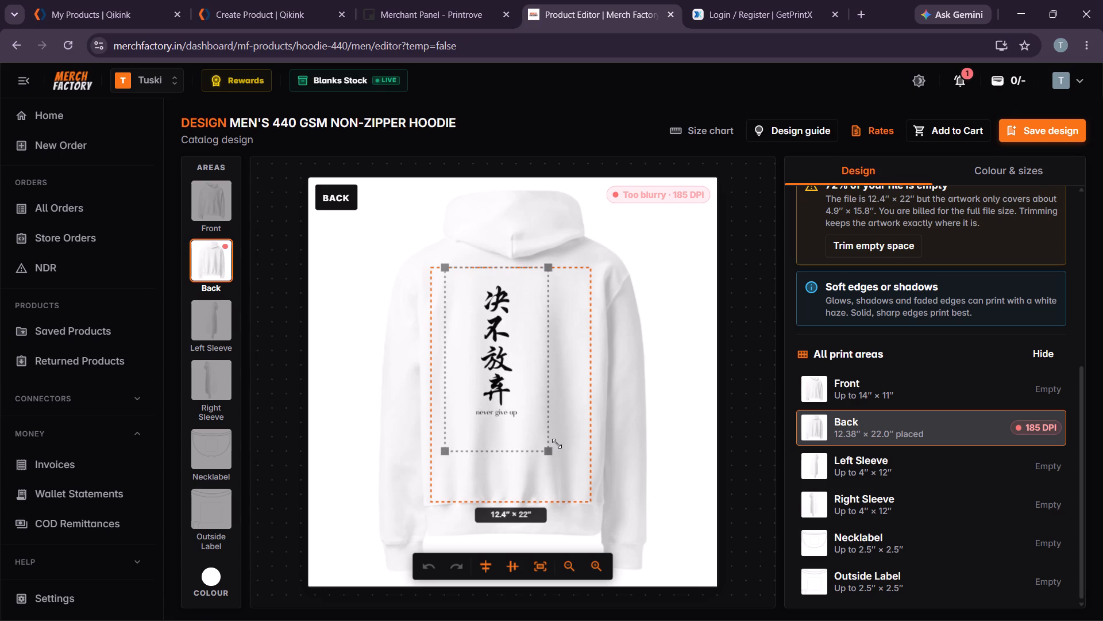
{"action": "left_click_drag", "start_coordinate": [550, 450], "coordinate": [545, 434]}
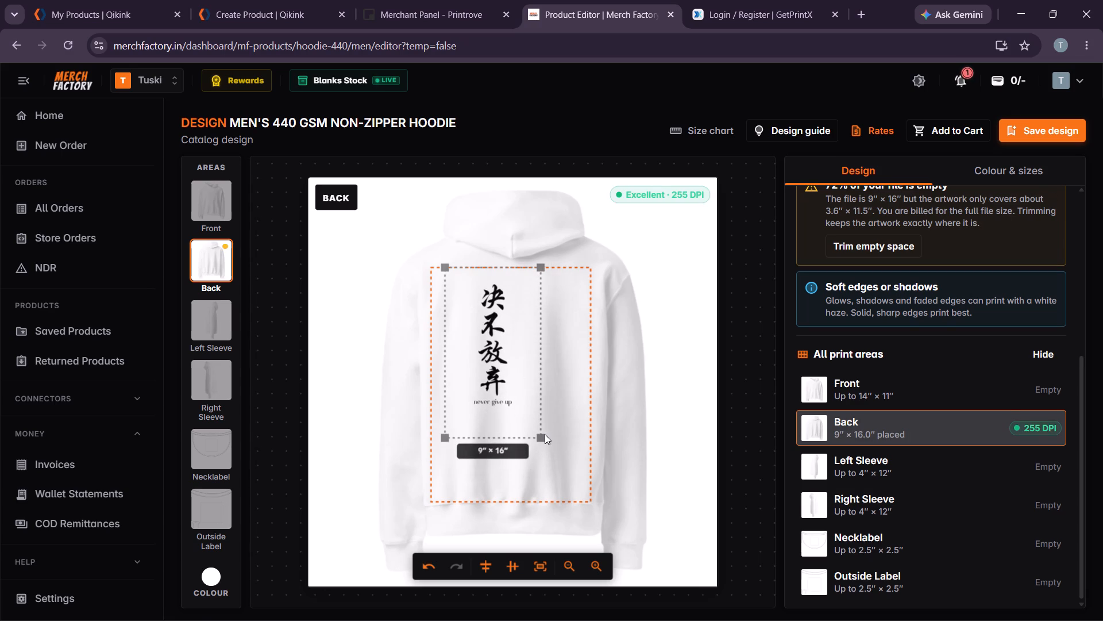
{"action": "left_click_drag", "start_coordinate": [495, 373], "coordinate": [517, 389]}
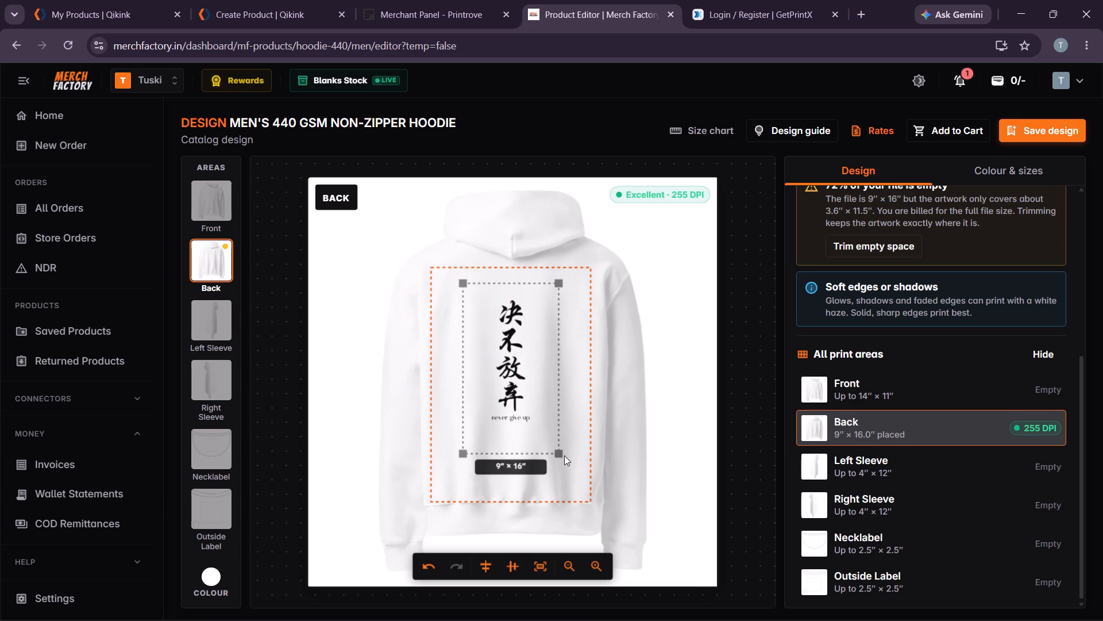
{"action": "left_click_drag", "start_coordinate": [560, 455], "coordinate": [566, 457]}
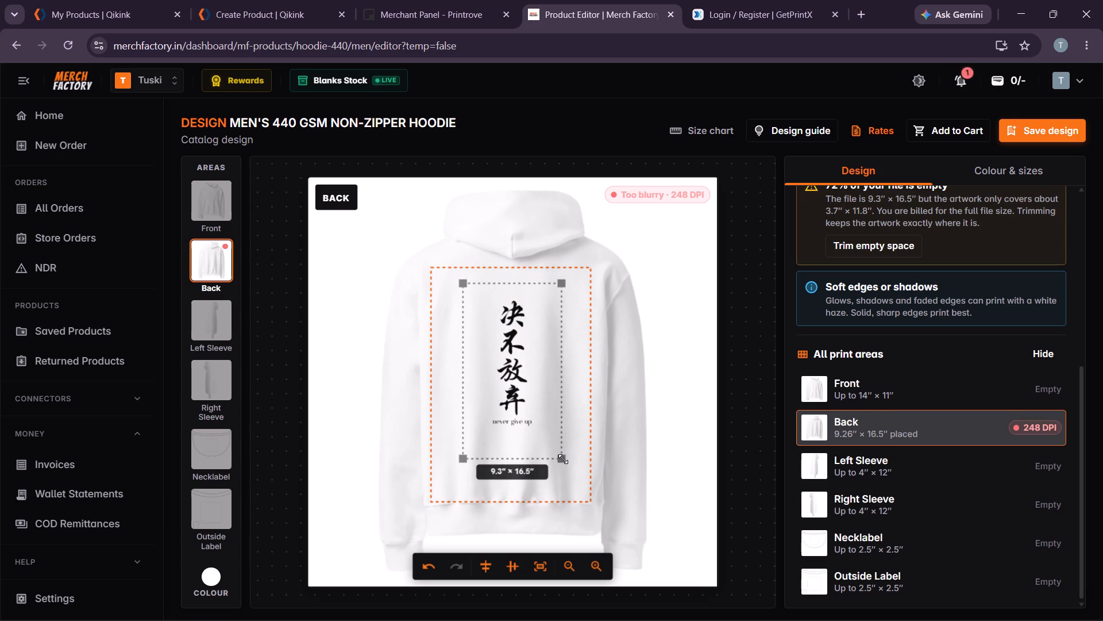
{"action": "left_click", "coordinate": [563, 459]}
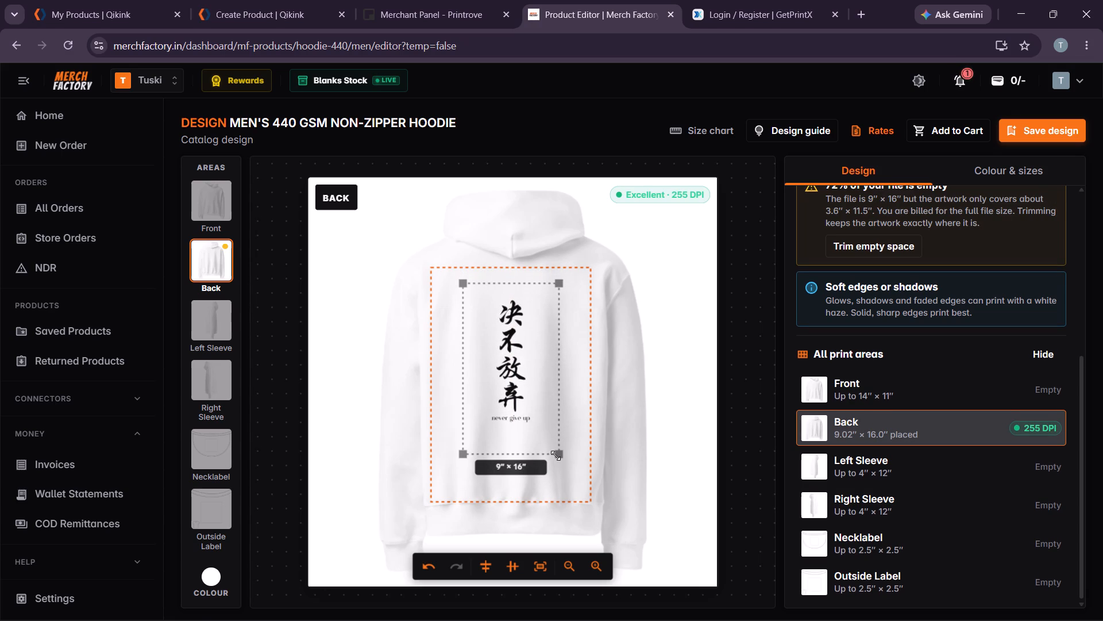
{"action": "left_click", "coordinate": [556, 455]}
{"action": "left_click", "coordinate": [559, 456]}
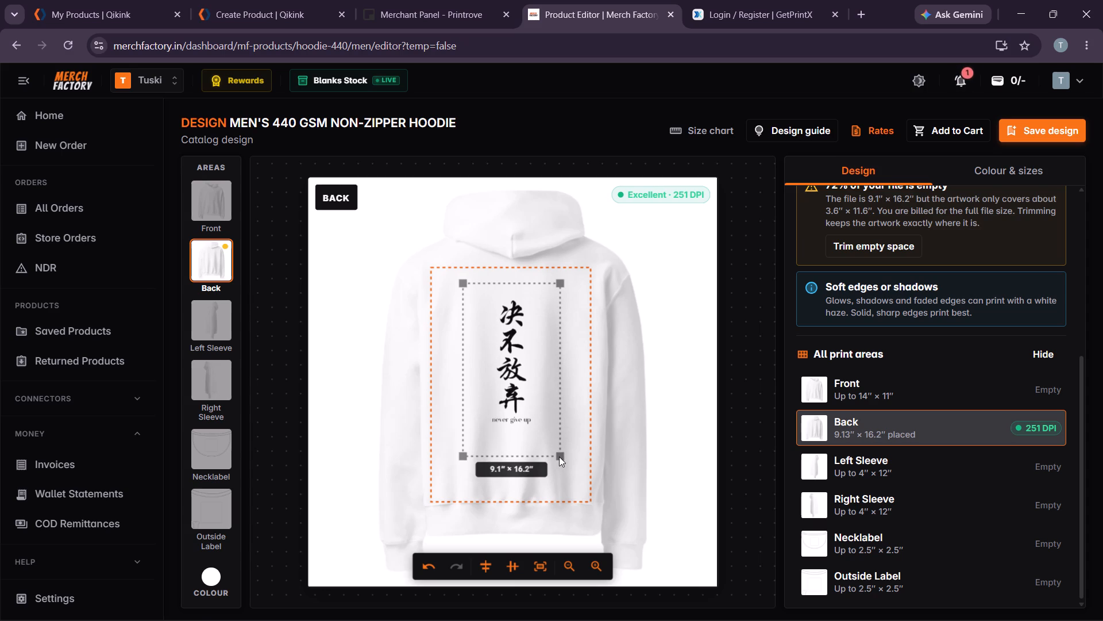
{"action": "left_click", "coordinate": [637, 412]}
{"action": "left_click", "coordinate": [537, 370]}
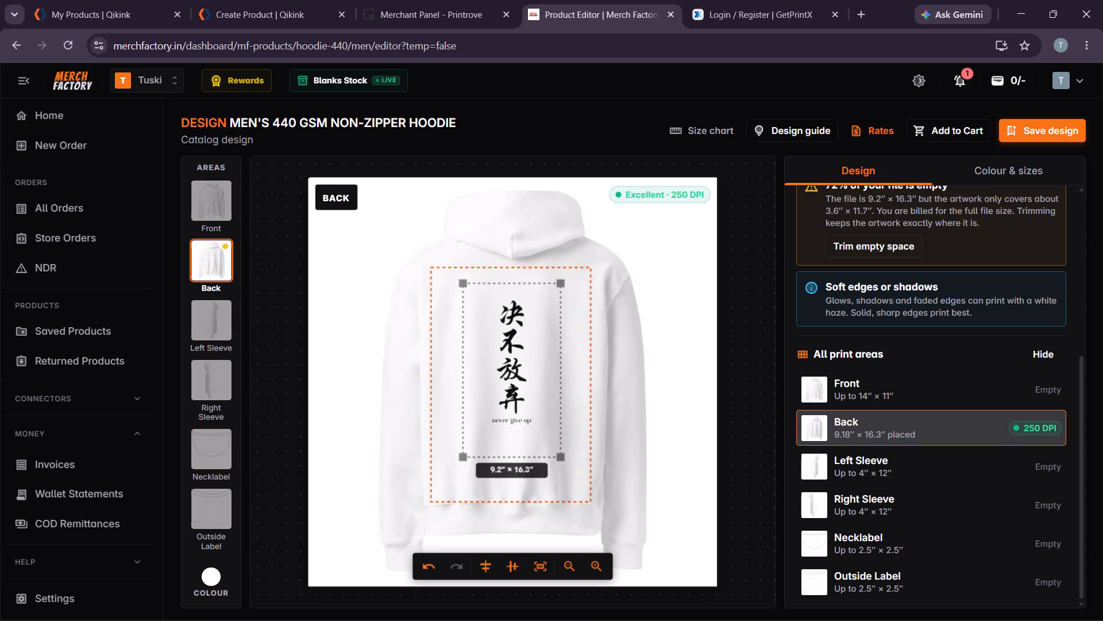
{"action": "left_click_drag", "start_coordinate": [514, 377], "coordinate": [516, 397]}
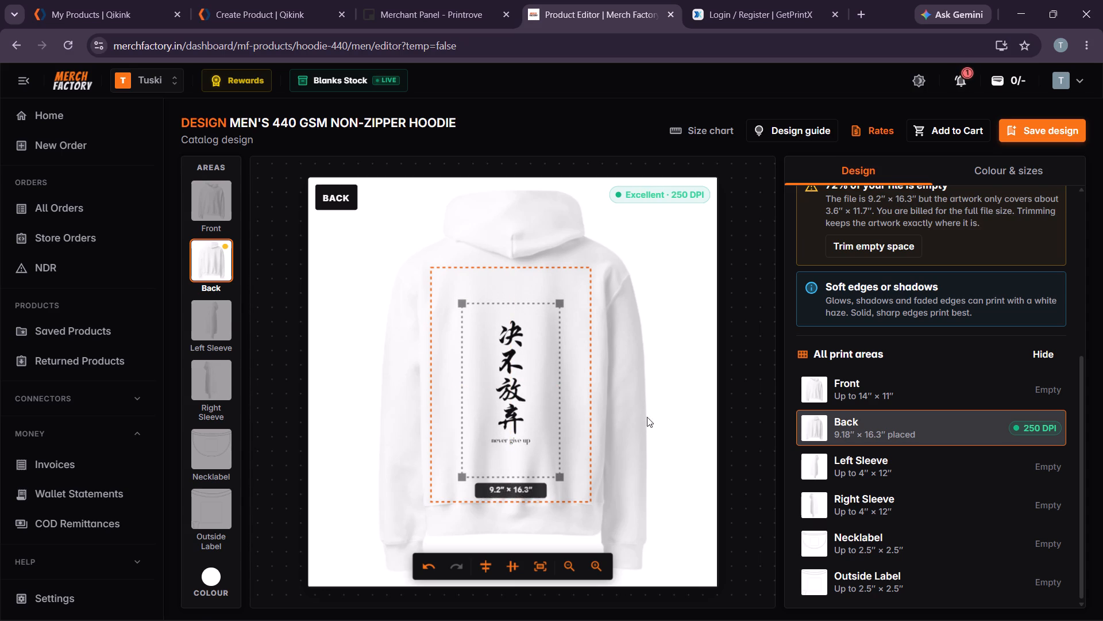
{"action": "left_click", "coordinate": [650, 417]}
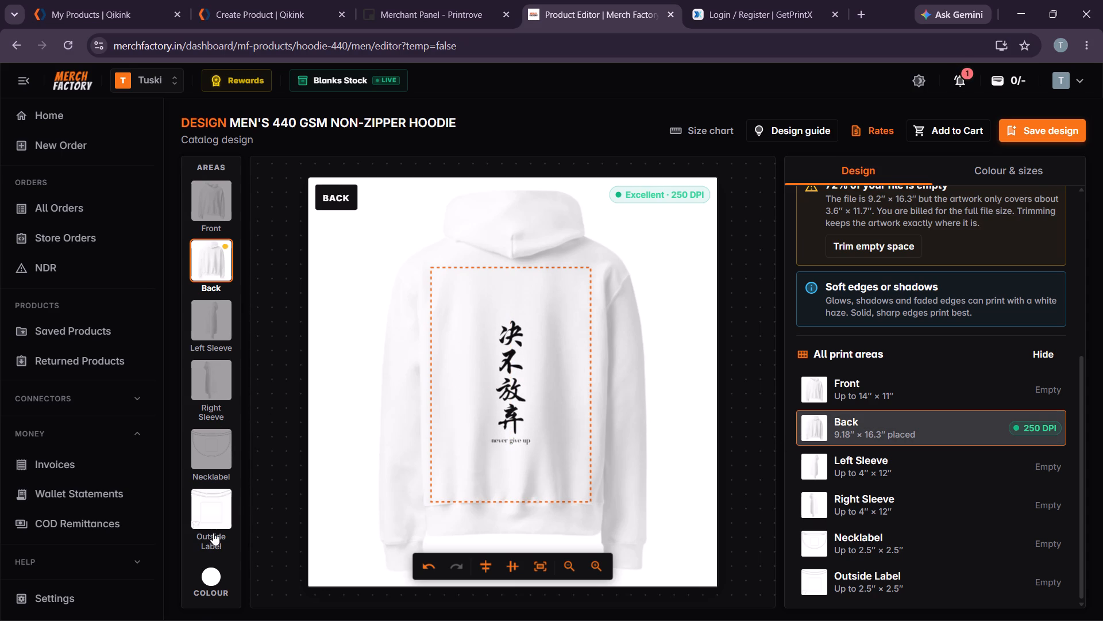
Upload Tuski Final Logo from New Volume (E:) as the necklabel artwork.
{"action": "left_click", "coordinate": [215, 450]}
{"action": "left_click", "coordinate": [496, 365]}
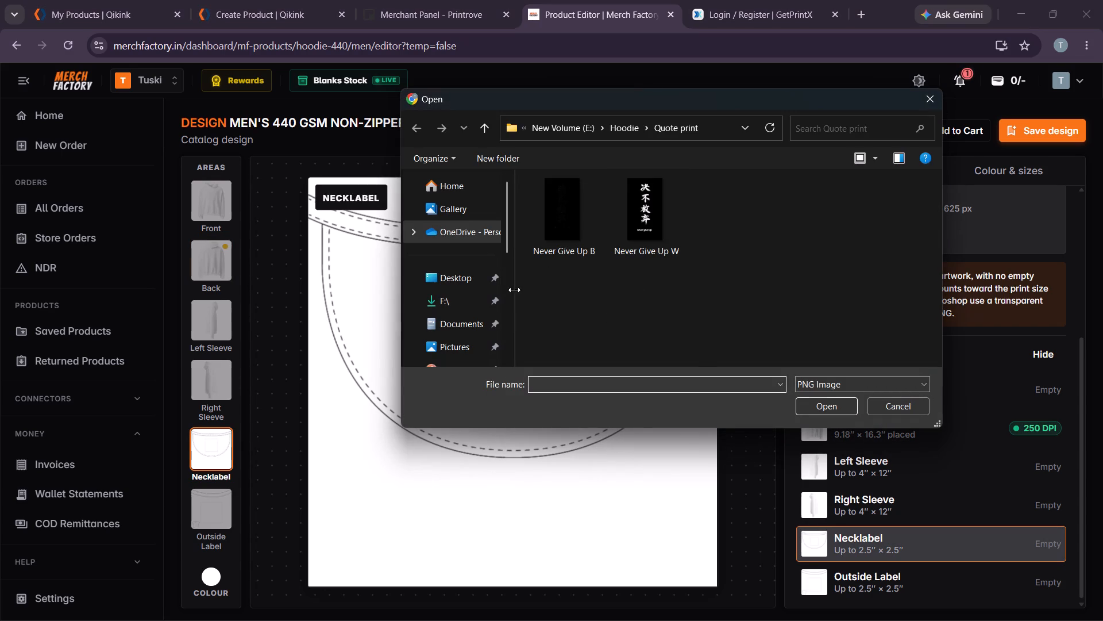
{"action": "scroll", "coordinate": [475, 320], "scroll_direction": "down", "scroll_amount": 5}
{"action": "left_click", "coordinate": [466, 293]}
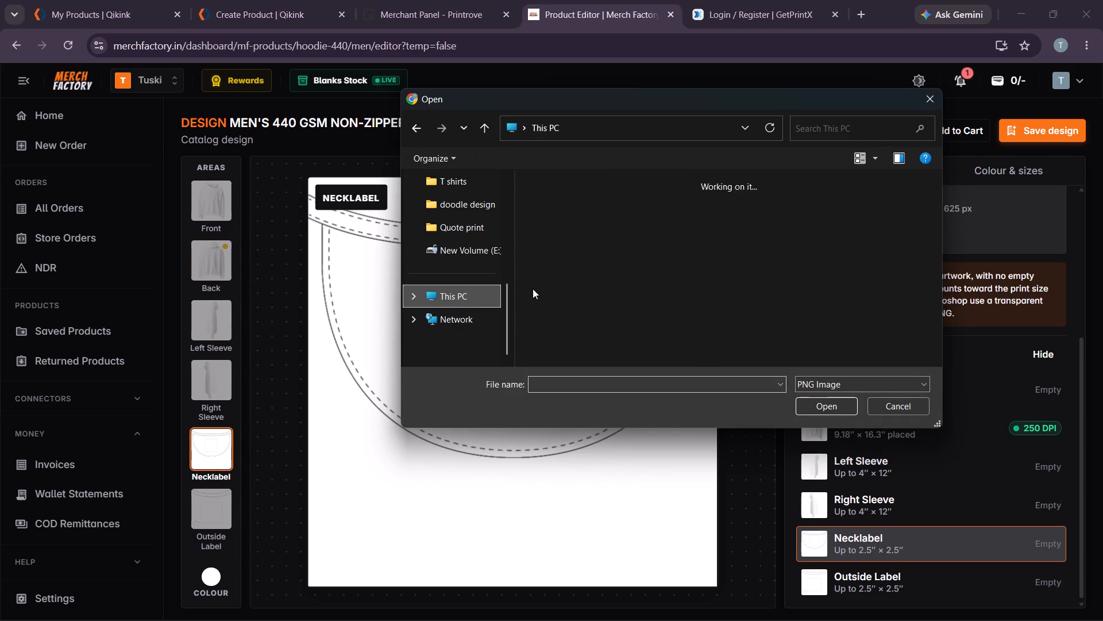
{"action": "double_click", "coordinate": [661, 256]}
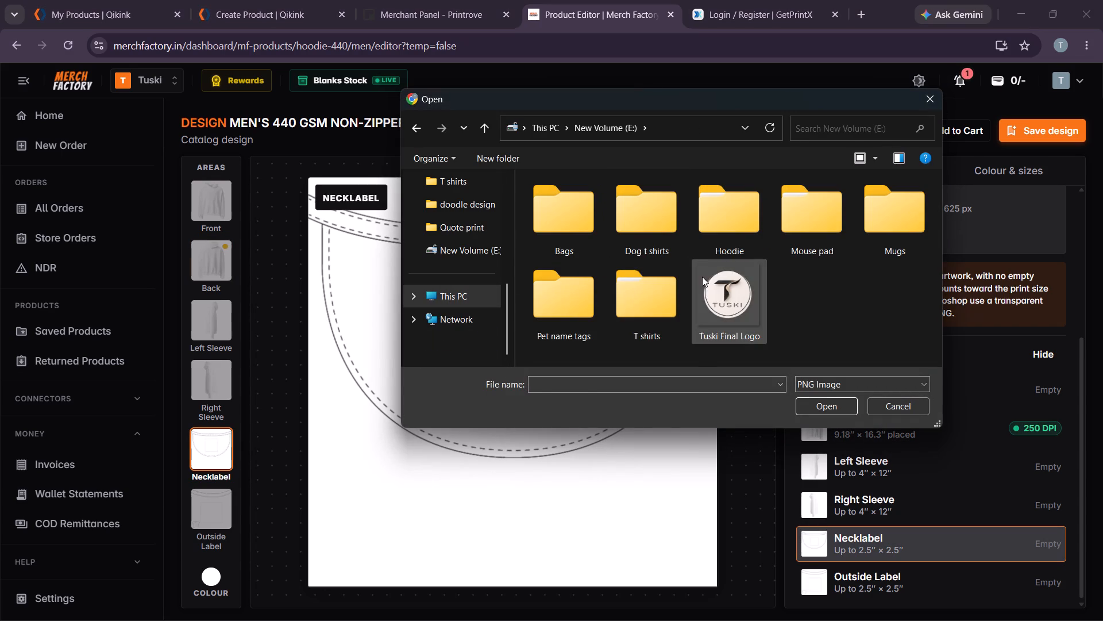
{"action": "left_click", "coordinate": [702, 276]}
{"action": "left_click", "coordinate": [842, 402]}
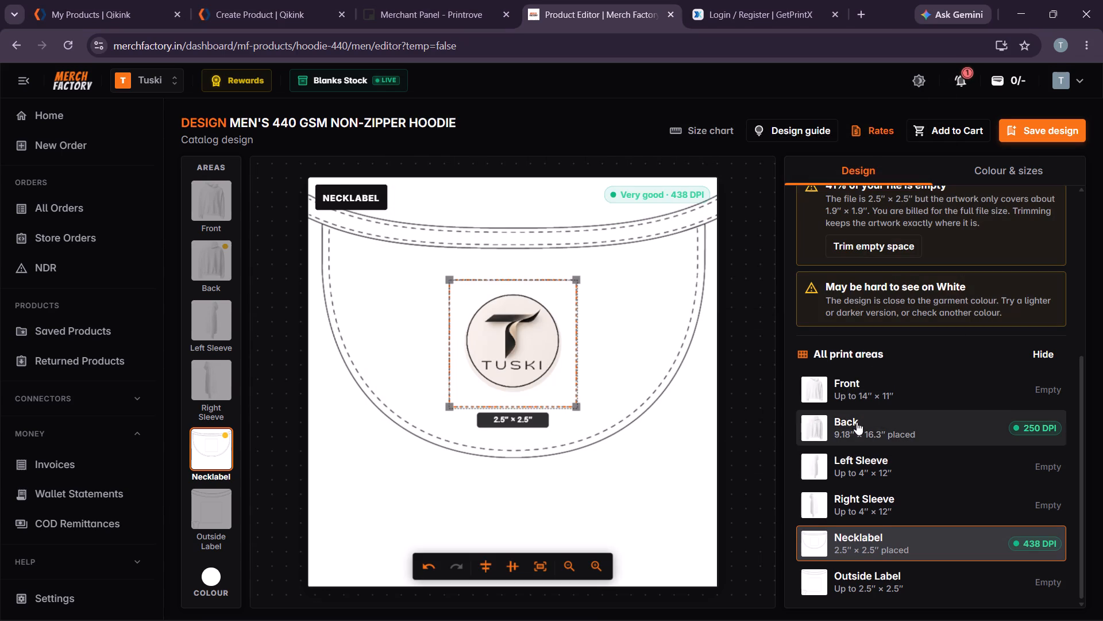
Trim the empty space around the Tuski logo on the necklabel.
{"action": "scroll", "coordinate": [878, 430], "scroll_direction": "down", "scroll_amount": 2}
{"action": "scroll", "coordinate": [1048, 487], "scroll_direction": "down", "scroll_amount": 4}
{"action": "scroll", "coordinate": [594, 401], "scroll_direction": "down", "scroll_amount": 2}
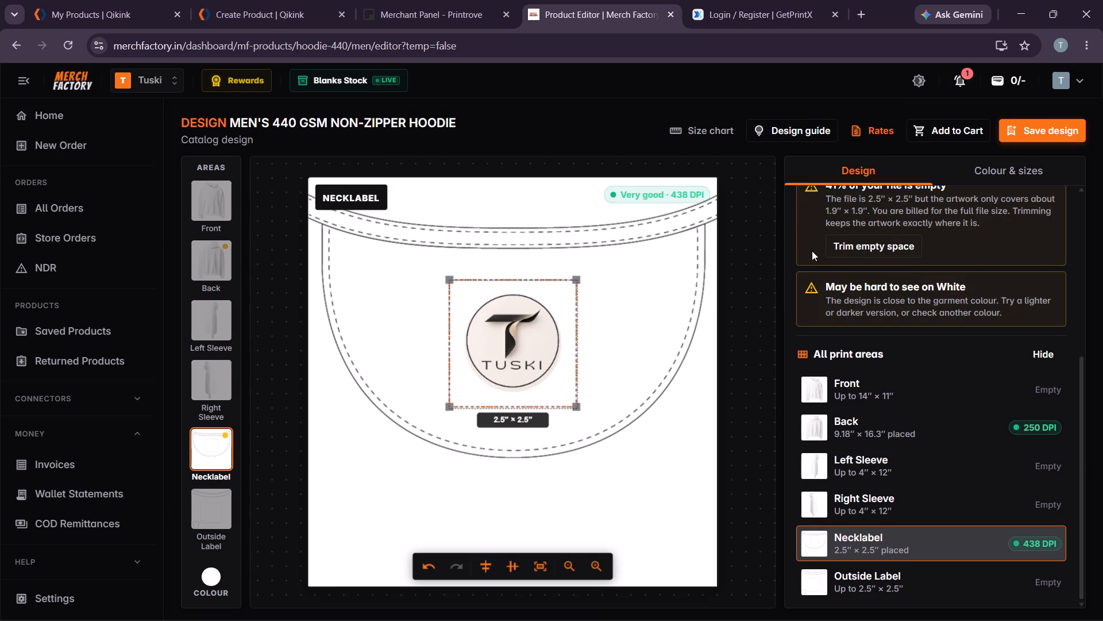
{"action": "left_click", "coordinate": [834, 248]}
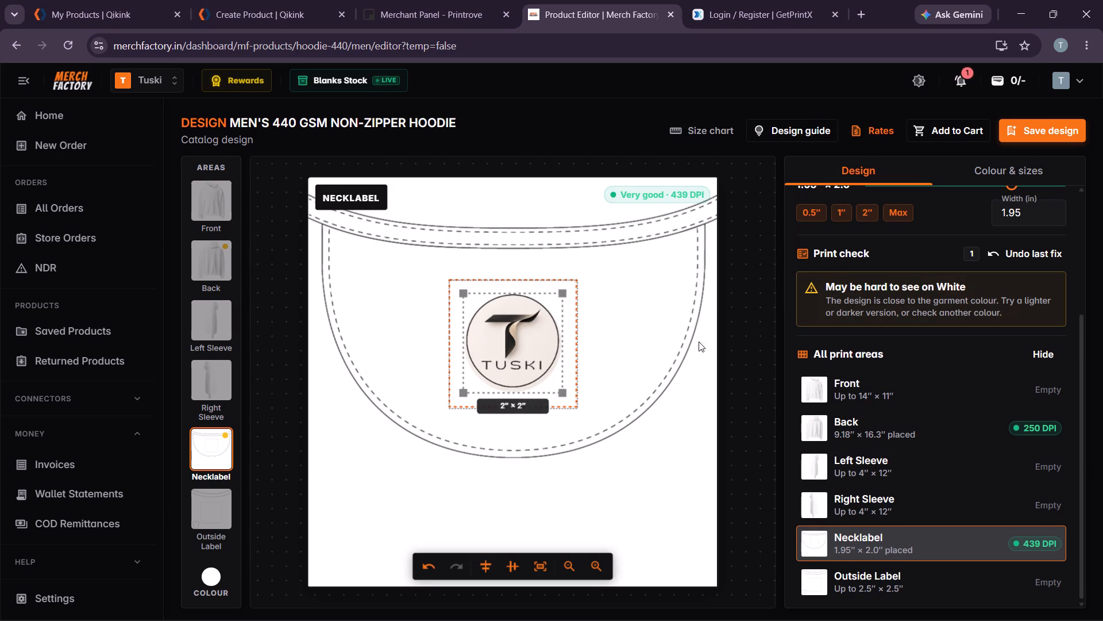
Save the hoodie design under the name Oversized Hoodie Japanese Edition White, without choosing a folder.
{"action": "scroll", "coordinate": [791, 289], "scroll_direction": "up", "scroll_amount": 4}
{"action": "scroll", "coordinate": [890, 346], "scroll_direction": "up", "scroll_amount": 5}
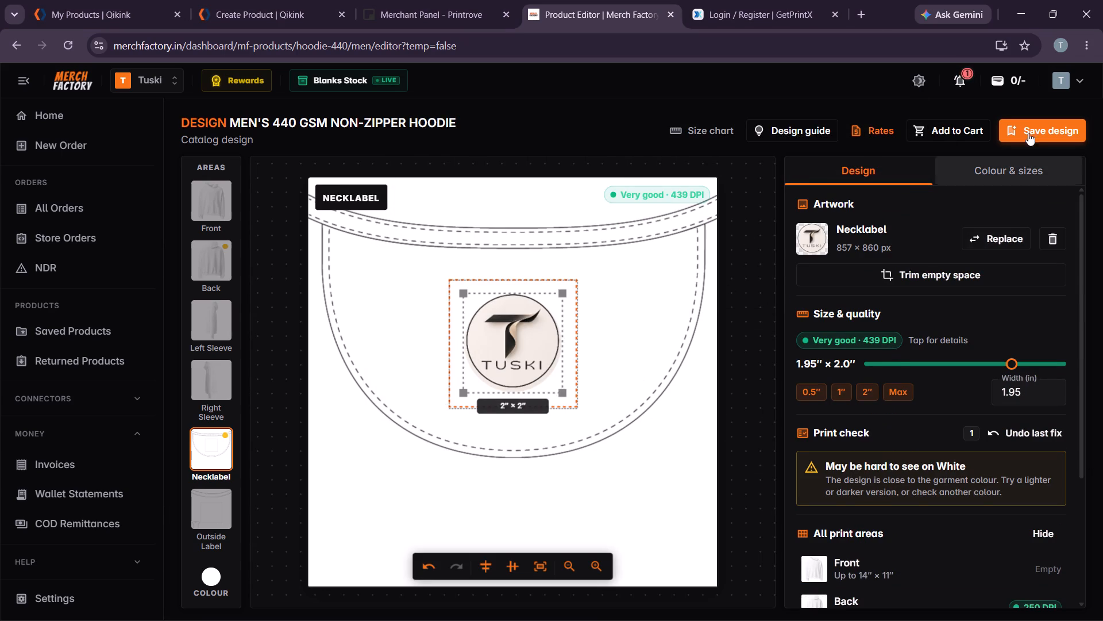
{"action": "left_click", "coordinate": [1036, 121]}
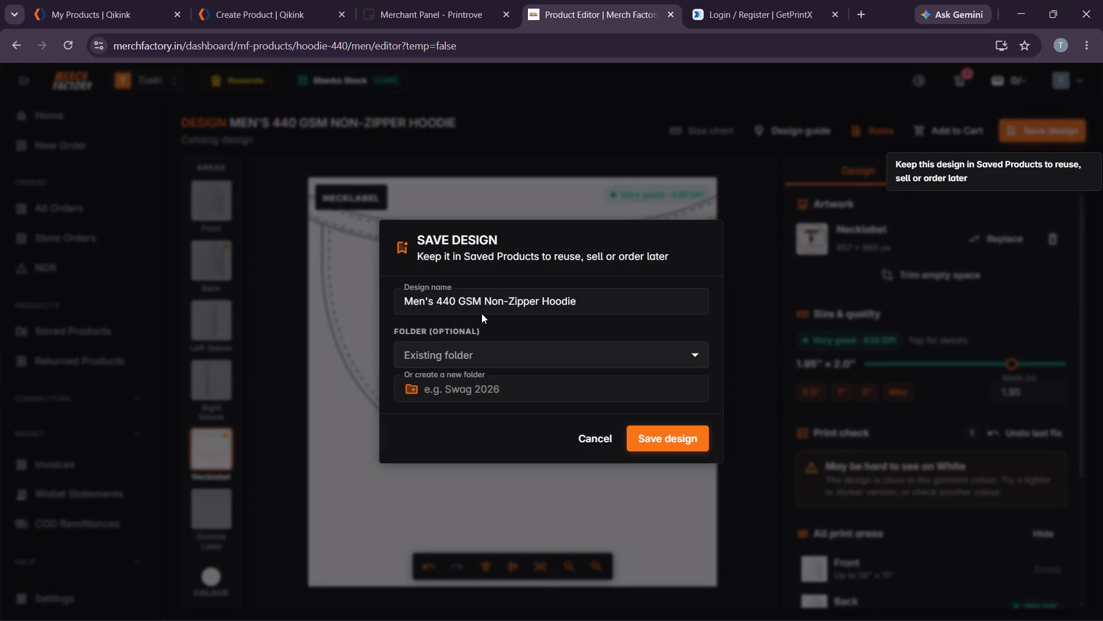
{"action": "left_click_drag", "start_coordinate": [405, 301], "coordinate": [604, 300]}
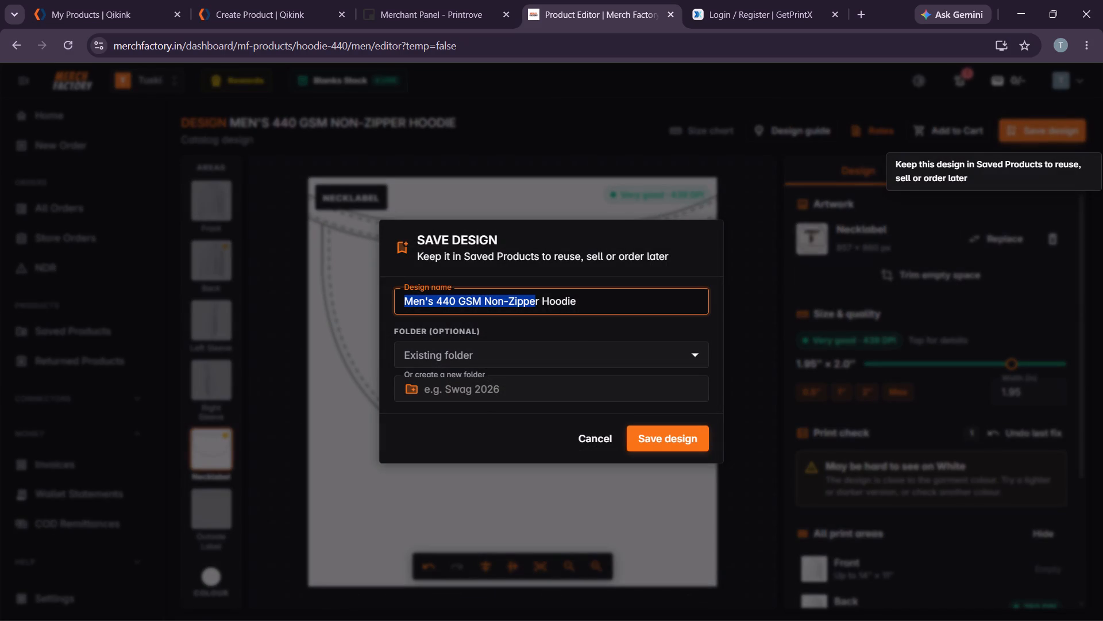
{"action": "left_click_drag", "start_coordinate": [604, 300], "coordinate": [610, 301]}
{"action": "type", "text": "Oversized"}
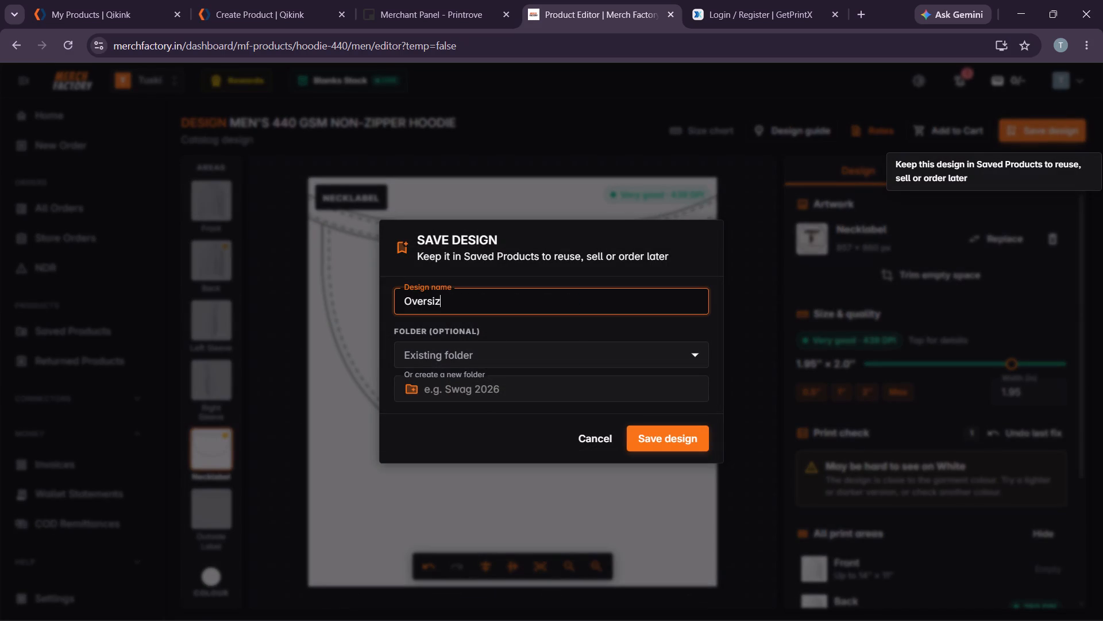
{"action": "key", "text": "space"}
{"action": "type", "text": "Hoodie"}
{"action": "key", "text": "space"}
{"action": "type", "text": "Japanese Edition"}
{"action": "key", "text": "space"}
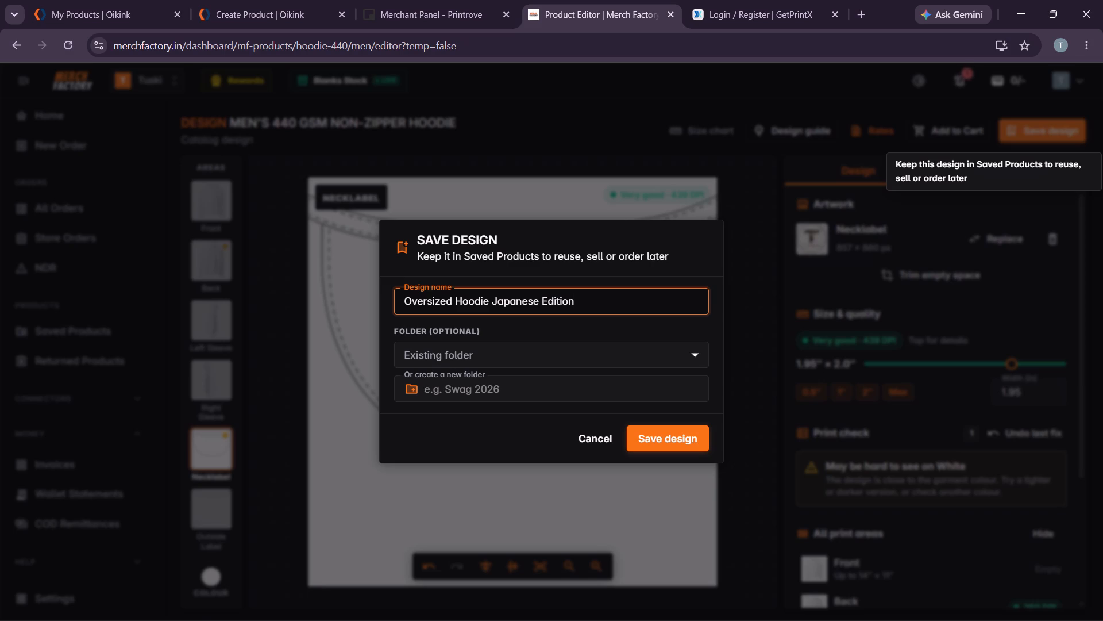
{"action": "type", "text": "White"}
{"action": "left_click", "coordinate": [675, 443]}
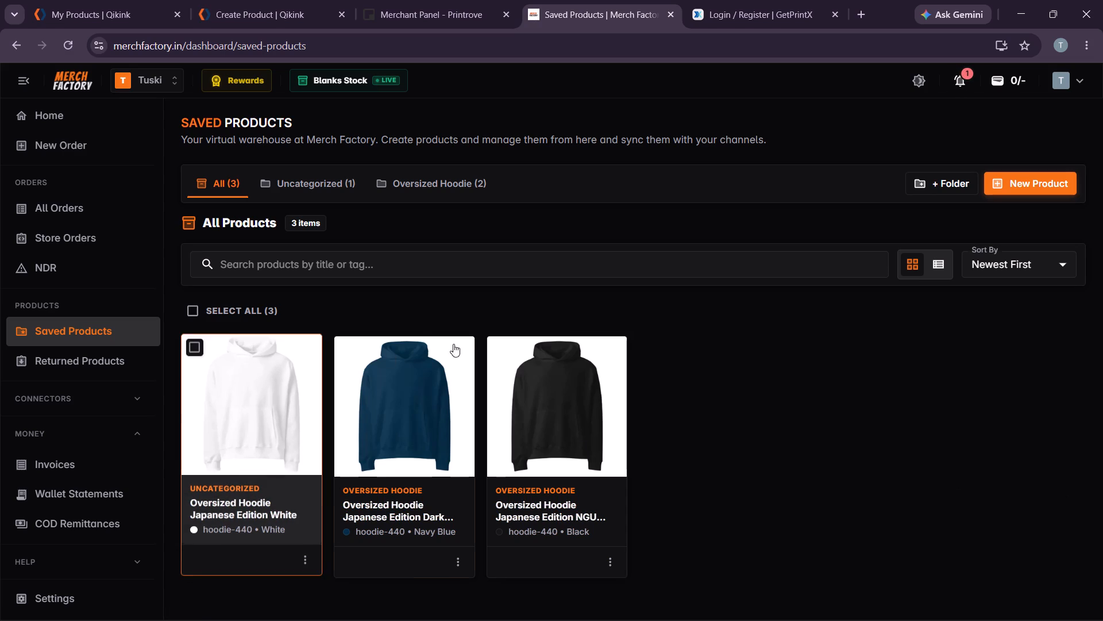
Start a new product design based on the Men's 440 GSM Non-Zipper Hoodie.
{"action": "left_click", "coordinate": [1006, 187]}
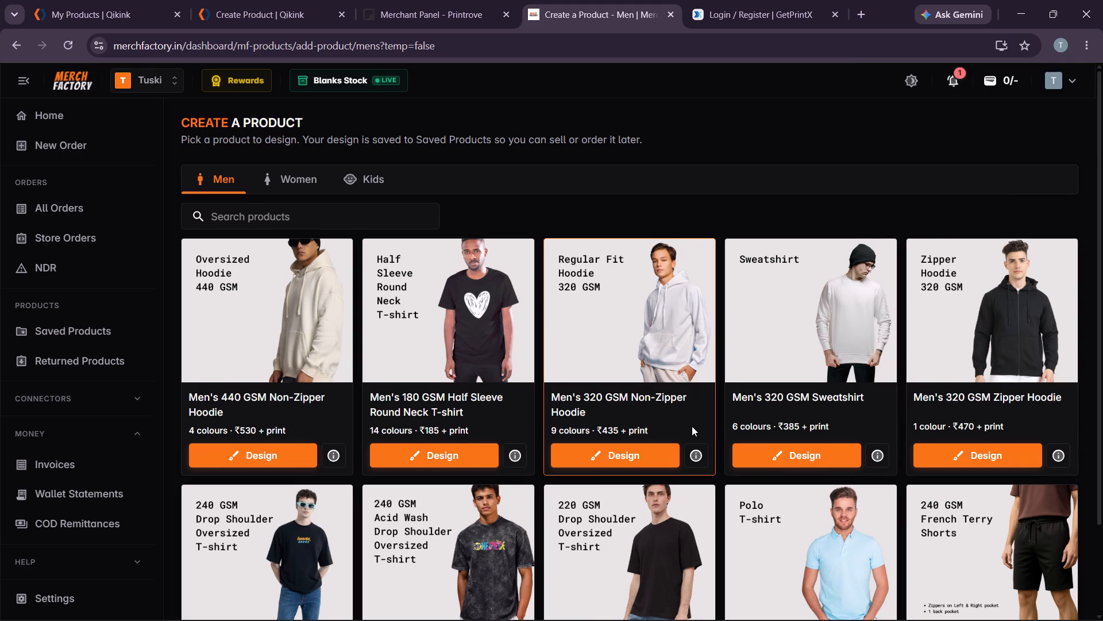
{"action": "scroll", "coordinate": [697, 423], "scroll_direction": "down", "scroll_amount": 6}
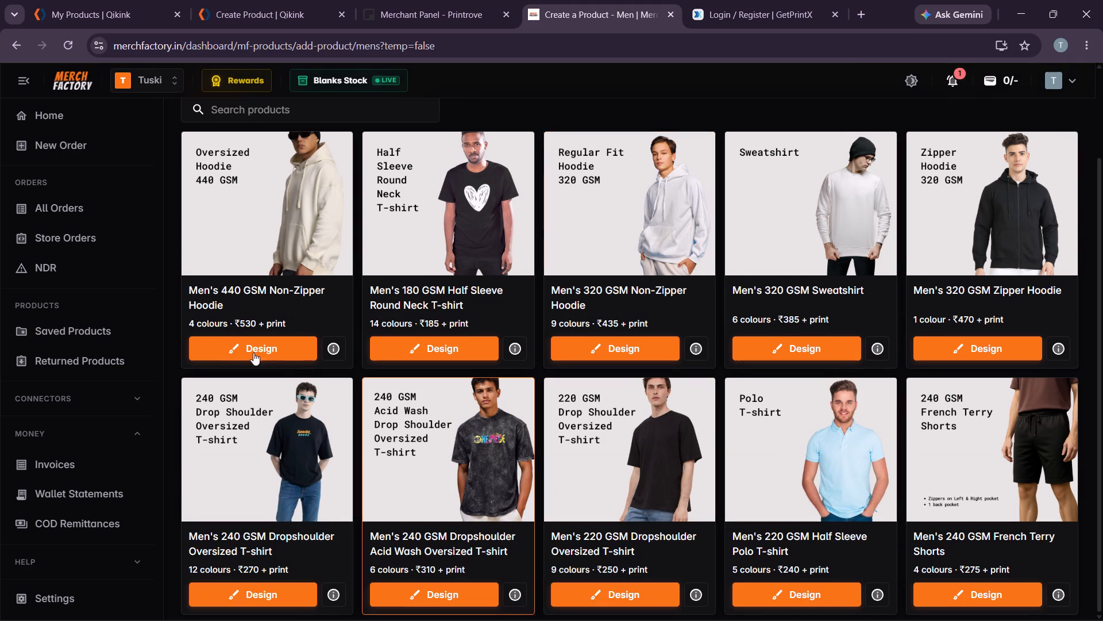
{"action": "left_click", "coordinate": [234, 339]}
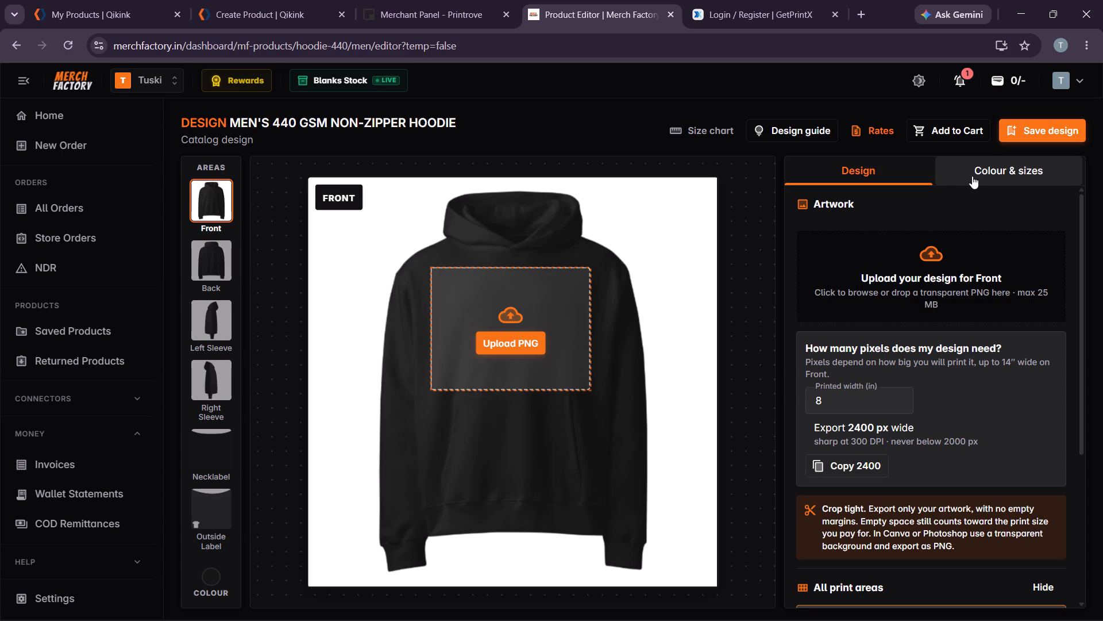
Switch to the hoodie's back print area and set the garment colour to Off-White.
{"action": "left_click", "coordinate": [203, 264]}
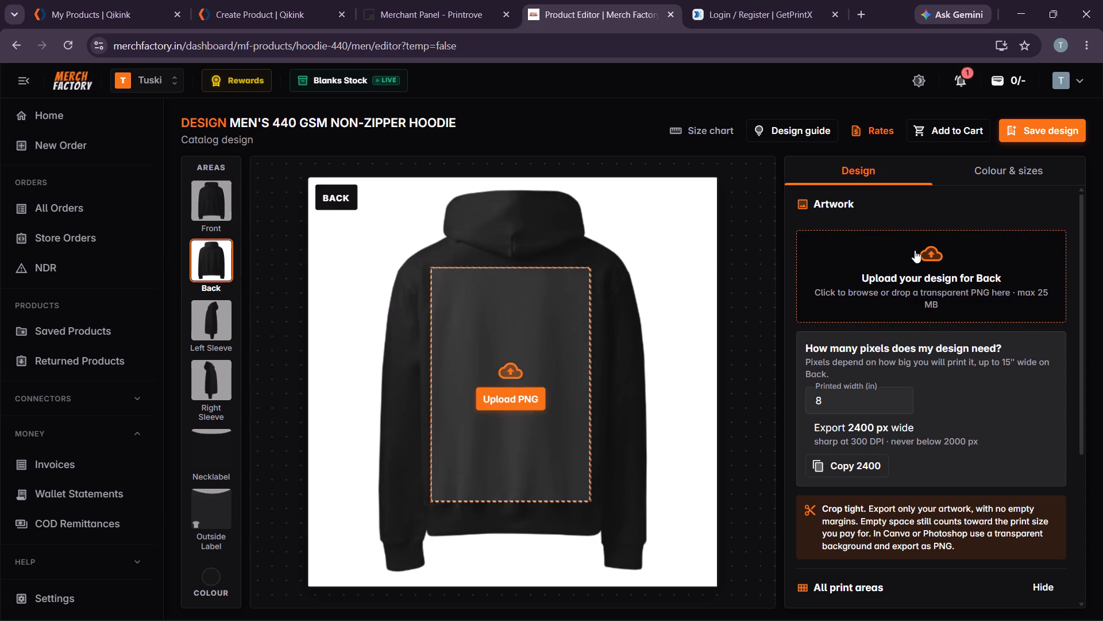
{"action": "left_click", "coordinate": [925, 250]}
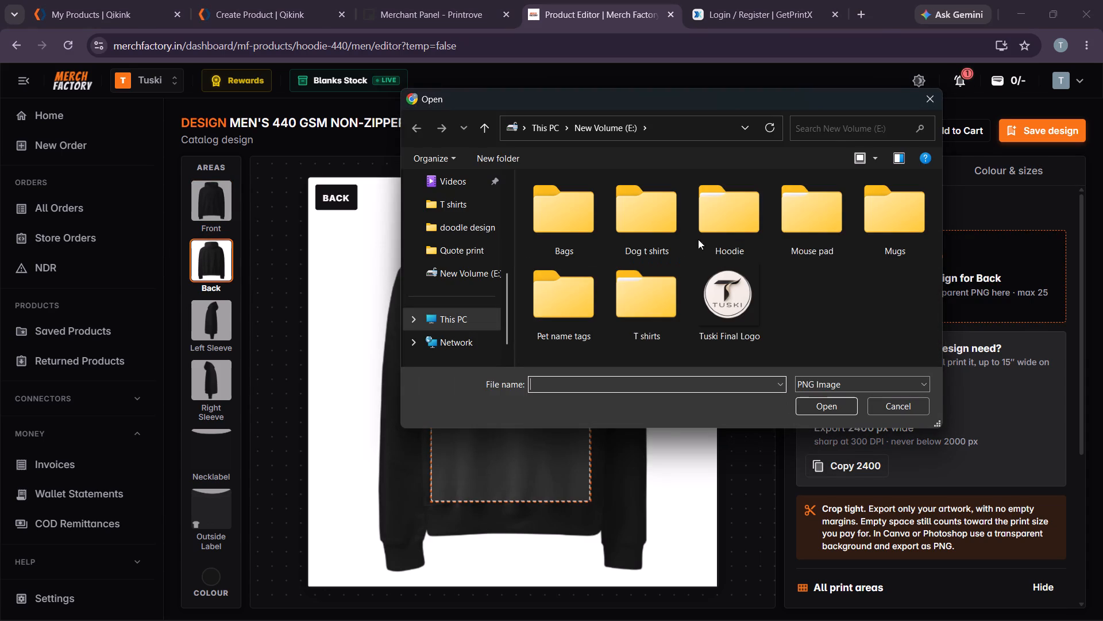
{"action": "left_click", "coordinate": [925, 97]}
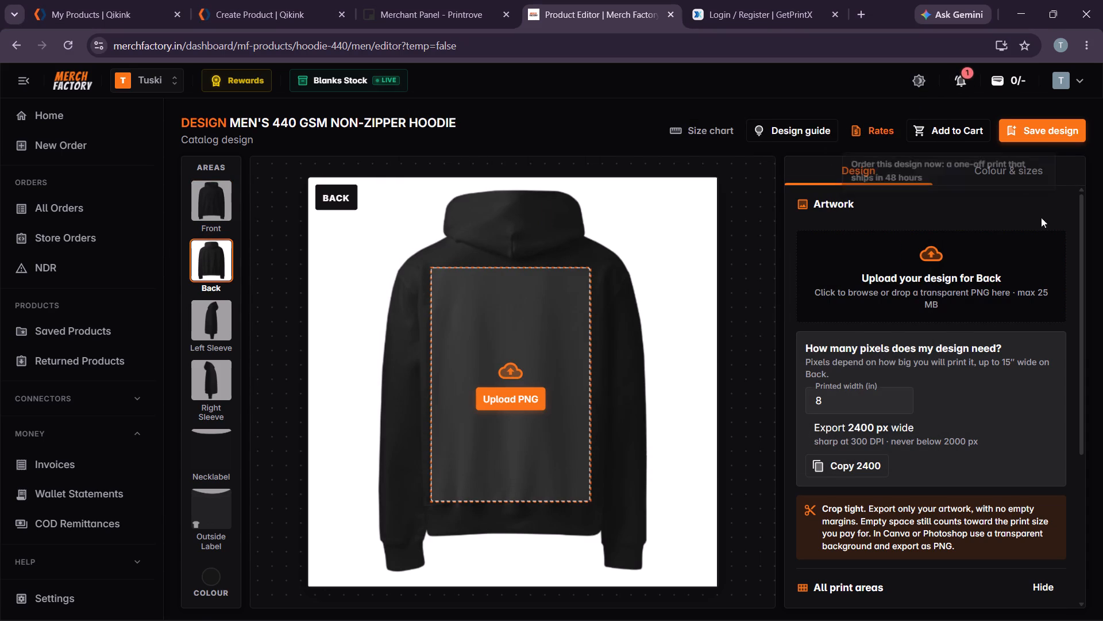
{"action": "left_click", "coordinate": [1021, 177]}
{"action": "left_click", "coordinate": [900, 259]}
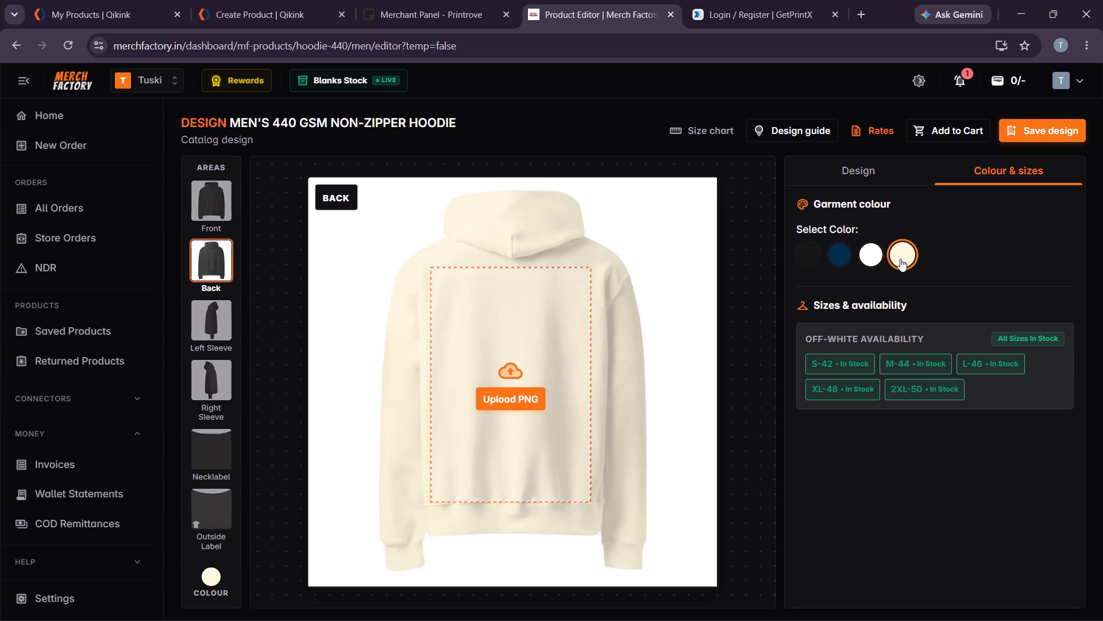
Upload Never Give Up B from the Hoodie > Quote print folder on New Volume (E:) as the back artwork.
{"action": "left_click", "coordinate": [874, 160]}
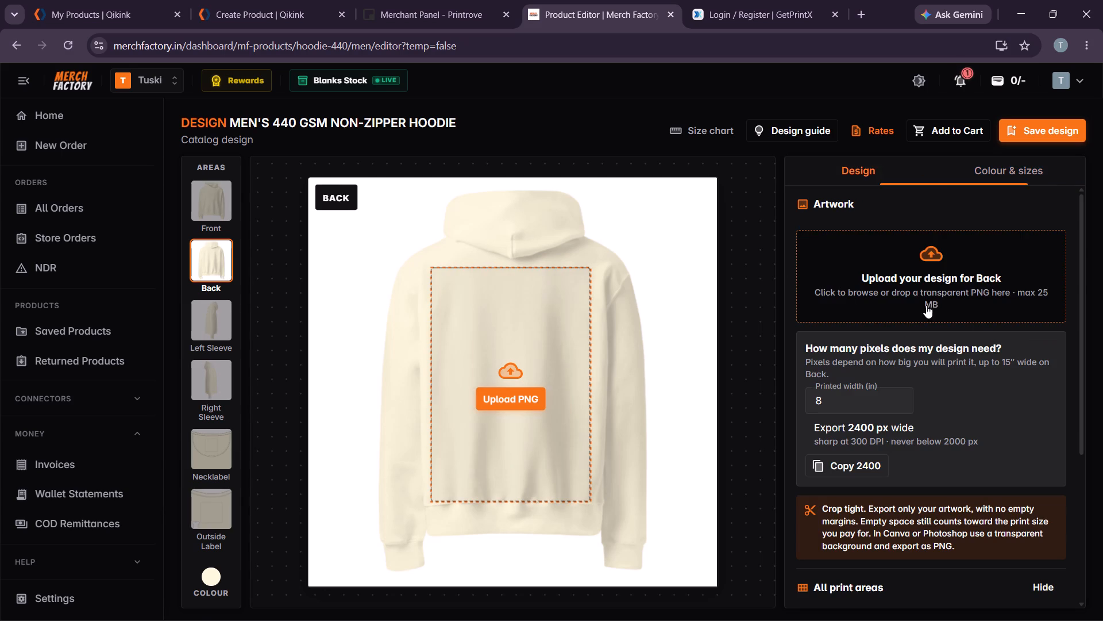
{"action": "left_click", "coordinate": [920, 267]}
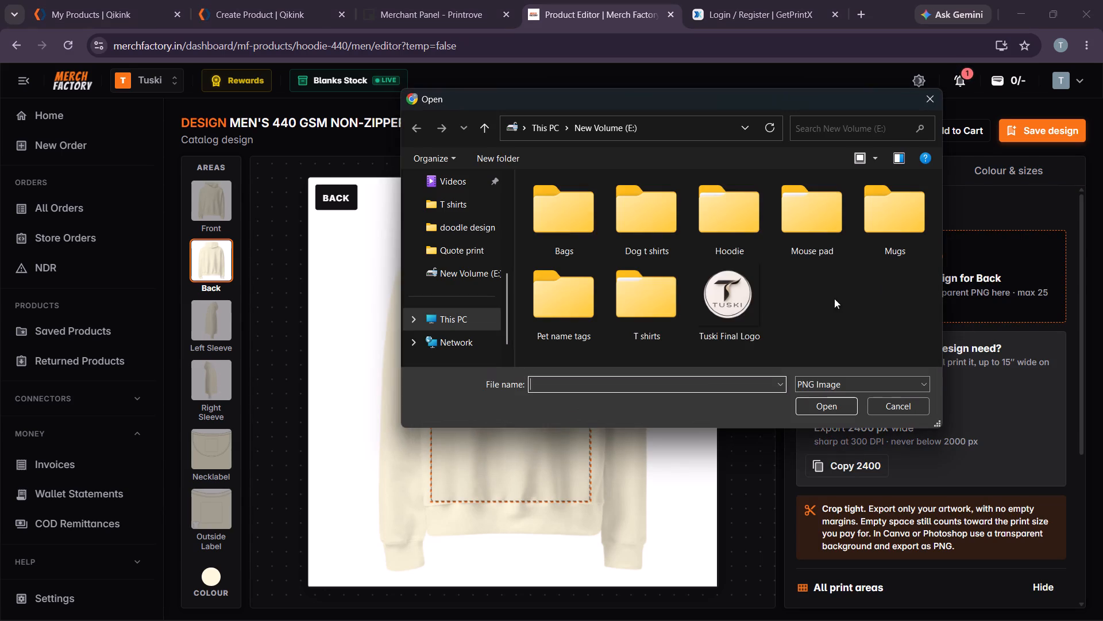
{"action": "double_click", "coordinate": [734, 223]}
{"action": "double_click", "coordinate": [612, 204]}
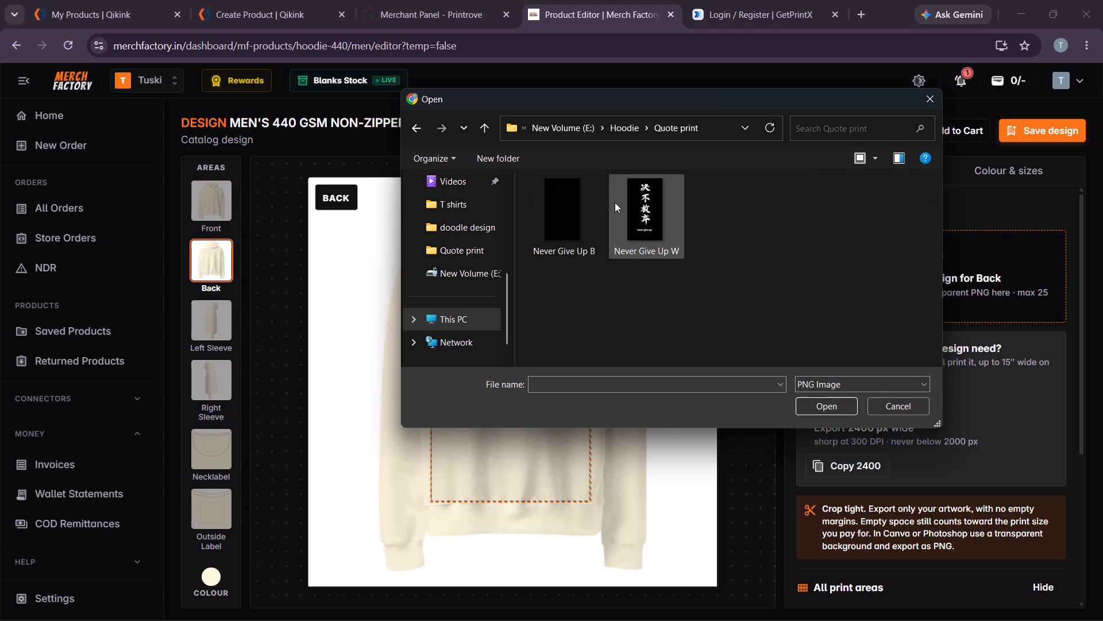
{"action": "left_click", "coordinate": [553, 228]}
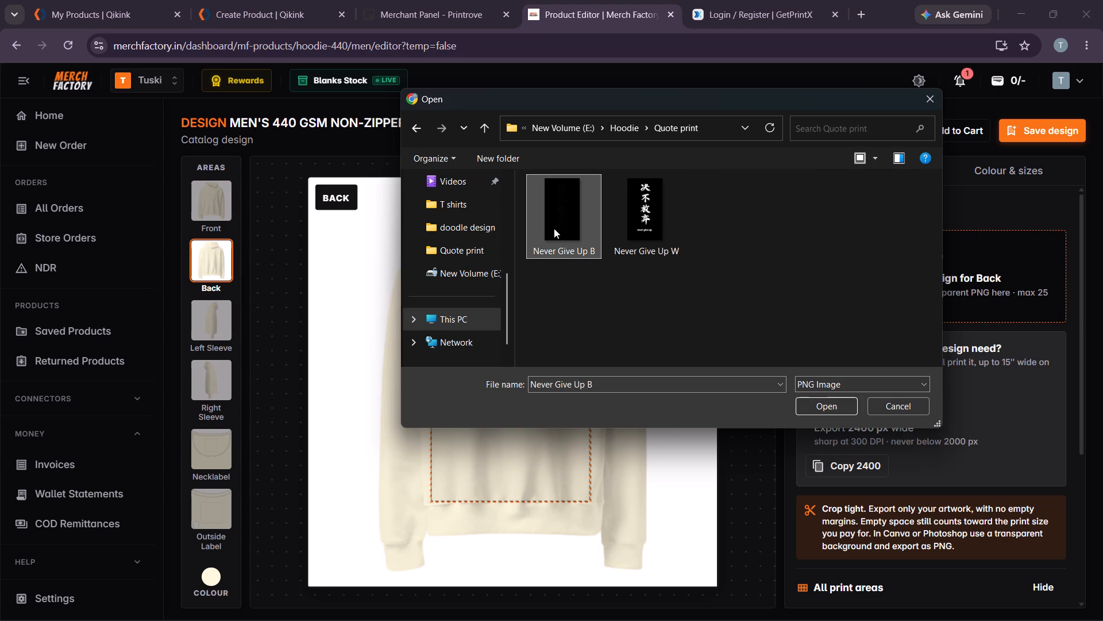
{"action": "left_click", "coordinate": [846, 405]}
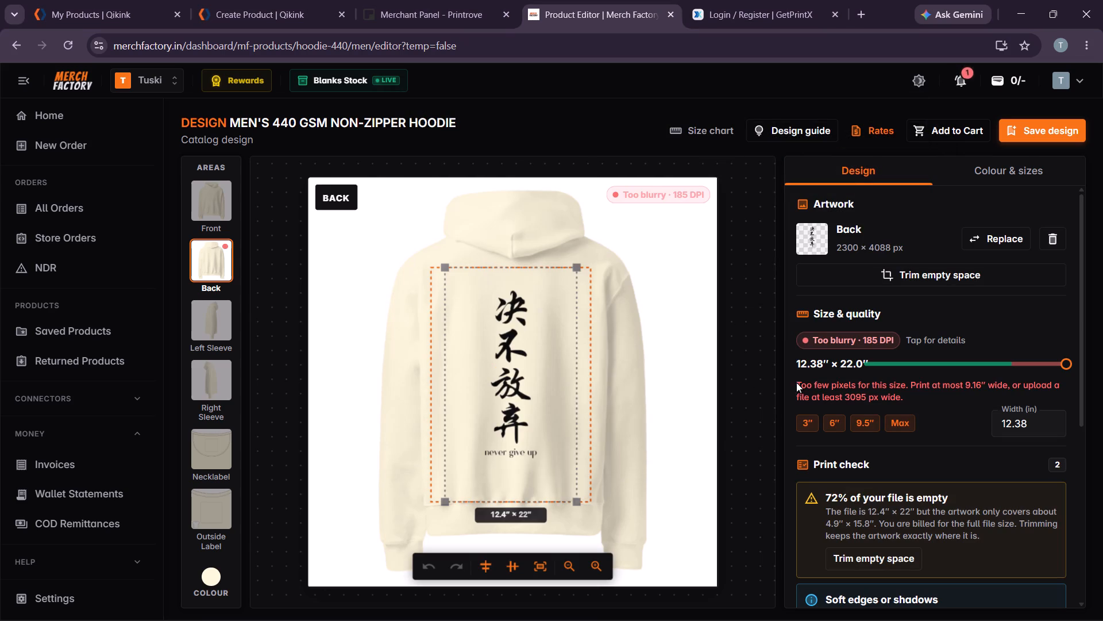
Shrink the back artwork to about 9.1 × 16.3 inches and centre it horizontally, slightly low in the print area.
{"action": "left_click", "coordinate": [645, 366]}
{"action": "left_click", "coordinate": [503, 424]}
{"action": "scroll", "coordinate": [1027, 522], "scroll_direction": "down", "scroll_amount": 3}
{"action": "scroll", "coordinate": [948, 500], "scroll_direction": "down", "scroll_amount": 1}
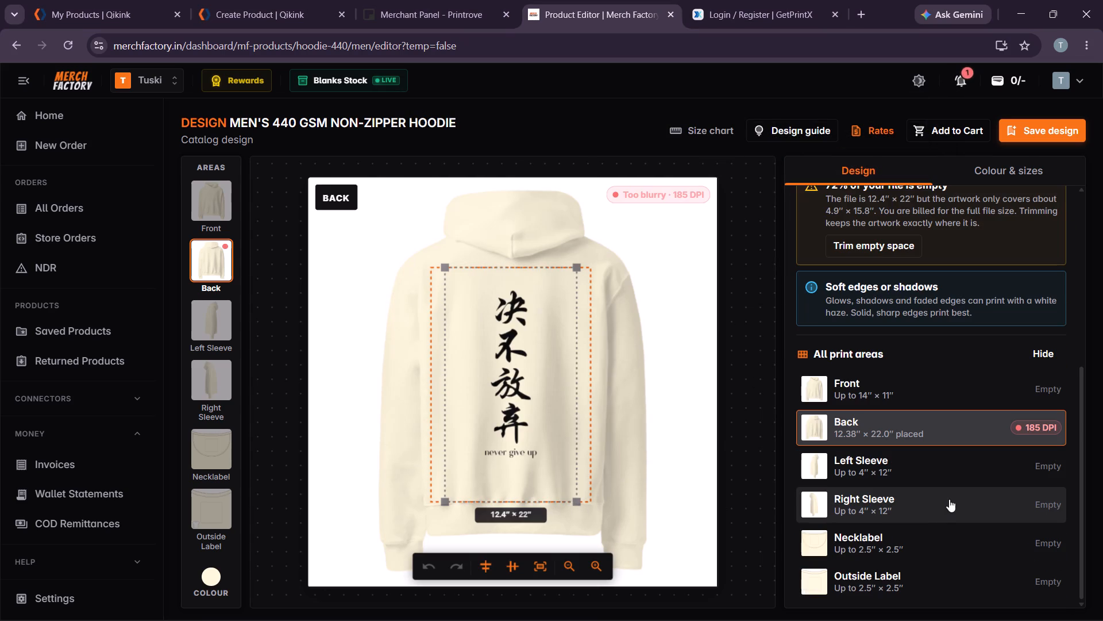
{"action": "scroll", "coordinate": [949, 499], "scroll_direction": "down", "scroll_amount": 1}
{"action": "left_click_drag", "start_coordinate": [575, 501], "coordinate": [536, 434]}
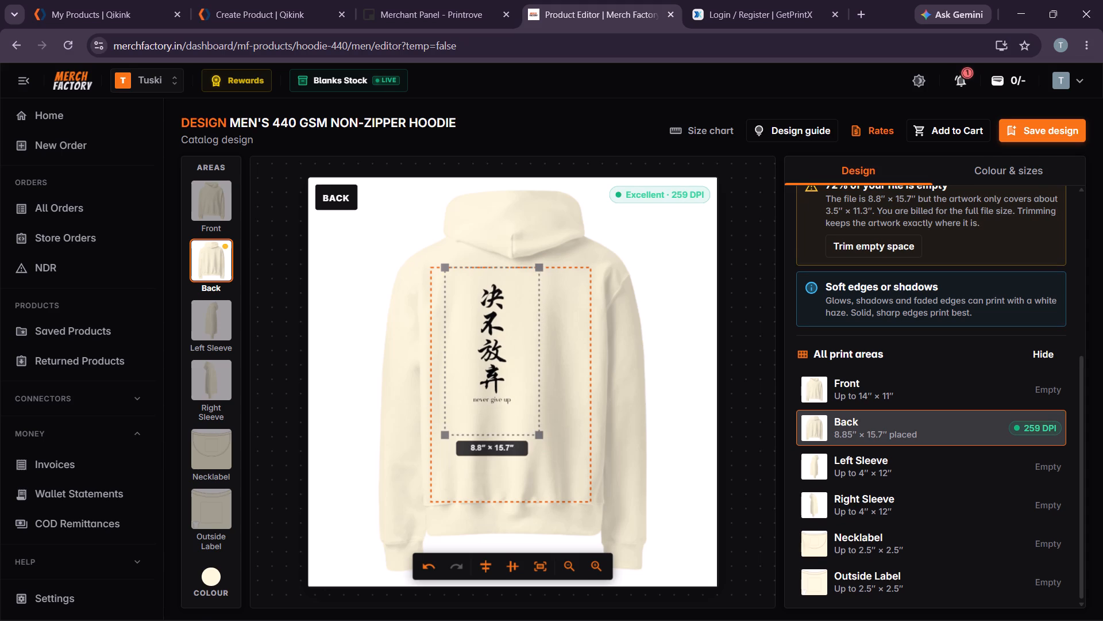
{"action": "left_click_drag", "start_coordinate": [539, 434], "coordinate": [547, 440]}
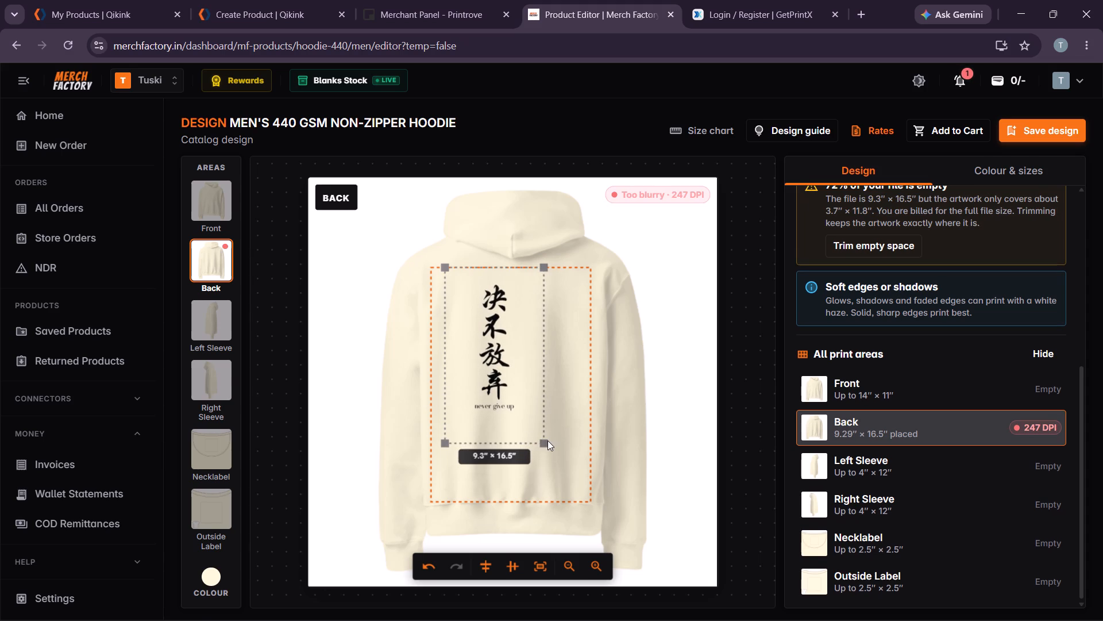
{"action": "left_click", "coordinate": [545, 440]}
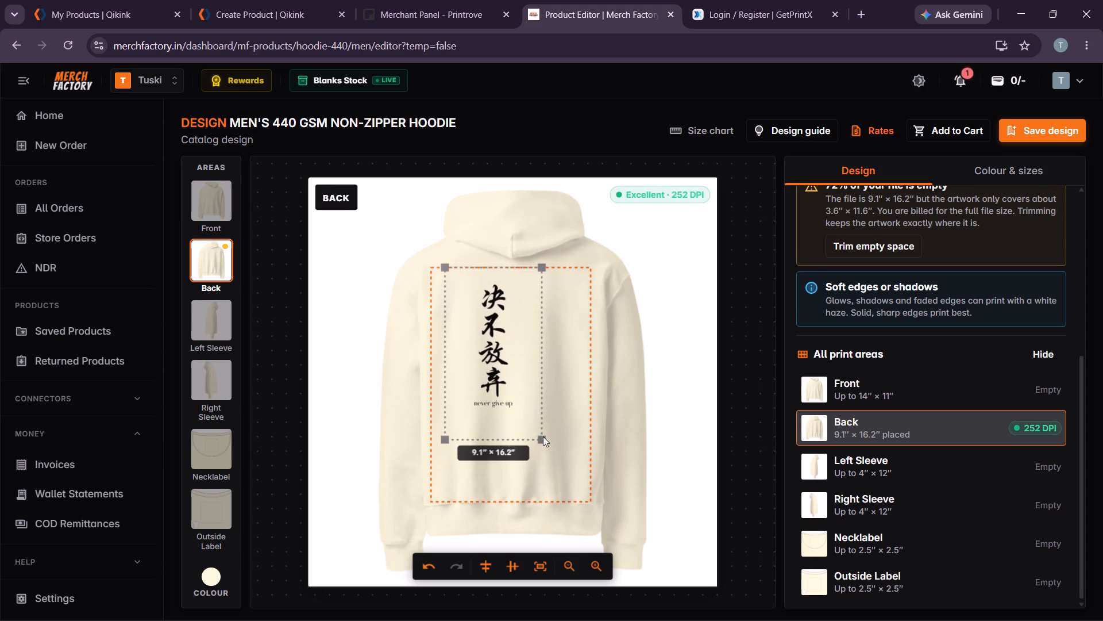
{"action": "left_click", "coordinate": [543, 437]}
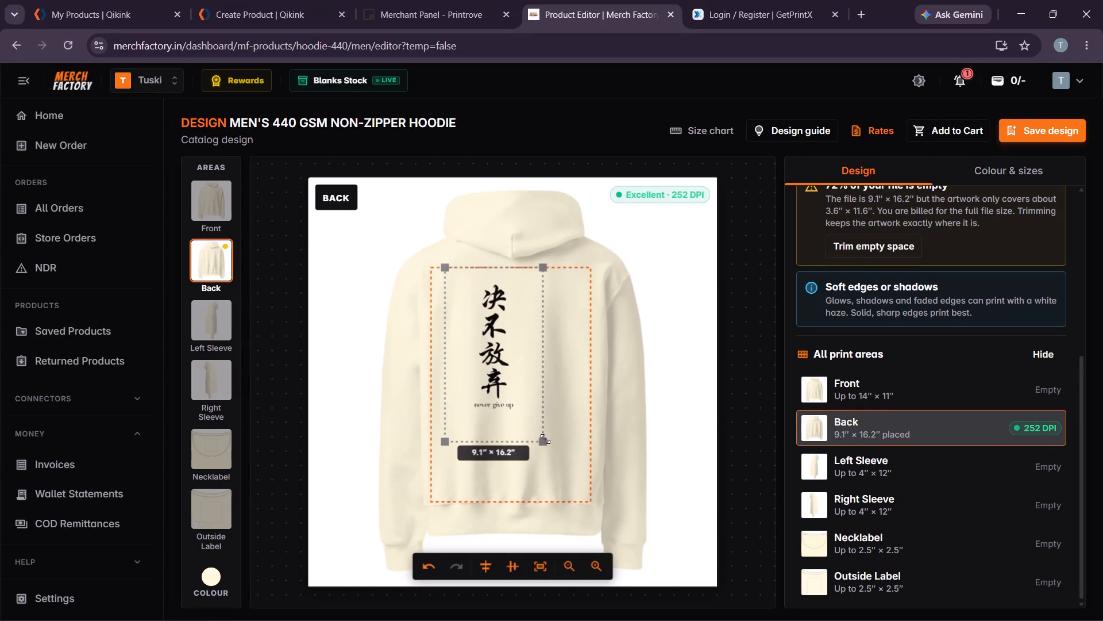
{"action": "left_click", "coordinate": [542, 440]}
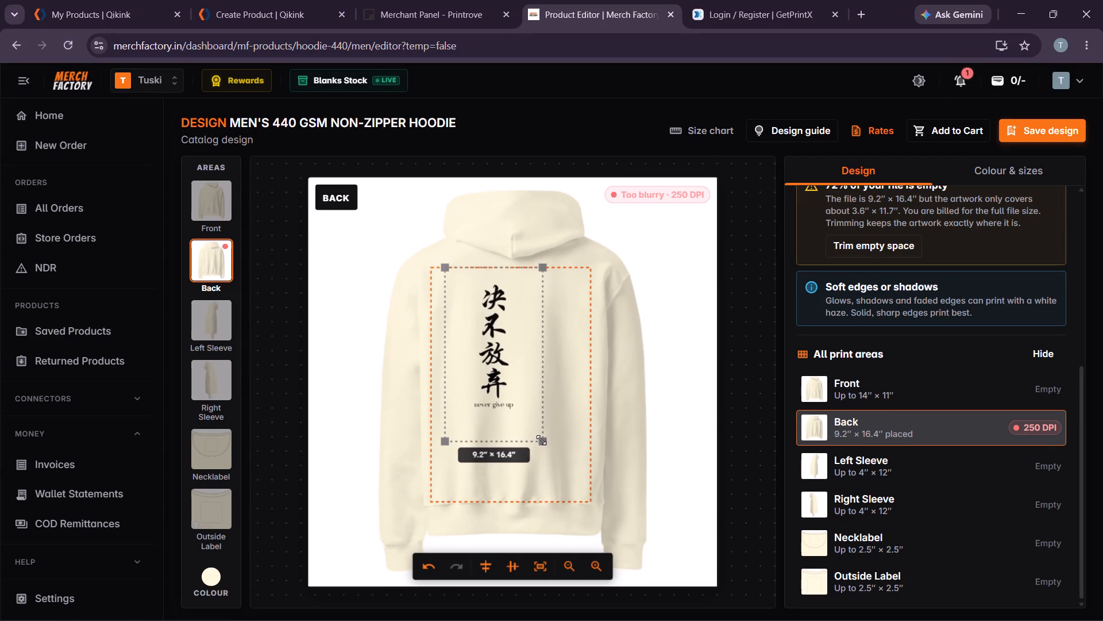
{"action": "left_click_drag", "start_coordinate": [495, 389], "coordinate": [508, 401]}
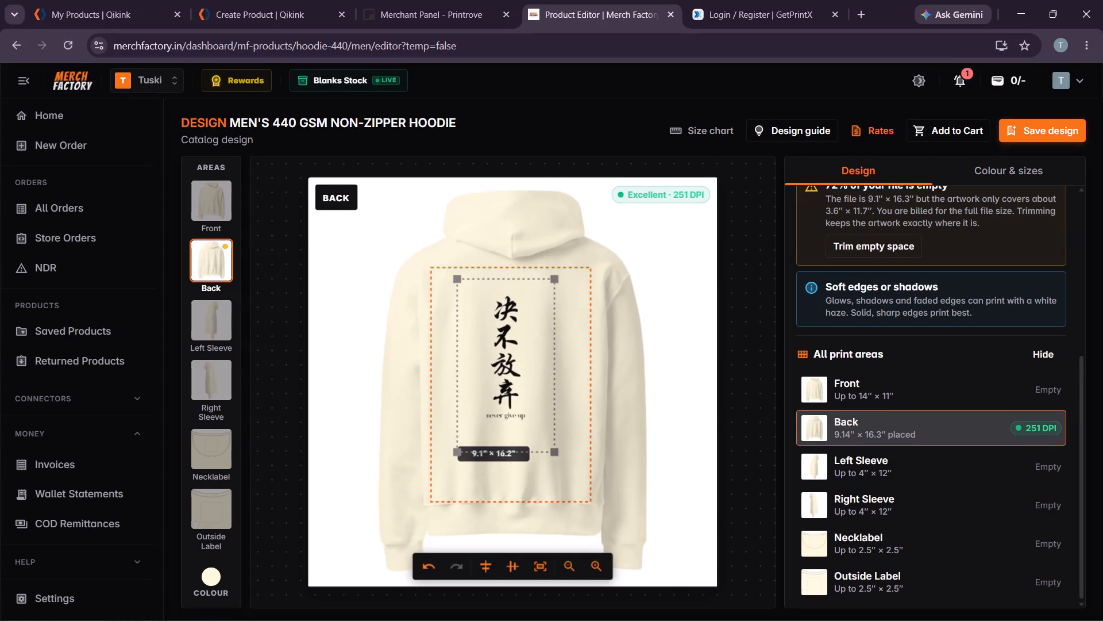
{"action": "left_click_drag", "start_coordinate": [508, 401], "coordinate": [514, 419]}
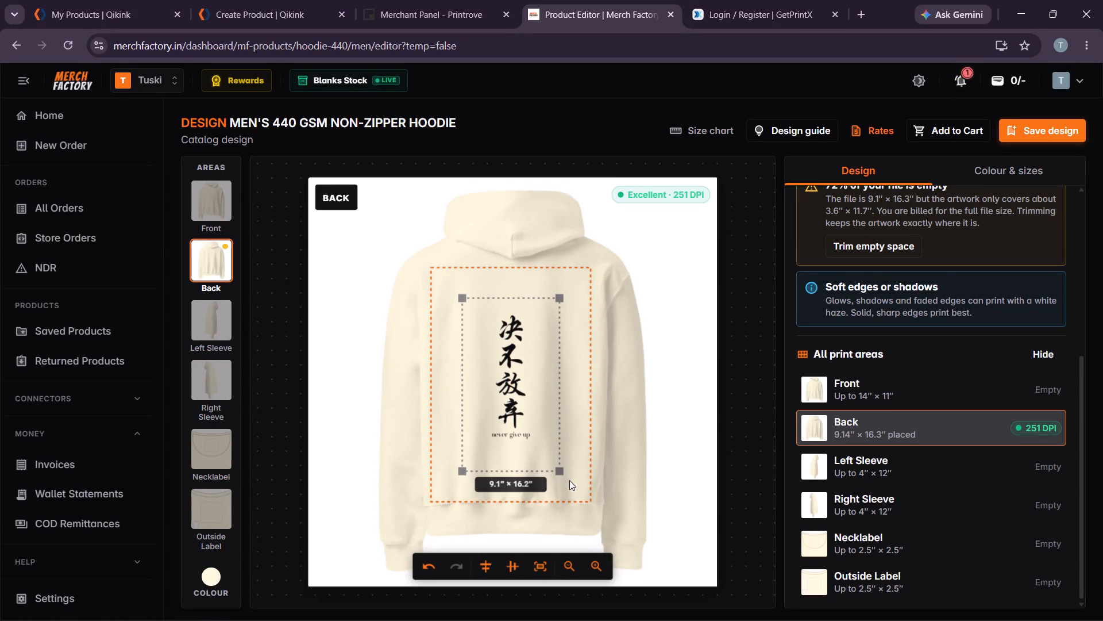
Fine-tune the back artwork to about 9.2 × 16.3 inches and reposition it near the centre of the print area.
{"action": "left_click", "coordinate": [558, 469]}
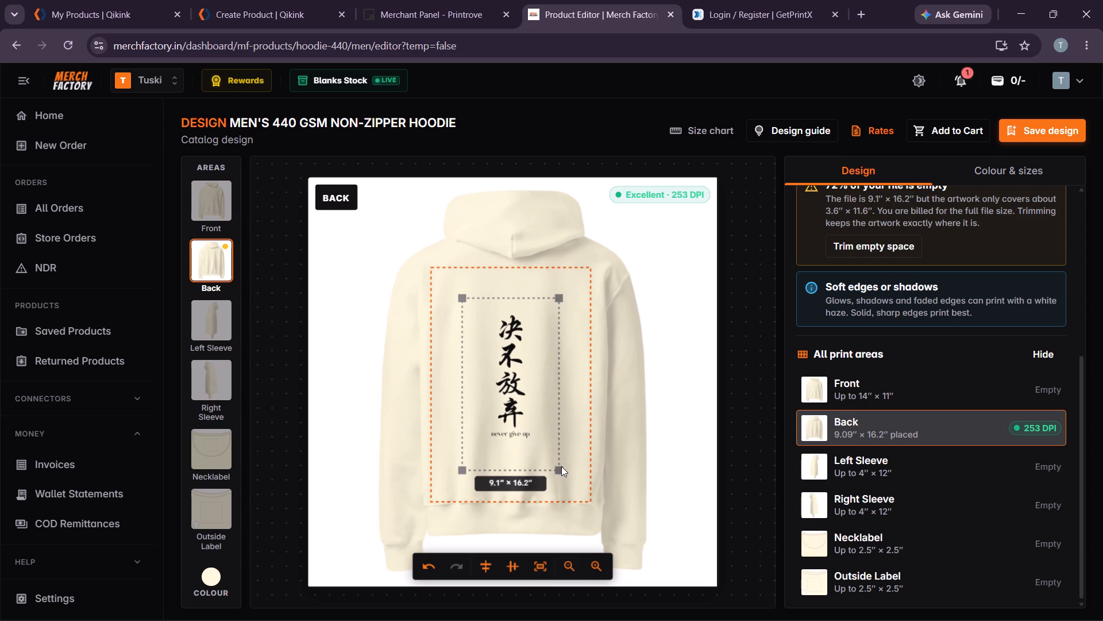
{"action": "left_click_drag", "start_coordinate": [561, 469], "coordinate": [558, 461]}
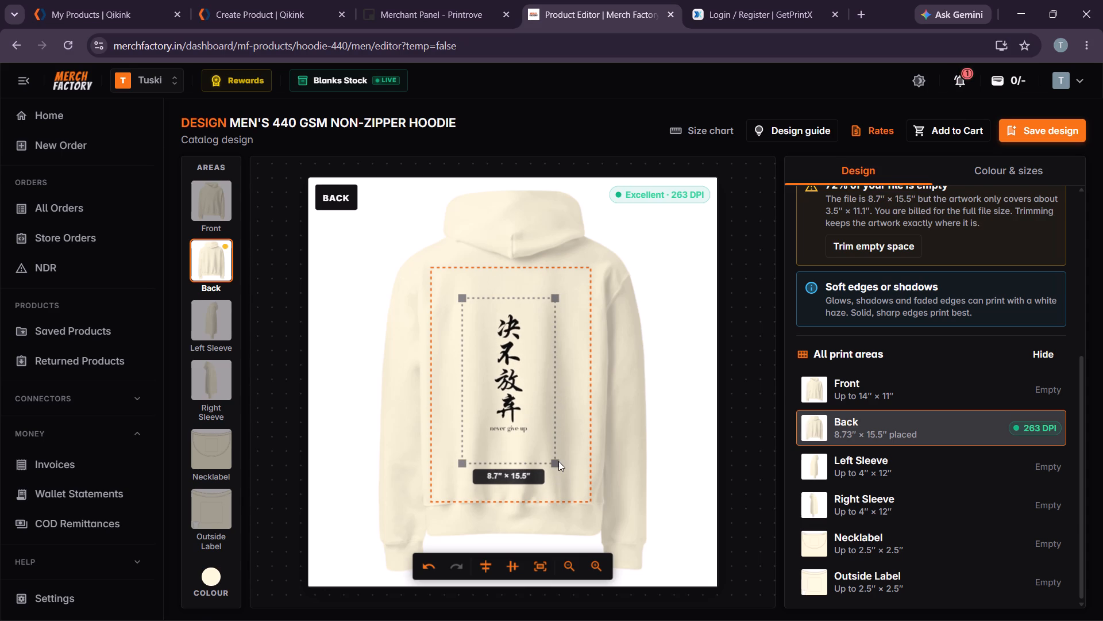
{"action": "left_click_drag", "start_coordinate": [557, 461], "coordinate": [553, 454]}
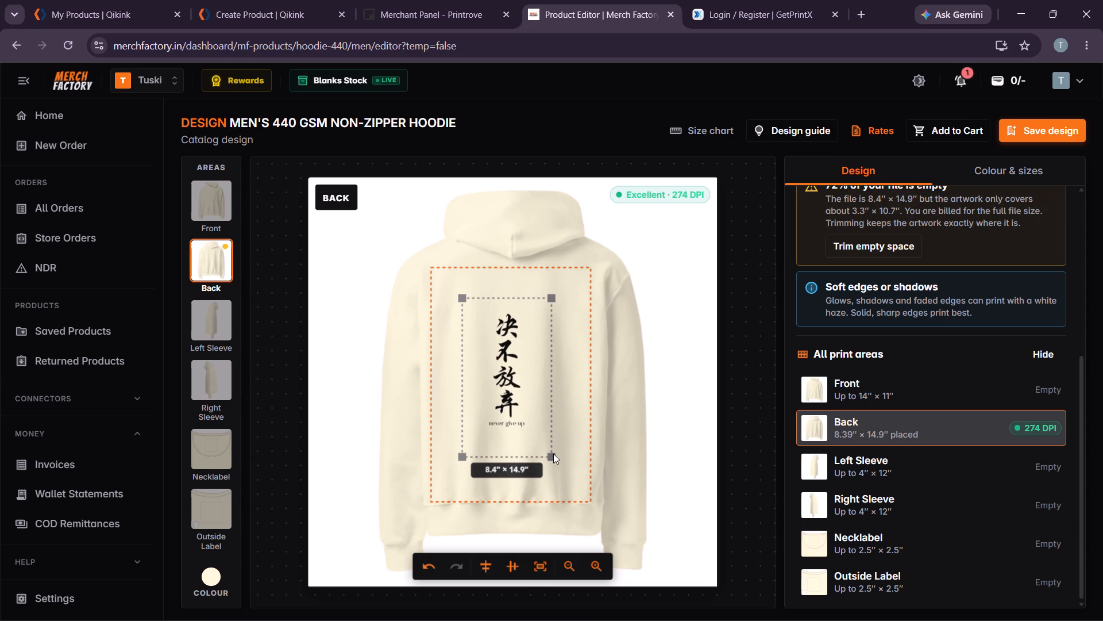
{"action": "left_click_drag", "start_coordinate": [553, 455], "coordinate": [564, 467]}
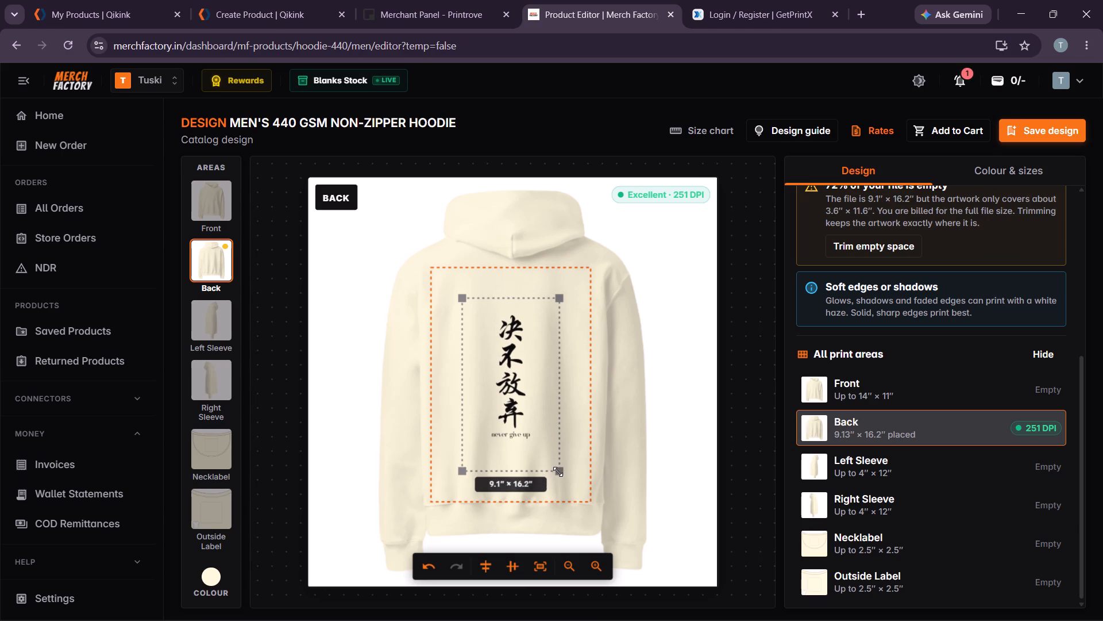
{"action": "left_click", "coordinate": [557, 470]}
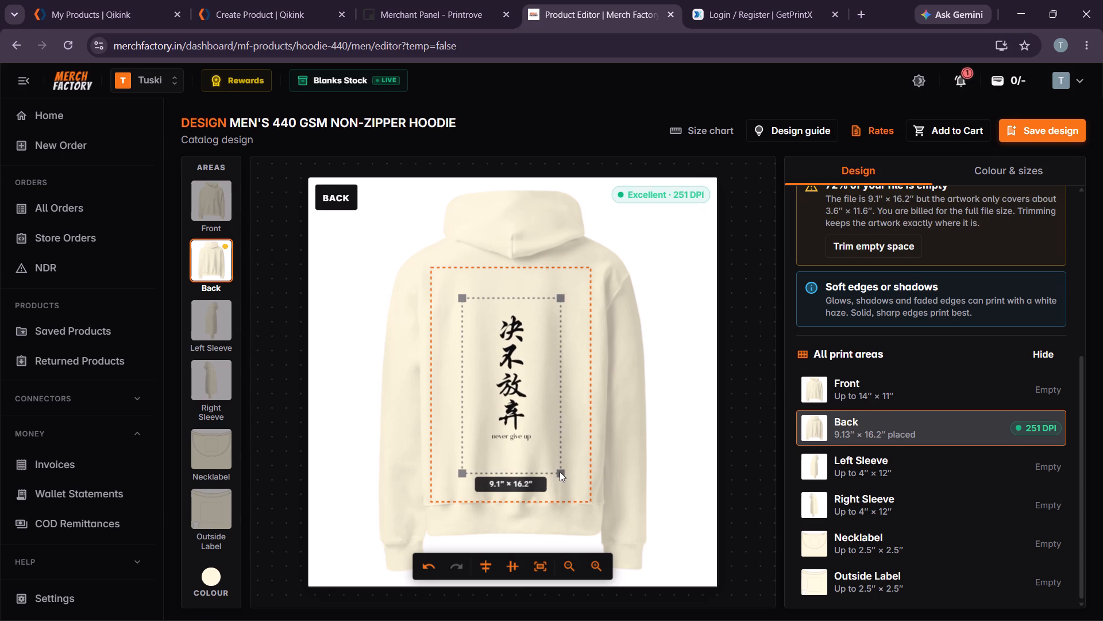
{"action": "left_click", "coordinate": [560, 471]}
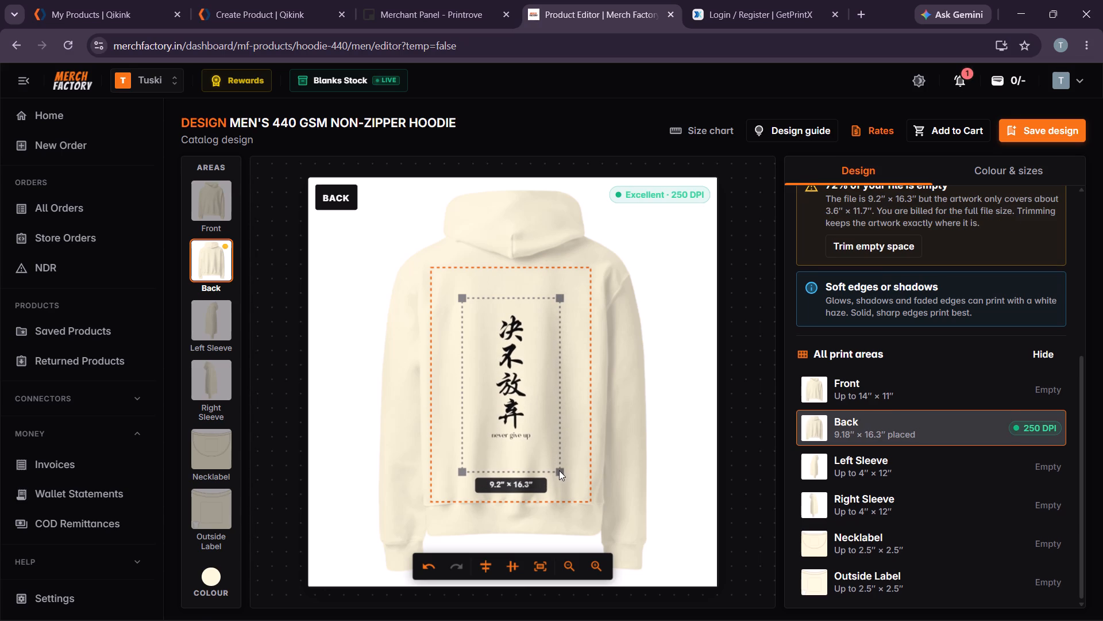
{"action": "left_click", "coordinate": [660, 430]}
{"action": "left_click", "coordinate": [516, 383]}
{"action": "left_click", "coordinate": [515, 386]}
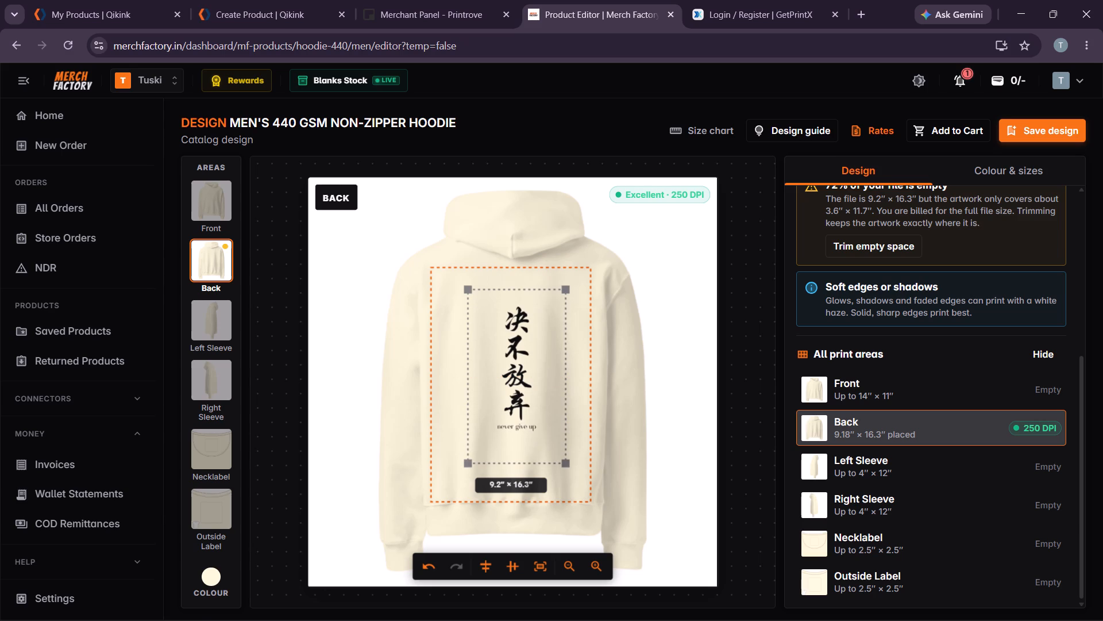
{"action": "left_click", "coordinate": [733, 390]}
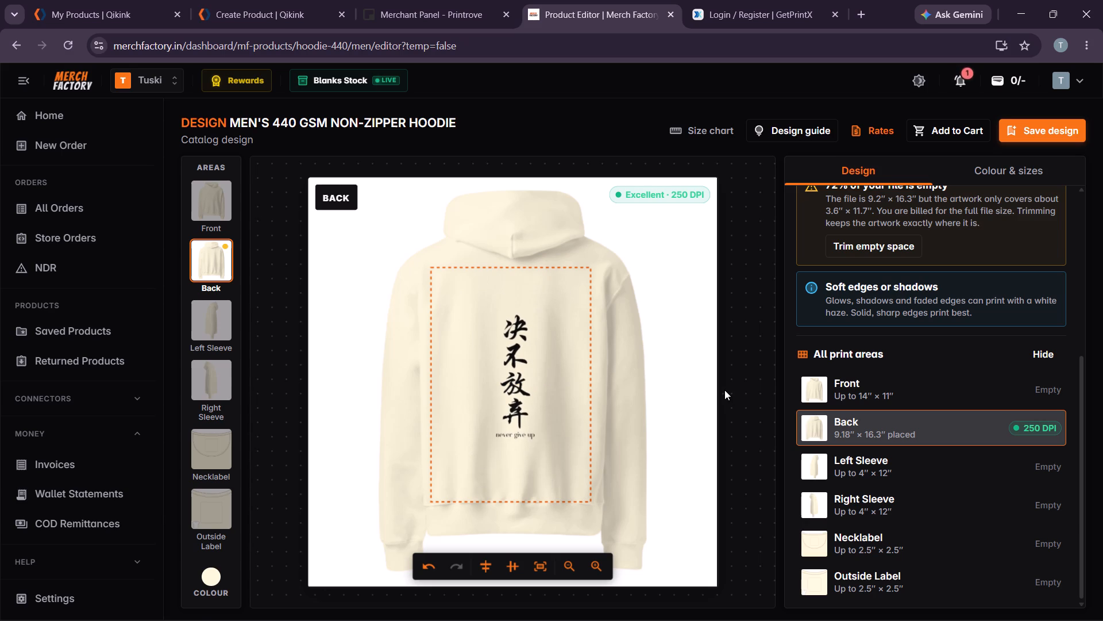
{"action": "scroll", "coordinate": [861, 390], "scroll_direction": "down", "scroll_amount": 2}
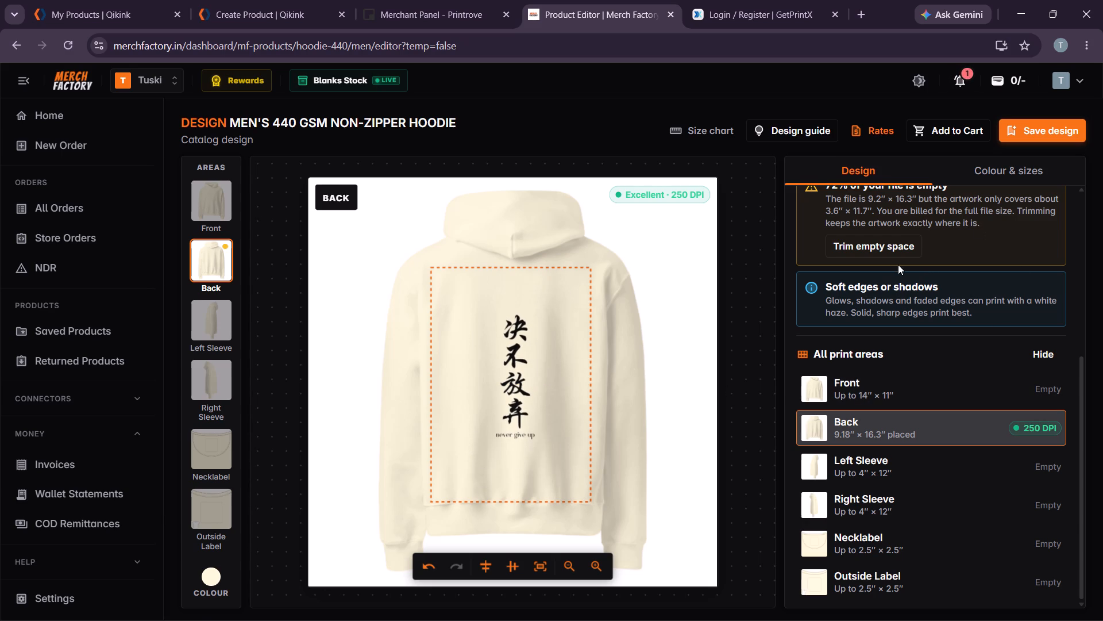
{"action": "scroll", "coordinate": [895, 264], "scroll_direction": "up", "scroll_amount": 1}
Upload Tuski Final Logo from New Volume (E:) as the hoodie's neck label artwork.
{"action": "left_click", "coordinate": [215, 469]}
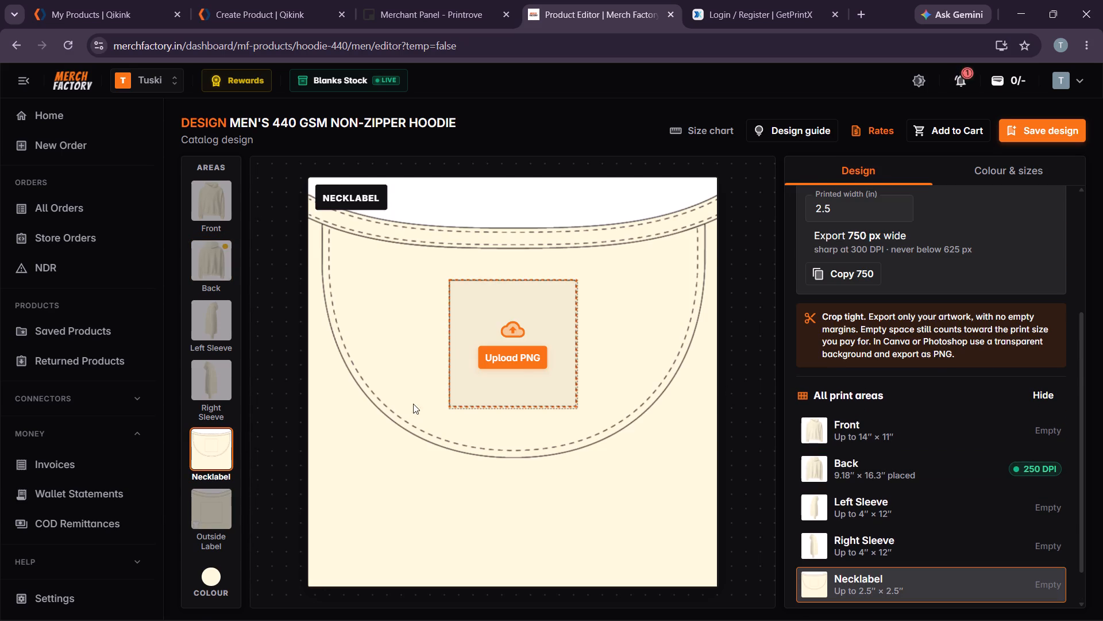
{"action": "left_click", "coordinate": [518, 352]}
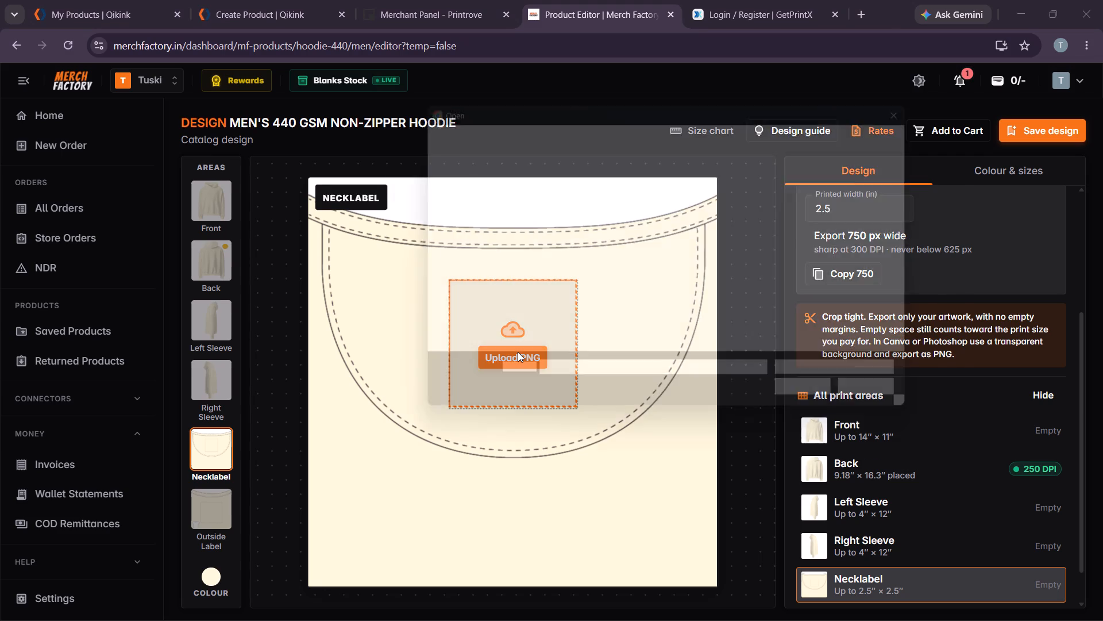
{"action": "left_click", "coordinate": [574, 236]}
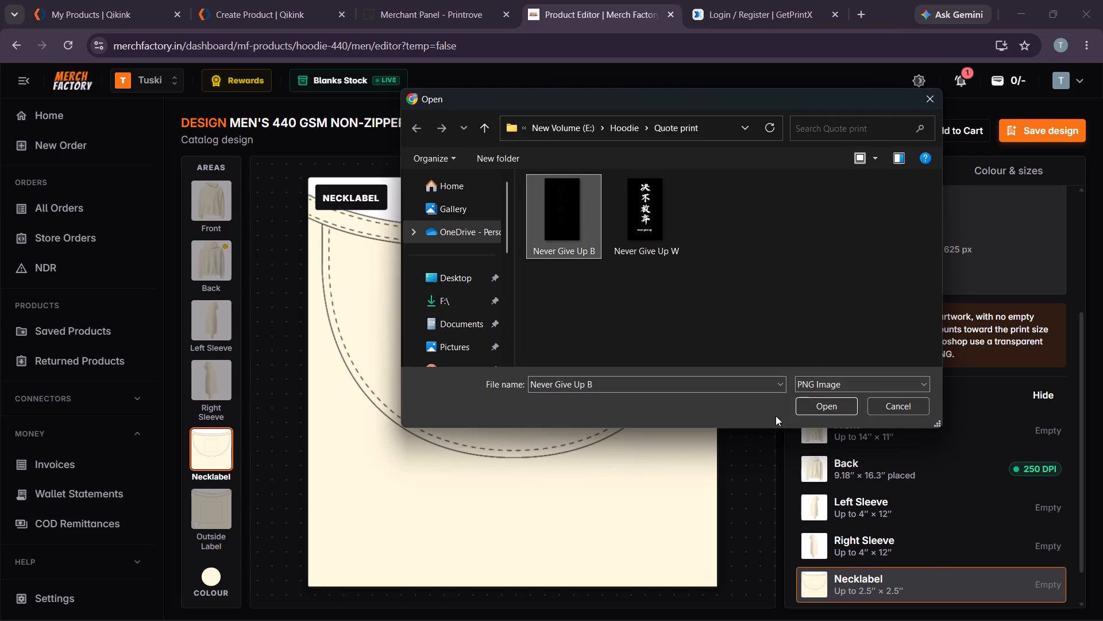
{"action": "scroll", "coordinate": [421, 278], "scroll_direction": "down", "scroll_amount": 4}
{"action": "scroll", "coordinate": [429, 290], "scroll_direction": "up", "scroll_amount": 1}
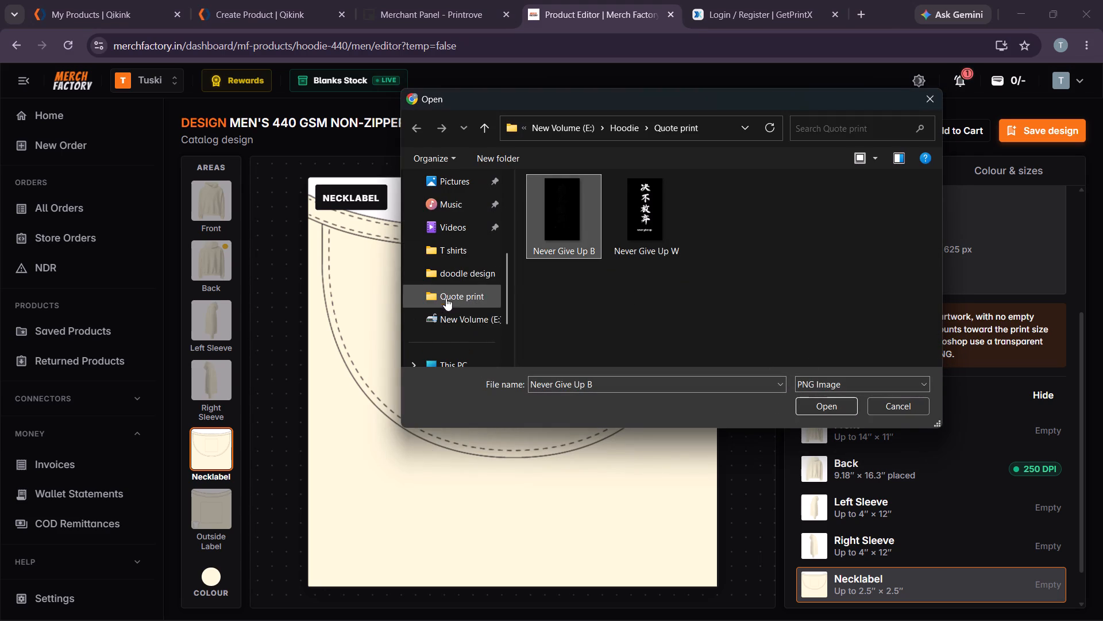
{"action": "scroll", "coordinate": [470, 323], "scroll_direction": "down", "scroll_amount": 3}
{"action": "left_click", "coordinate": [467, 294]}
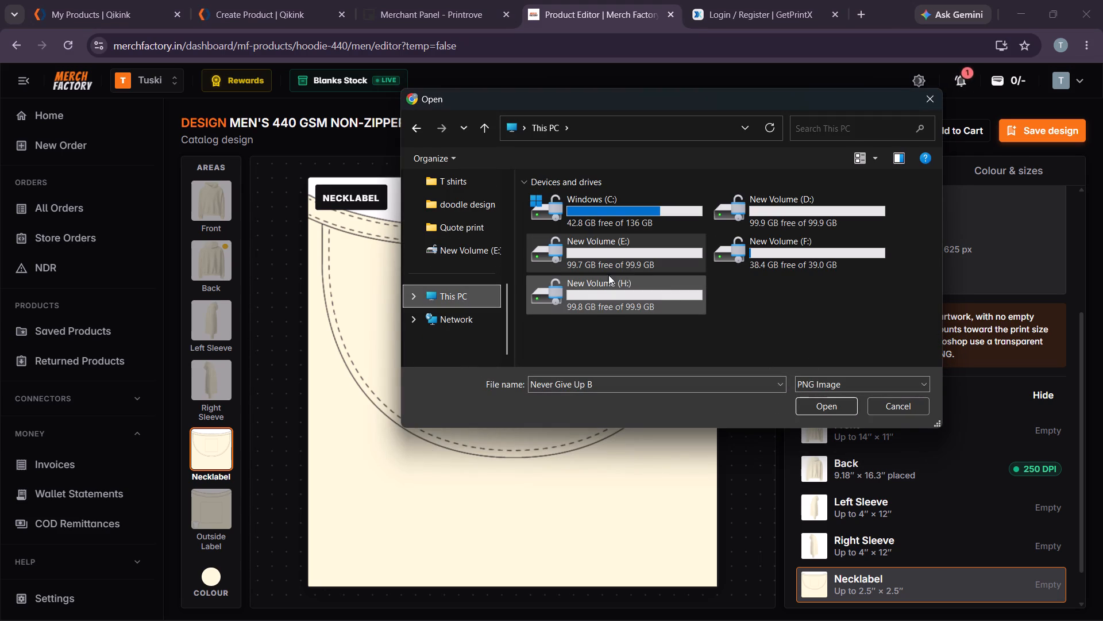
{"action": "double_click", "coordinate": [641, 251]}
{"action": "left_click", "coordinate": [735, 279]}
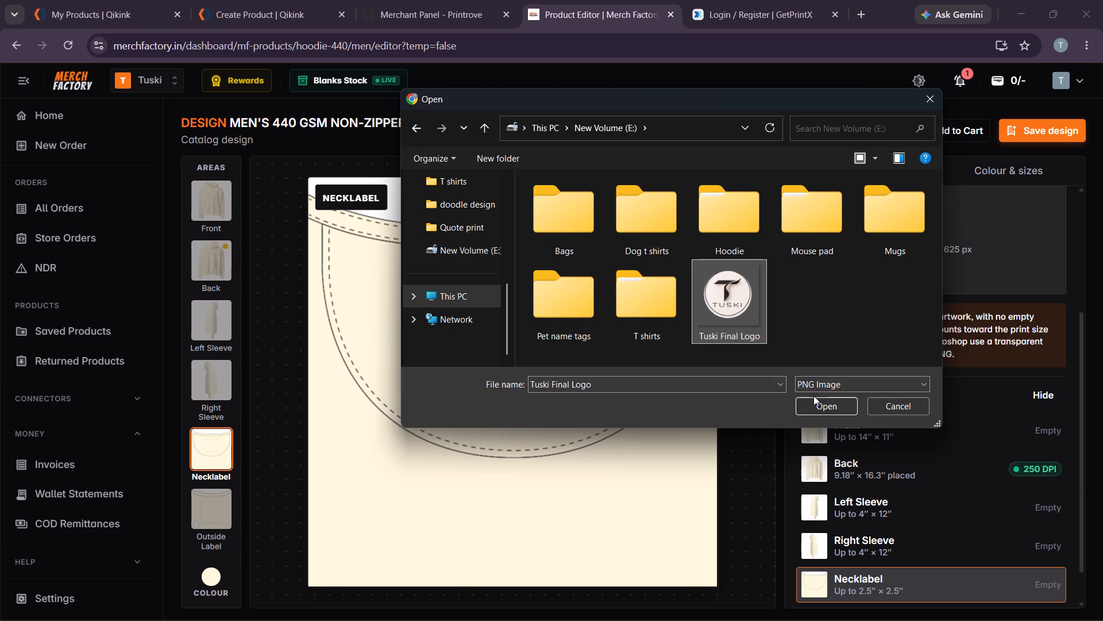
{"action": "left_click", "coordinate": [819, 403]}
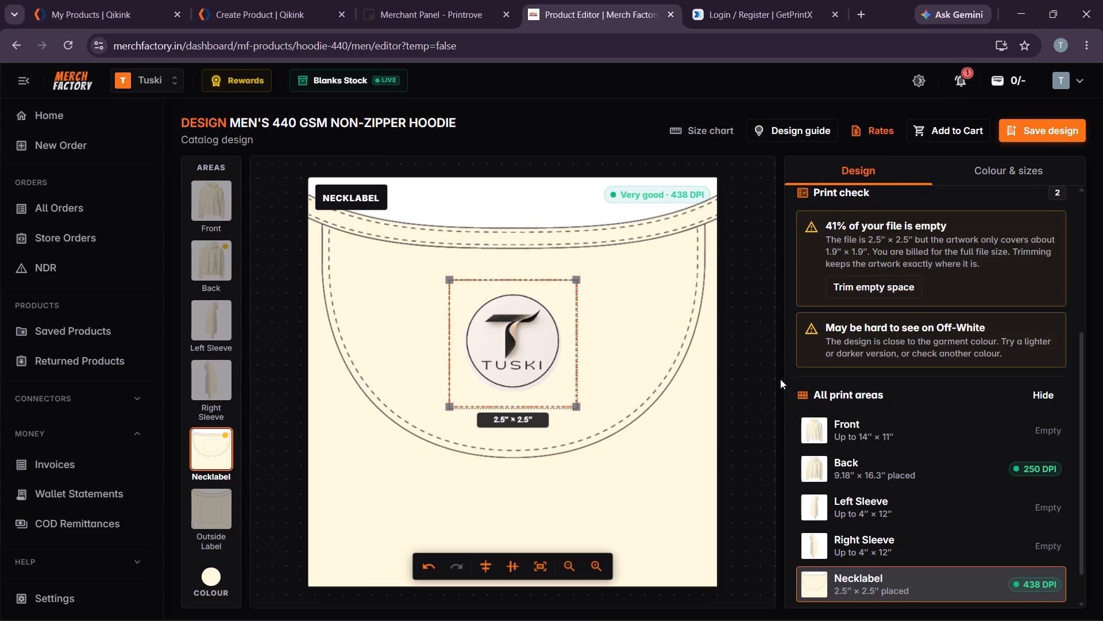
Trim the empty space around the neck label logo.
{"action": "left_click", "coordinate": [901, 286]}
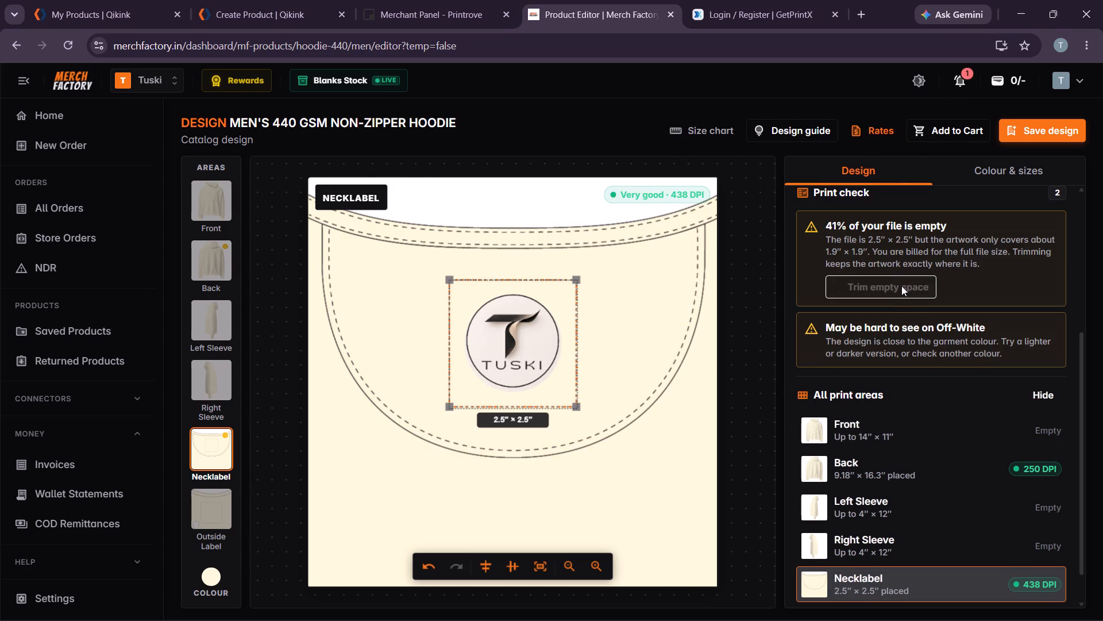
{"action": "scroll", "coordinate": [901, 286], "scroll_direction": "down", "scroll_amount": 5}
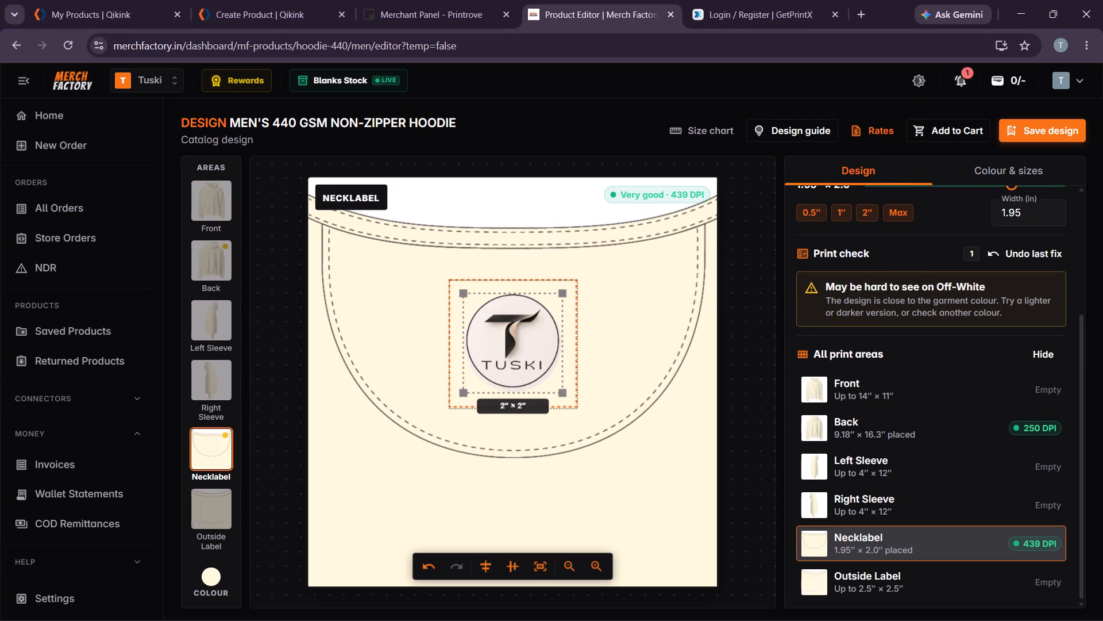
{"action": "scroll", "coordinate": [898, 285], "scroll_direction": "up", "scroll_amount": 7}
{"action": "left_click", "coordinate": [742, 356]}
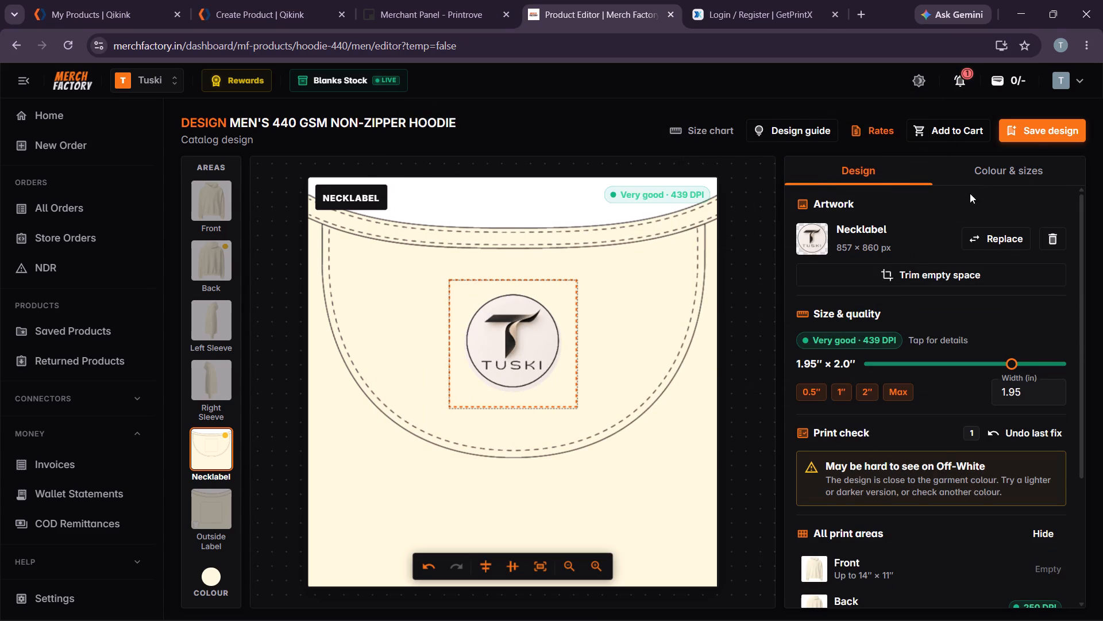
Save the design as Oversized Hoodie Japanese Edition Beige in the existing Oversized Hoodie folder.
{"action": "left_click", "coordinate": [1029, 139]}
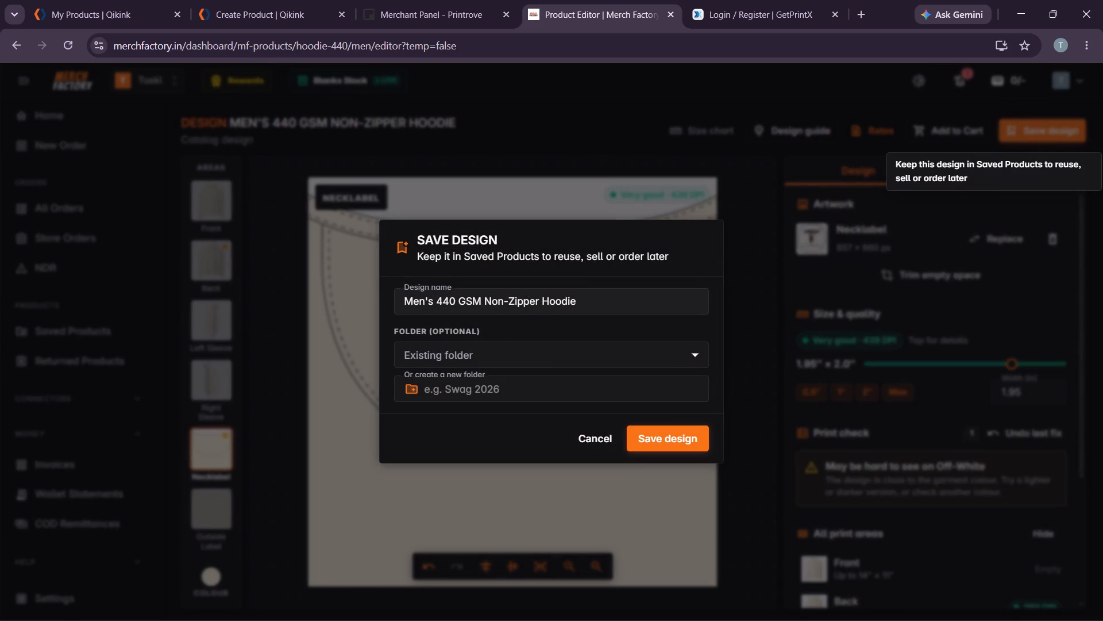
{"action": "left_click_drag", "start_coordinate": [400, 304], "coordinate": [643, 310]}
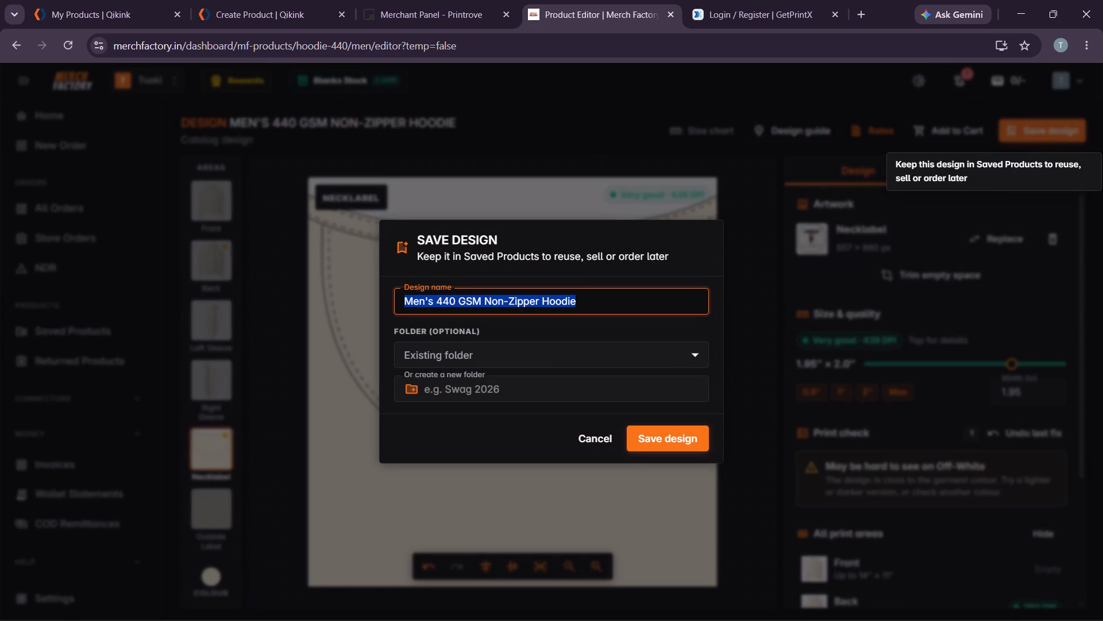
{"action": "type", "text": "Oversized"}
{"action": "key", "text": "space"}
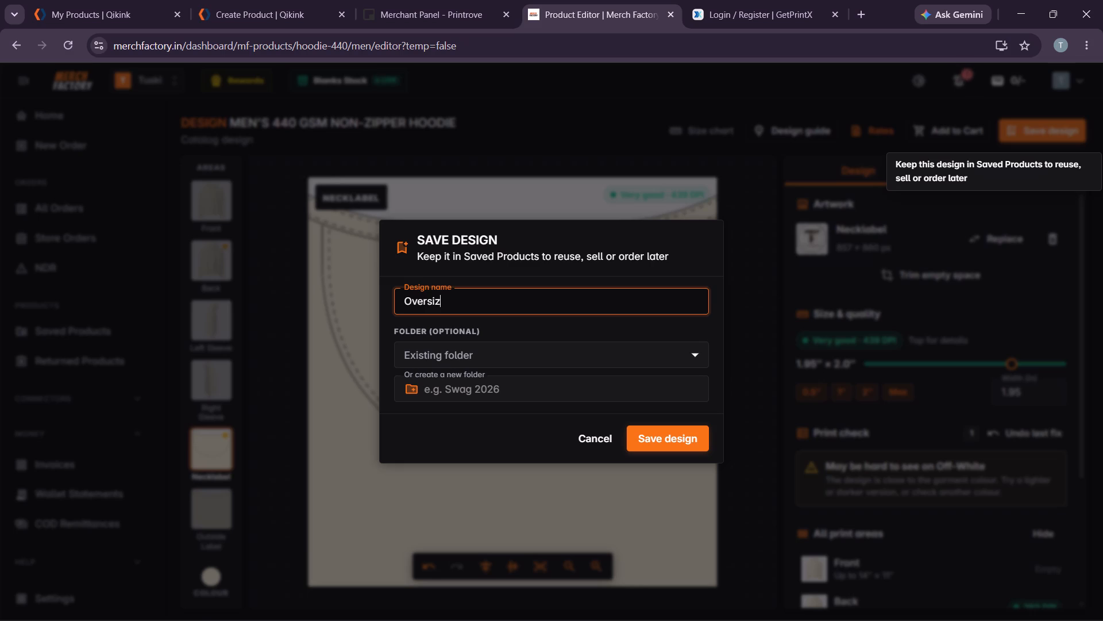
{"action": "left_click", "coordinate": [604, 351]}
{"action": "left_click", "coordinate": [528, 413]}
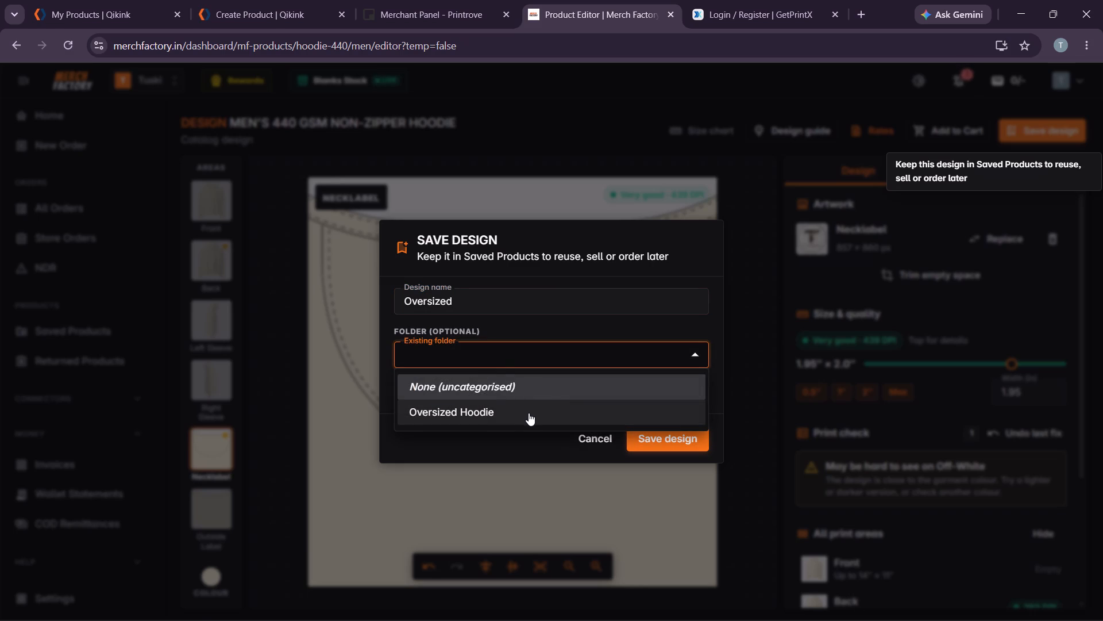
{"action": "left_click", "coordinate": [469, 300]}
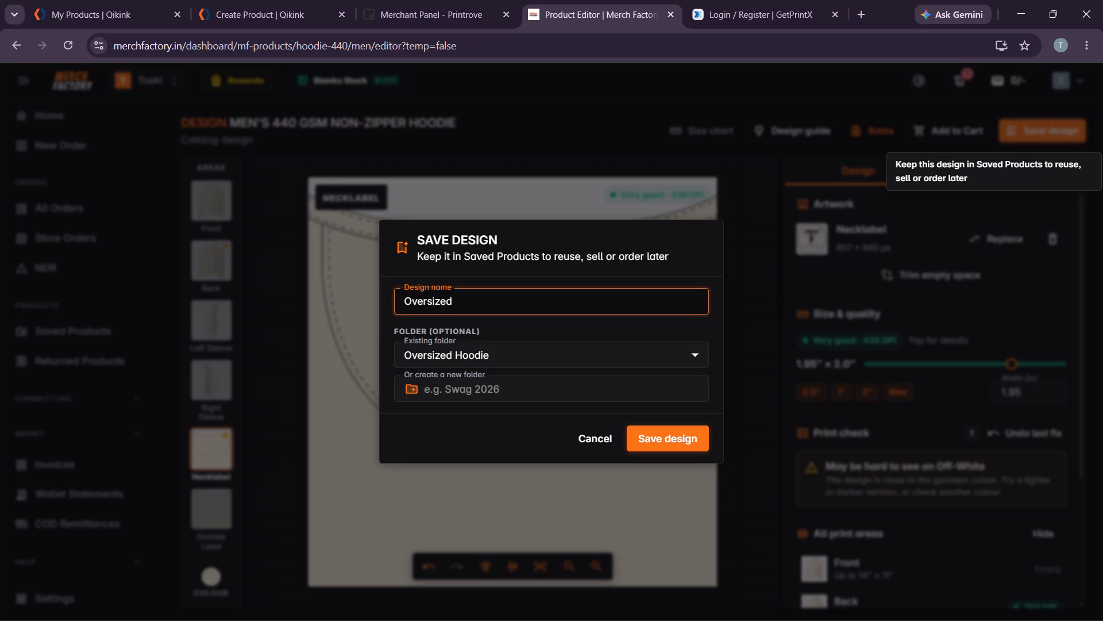
{"action": "type", "text": "Hoodie"}
{"action": "key", "text": "space"}
{"action": "type", "text": "Japanese Edition"}
{"action": "key", "text": "space"}
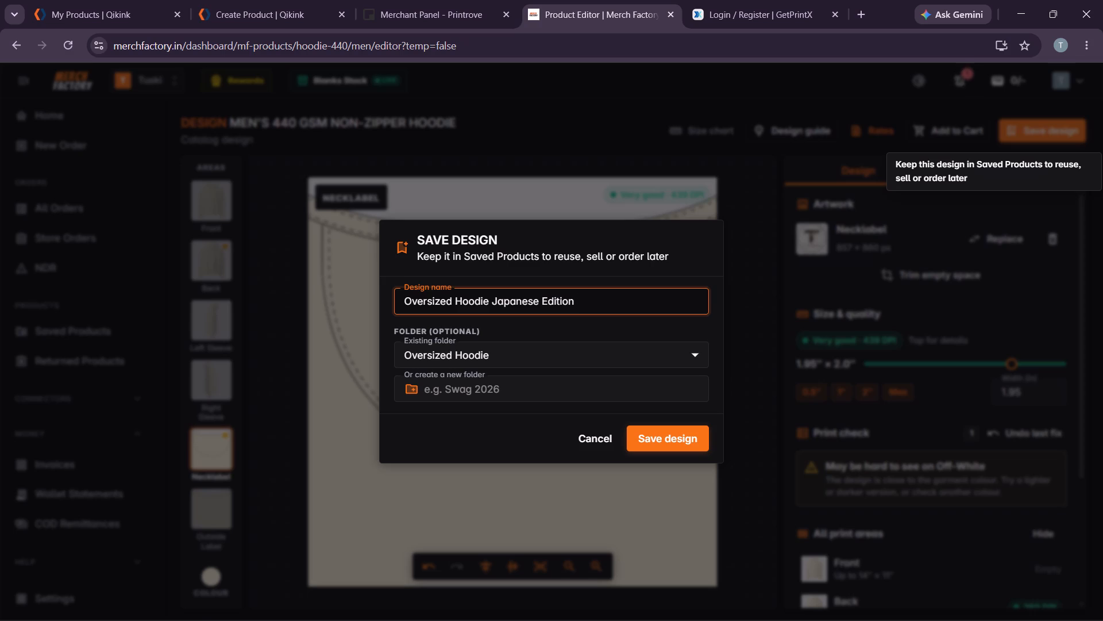
{"action": "type", "text": "Beige"}
{"action": "left_click", "coordinate": [651, 435]}
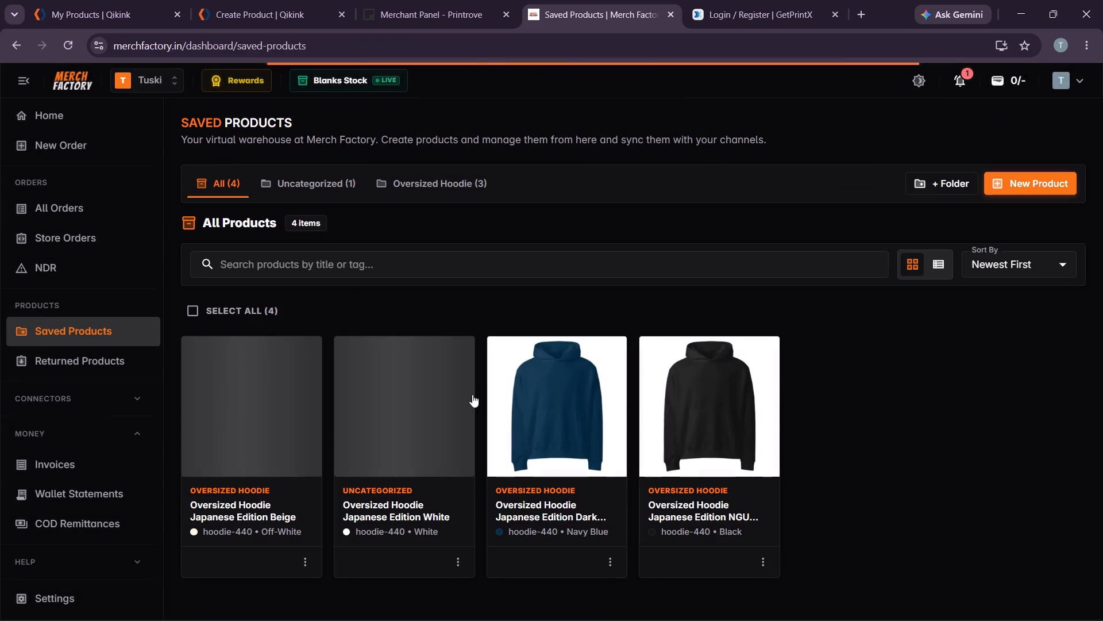
Move the uncategorized Oversized Hoodie Japanese Edition White product into the Oversized Hoodie folder.
{"action": "scroll", "coordinate": [473, 396], "scroll_direction": "down", "scroll_amount": 1}
{"action": "left_click", "coordinate": [328, 174]}
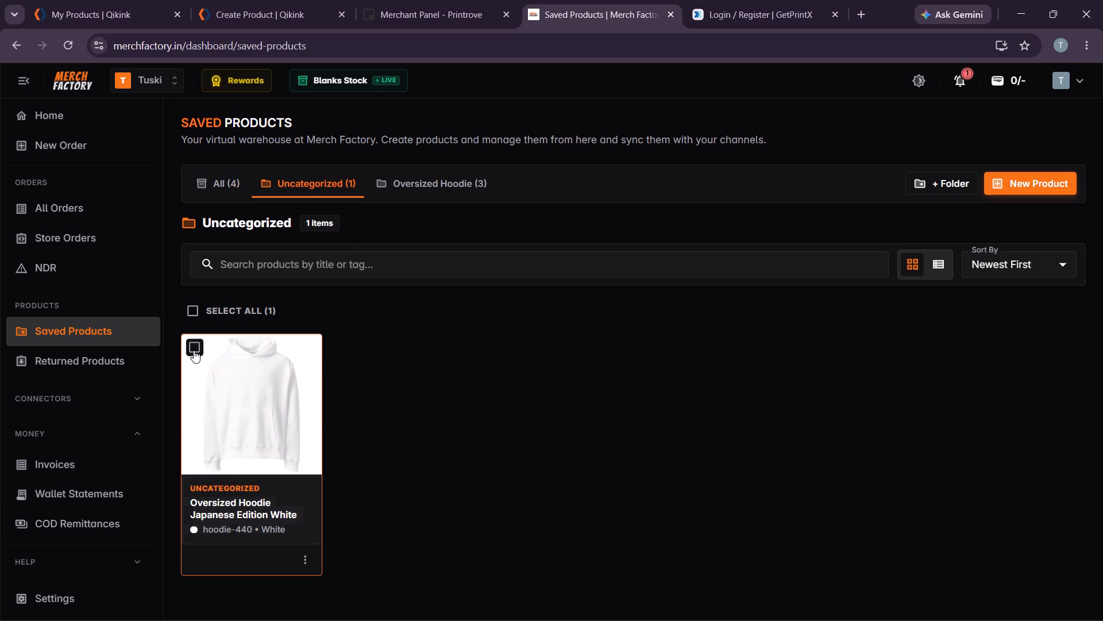
{"action": "left_click", "coordinate": [194, 350]}
{"action": "left_click", "coordinate": [568, 587]}
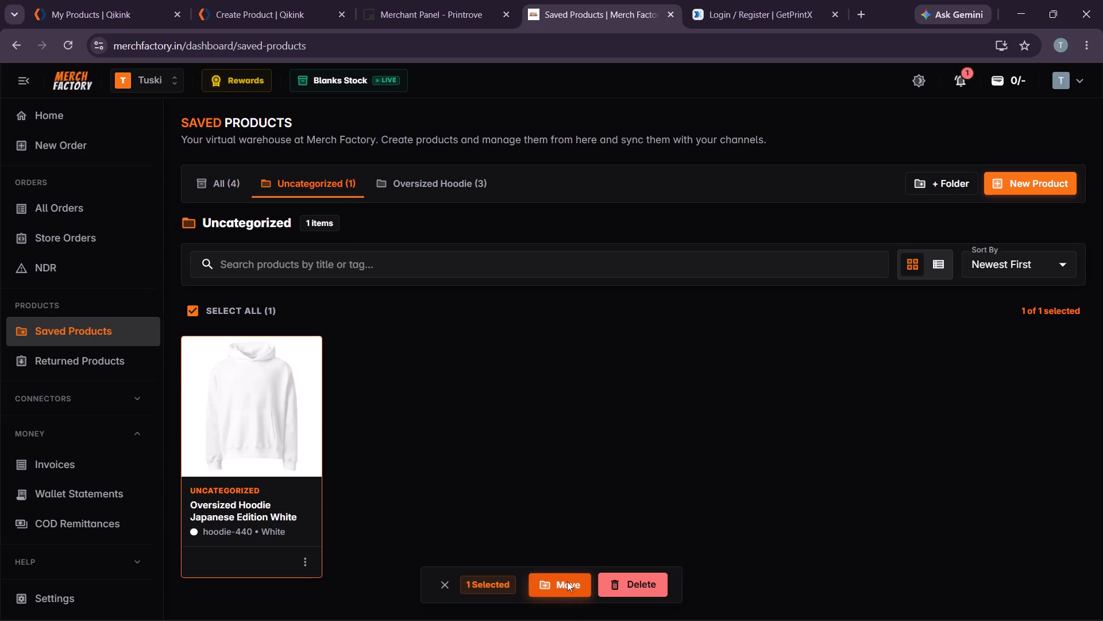
{"action": "left_click", "coordinate": [523, 305]}
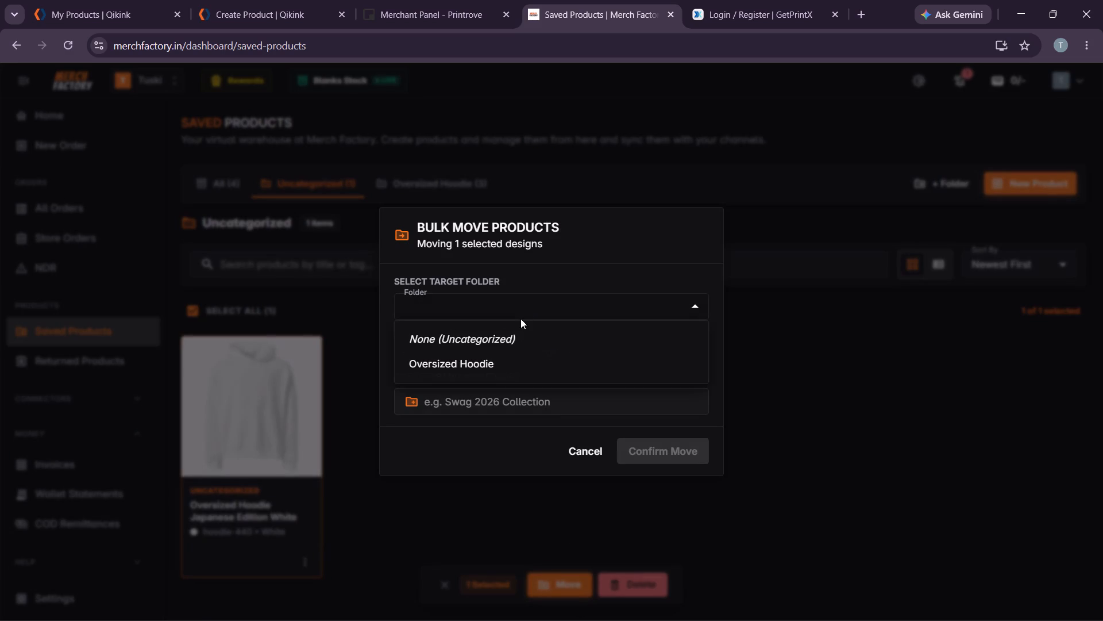
{"action": "left_click", "coordinate": [506, 363]}
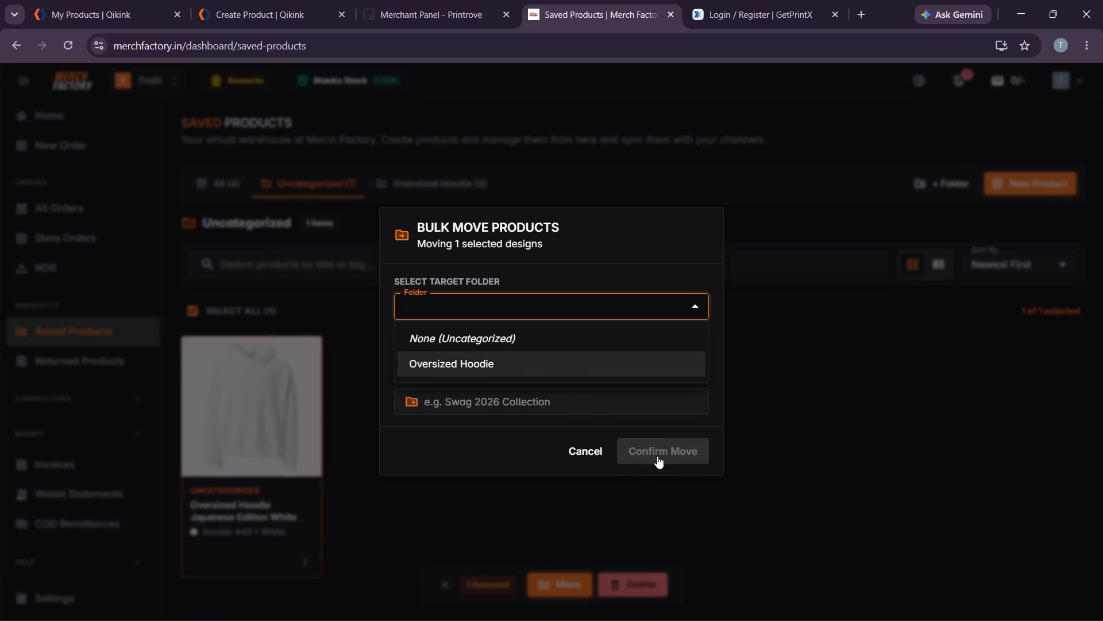
{"action": "left_click", "coordinate": [653, 441]}
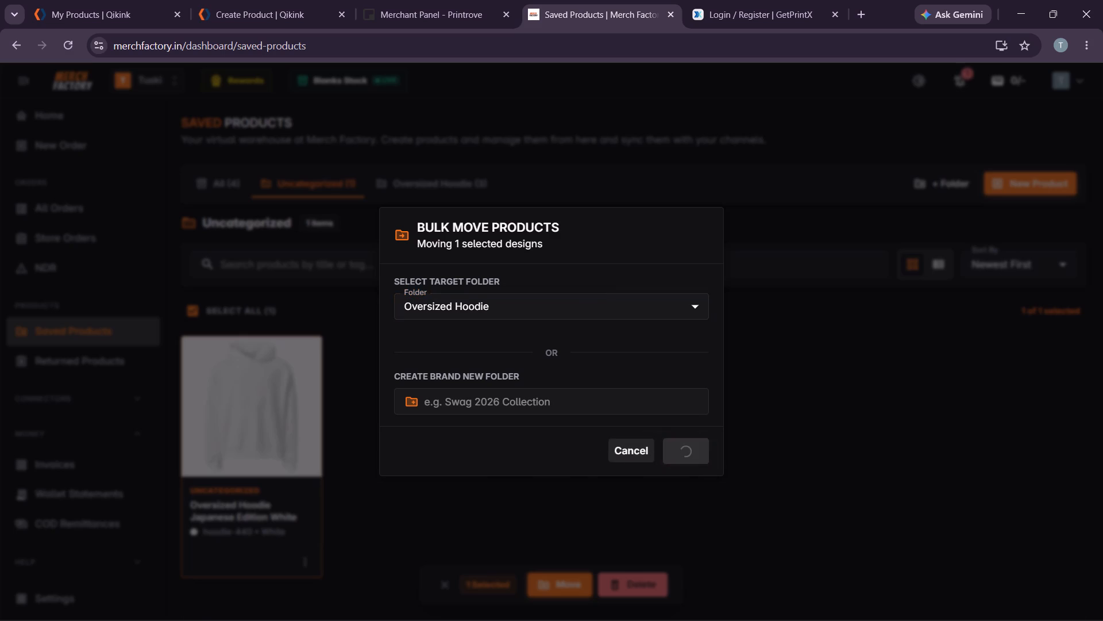
Open the Oversized Hoodie folder to review its saved products.
{"action": "left_click", "coordinate": [402, 185]}
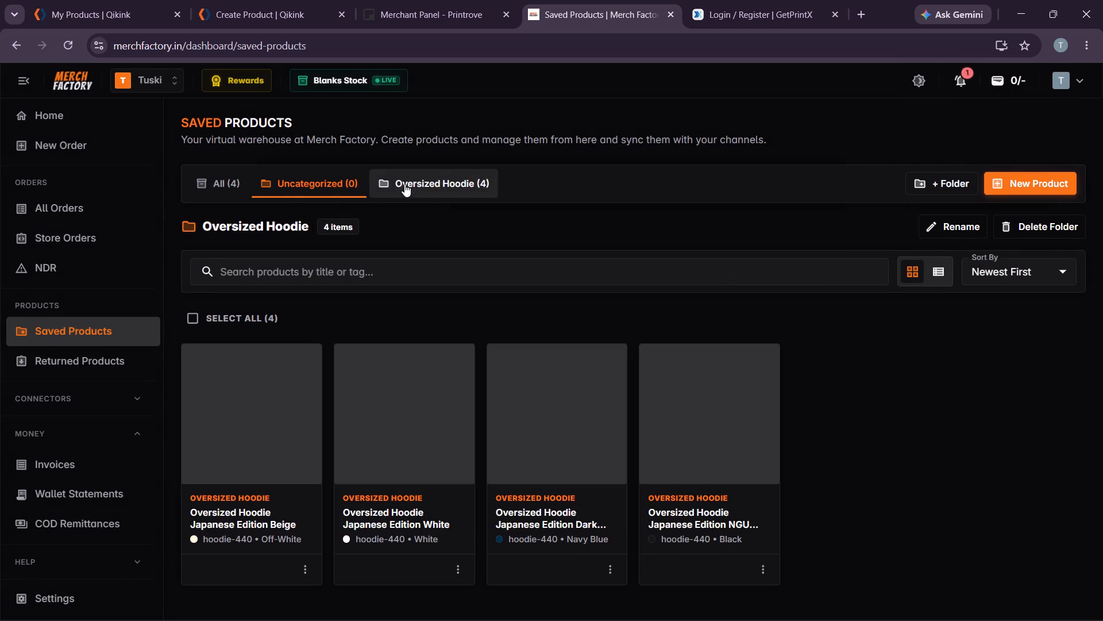
{"action": "scroll", "coordinate": [516, 429], "scroll_direction": "down", "scroll_amount": 3}
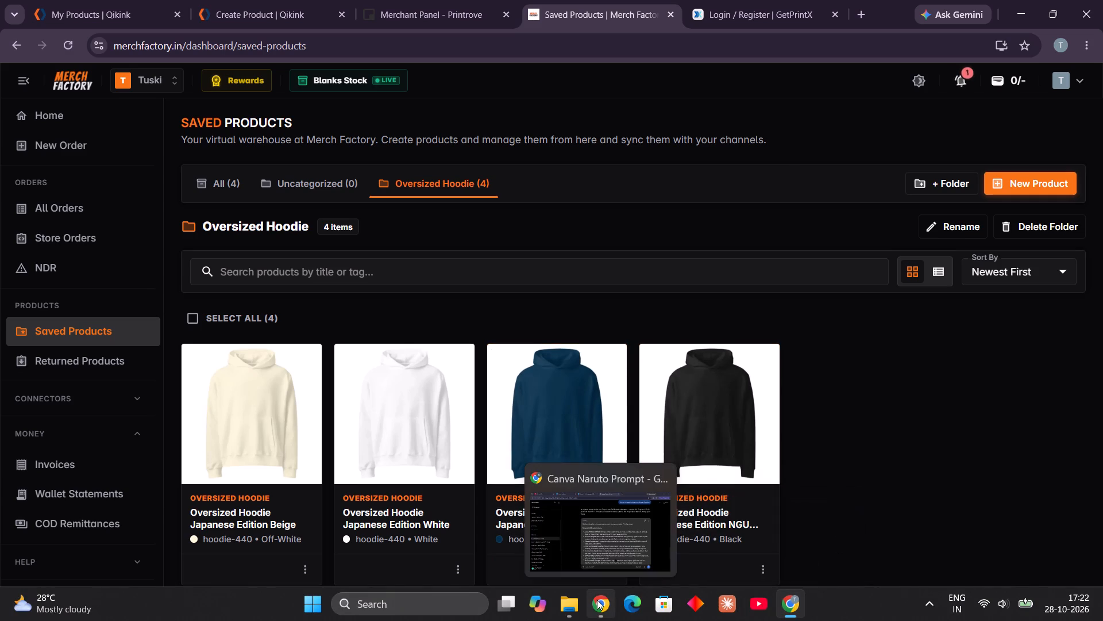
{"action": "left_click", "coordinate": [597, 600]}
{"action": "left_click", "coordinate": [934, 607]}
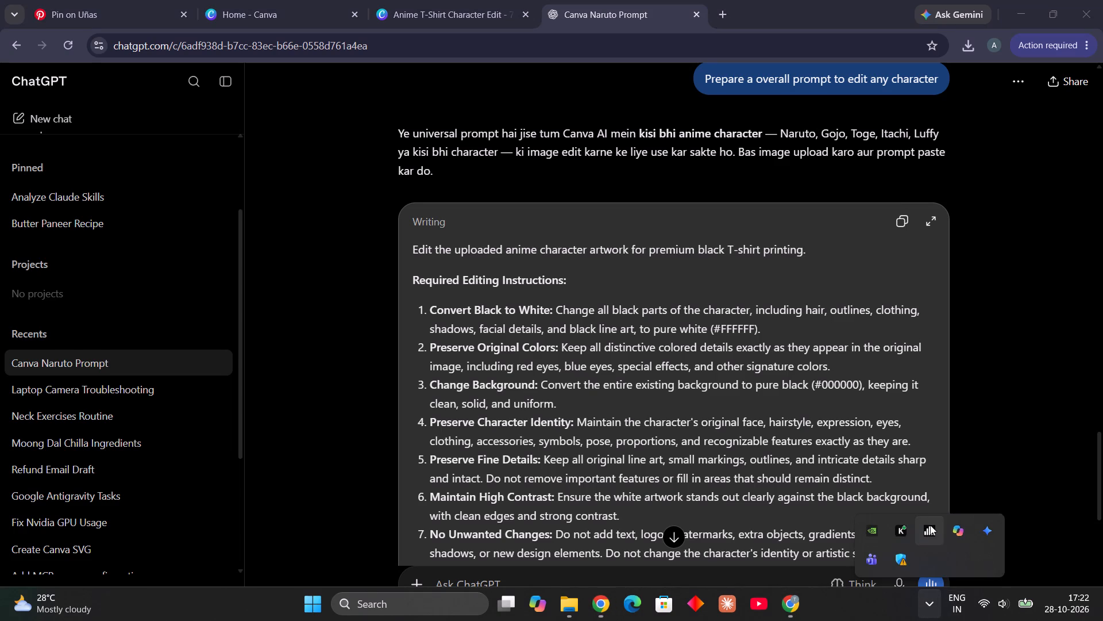
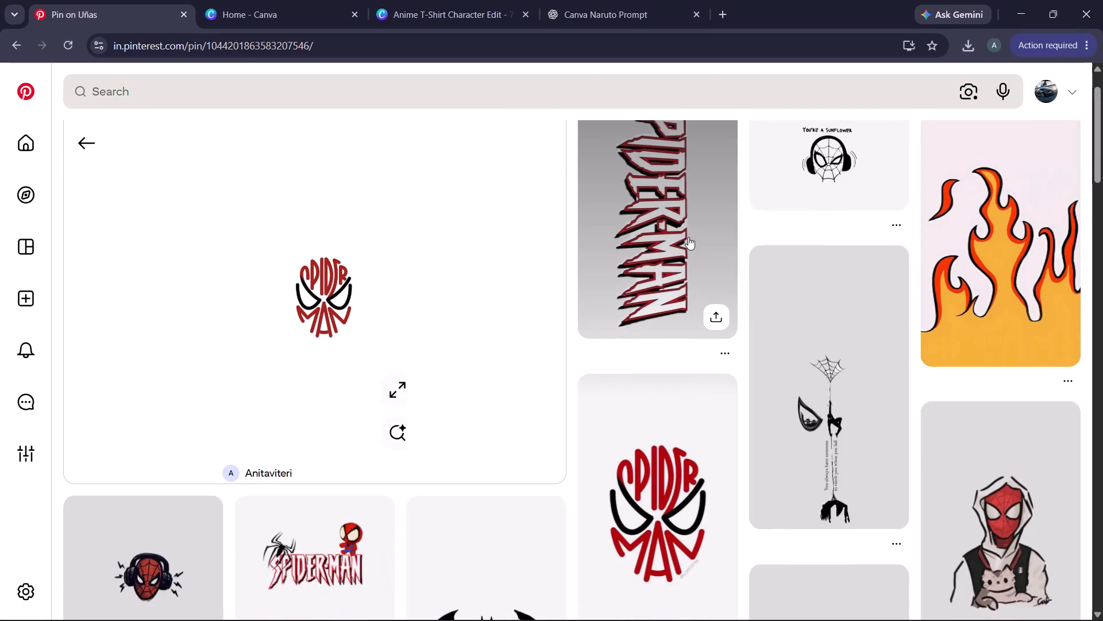
Open the pin with the vertical white Spider-Man lettering outlined in red.
{"action": "scroll", "coordinate": [681, 232], "scroll_direction": "up", "scroll_amount": 2}
{"action": "left_click", "coordinate": [672, 231]}
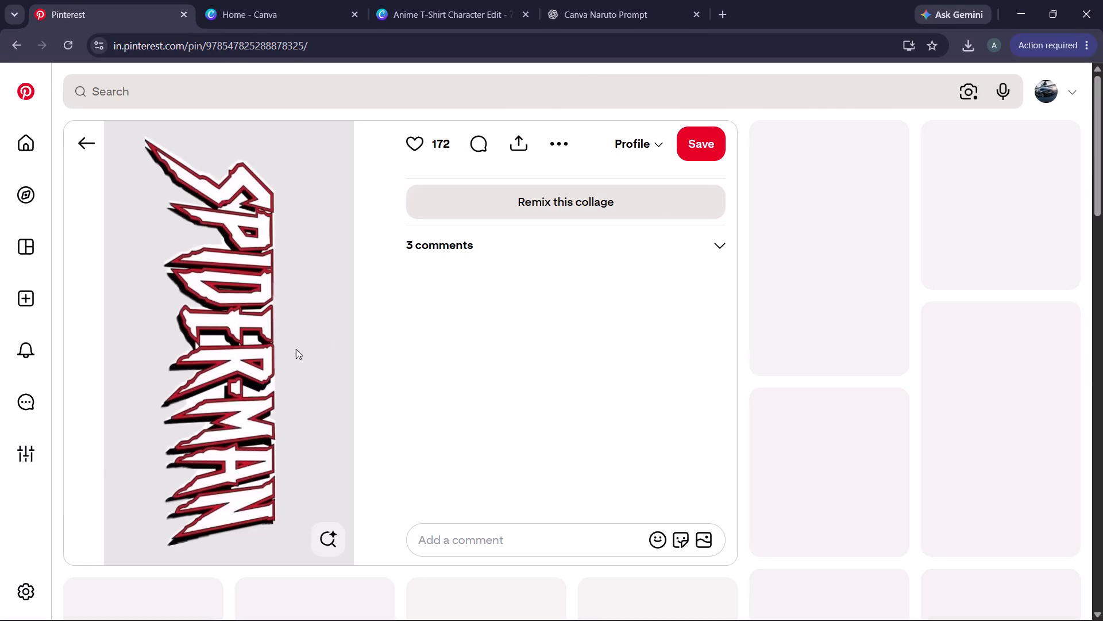
Browse the pins related to the Spider-Man lettering and view the red corner spider web pin.
{"action": "scroll", "coordinate": [760, 268], "scroll_direction": "down", "scroll_amount": 1}
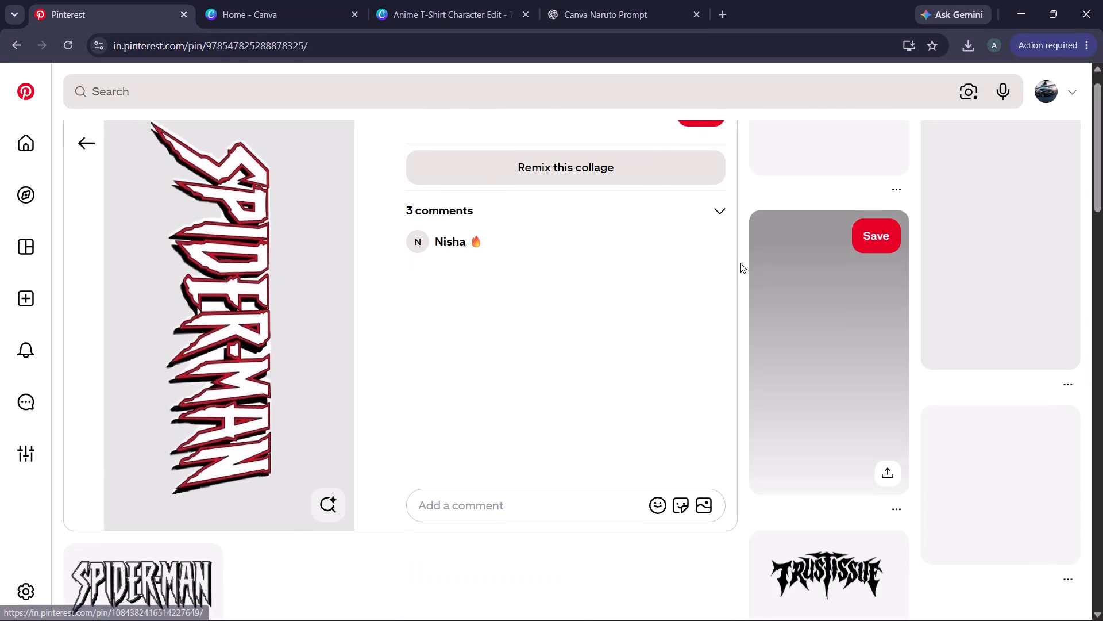
{"action": "scroll", "coordinate": [740, 263], "scroll_direction": "down", "scroll_amount": 2}
{"action": "scroll", "coordinate": [811, 429], "scroll_direction": "down", "scroll_amount": 2}
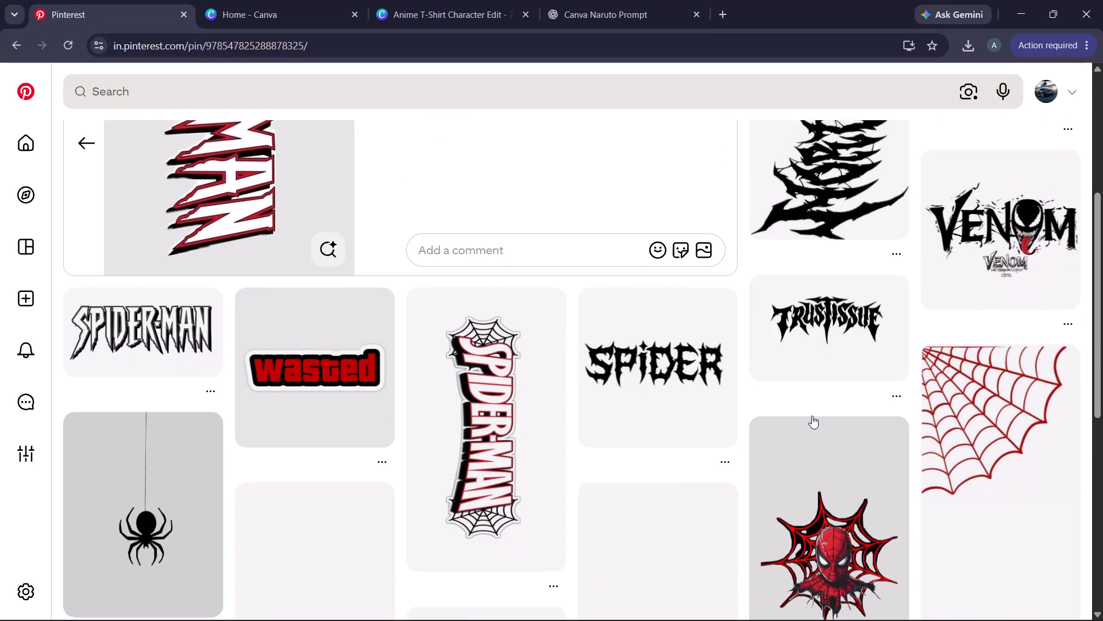
{"action": "scroll", "coordinate": [812, 416], "scroll_direction": "down", "scroll_amount": 4}
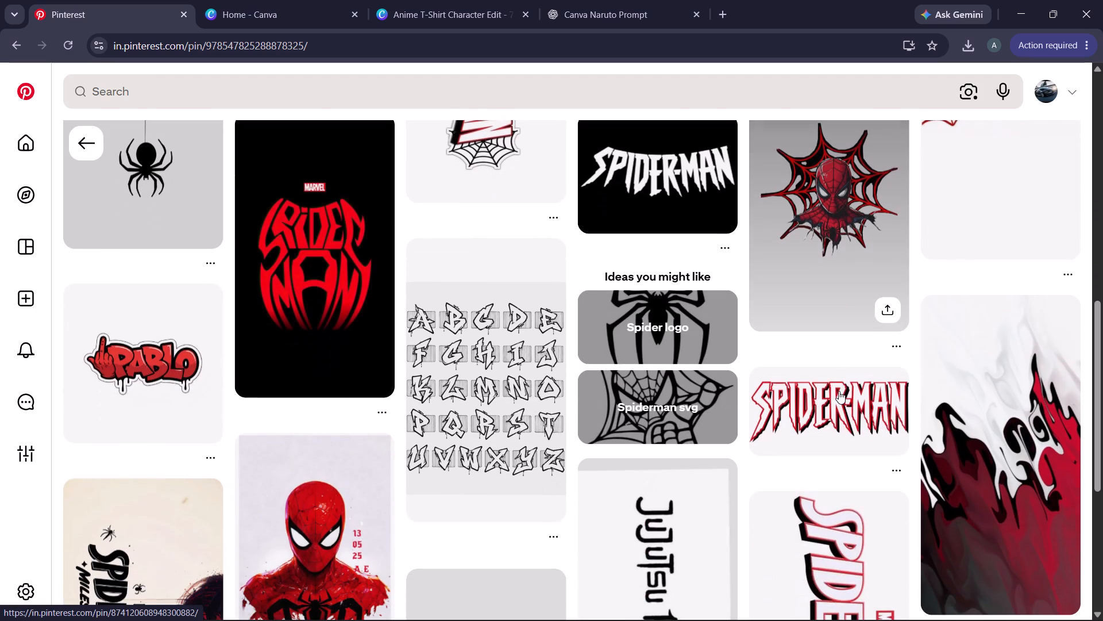
{"action": "scroll", "coordinate": [839, 391], "scroll_direction": "down", "scroll_amount": 4}
{"action": "scroll", "coordinate": [843, 388], "scroll_direction": "up", "scroll_amount": 3}
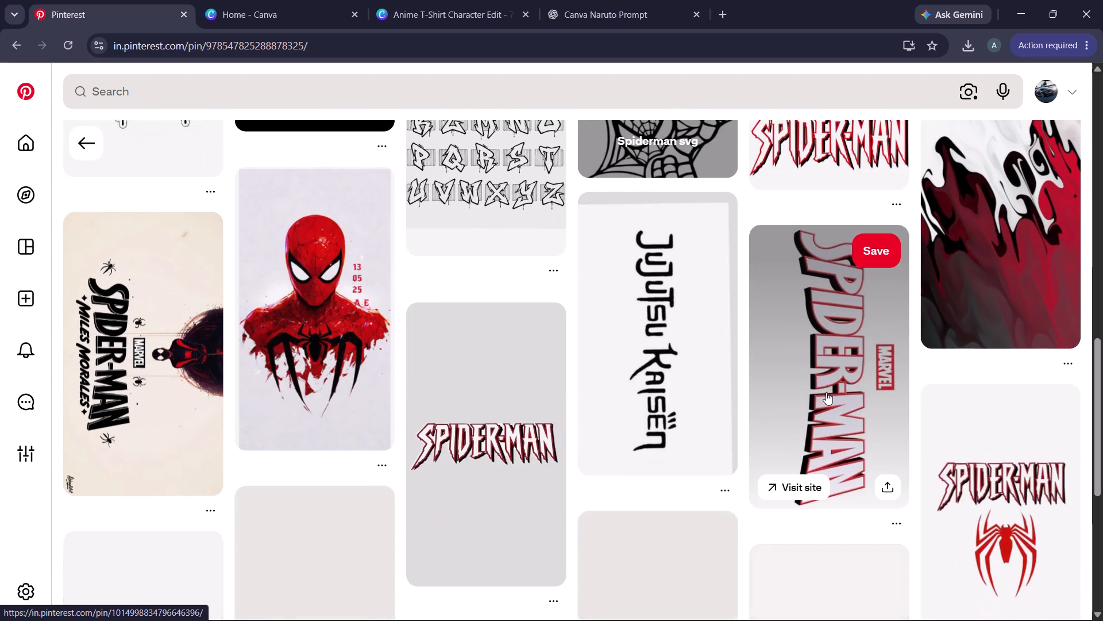
{"action": "scroll", "coordinate": [826, 392], "scroll_direction": "up", "scroll_amount": 4}
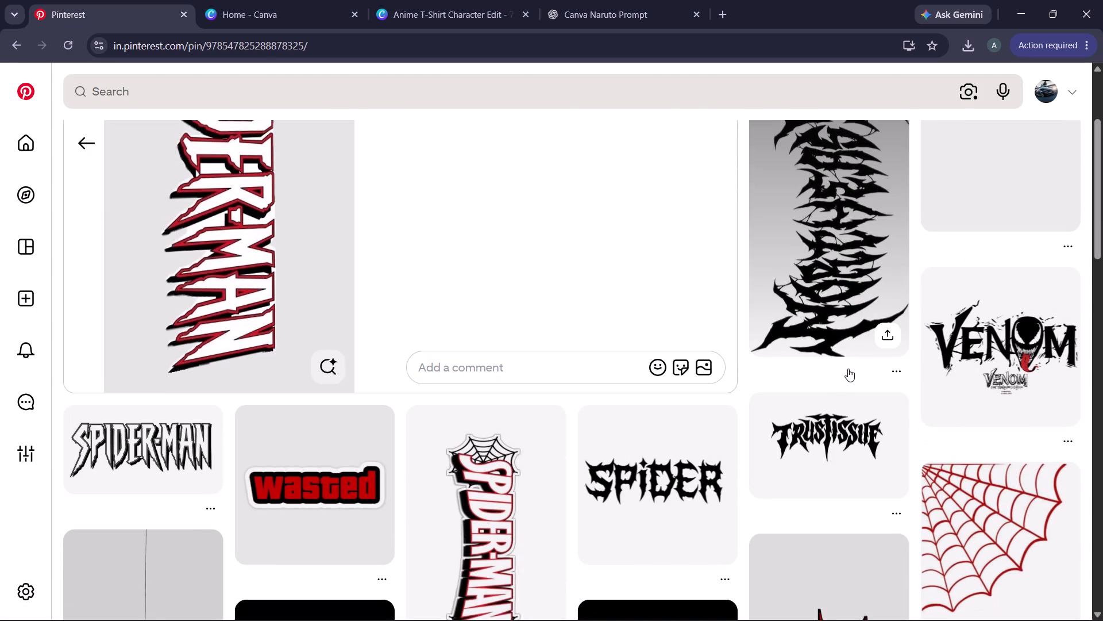
{"action": "scroll", "coordinate": [377, 363], "scroll_direction": "up", "scroll_amount": 2}
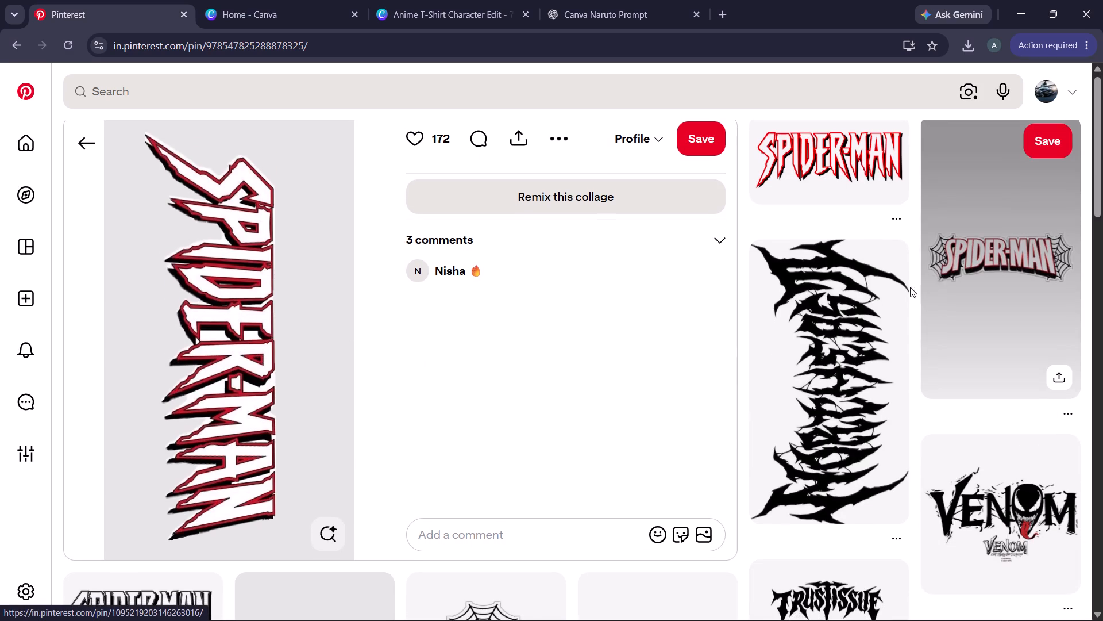
{"action": "scroll", "coordinate": [886, 279], "scroll_direction": "down", "scroll_amount": 3}
{"action": "scroll", "coordinate": [975, 324], "scroll_direction": "down", "scroll_amount": 1}
{"action": "left_click", "coordinate": [996, 358]}
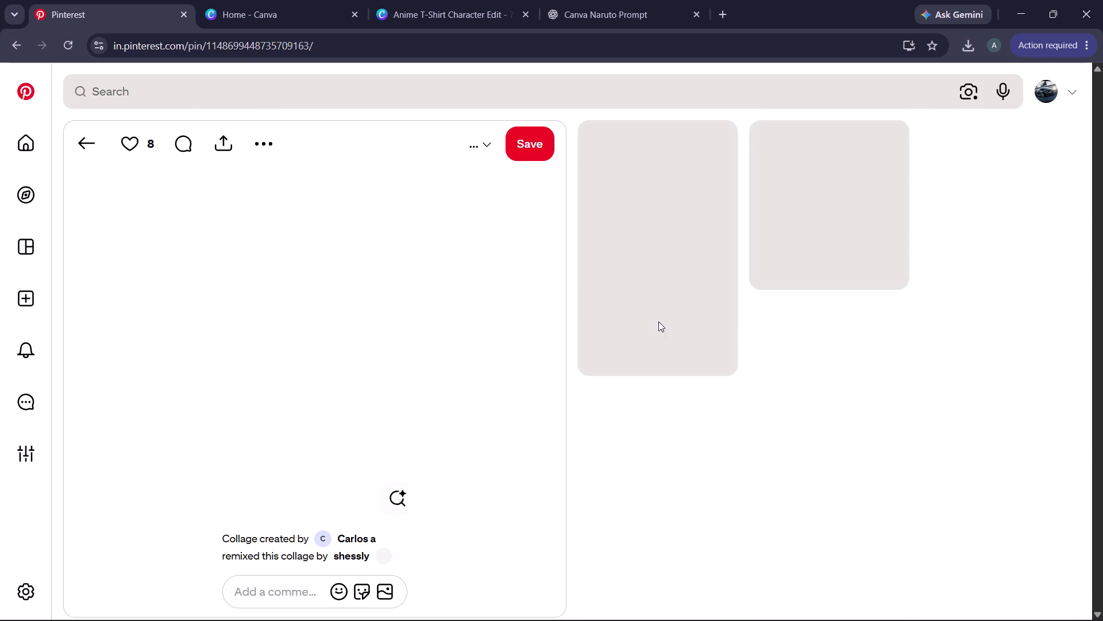
{"action": "left_click", "coordinate": [74, 146]}
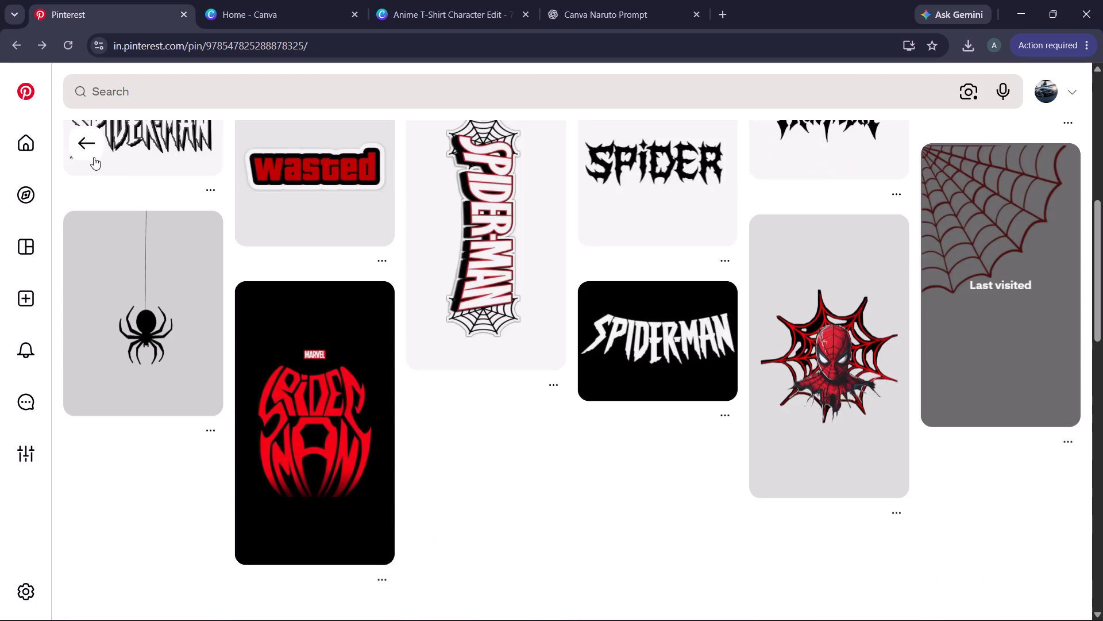
Save the vertical Spider-Man lettering image as a PNG named Spiderman in the Quote print folder.
{"action": "scroll", "coordinate": [145, 171], "scroll_direction": "up", "scroll_amount": 7}
{"action": "right_click", "coordinate": [263, 258]}
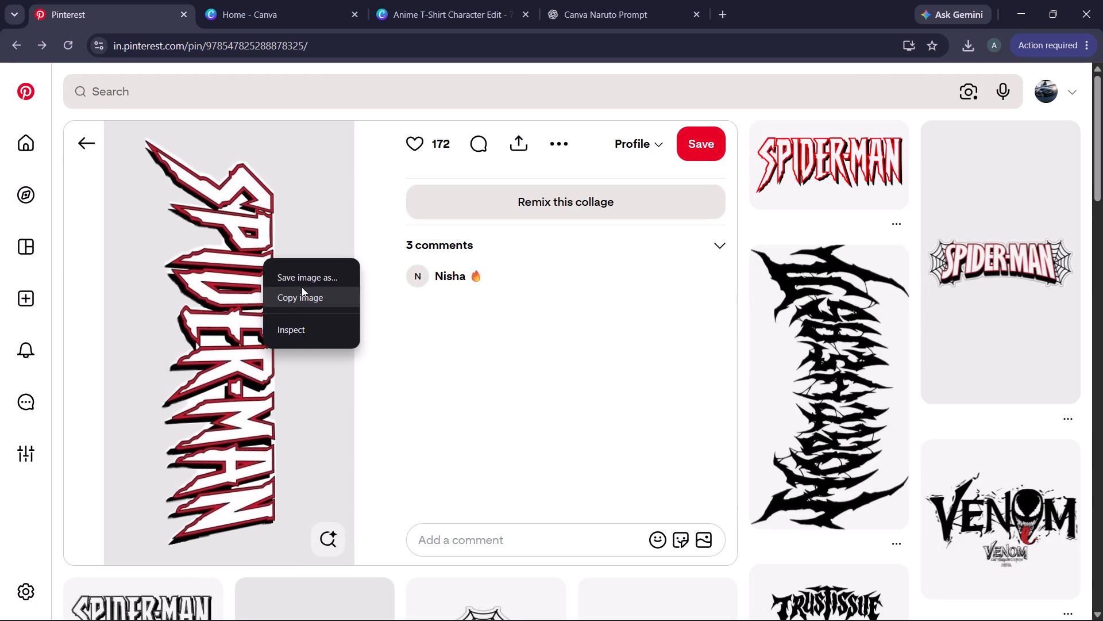
{"action": "left_click", "coordinate": [303, 282]}
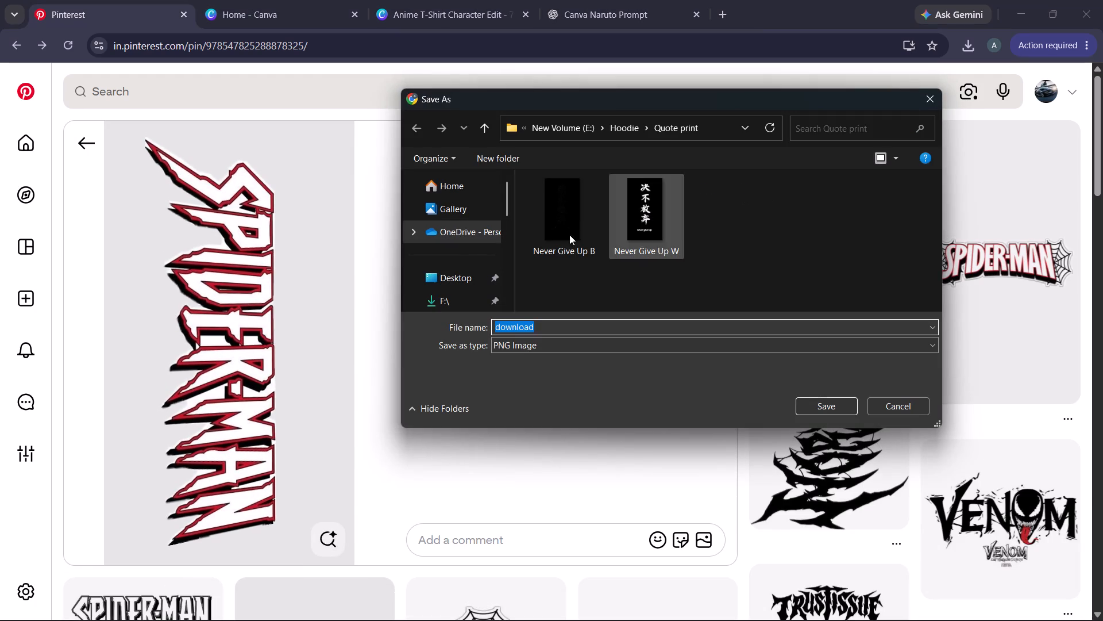
{"action": "scroll", "coordinate": [476, 247], "scroll_direction": "down", "scroll_amount": 7}
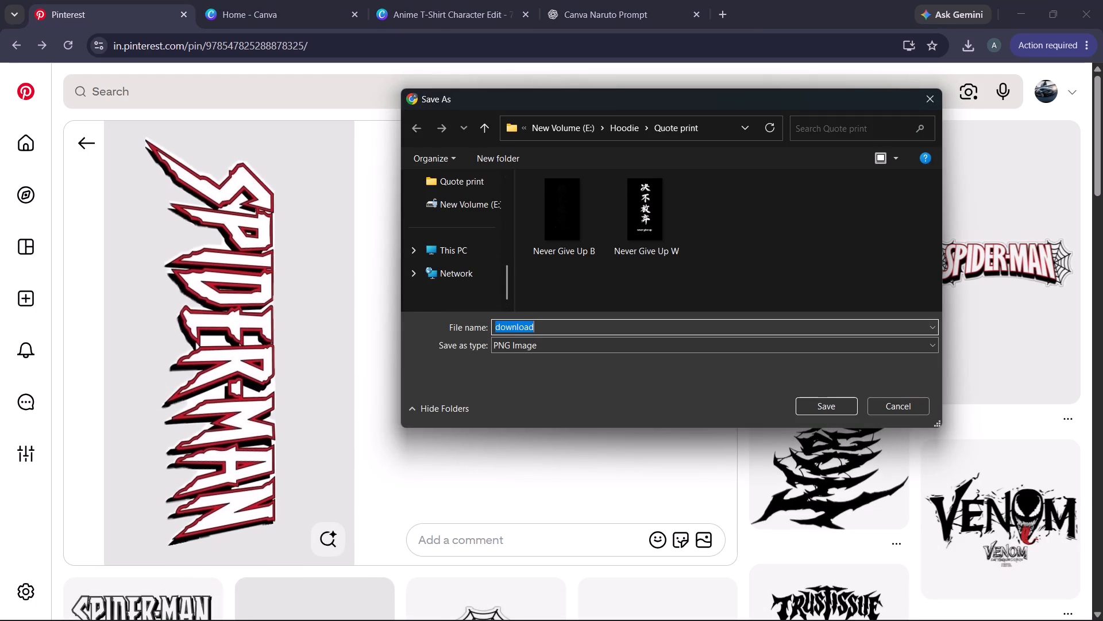
{"action": "key", "text": "shift+s"}
{"action": "type", "text": "piderm"}
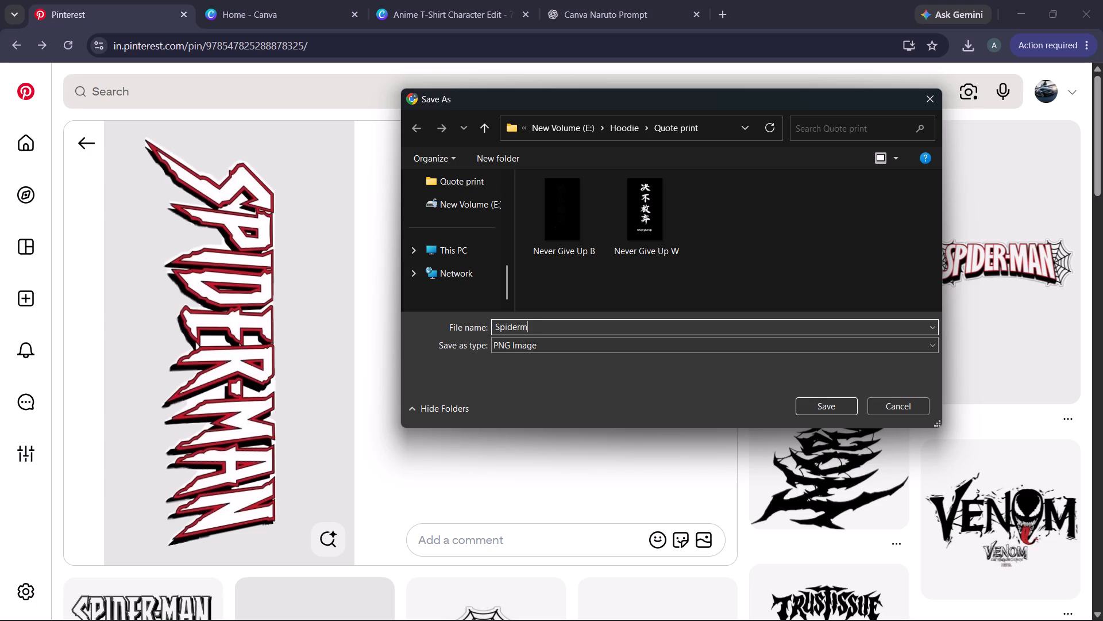
{"action": "type", "text": "an"}
{"action": "key", "text": "space"}
{"action": "key", "text": "Return"}
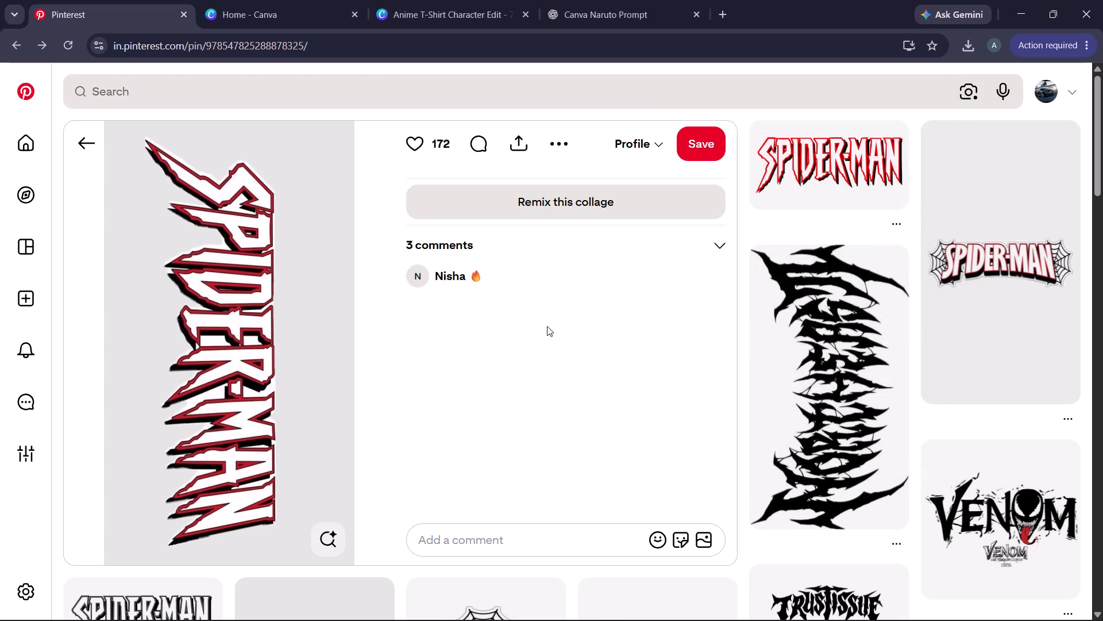
Open the last visited red corner spider web pin from the related pins.
{"action": "scroll", "coordinate": [844, 320], "scroll_direction": "down", "scroll_amount": 3}
{"action": "scroll", "coordinate": [1006, 402], "scroll_direction": "down", "scroll_amount": 5}
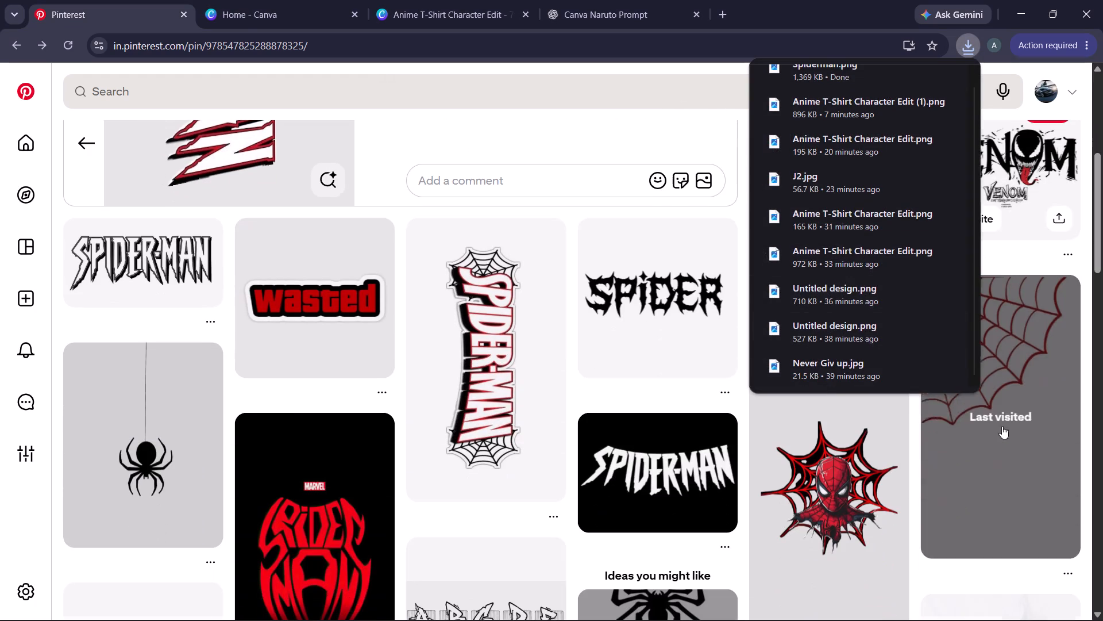
{"action": "left_click", "coordinate": [1002, 451]}
{"action": "left_click", "coordinate": [987, 443]}
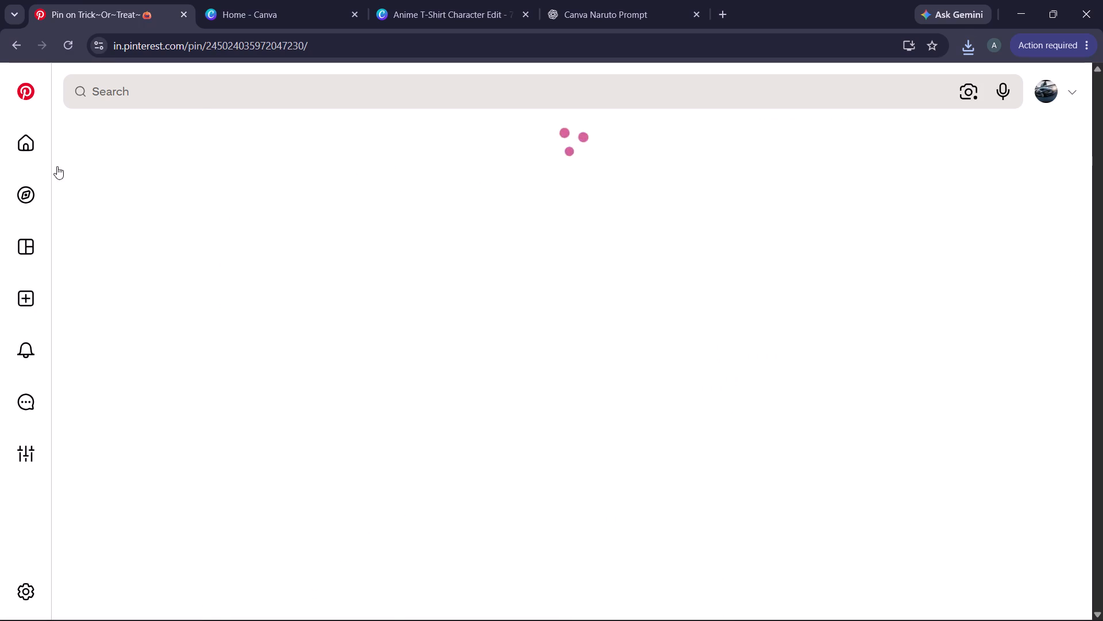
{"action": "left_click", "coordinate": [91, 146]}
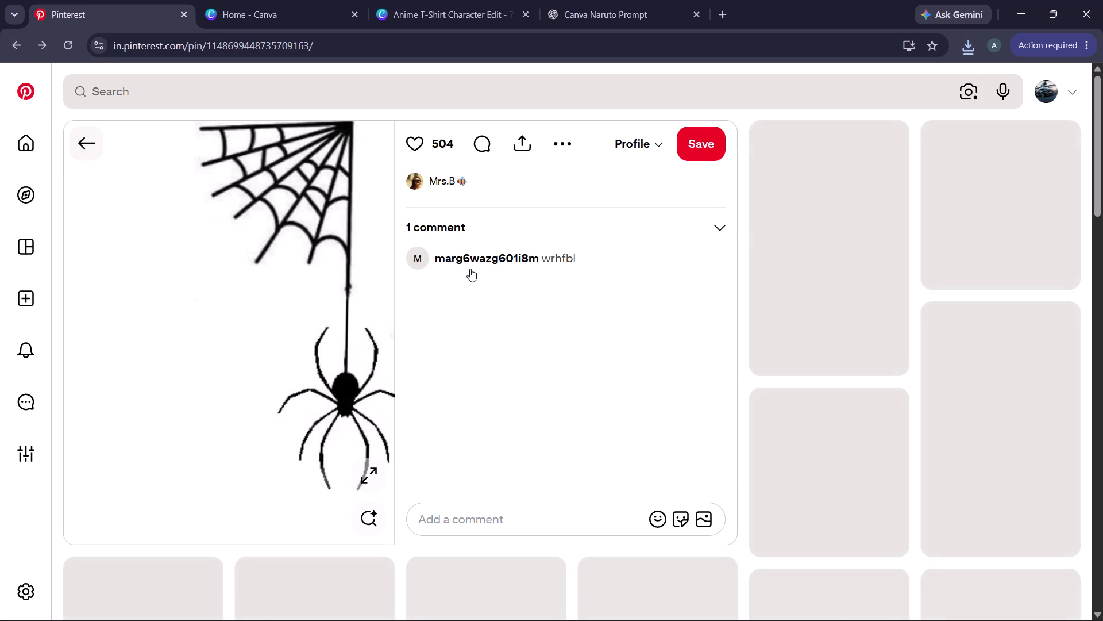
Save the pin's web image as a PNG named Spider Man Web Red in the Quote print folder.
{"action": "right_click", "coordinate": [335, 273]}
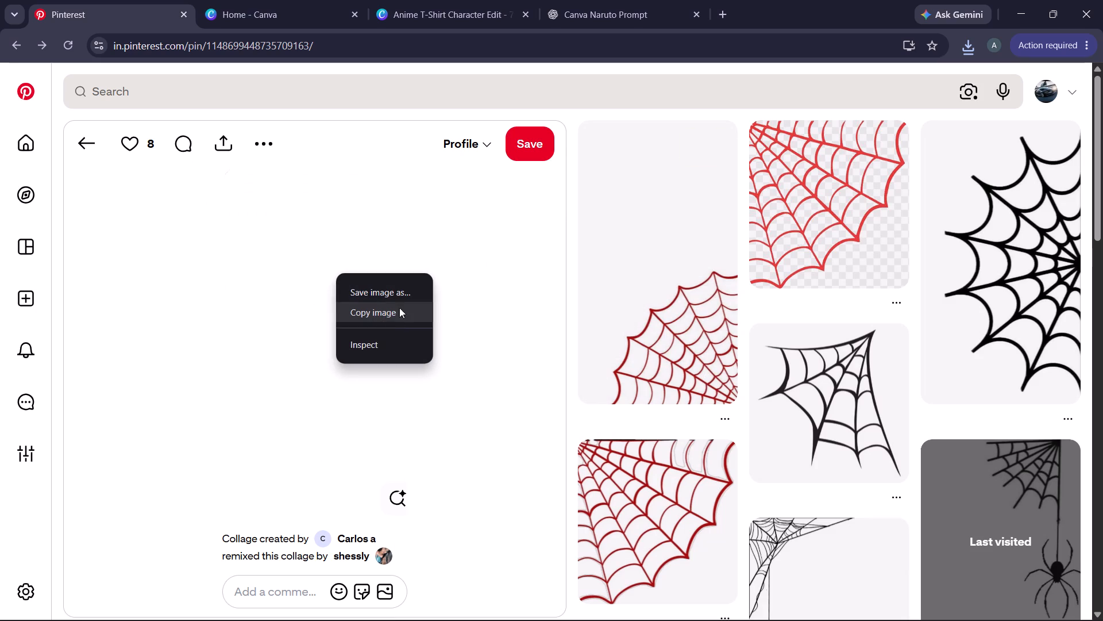
{"action": "left_click", "coordinate": [388, 287]}
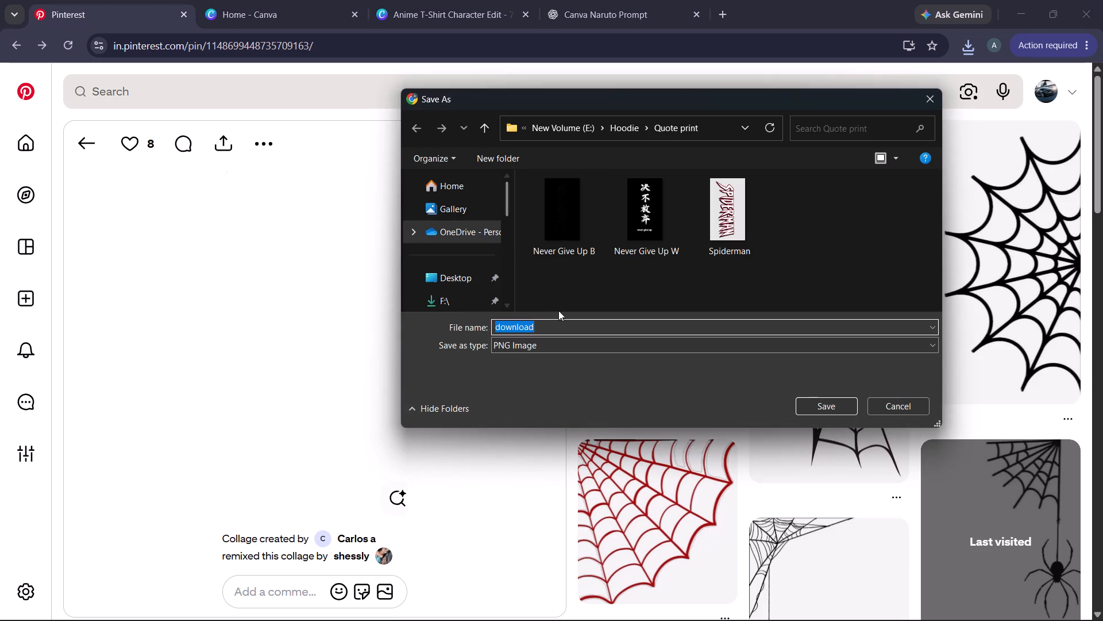
{"action": "type", "text": "Spider"}
{"action": "key", "text": "space"}
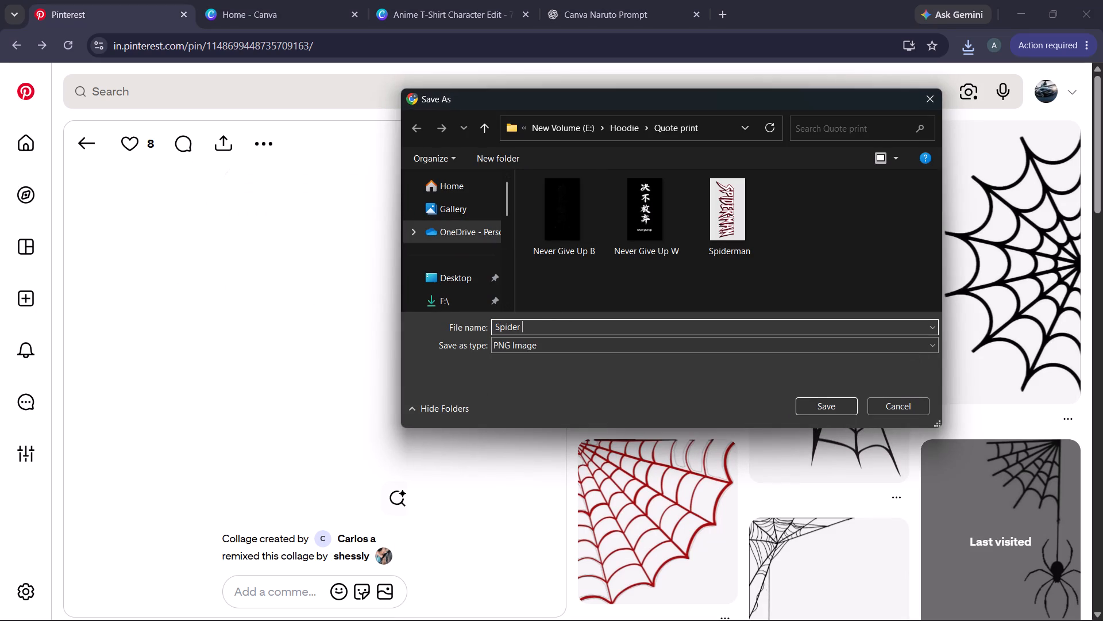
{"action": "type", "text": "Man"}
{"action": "key", "text": "space"}
{"action": "type", "text": "We"}
{"action": "key", "text": "b"}
{"action": "key", "text": "space"}
{"action": "type", "text": "Red"}
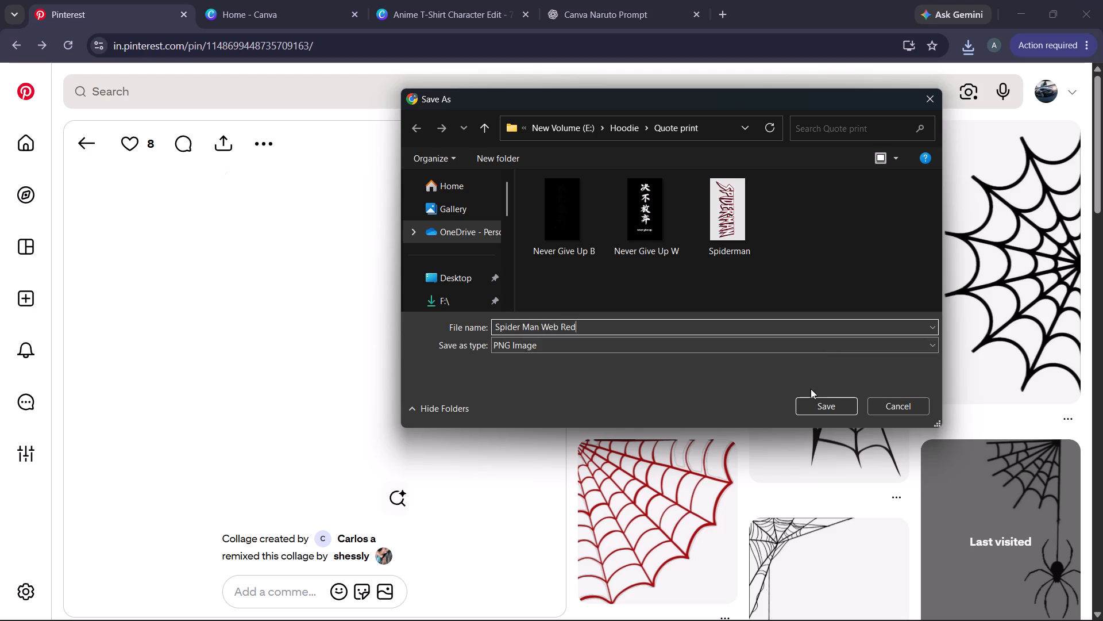
{"action": "left_click", "coordinate": [813, 399]}
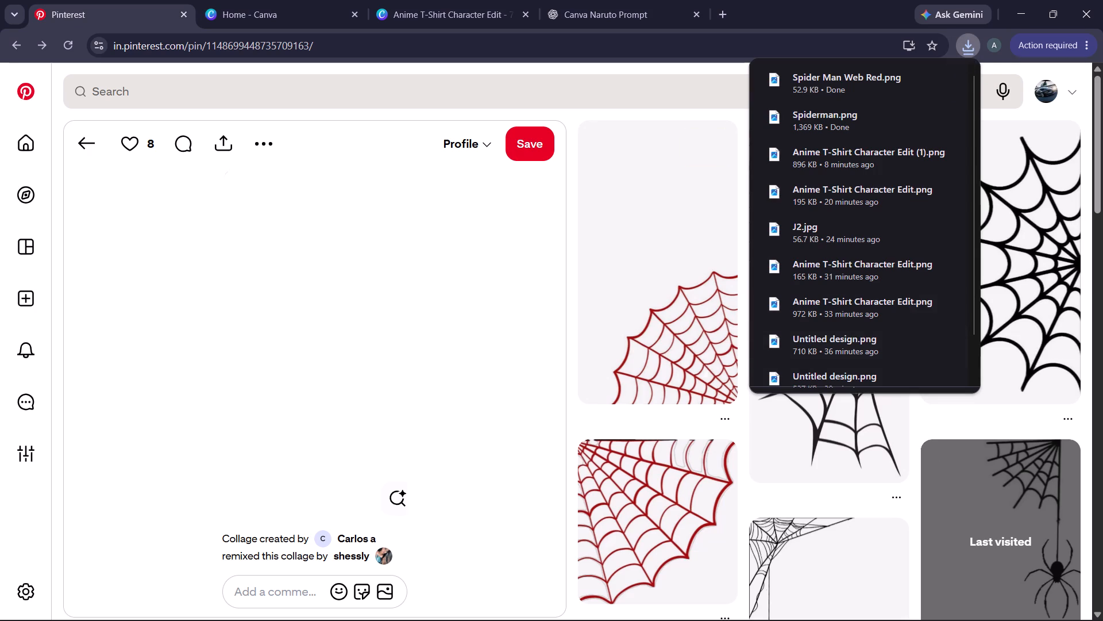
{"action": "left_click", "coordinate": [797, 1]}
Browse the related pins for more spider web and spider logo graphics.
{"action": "scroll", "coordinate": [840, 317], "scroll_direction": "down", "scroll_amount": 3}
{"action": "scroll", "coordinate": [736, 289], "scroll_direction": "down", "scroll_amount": 1}
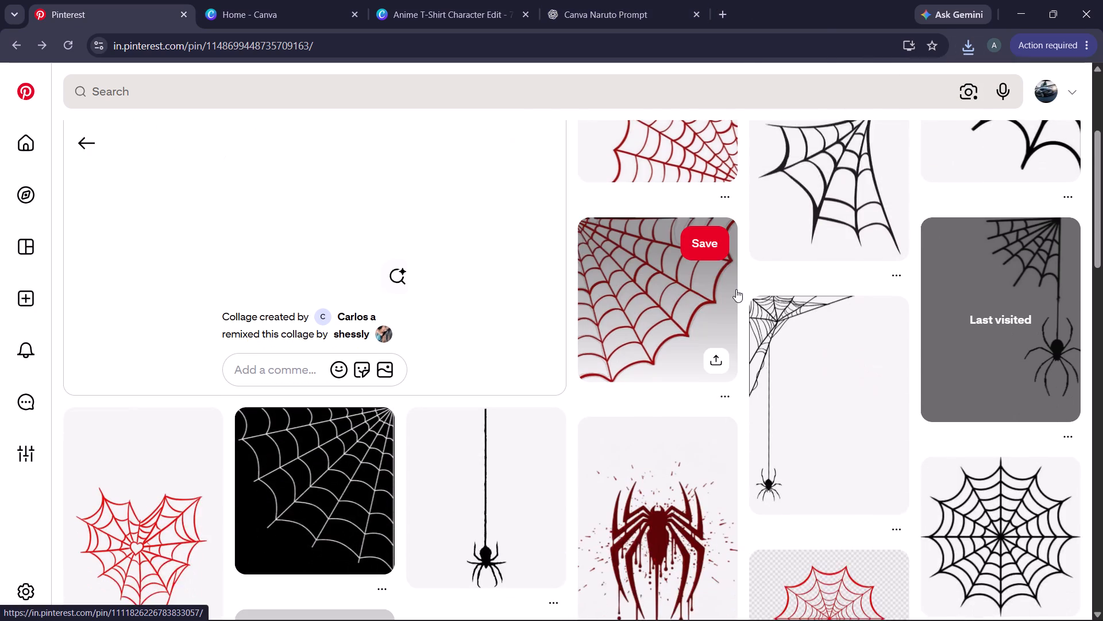
{"action": "scroll", "coordinate": [736, 289], "scroll_direction": "down", "scroll_amount": 1}
{"action": "scroll", "coordinate": [739, 272], "scroll_direction": "up", "scroll_amount": 7}
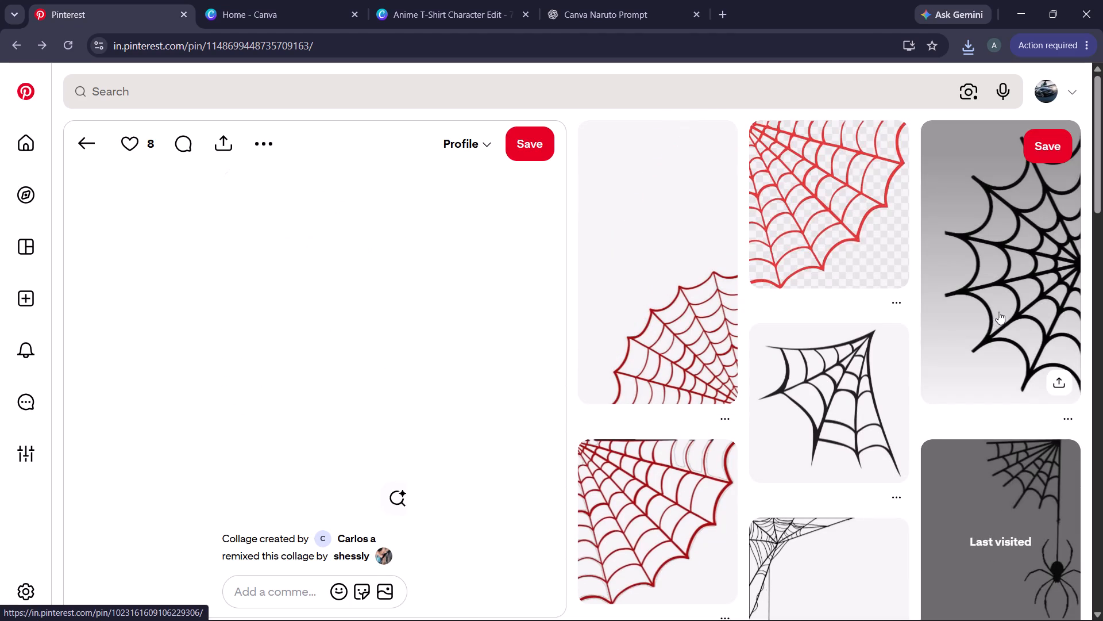
{"action": "scroll", "coordinate": [898, 298], "scroll_direction": "down", "scroll_amount": 4}
{"action": "scroll", "coordinate": [680, 324], "scroll_direction": "down", "scroll_amount": 2}
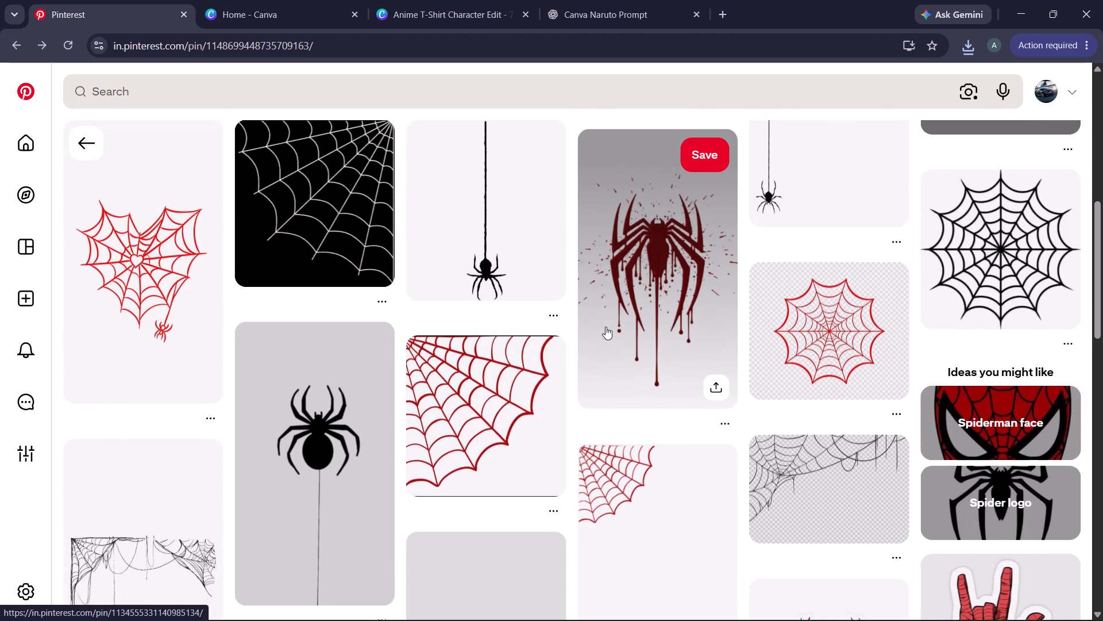
{"action": "scroll", "coordinate": [606, 327], "scroll_direction": "down", "scroll_amount": 1}
{"action": "scroll", "coordinate": [726, 339], "scroll_direction": "up", "scroll_amount": 7}
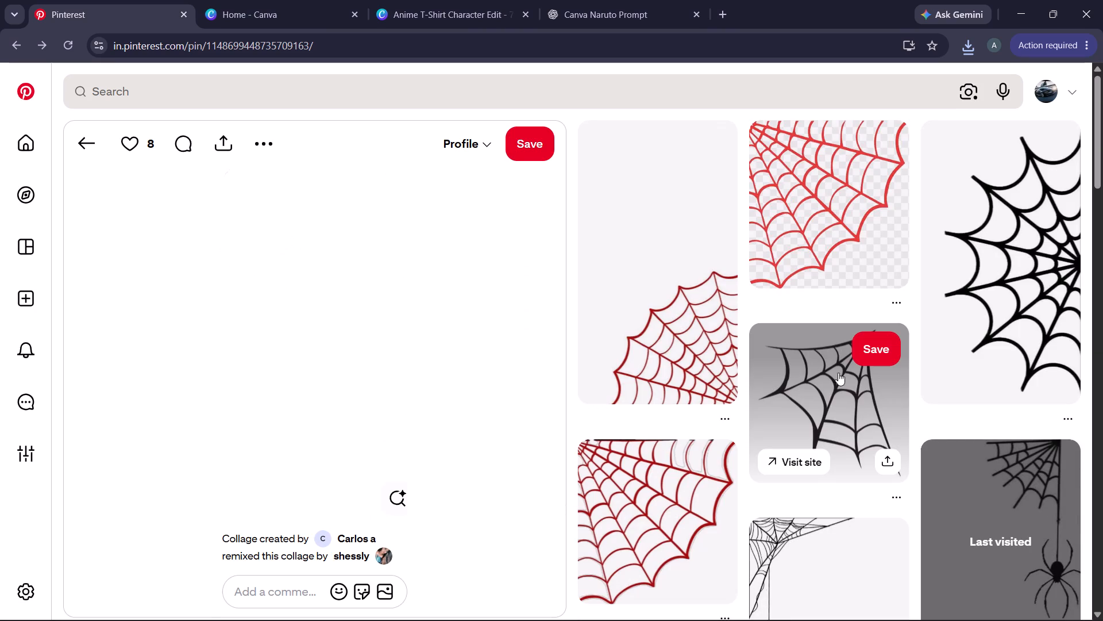
{"action": "scroll", "coordinate": [751, 319], "scroll_direction": "down", "scroll_amount": 8}
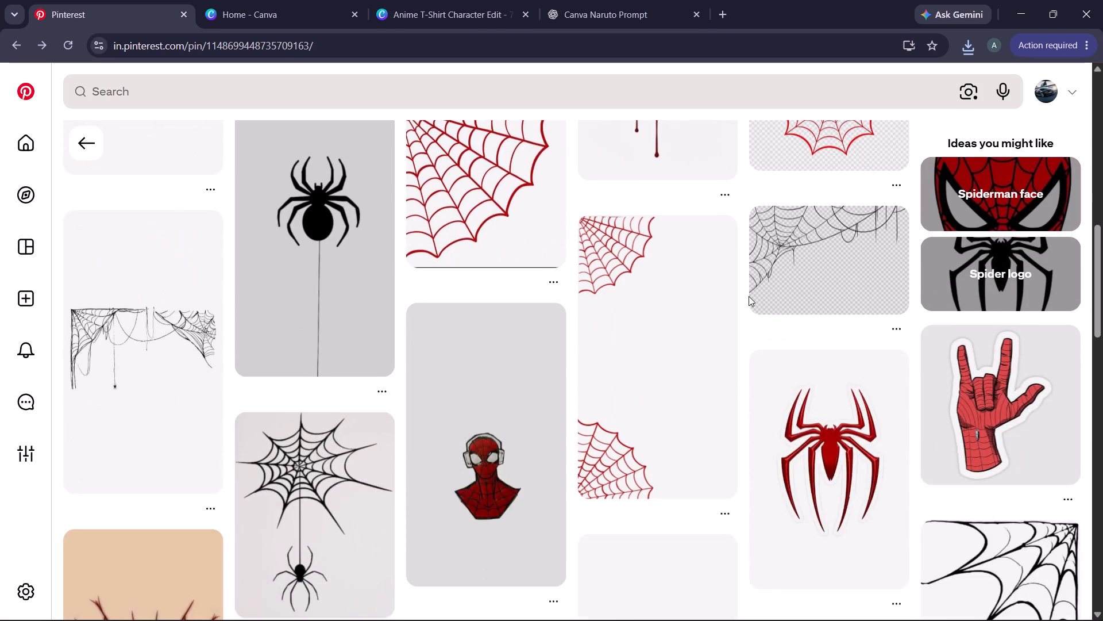
{"action": "scroll", "coordinate": [749, 296], "scroll_direction": "down", "scroll_amount": 3}
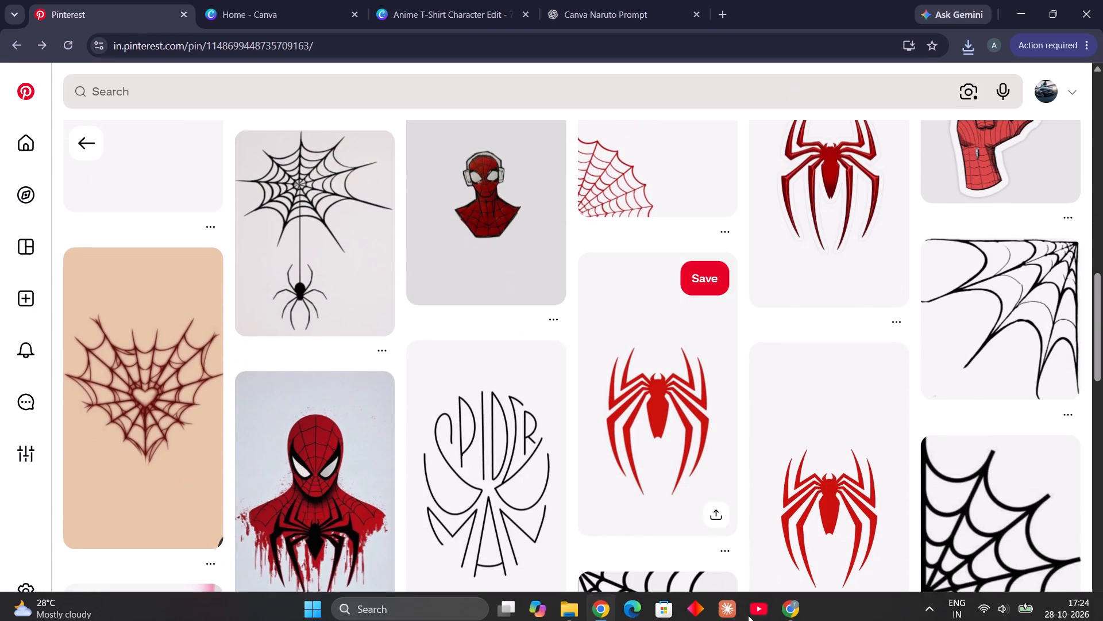
Switch to File Explorer and check the Quote print folder for the saved Spider-Man images.
{"action": "left_click", "coordinate": [791, 601]}
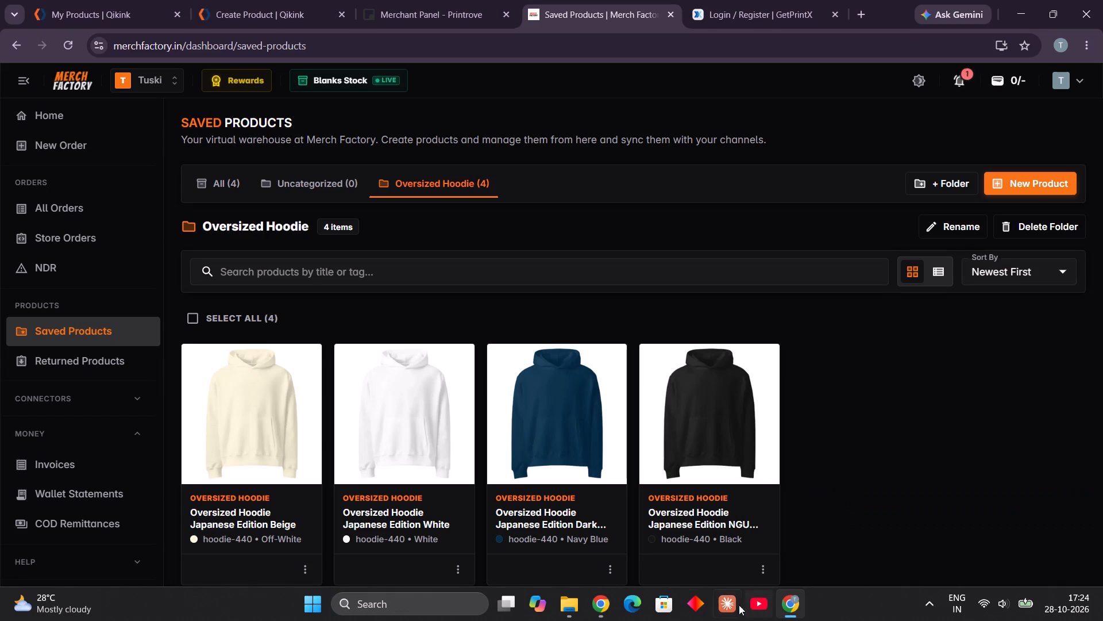
{"action": "left_click", "coordinate": [577, 606]}
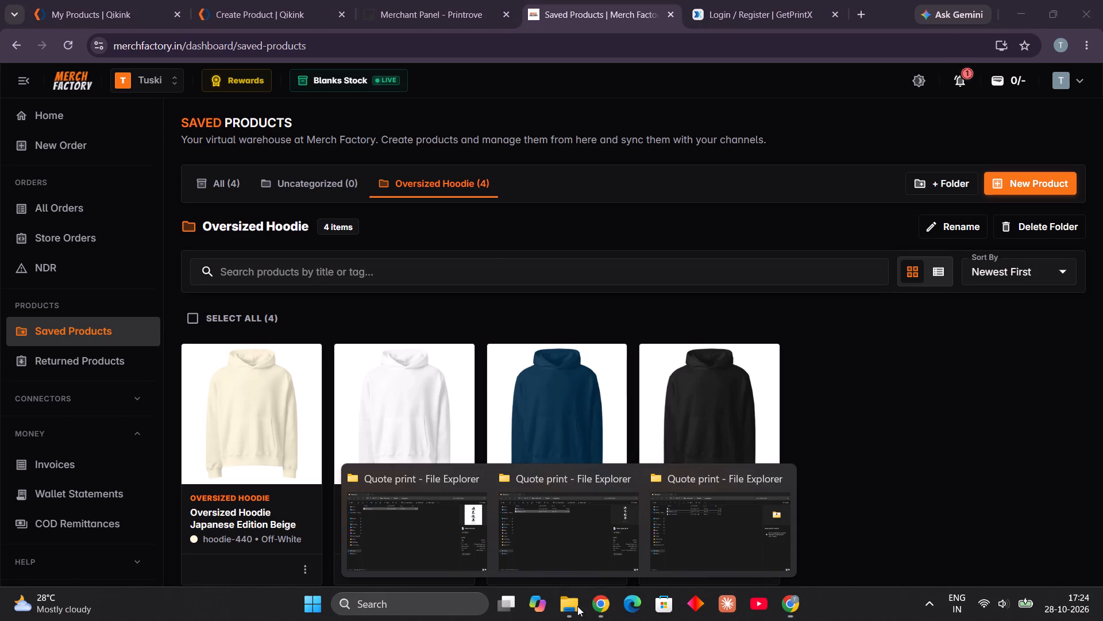
{"action": "left_click", "coordinate": [684, 540]}
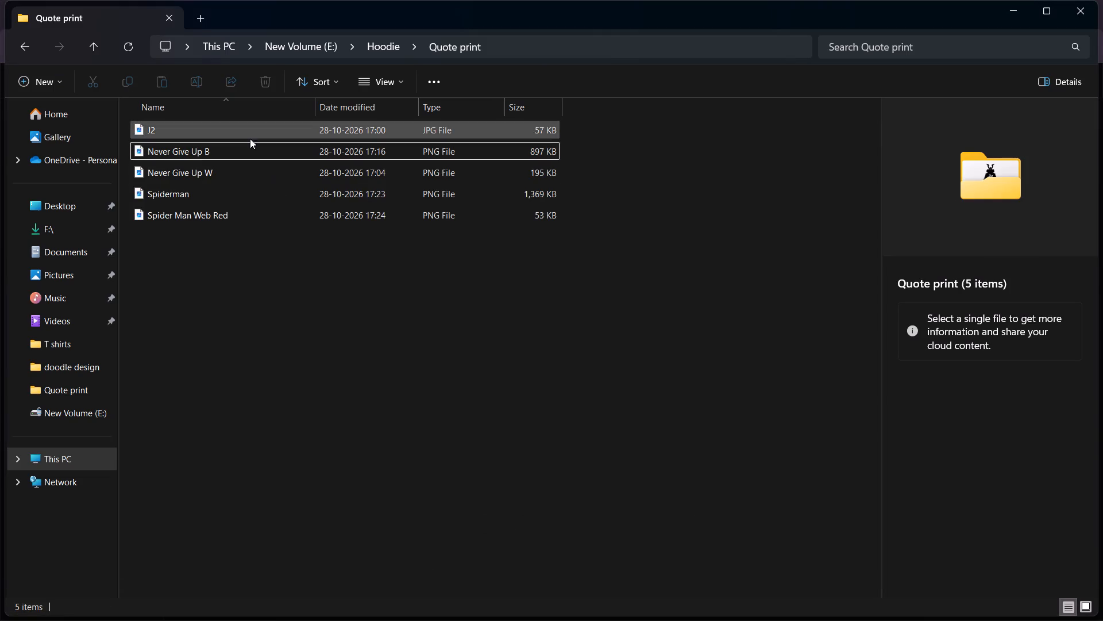
{"action": "left_click", "coordinate": [1017, 14]}
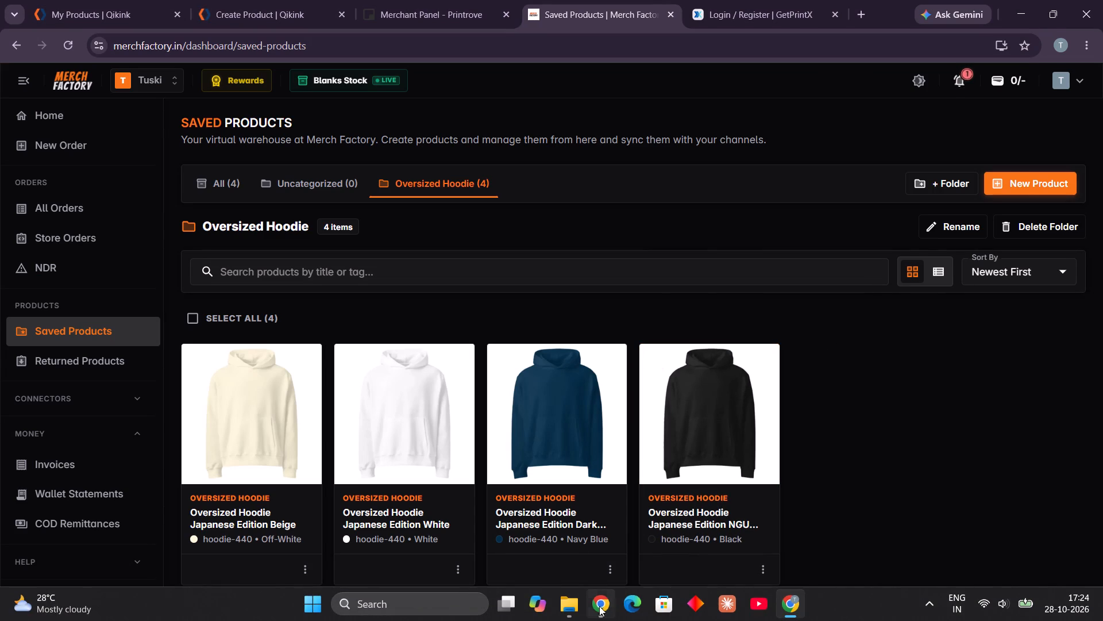
Switch back to Pinterest and browse the spider web pin's related pins for more Spider-Man graphics.
{"action": "left_click", "coordinate": [601, 605]}
{"action": "left_click", "coordinate": [662, 0]}
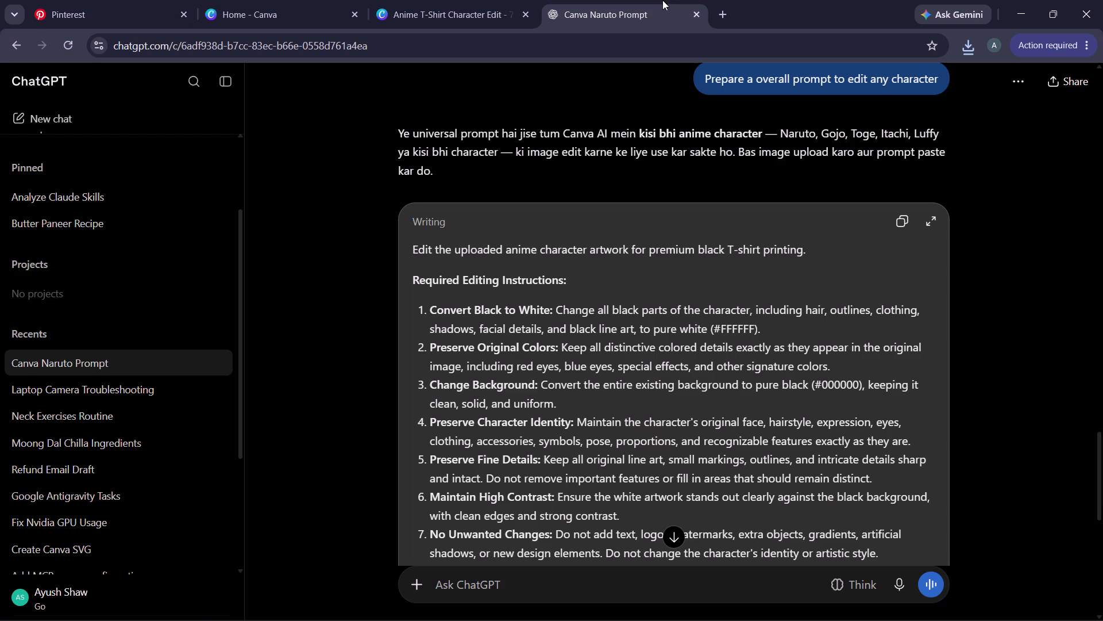
{"action": "left_click", "coordinate": [155, 0]}
{"action": "scroll", "coordinate": [599, 247], "scroll_direction": "down", "scroll_amount": 4}
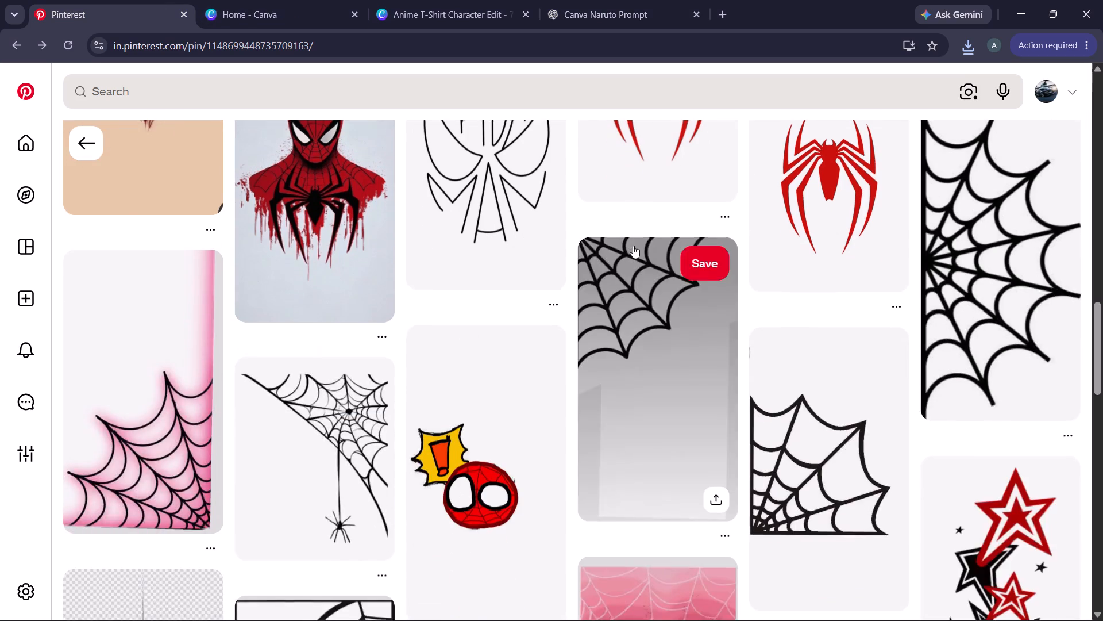
{"action": "scroll", "coordinate": [633, 246], "scroll_direction": "down", "scroll_amount": 7}
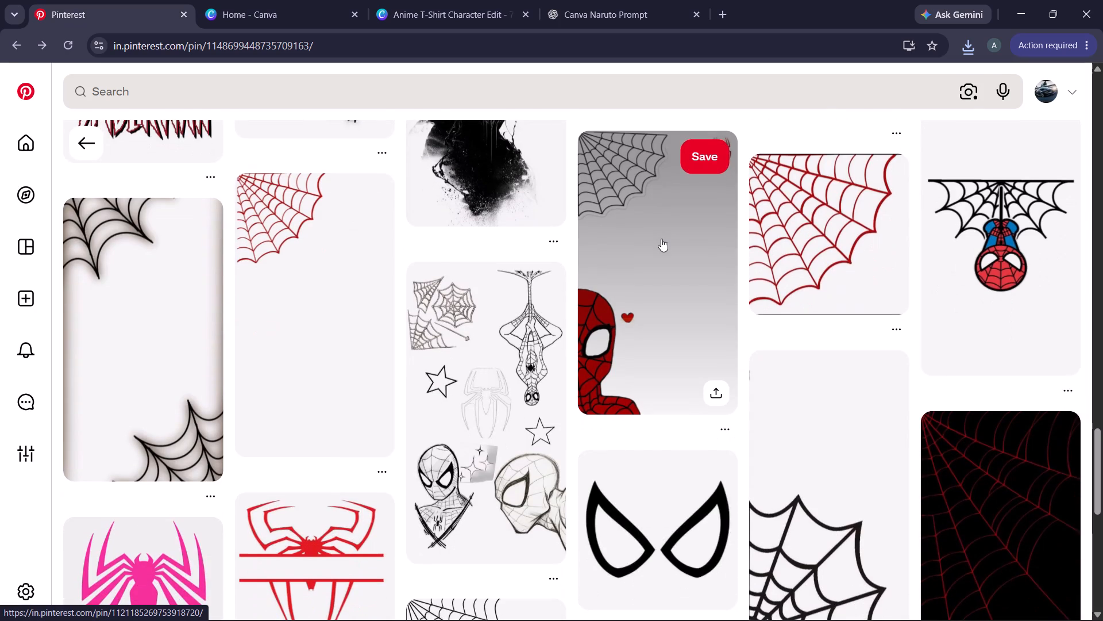
{"action": "scroll", "coordinate": [669, 237], "scroll_direction": "down", "scroll_amount": 4}
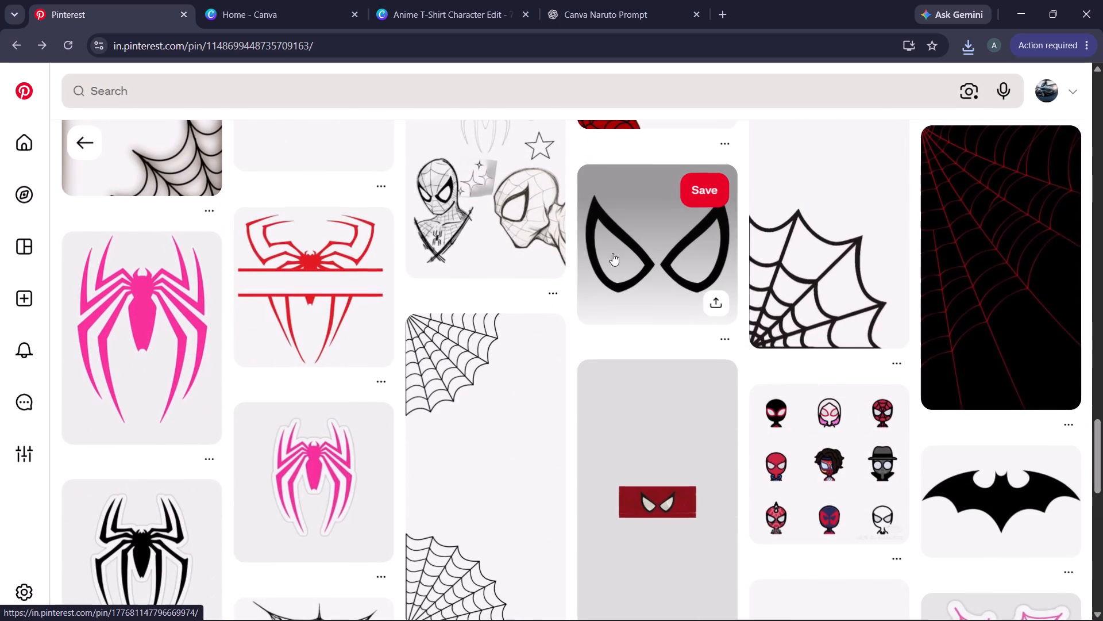
Go back to the Spider-Man lettering pin and look through its related pins for logos and lettering.
{"action": "left_click", "coordinate": [76, 132]}
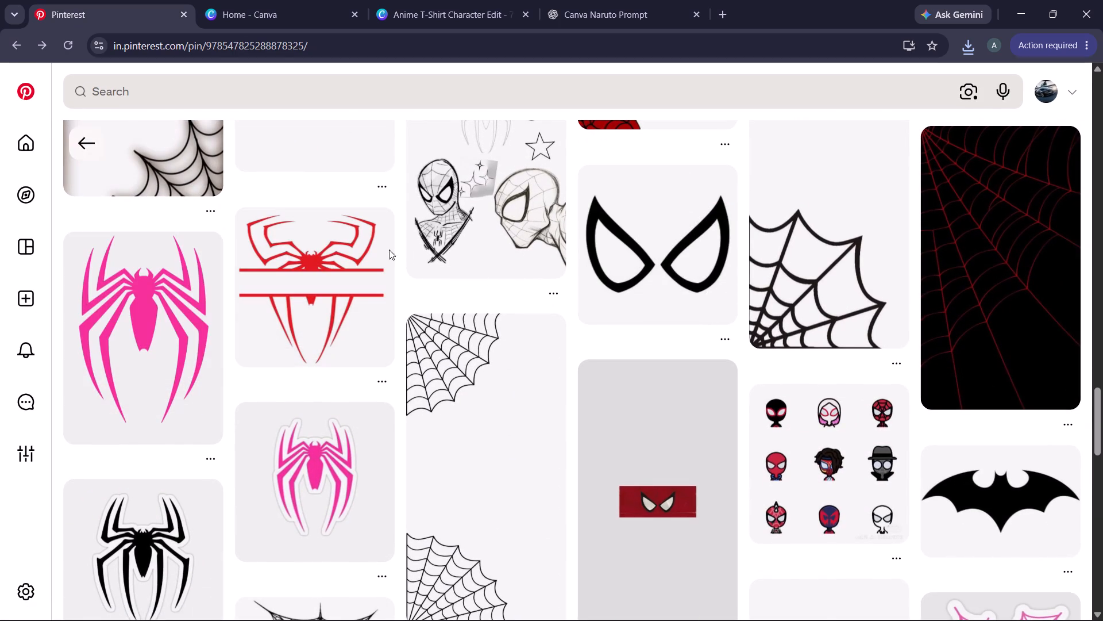
{"action": "scroll", "coordinate": [458, 319], "scroll_direction": "down", "scroll_amount": 4}
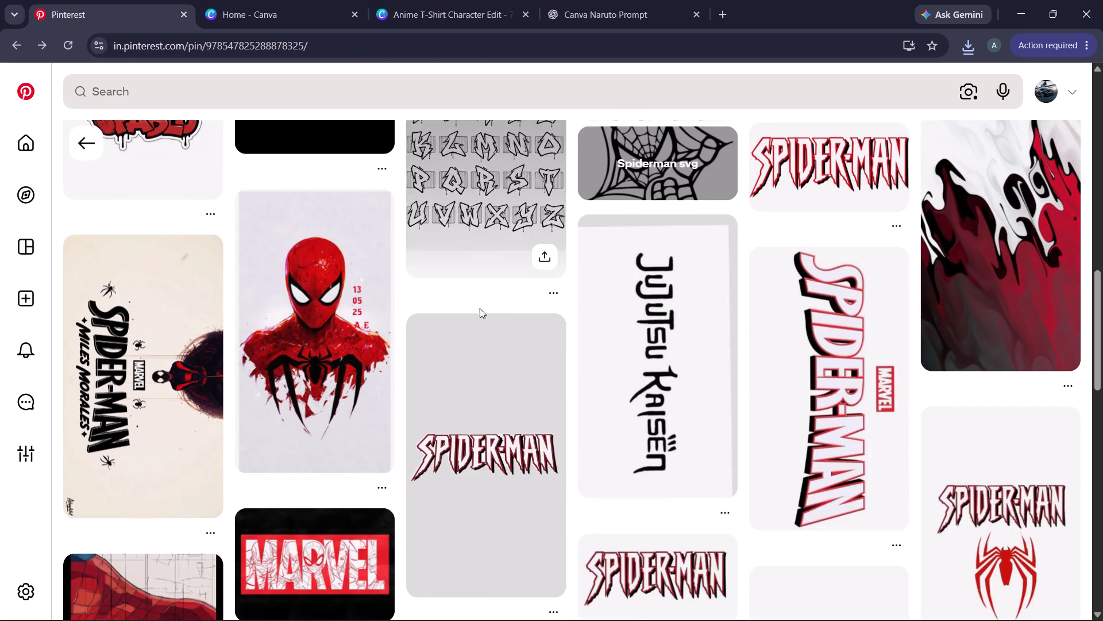
{"action": "scroll", "coordinate": [480, 308], "scroll_direction": "down", "scroll_amount": 5}
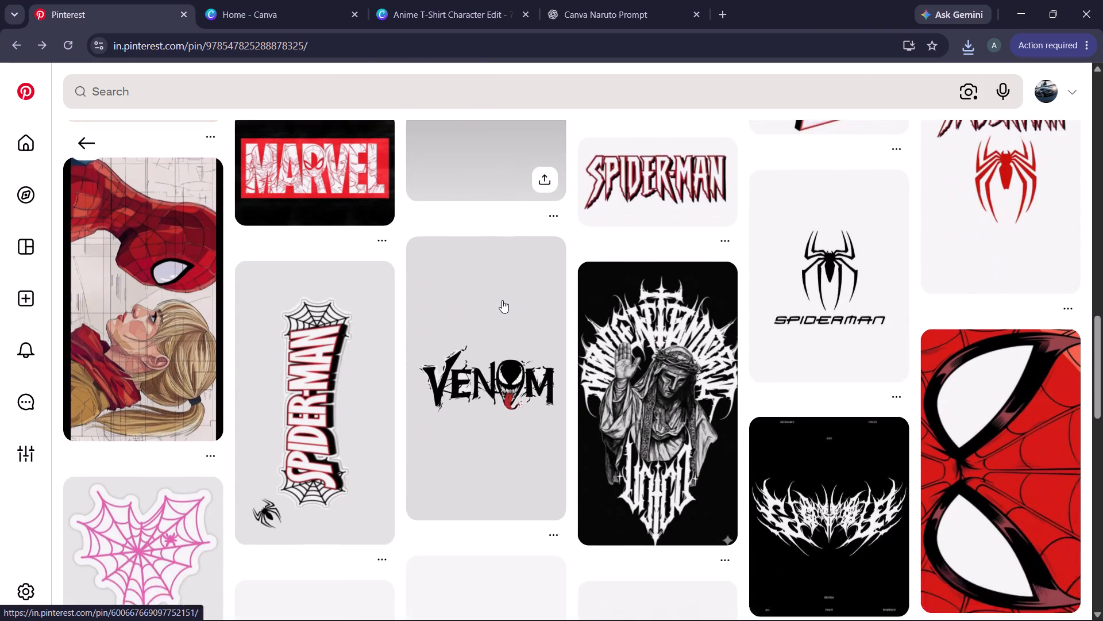
{"action": "scroll", "coordinate": [502, 300], "scroll_direction": "down", "scroll_amount": 1}
{"action": "scroll", "coordinate": [504, 299], "scroll_direction": "up", "scroll_amount": 1}
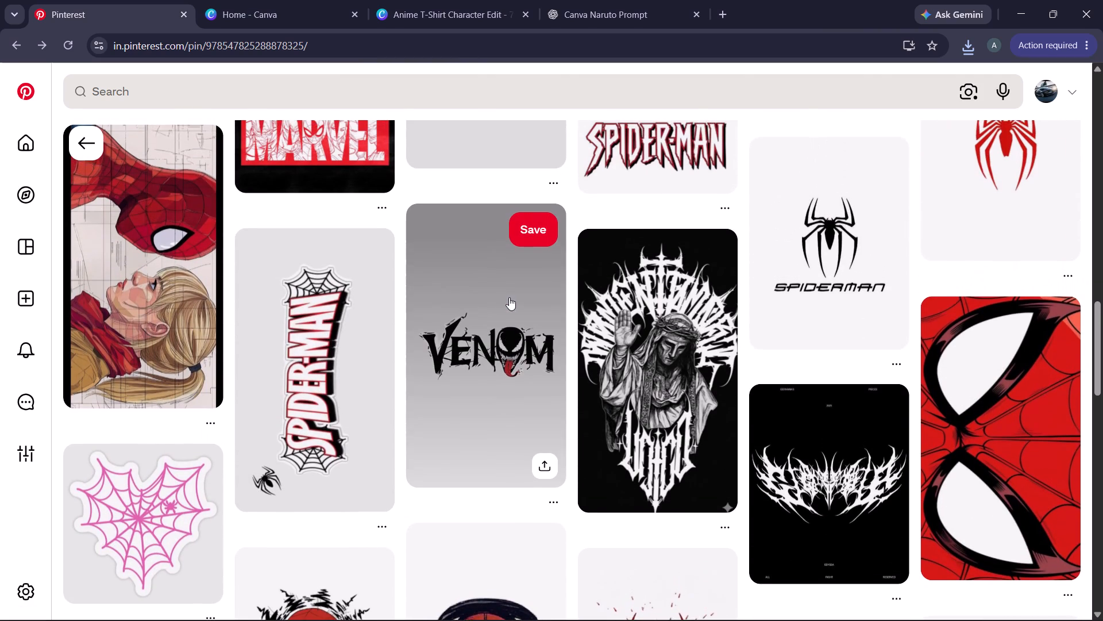
{"action": "scroll", "coordinate": [509, 297], "scroll_direction": "up", "scroll_amount": 1}
{"action": "scroll", "coordinate": [511, 297], "scroll_direction": "down", "scroll_amount": 6}
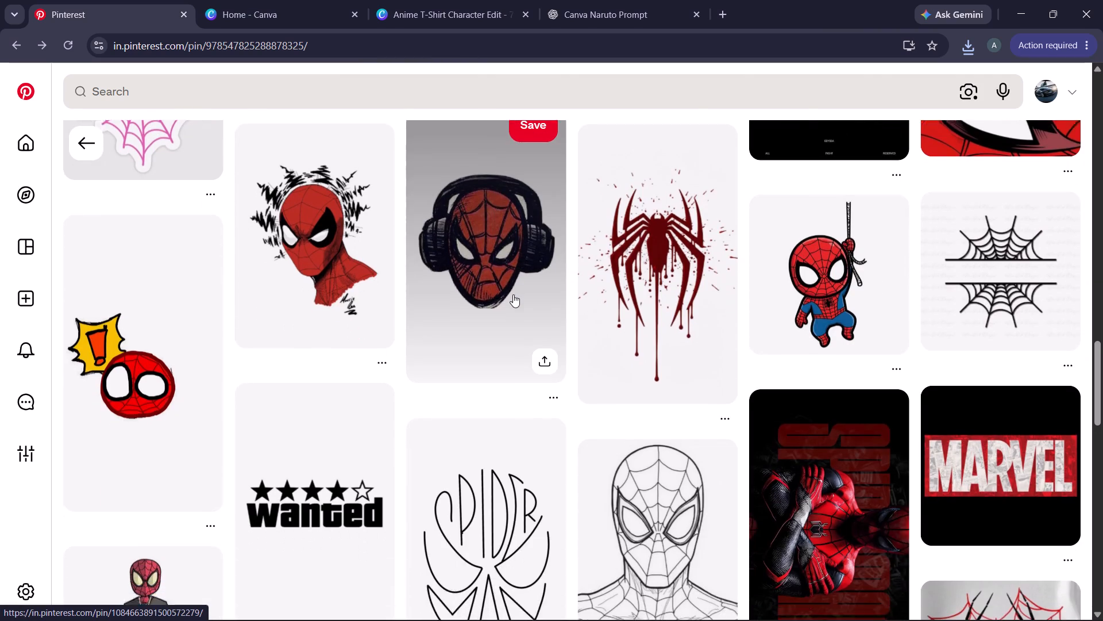
{"action": "scroll", "coordinate": [513, 294], "scroll_direction": "down", "scroll_amount": 4}
{"action": "scroll", "coordinate": [511, 328], "scroll_direction": "up", "scroll_amount": 13}
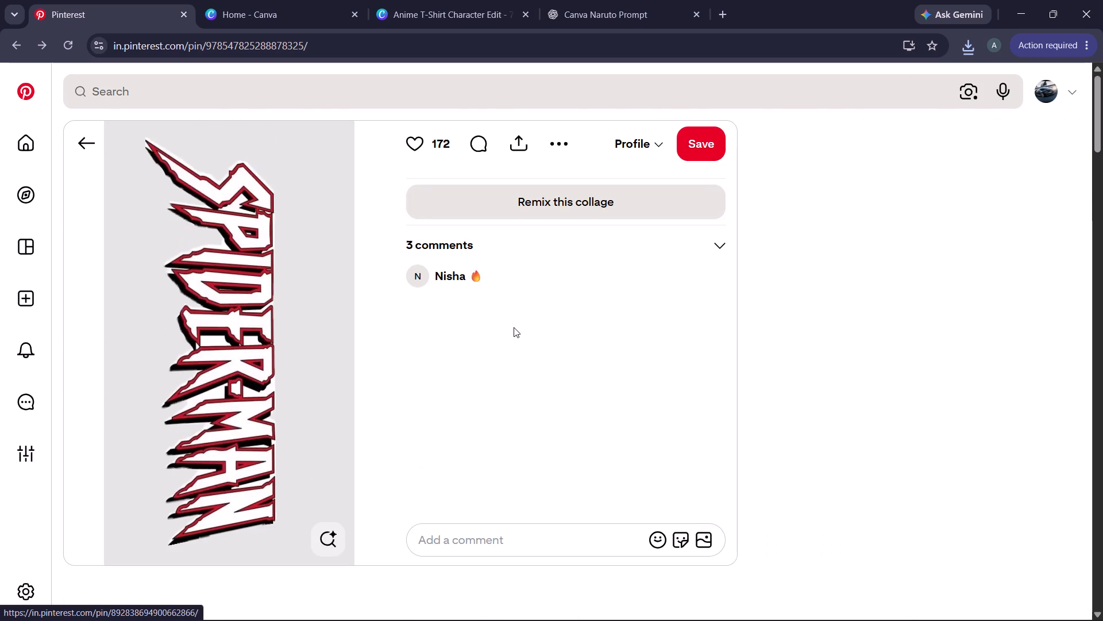
Go back to the Spider-Man face lettering pin and browse its related pins for spider logos and artwork.
{"action": "left_click", "coordinate": [90, 133]}
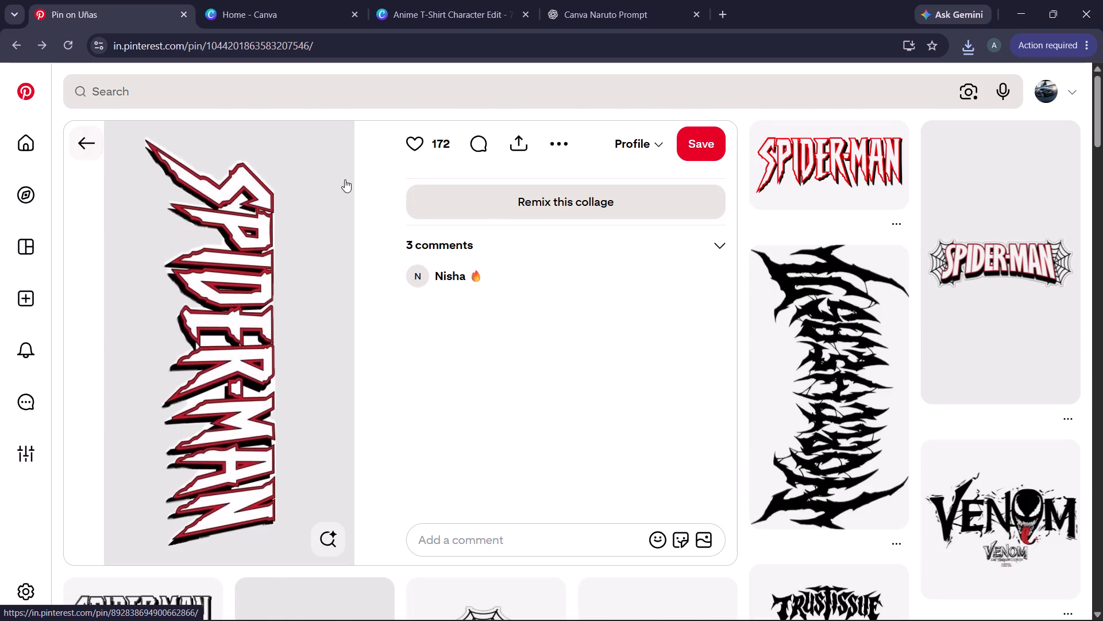
{"action": "scroll", "coordinate": [710, 259], "scroll_direction": "down", "scroll_amount": 5}
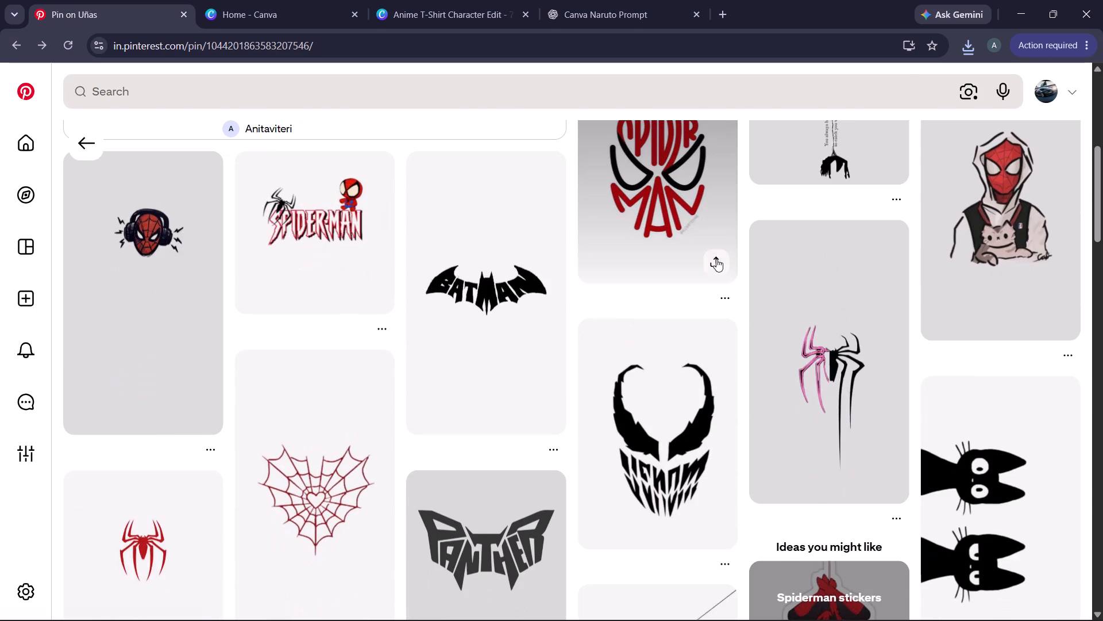
{"action": "scroll", "coordinate": [663, 215], "scroll_direction": "down", "scroll_amount": 3}
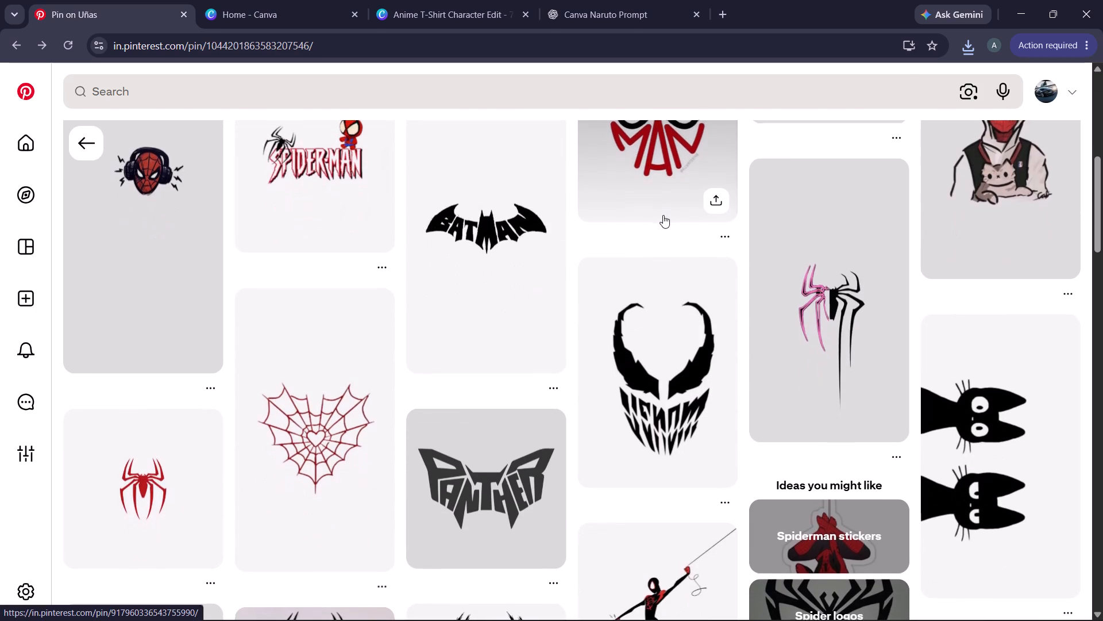
{"action": "scroll", "coordinate": [663, 215], "scroll_direction": "down", "scroll_amount": 4}
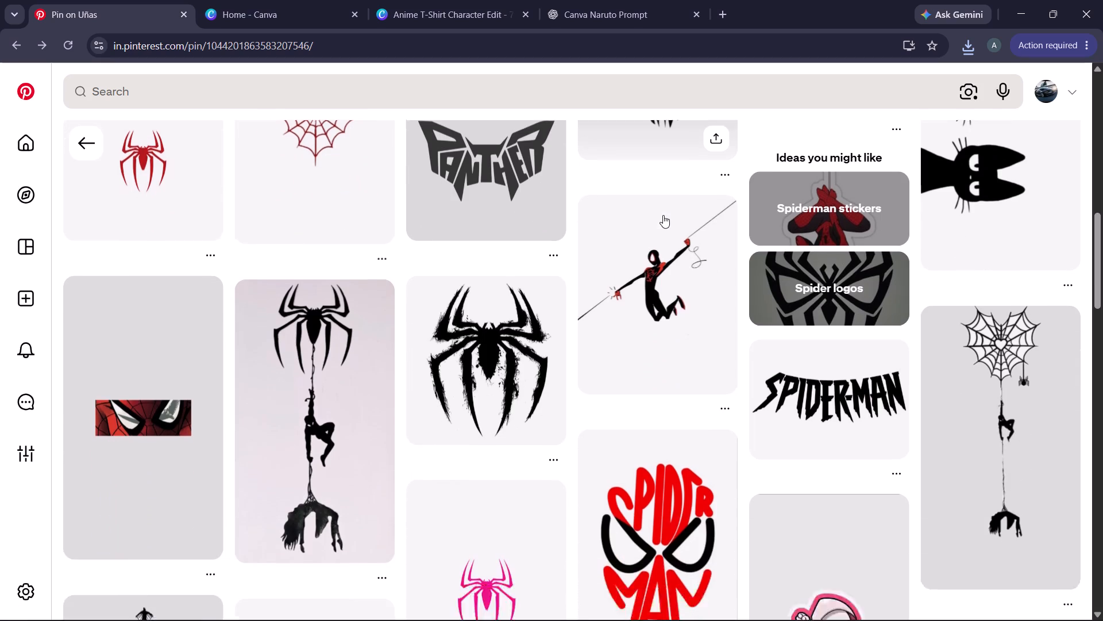
{"action": "scroll", "coordinate": [663, 215], "scroll_direction": "down", "scroll_amount": 4}
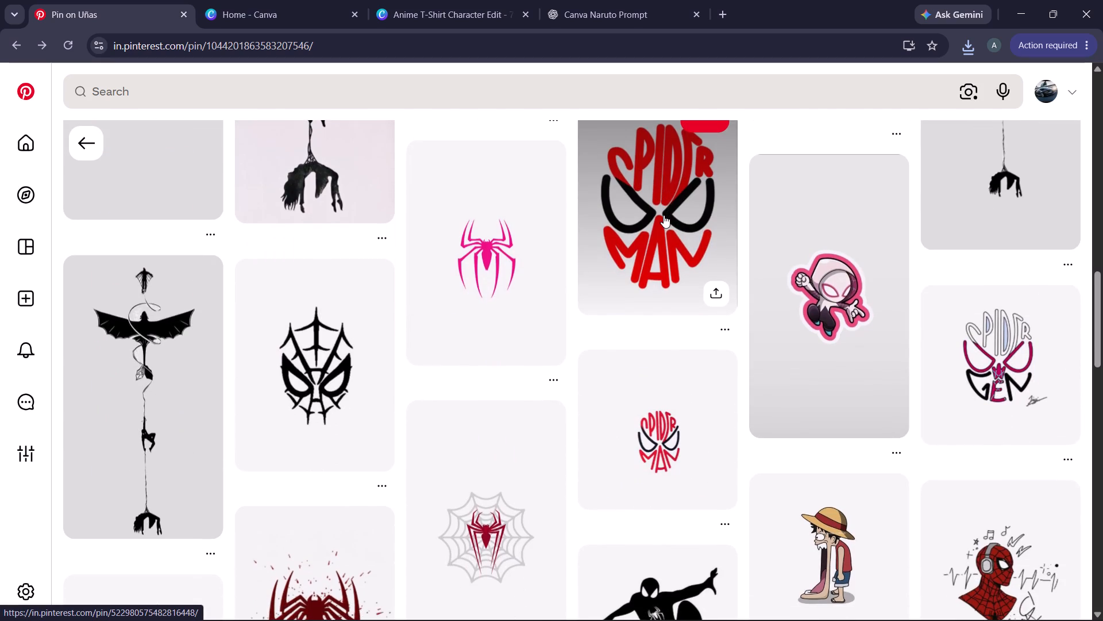
{"action": "scroll", "coordinate": [664, 215], "scroll_direction": "down", "scroll_amount": 5}
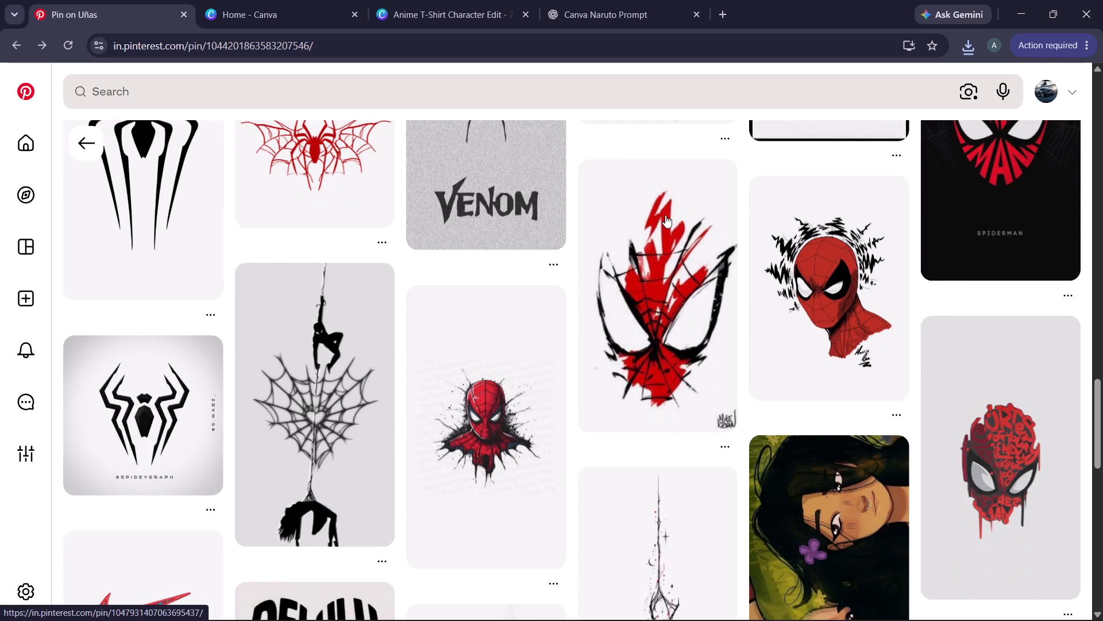
{"action": "scroll", "coordinate": [665, 215], "scroll_direction": "up", "scroll_amount": 14}
Go back to the "never give up" calligraphy pin and look over its related pins.
{"action": "left_click", "coordinate": [94, 145]}
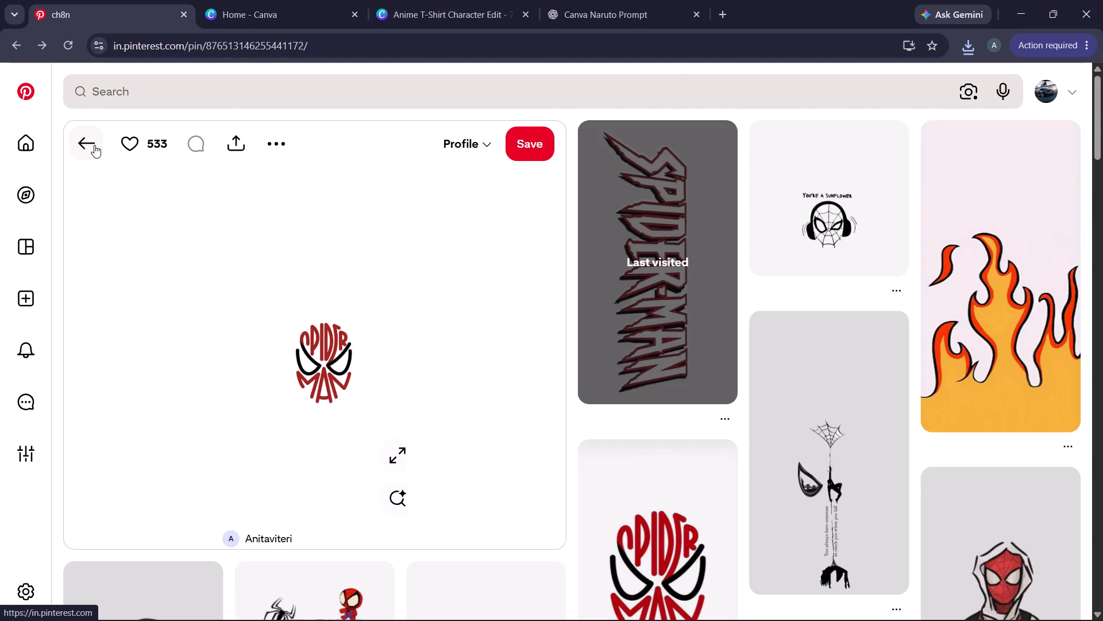
{"action": "scroll", "coordinate": [845, 367], "scroll_direction": "down", "scroll_amount": 3}
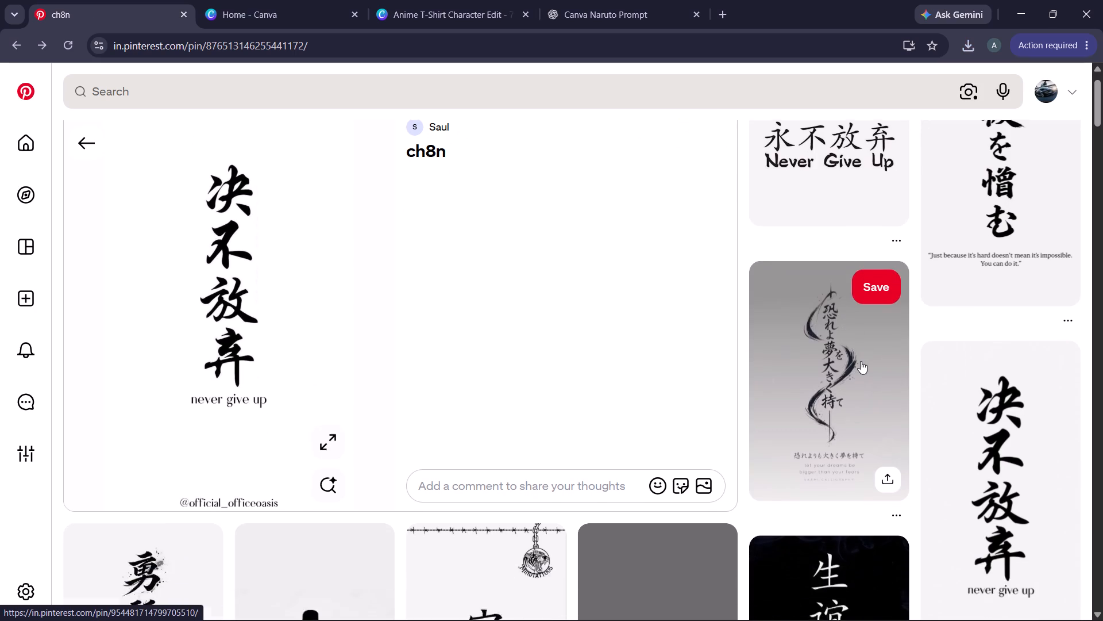
{"action": "scroll", "coordinate": [861, 361], "scroll_direction": "down", "scroll_amount": 3}
Open the Pinterest home feed and browse it for further graphics suitable for the hoodie print.
{"action": "left_click", "coordinate": [28, 139]}
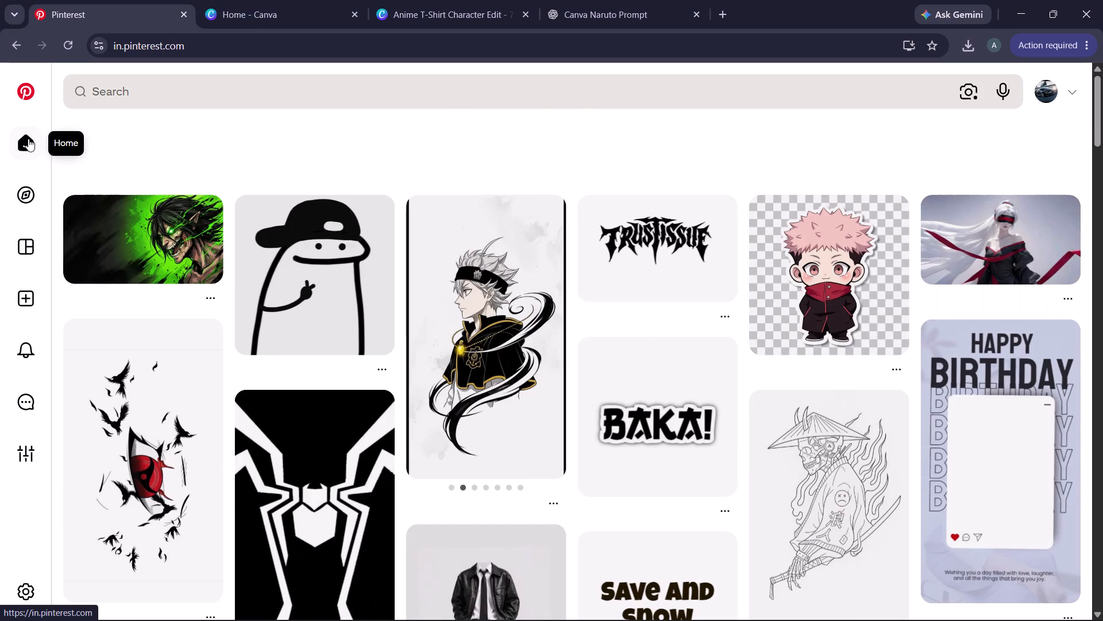
{"action": "scroll", "coordinate": [838, 342], "scroll_direction": "down", "scroll_amount": 4}
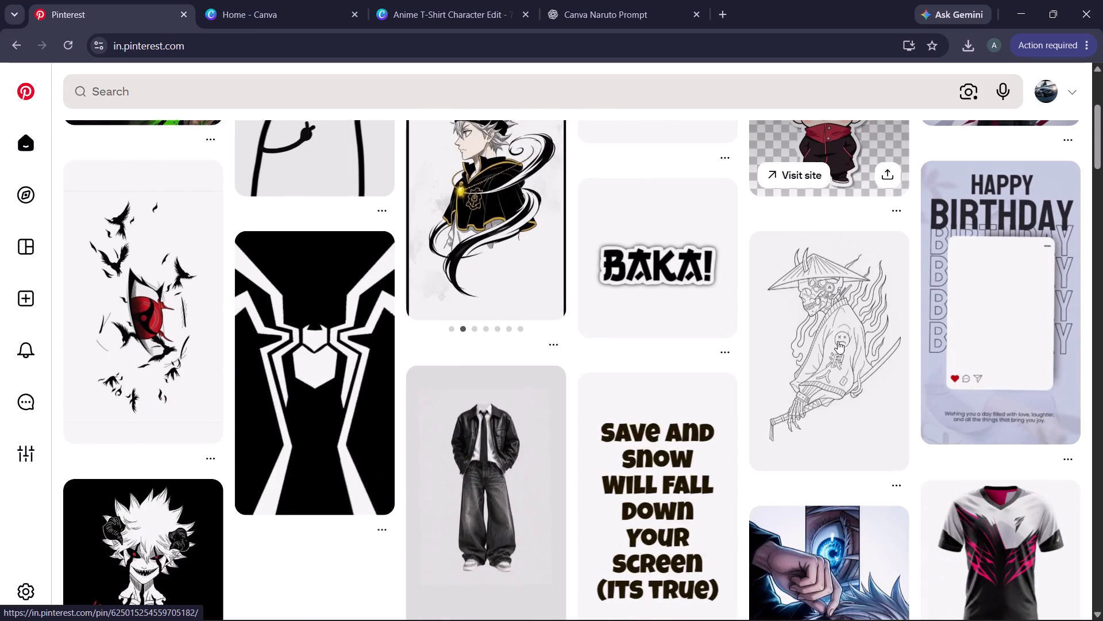
{"action": "scroll", "coordinate": [838, 341], "scroll_direction": "down", "scroll_amount": 1}
{"action": "scroll", "coordinate": [920, 620], "scroll_direction": "up", "scroll_amount": 8}
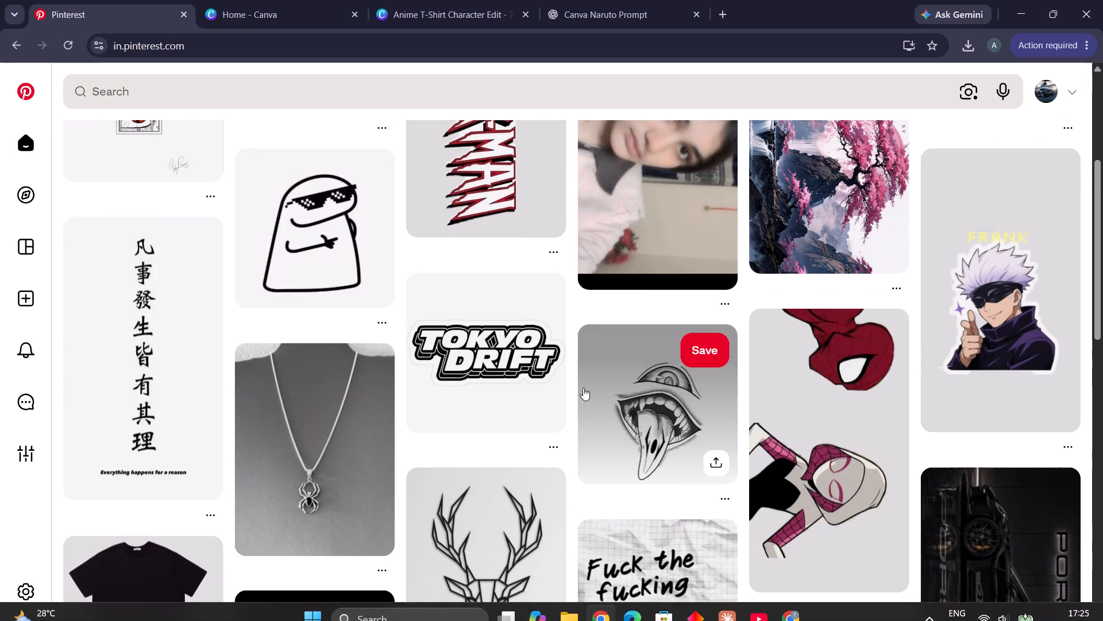
{"action": "scroll", "coordinate": [915, 382], "scroll_direction": "up", "scroll_amount": 9}
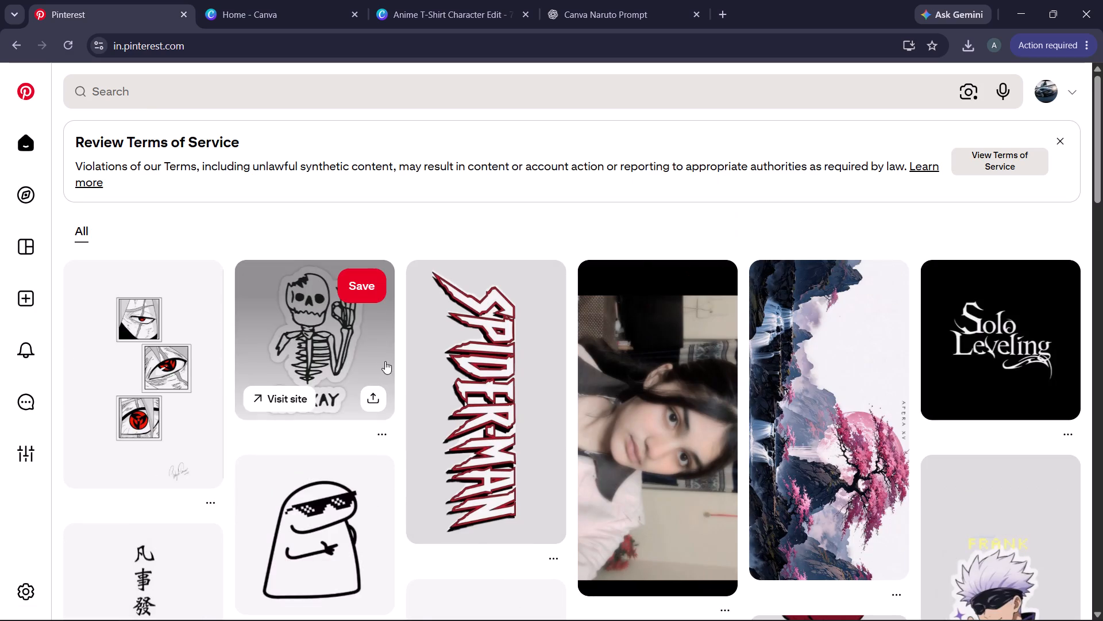
{"action": "scroll", "coordinate": [379, 361], "scroll_direction": "down", "scroll_amount": 5}
{"action": "scroll", "coordinate": [428, 372], "scroll_direction": "up", "scroll_amount": 1}
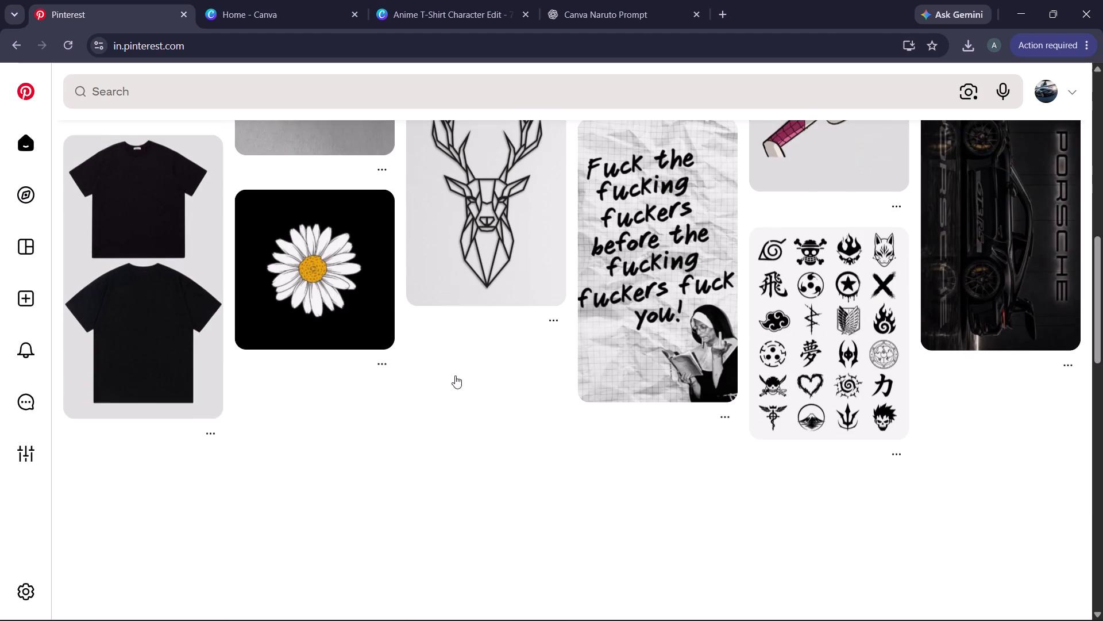
{"action": "scroll", "coordinate": [455, 375], "scroll_direction": "up", "scroll_amount": 1}
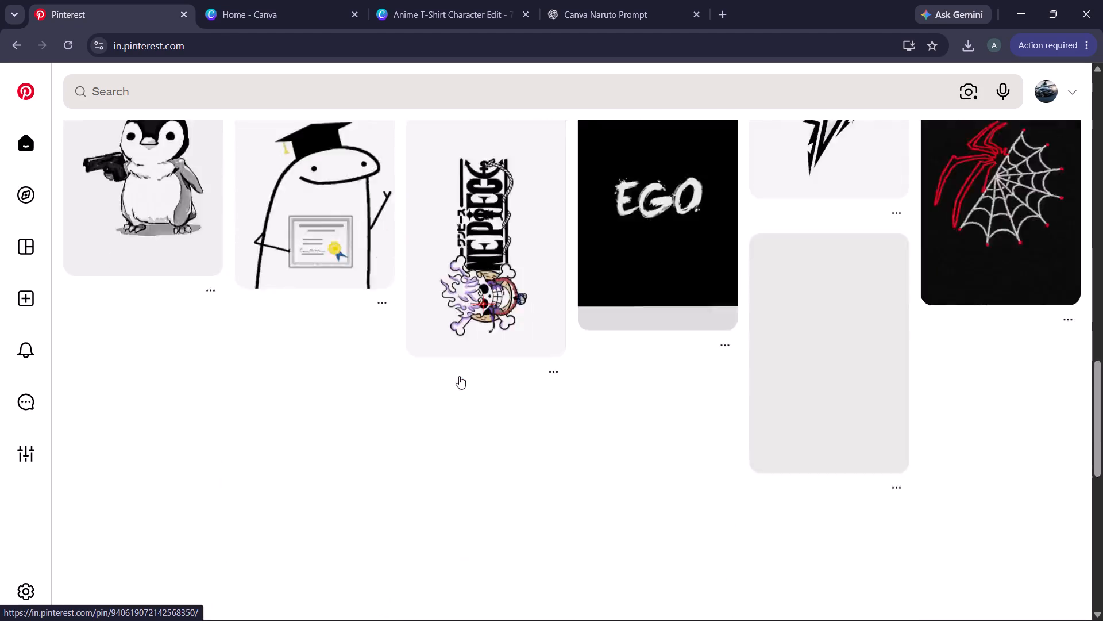
{"action": "scroll", "coordinate": [459, 376], "scroll_direction": "up", "scroll_amount": 1}
{"action": "scroll", "coordinate": [502, 383], "scroll_direction": "down", "scroll_amount": 5}
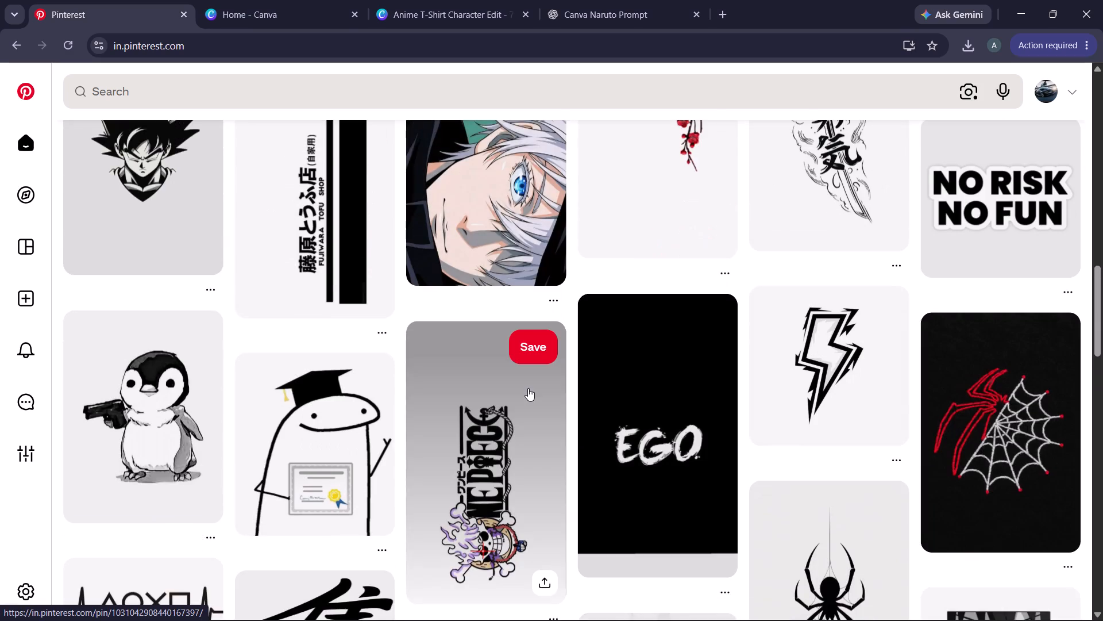
{"action": "scroll", "coordinate": [528, 388], "scroll_direction": "down", "scroll_amount": 4}
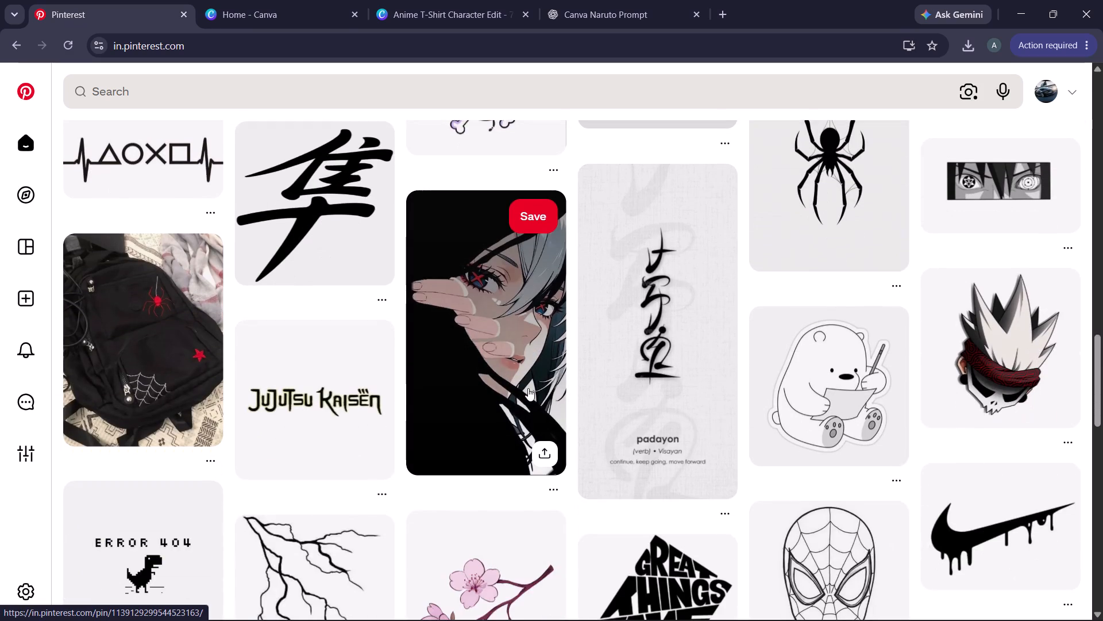
{"action": "scroll", "coordinate": [528, 388], "scroll_direction": "down", "scroll_amount": 2}
{"action": "scroll", "coordinate": [597, 417], "scroll_direction": "down", "scroll_amount": 3}
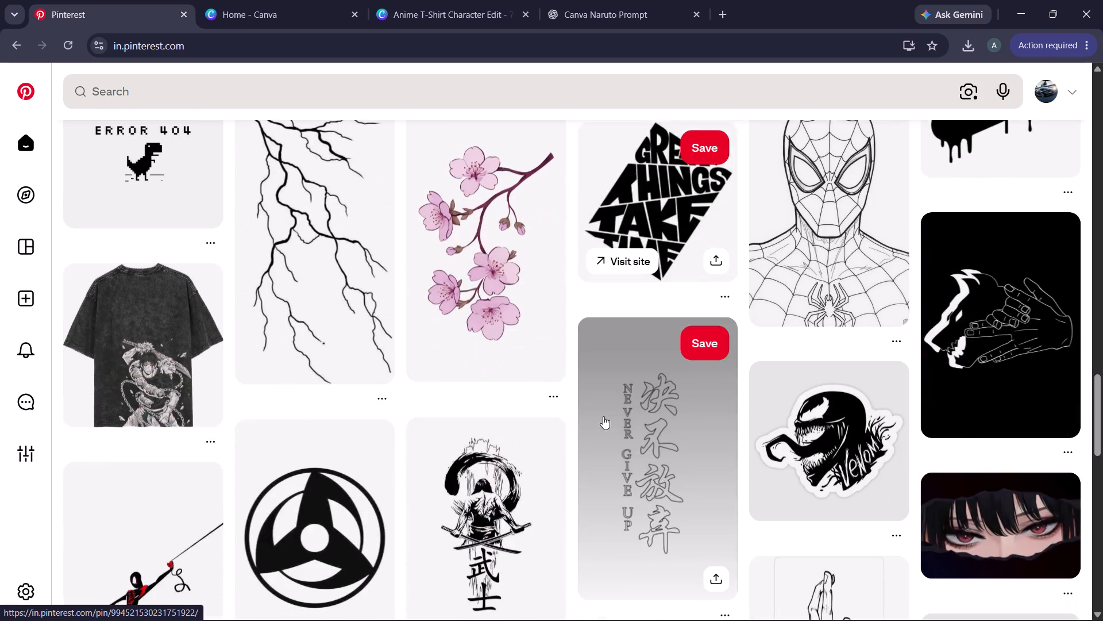
{"action": "scroll", "coordinate": [603, 416], "scroll_direction": "down", "scroll_amount": 4}
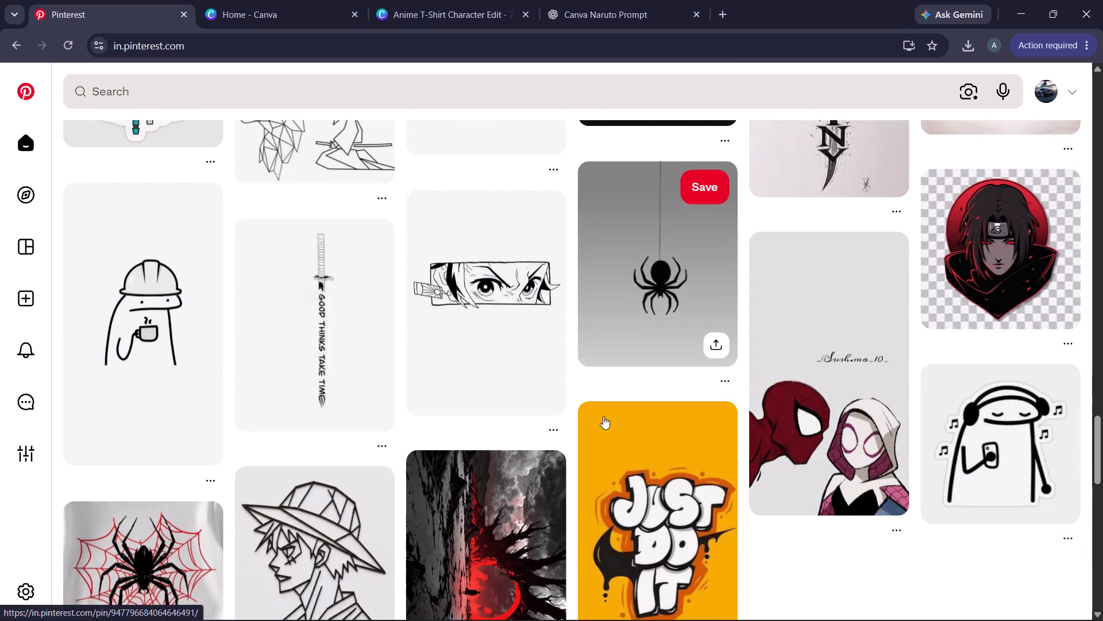
{"action": "scroll", "coordinate": [603, 416], "scroll_direction": "down", "scroll_amount": 3}
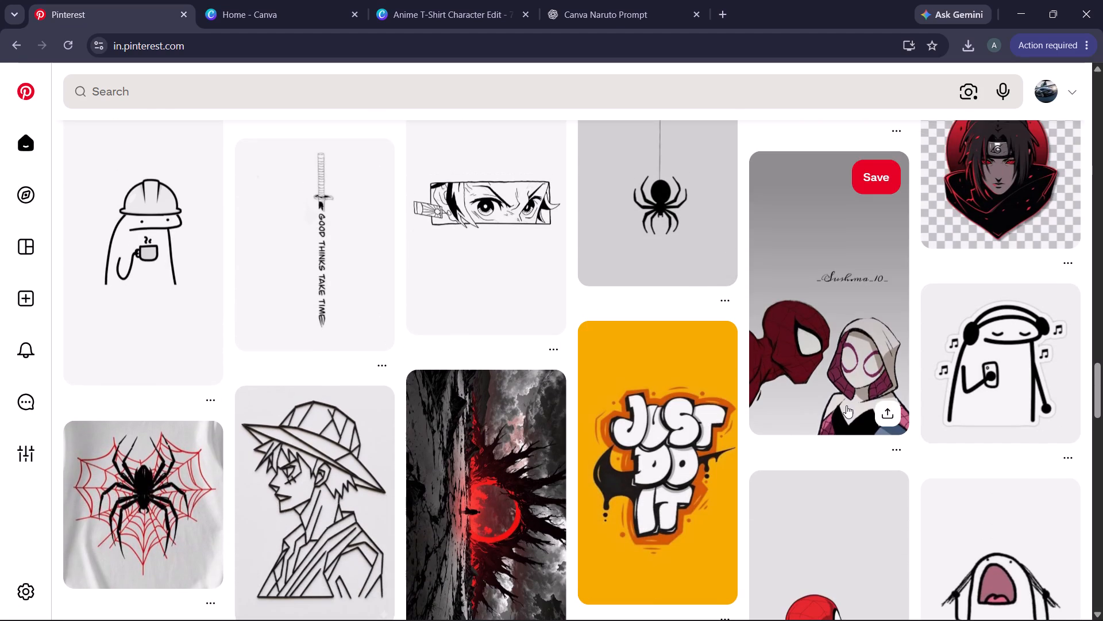
{"action": "scroll", "coordinate": [1102, 409], "scroll_direction": "down", "scroll_amount": 2}
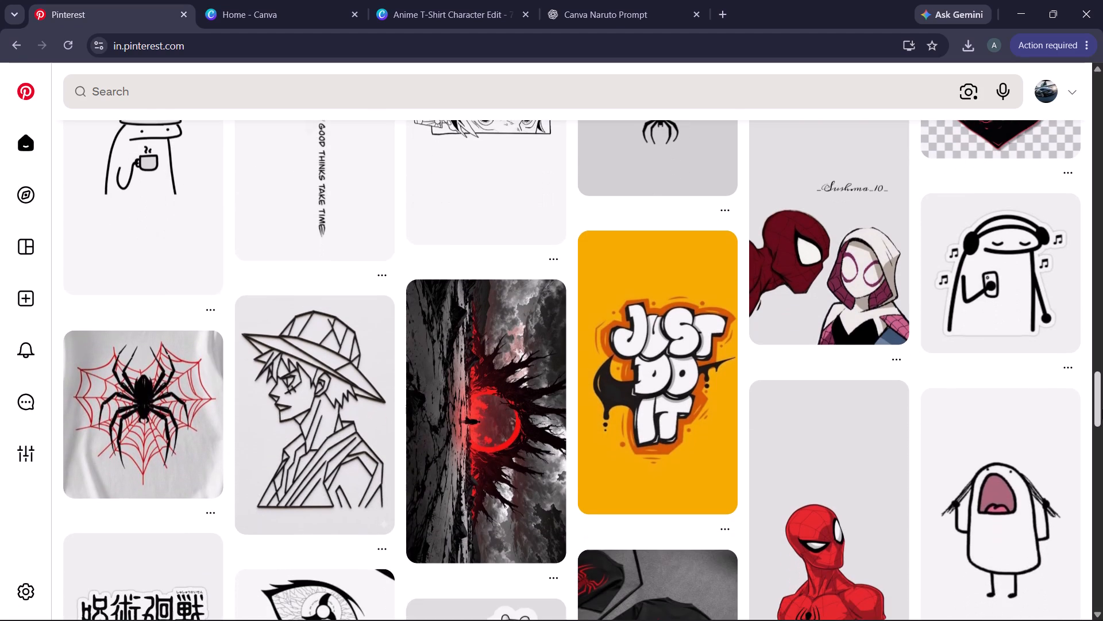
{"action": "scroll", "coordinate": [1102, 409], "scroll_direction": "down", "scroll_amount": 2}
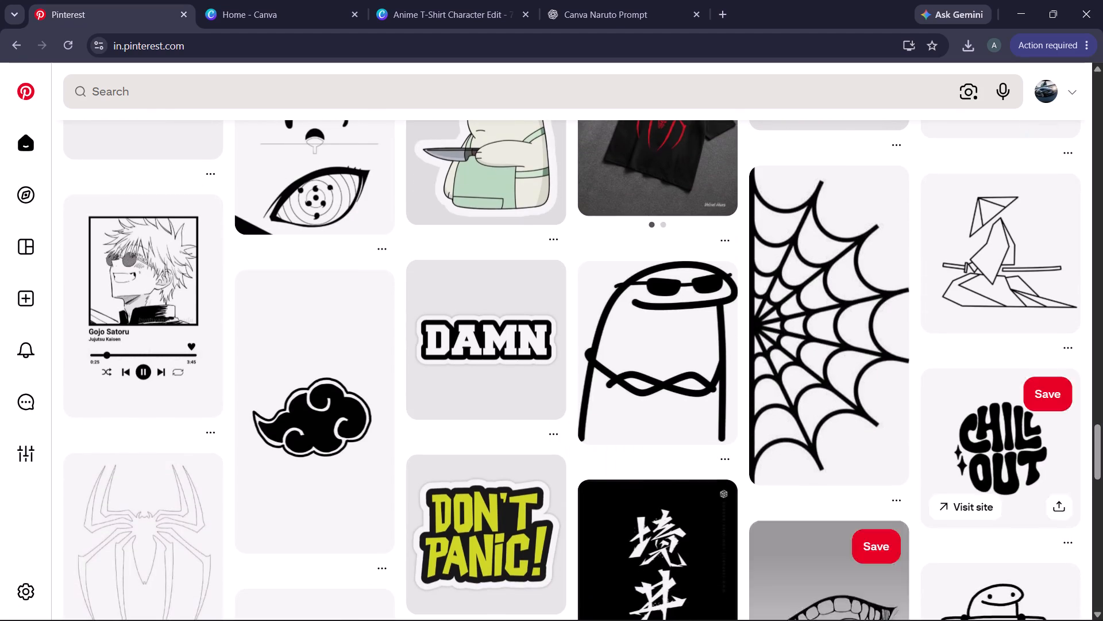
Switch to Merch Factory and start a new product design for the Men's 440 GSM Non-Zipper Hoodie.
{"action": "left_click", "coordinate": [785, 601]}
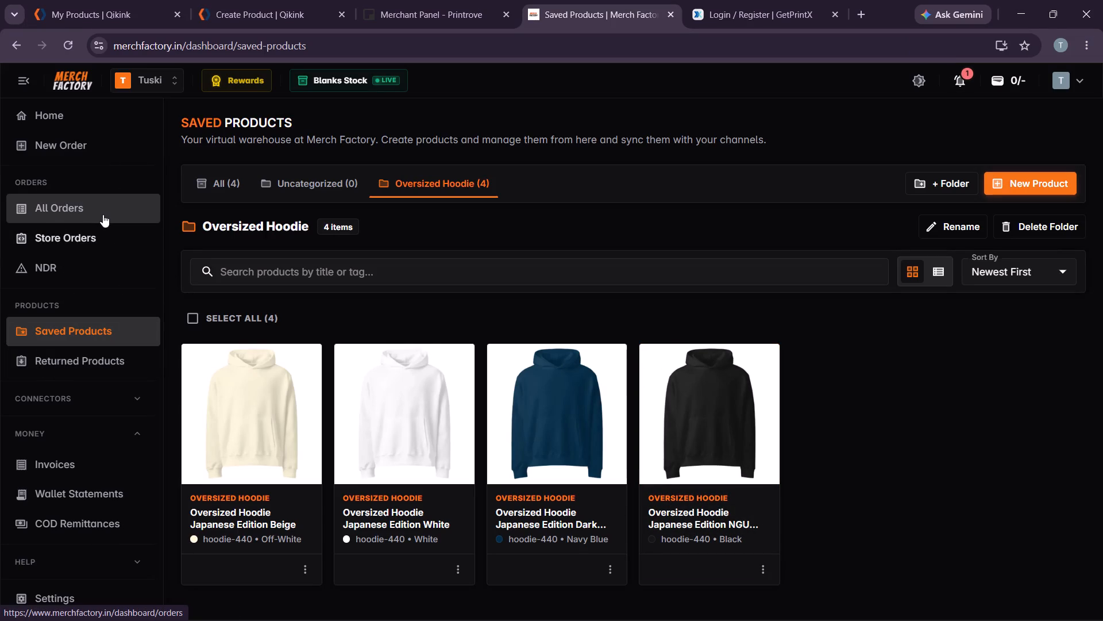
{"action": "left_click", "coordinate": [1005, 179]}
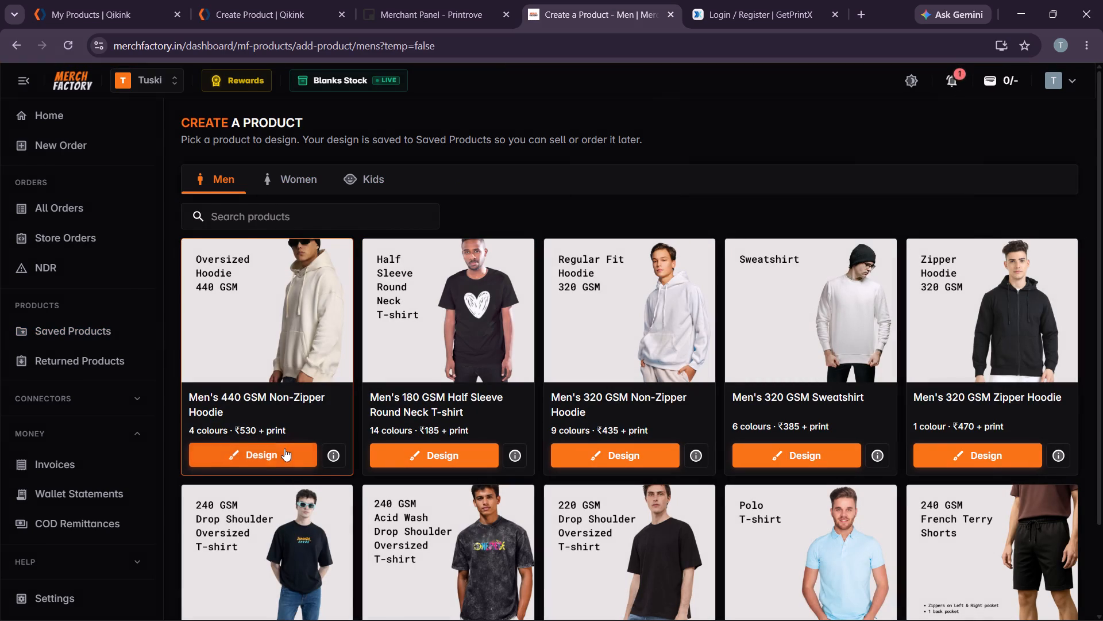
{"action": "scroll", "coordinate": [284, 448], "scroll_direction": "down", "scroll_amount": 3}
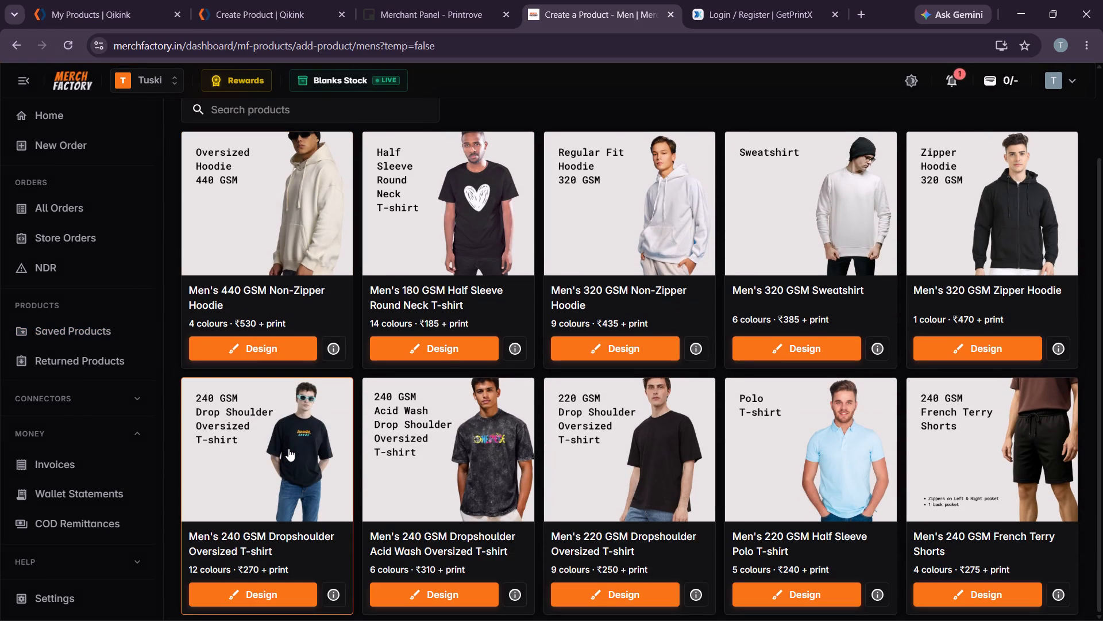
{"action": "left_click", "coordinate": [273, 343]}
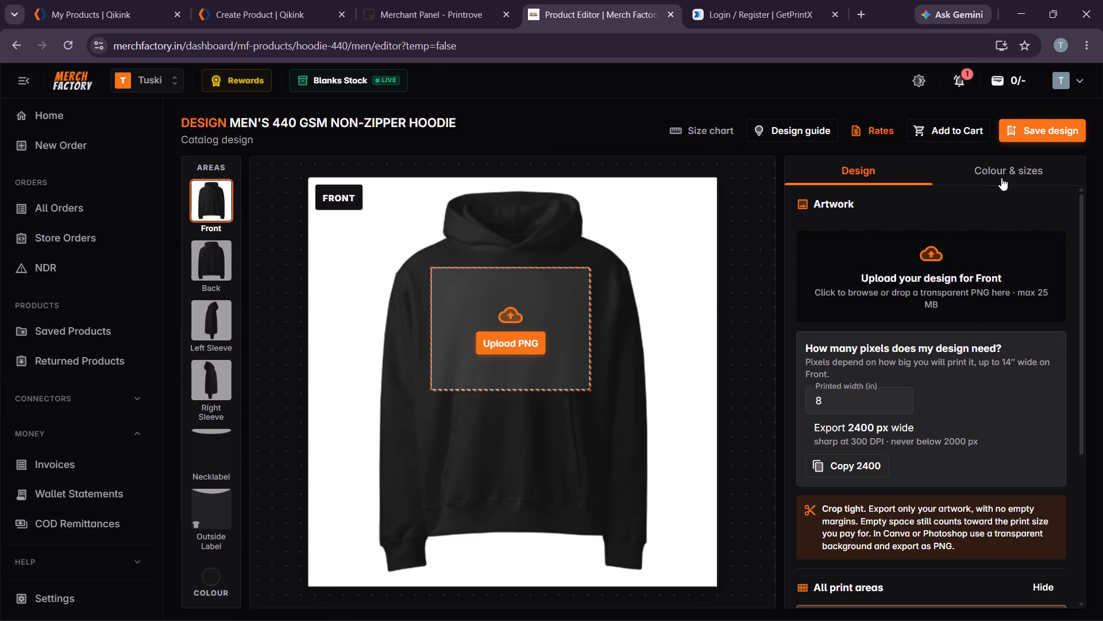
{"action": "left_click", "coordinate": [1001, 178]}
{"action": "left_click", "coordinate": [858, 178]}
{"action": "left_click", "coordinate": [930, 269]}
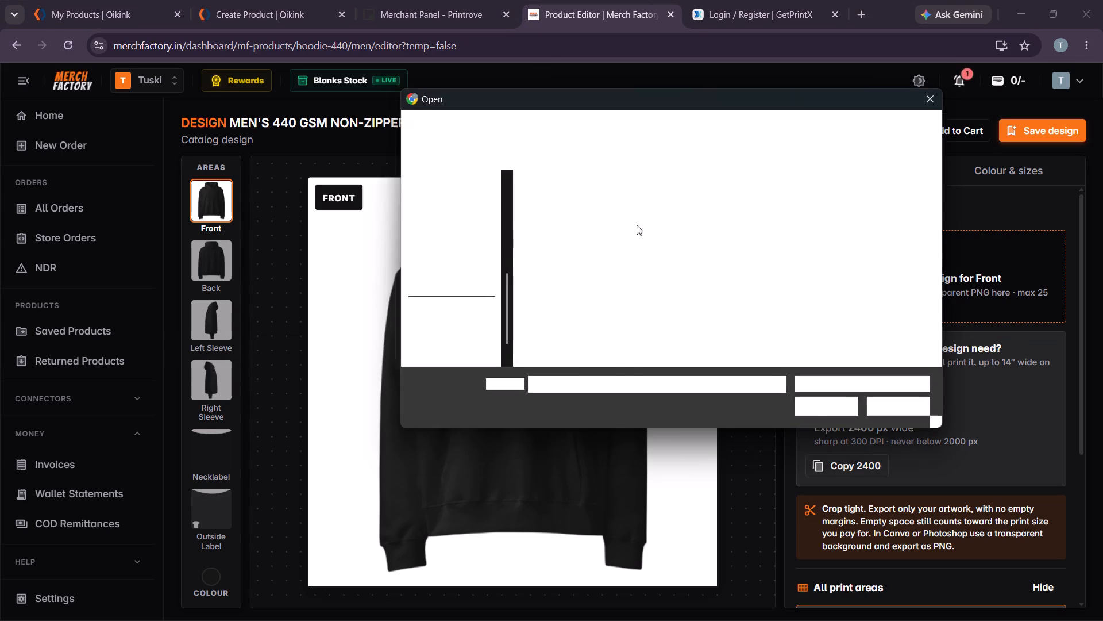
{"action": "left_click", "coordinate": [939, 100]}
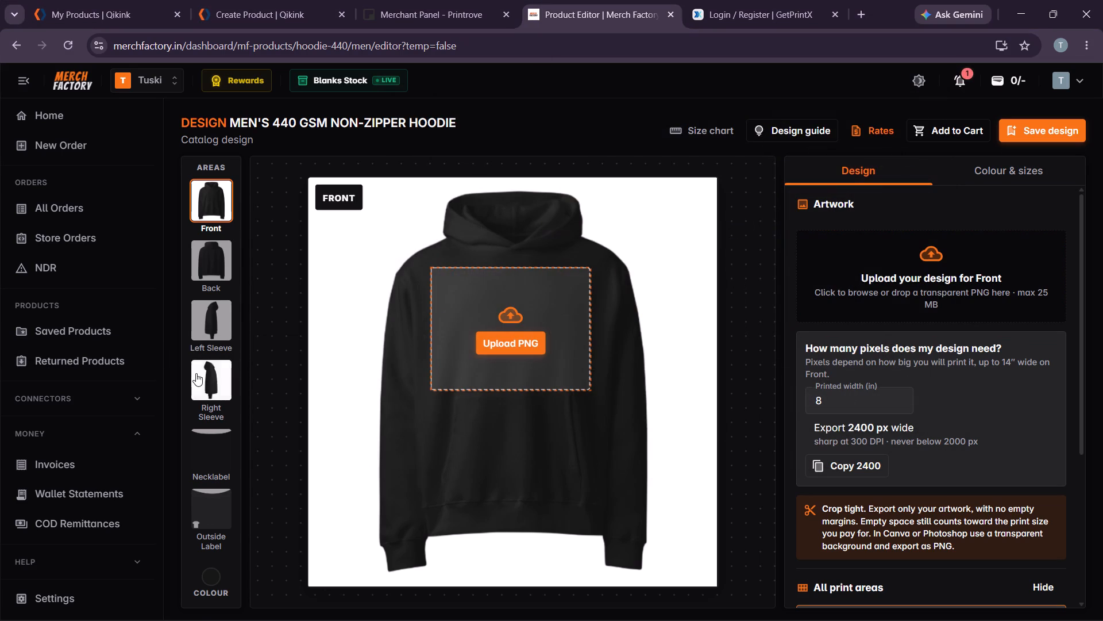
Upload the Gojo Eyes PNG from the doodle design folder inside T shirts to the hoodie's Back print area.
{"action": "left_click", "coordinate": [207, 259]}
{"action": "left_click", "coordinate": [929, 263]}
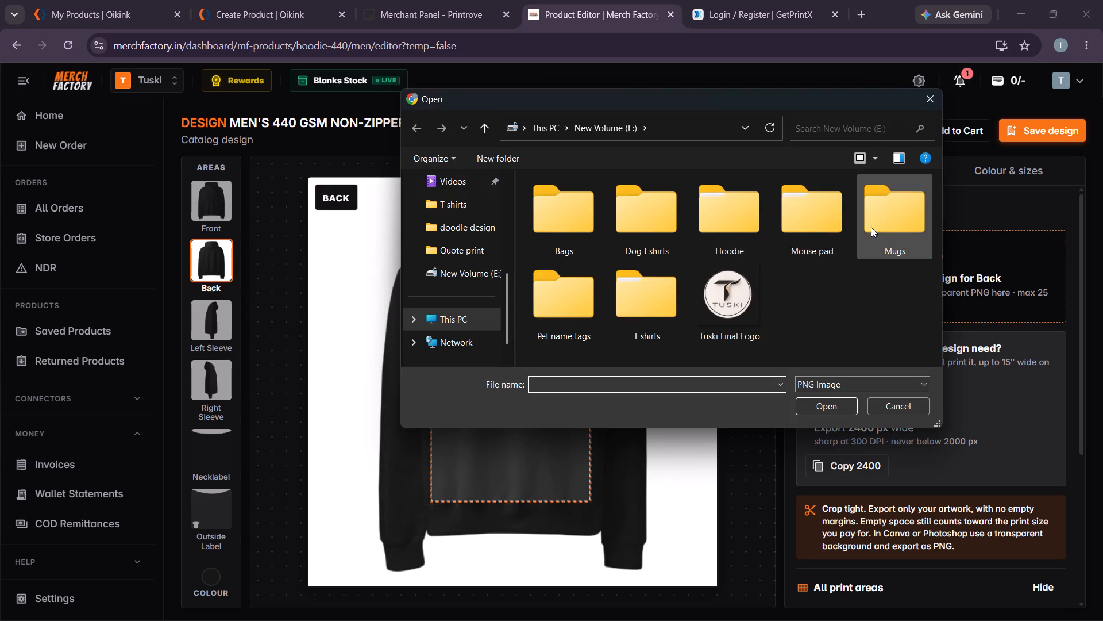
{"action": "double_click", "coordinate": [620, 294]}
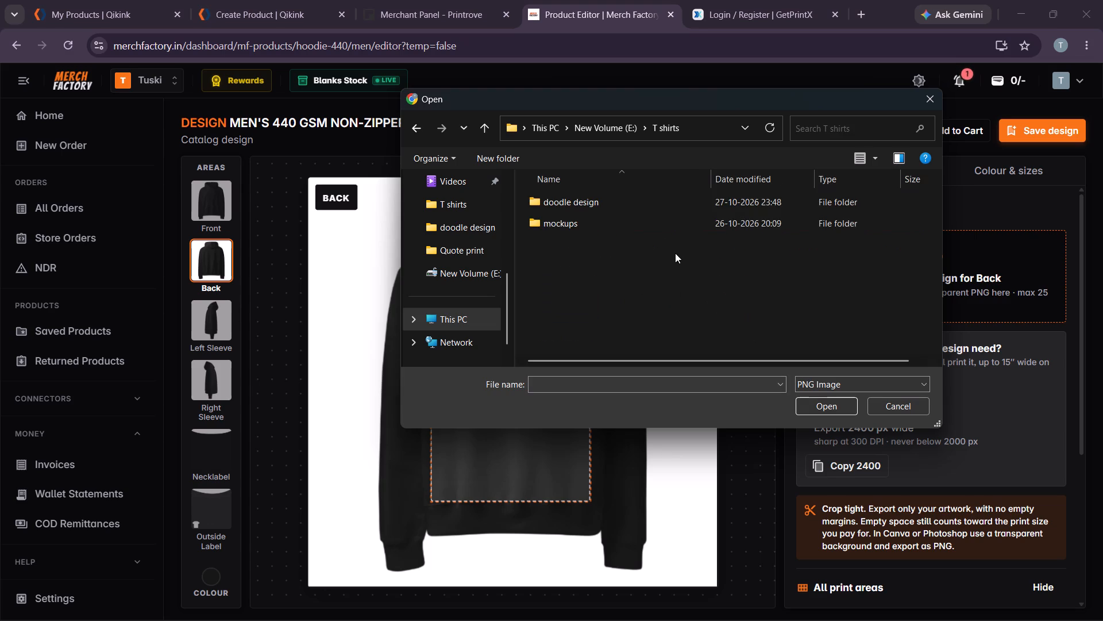
{"action": "double_click", "coordinate": [607, 201]}
{"action": "scroll", "coordinate": [661, 286], "scroll_direction": "down", "scroll_amount": 1}
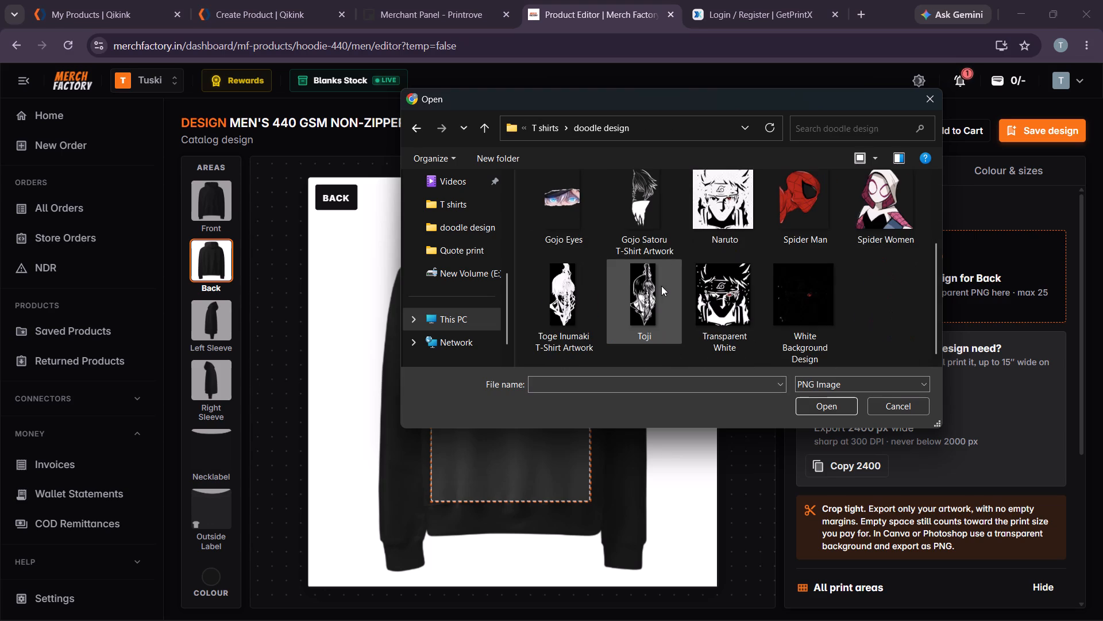
{"action": "scroll", "coordinate": [661, 286], "scroll_direction": "down", "scroll_amount": 2}
{"action": "scroll", "coordinate": [664, 287], "scroll_direction": "up", "scroll_amount": 2}
{"action": "scroll", "coordinate": [671, 286], "scroll_direction": "down", "scroll_amount": 6}
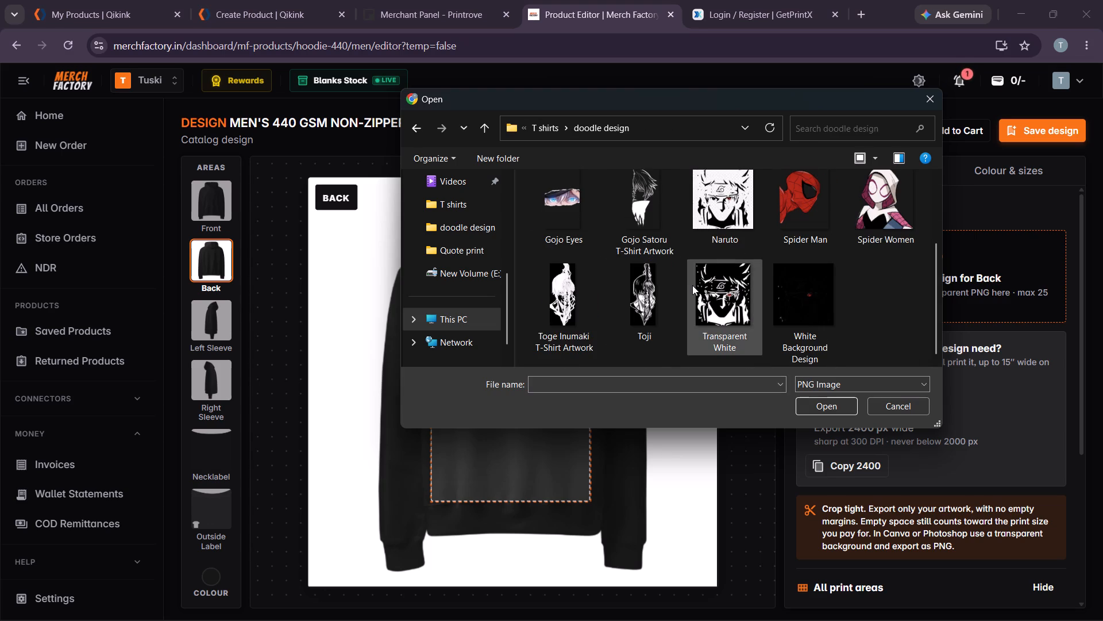
{"action": "scroll", "coordinate": [692, 285], "scroll_direction": "up", "scroll_amount": 7}
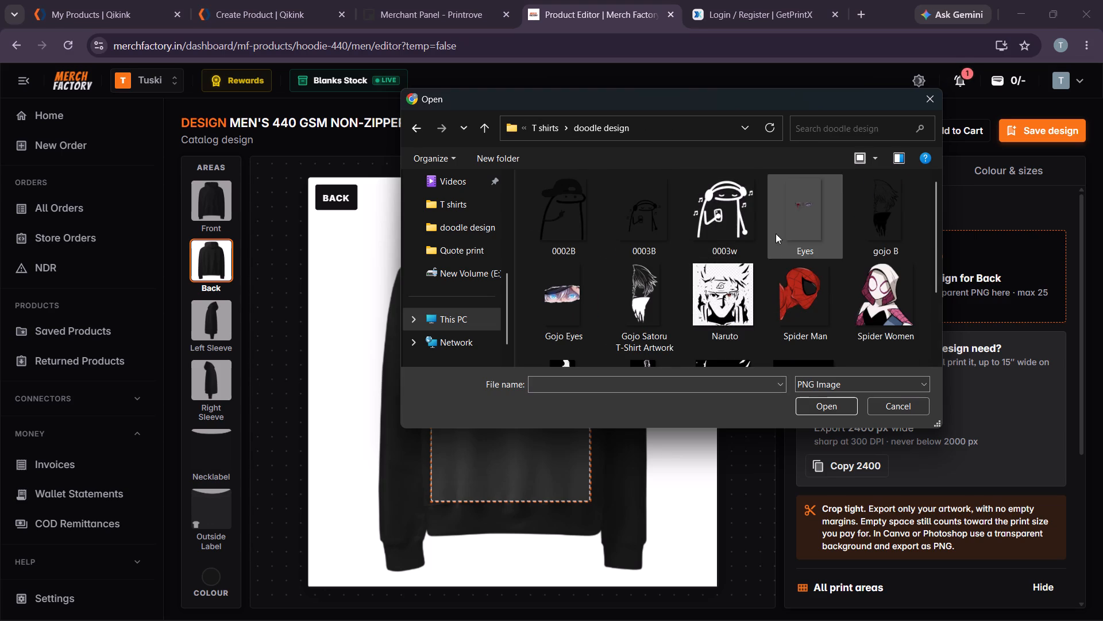
{"action": "scroll", "coordinate": [770, 254], "scroll_direction": "down", "scroll_amount": 2}
{"action": "scroll", "coordinate": [770, 254], "scroll_direction": "up", "scroll_amount": 9}
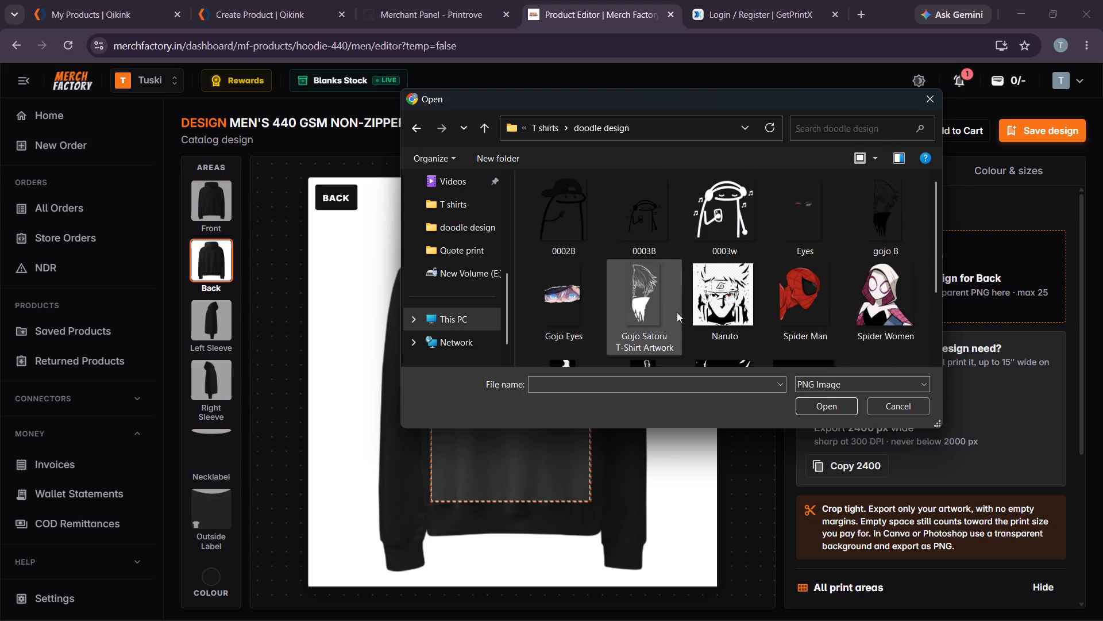
{"action": "scroll", "coordinate": [724, 302], "scroll_direction": "down", "scroll_amount": 2}
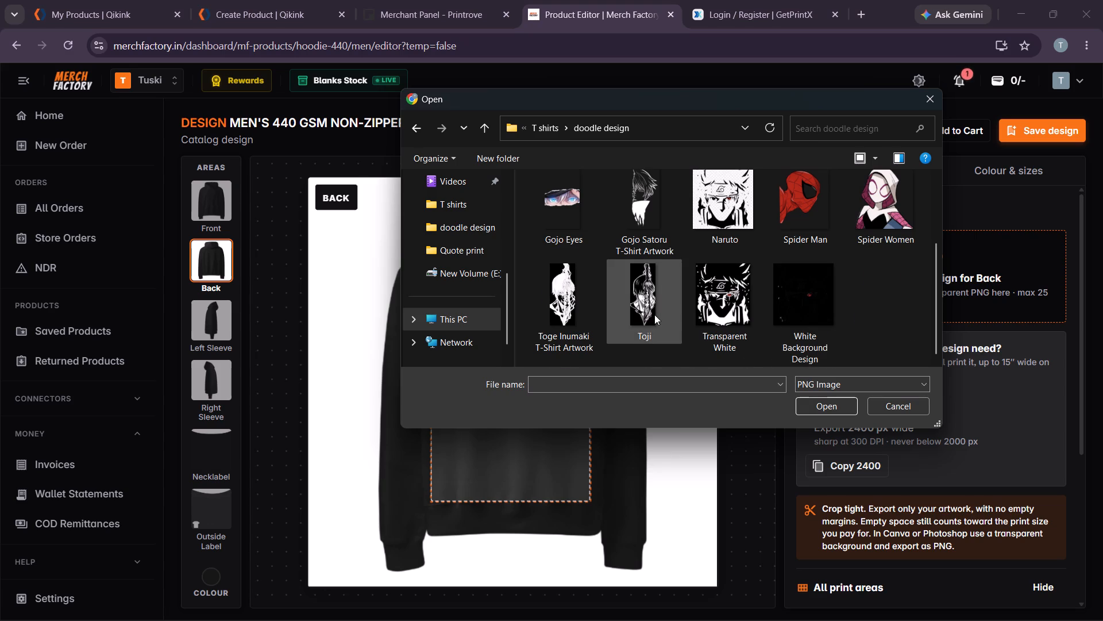
{"action": "scroll", "coordinate": [654, 315], "scroll_direction": "up", "scroll_amount": 4}
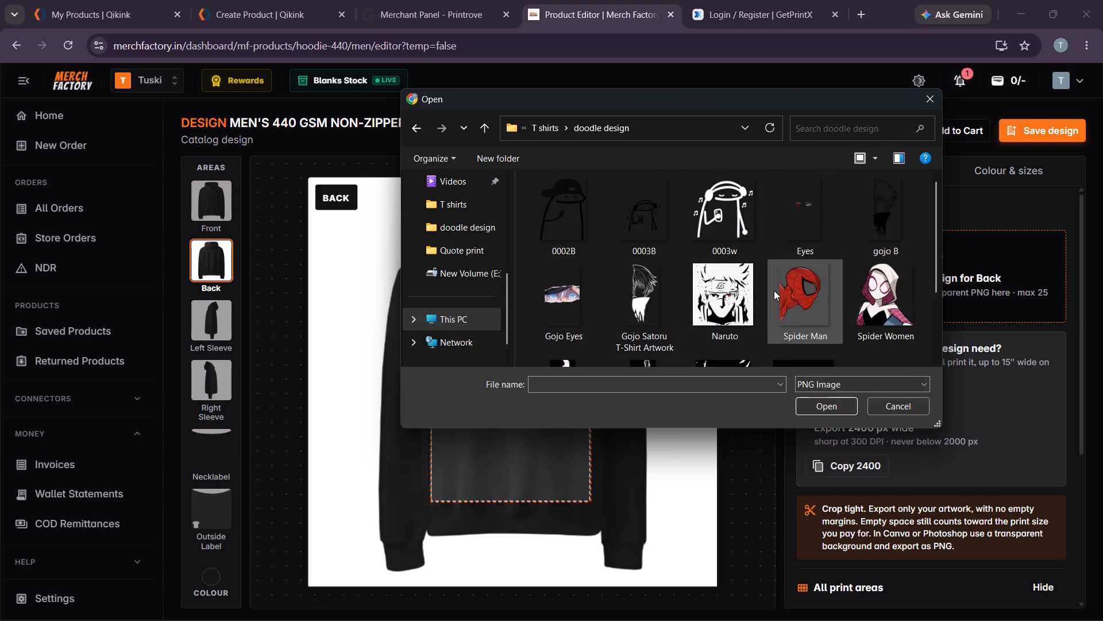
{"action": "scroll", "coordinate": [774, 292], "scroll_direction": "down", "scroll_amount": 1}
{"action": "scroll", "coordinate": [660, 231], "scroll_direction": "down", "scroll_amount": 2}
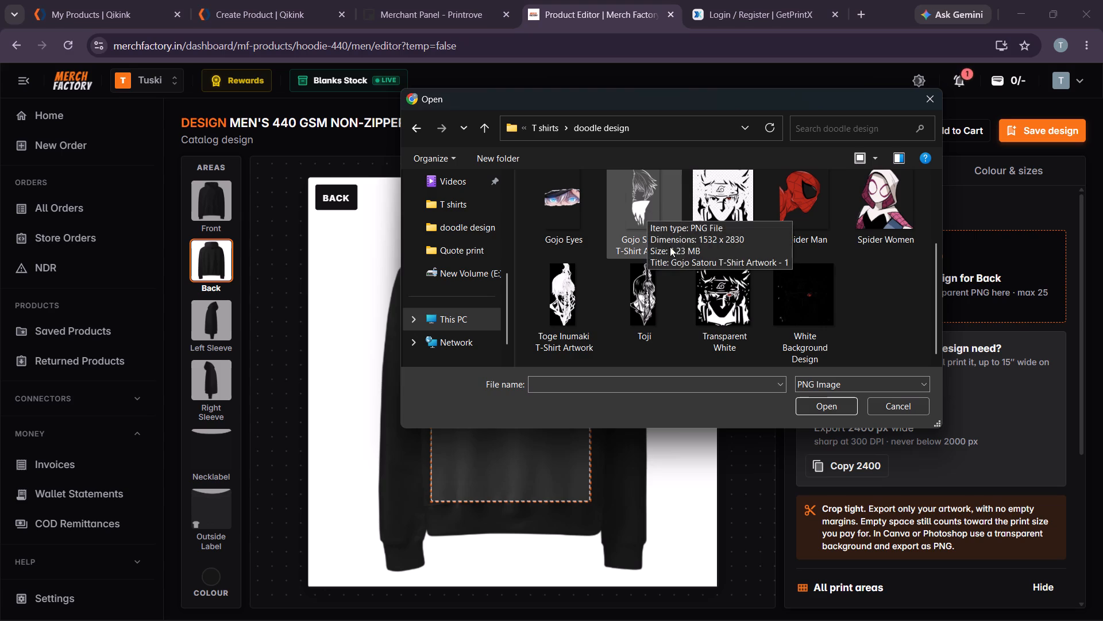
{"action": "scroll", "coordinate": [715, 290], "scroll_direction": "up", "scroll_amount": 4}
{"action": "left_click", "coordinate": [568, 320]}
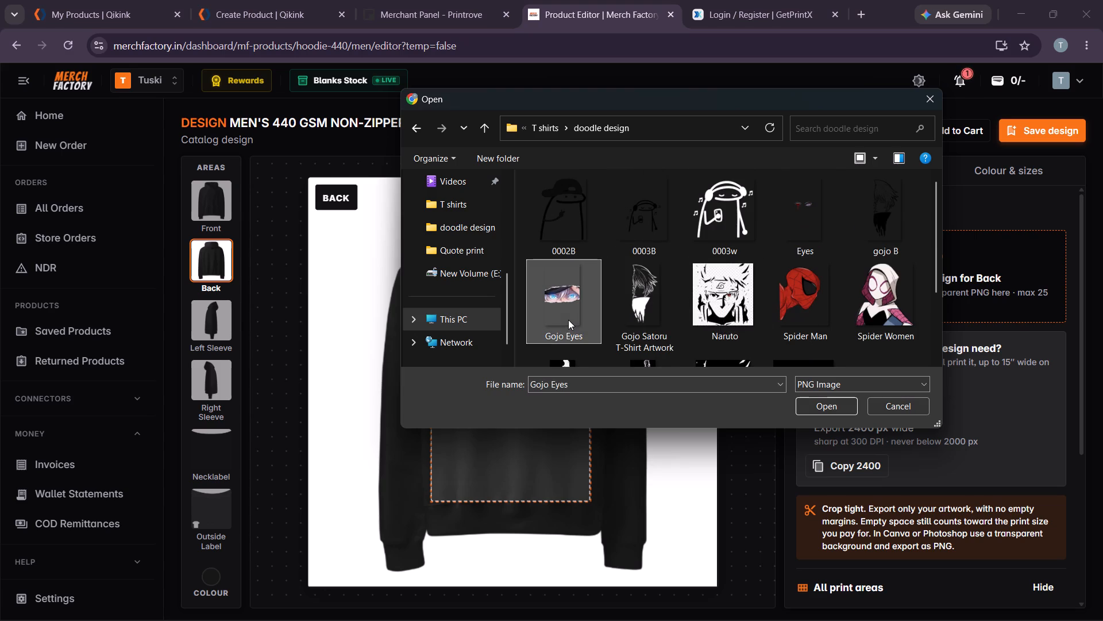
{"action": "left_click", "coordinate": [827, 410]}
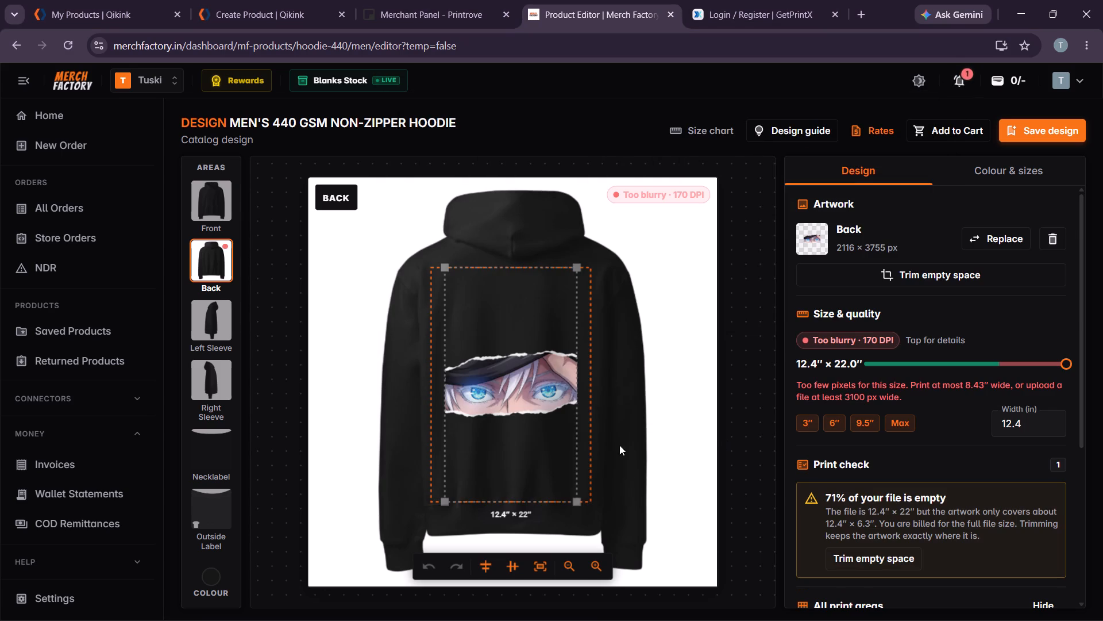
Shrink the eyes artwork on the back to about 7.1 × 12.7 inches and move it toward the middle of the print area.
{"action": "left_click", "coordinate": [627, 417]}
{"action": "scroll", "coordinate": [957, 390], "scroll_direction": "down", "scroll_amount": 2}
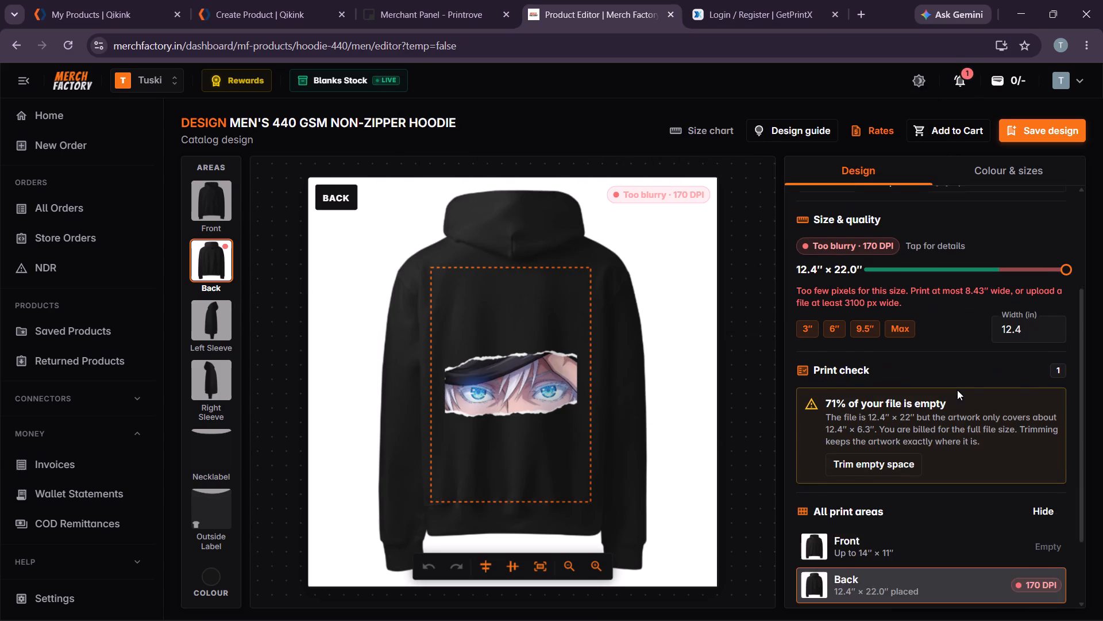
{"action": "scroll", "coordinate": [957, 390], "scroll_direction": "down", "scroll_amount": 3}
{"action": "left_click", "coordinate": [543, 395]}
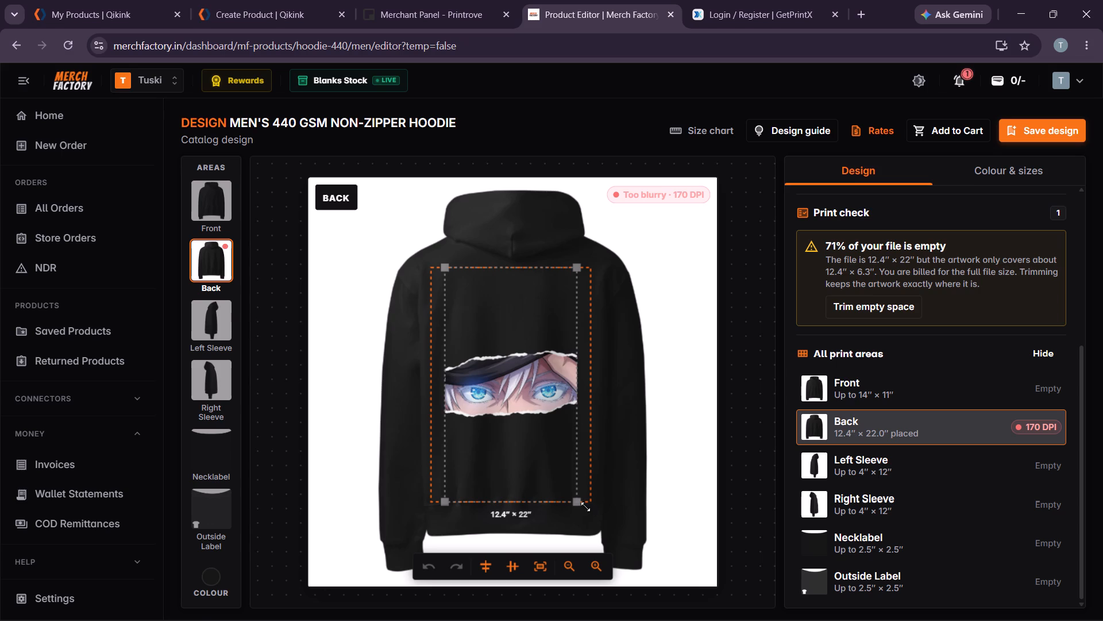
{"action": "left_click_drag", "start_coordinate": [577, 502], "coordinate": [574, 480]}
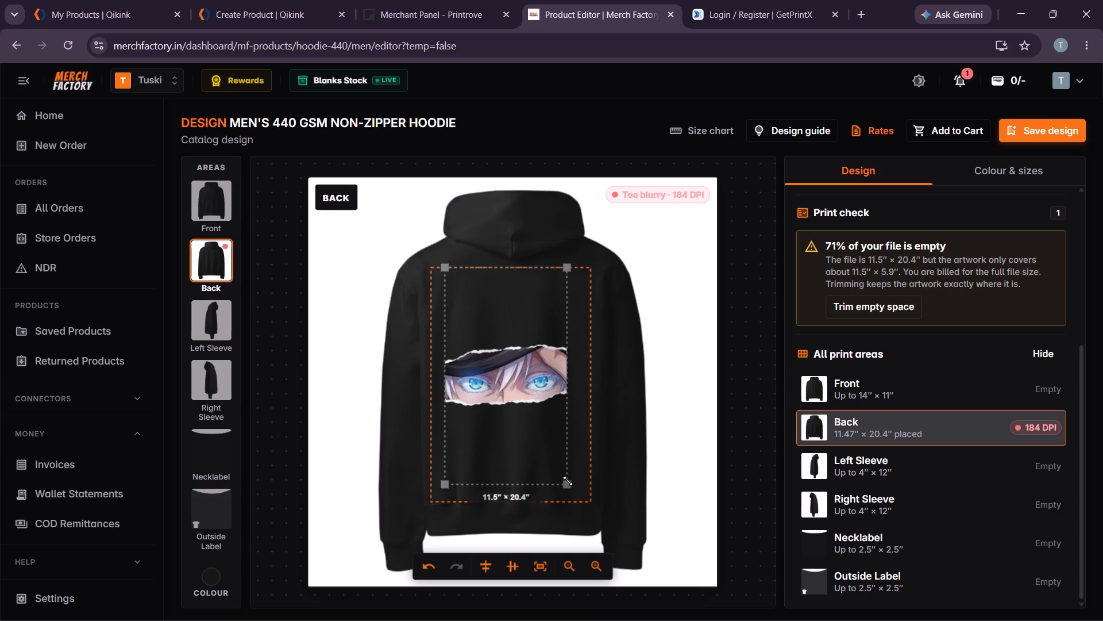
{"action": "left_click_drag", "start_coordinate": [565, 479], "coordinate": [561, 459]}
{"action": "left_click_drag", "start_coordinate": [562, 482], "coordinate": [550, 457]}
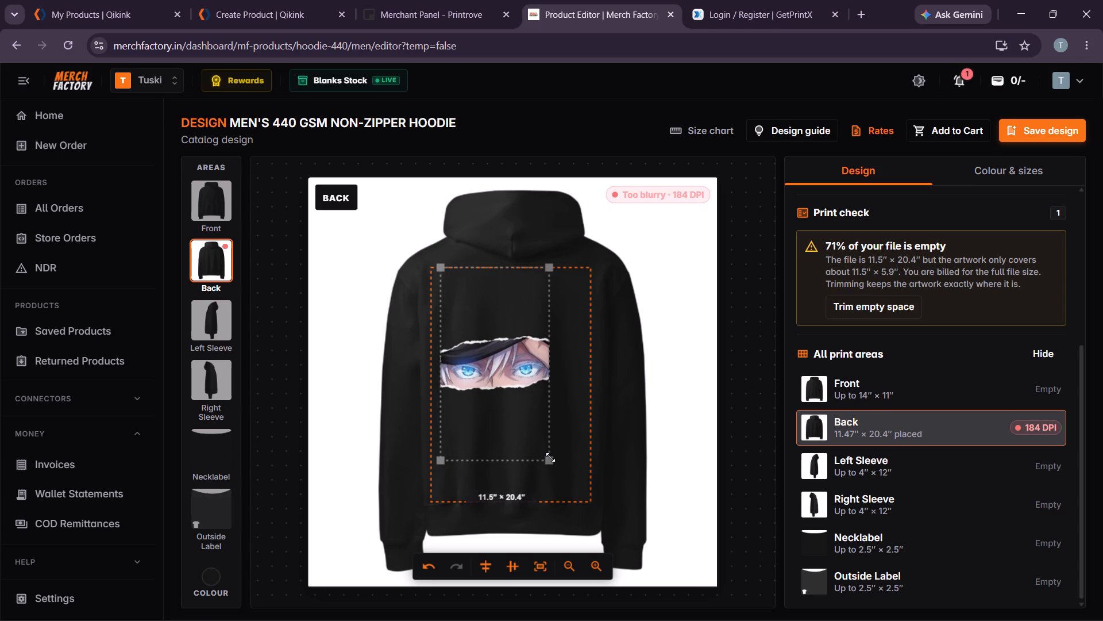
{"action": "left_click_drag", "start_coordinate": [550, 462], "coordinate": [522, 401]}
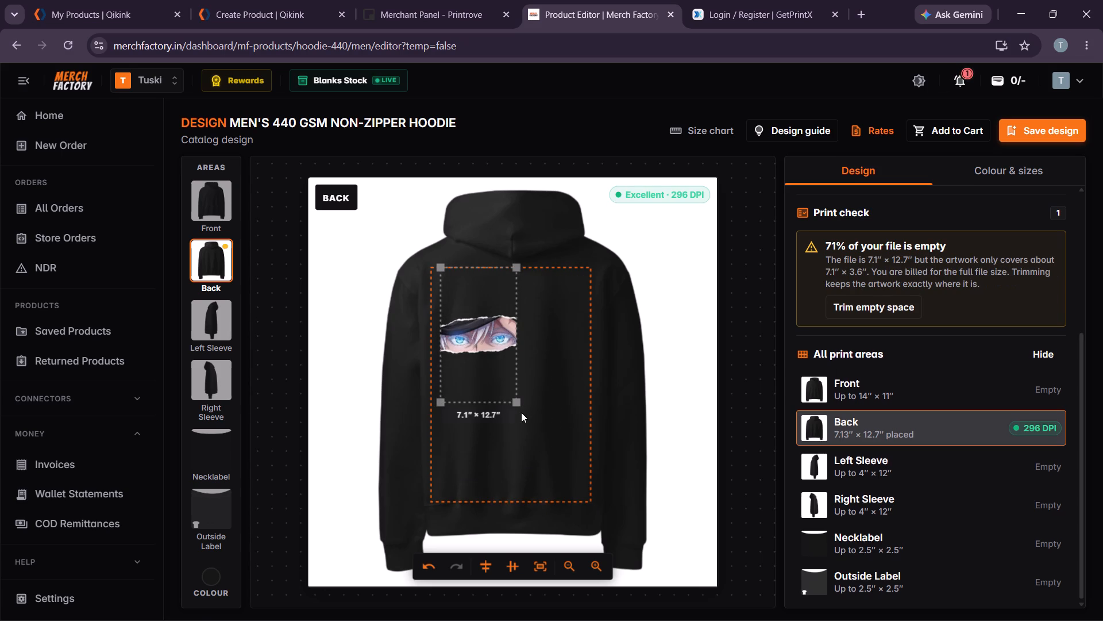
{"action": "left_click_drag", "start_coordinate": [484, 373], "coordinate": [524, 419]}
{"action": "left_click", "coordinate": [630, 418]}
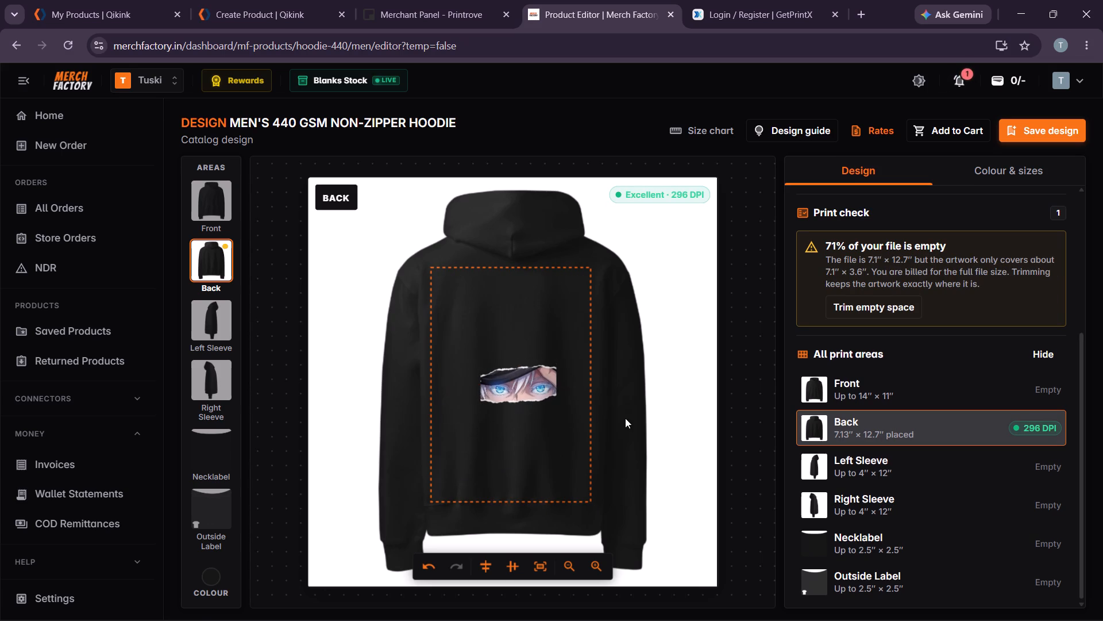
Enlarge the eyes artwork to about 12.3 × 21.9 inches and centre it horizontally in the back print area.
{"action": "left_click", "coordinate": [523, 389]}
{"action": "left_click_drag", "start_coordinate": [559, 453], "coordinate": [717, 620]}
{"action": "left_click_drag", "start_coordinate": [540, 383], "coordinate": [492, 293]}
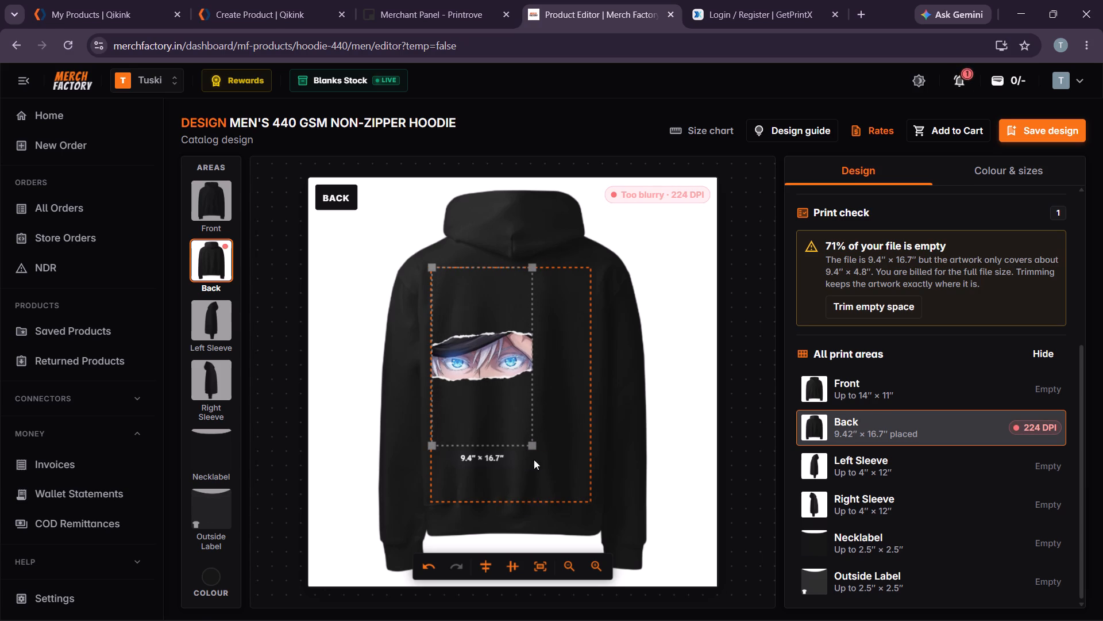
{"action": "left_click_drag", "start_coordinate": [531, 445], "coordinate": [681, 620]}
{"action": "left_click_drag", "start_coordinate": [492, 395], "coordinate": [519, 408]}
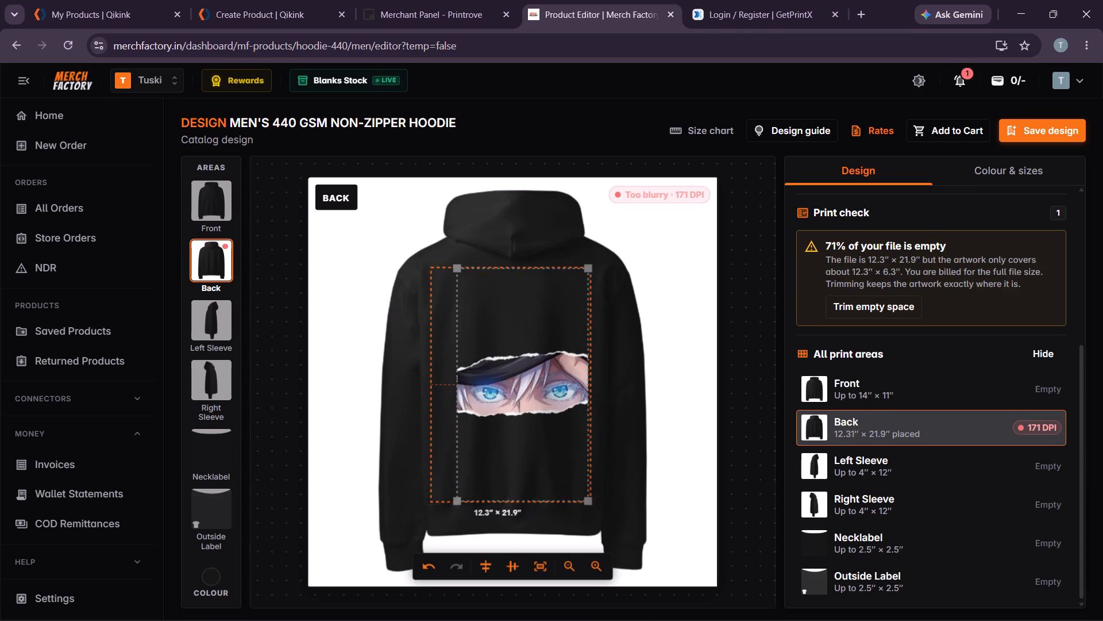
{"action": "left_click_drag", "start_coordinate": [519, 408], "coordinate": [508, 404]}
{"action": "left_click", "coordinate": [649, 408]}
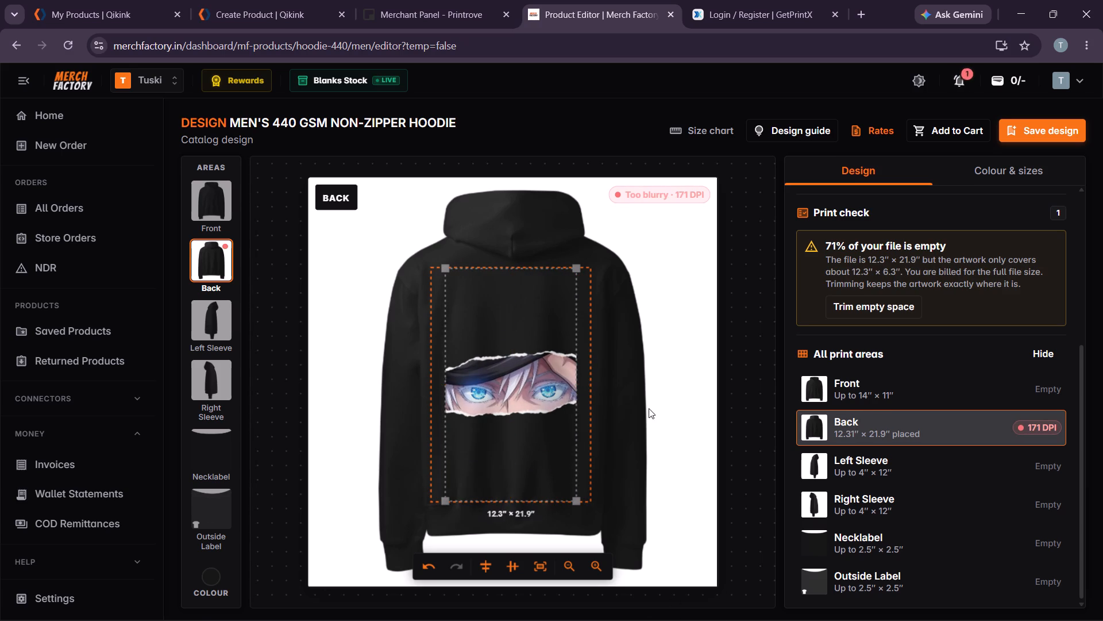
Trim the empty space around the back artwork twice, and check its new bounds on the hoodie.
{"action": "scroll", "coordinate": [932, 314], "scroll_direction": "down", "scroll_amount": 4}
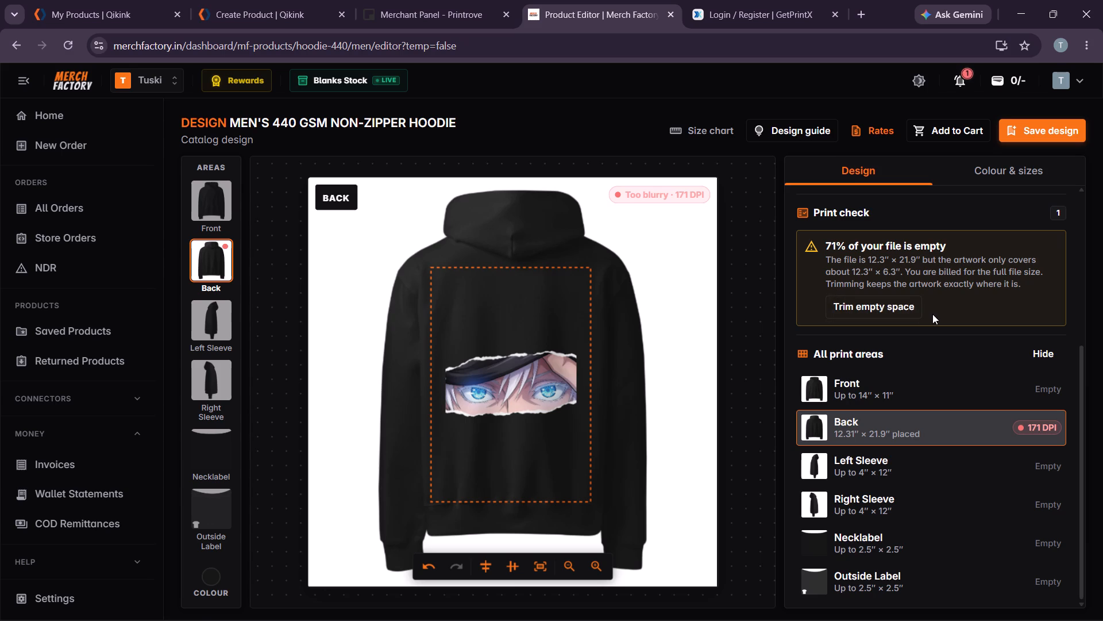
{"action": "scroll", "coordinate": [662, 382], "scroll_direction": "down", "scroll_amount": 2}
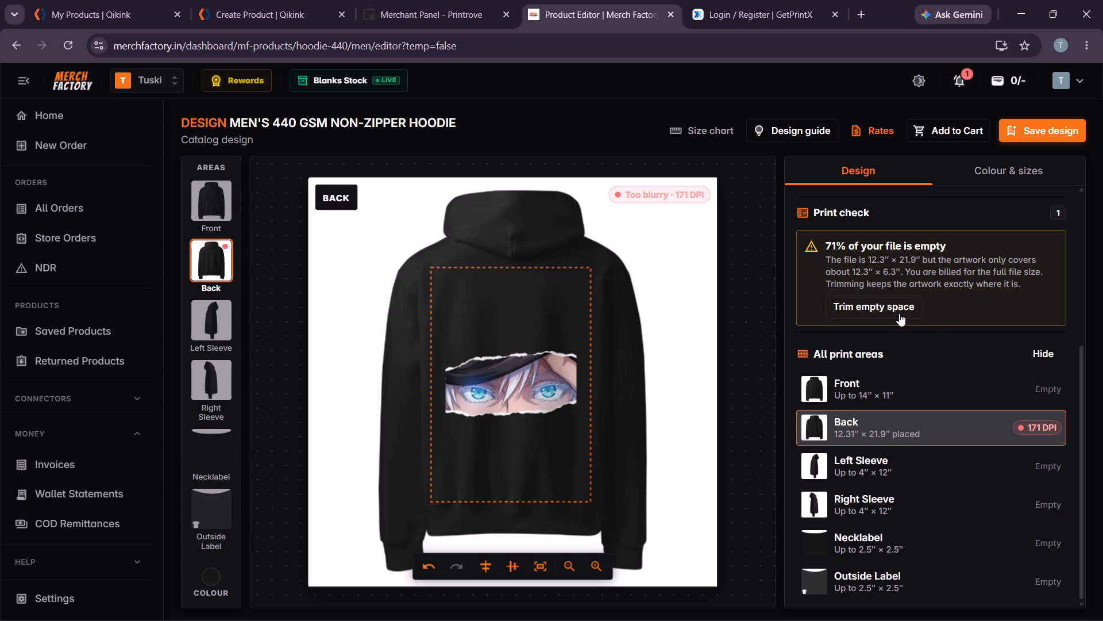
{"action": "left_click", "coordinate": [893, 308]}
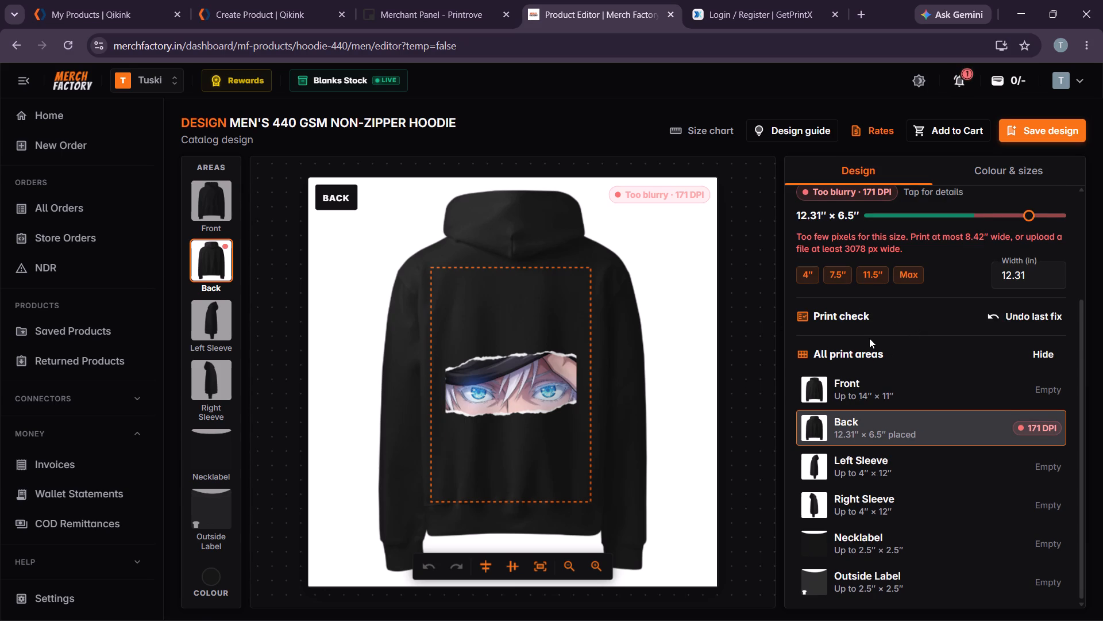
{"action": "scroll", "coordinate": [870, 338], "scroll_direction": "up", "scroll_amount": 8}
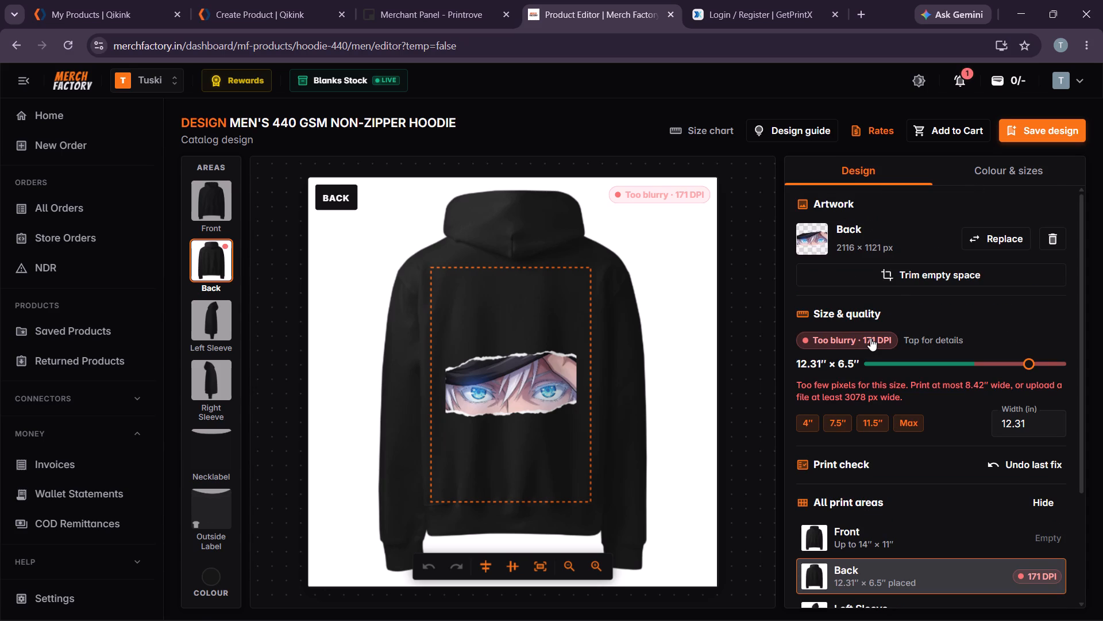
{"action": "left_click", "coordinate": [921, 281]}
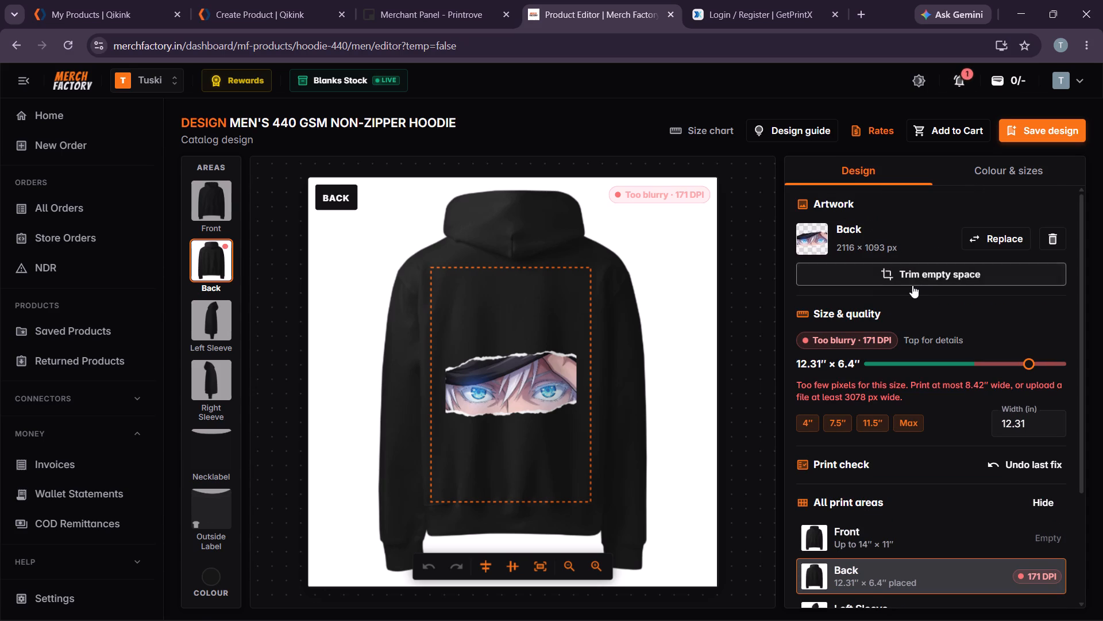
{"action": "left_click", "coordinate": [533, 418]}
{"action": "left_click", "coordinate": [548, 392]}
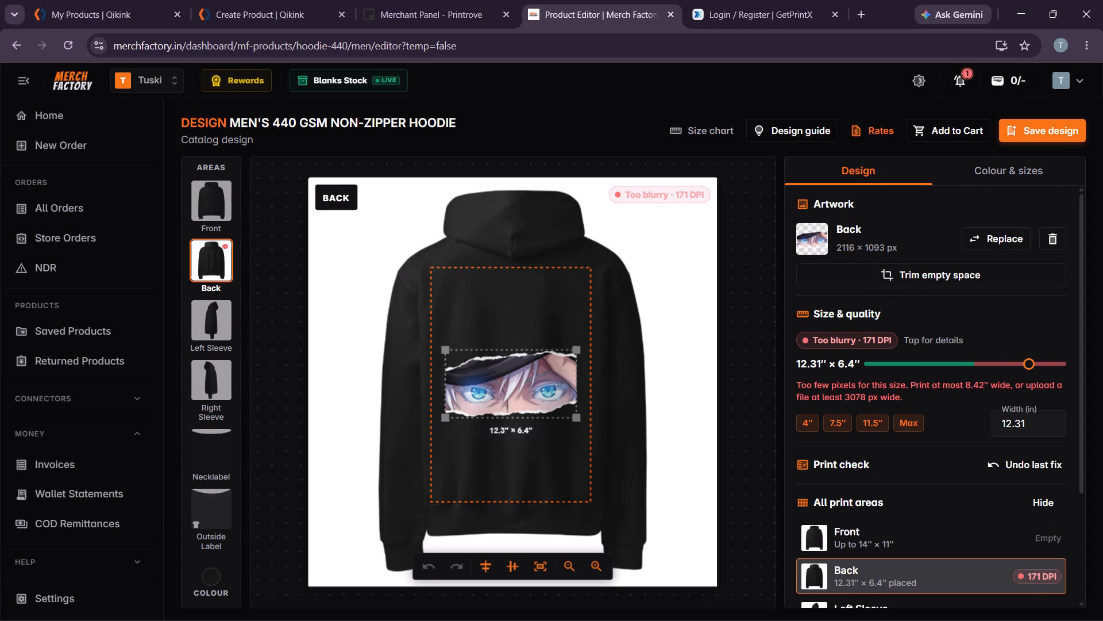
{"action": "left_click", "coordinate": [621, 392]}
Preview the back design on the cream, white and navy garment colours, ending on black.
{"action": "scroll", "coordinate": [870, 384], "scroll_direction": "up", "scroll_amount": 3}
{"action": "scroll", "coordinate": [870, 384], "scroll_direction": "down", "scroll_amount": 4}
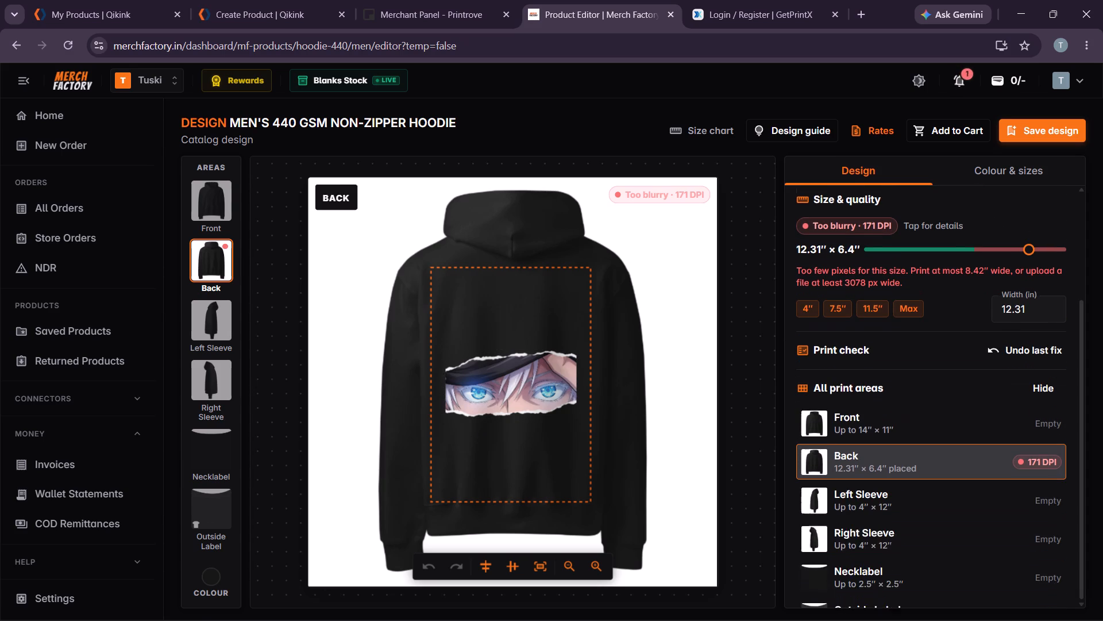
{"action": "scroll", "coordinate": [872, 387], "scroll_direction": "down", "scroll_amount": 5}
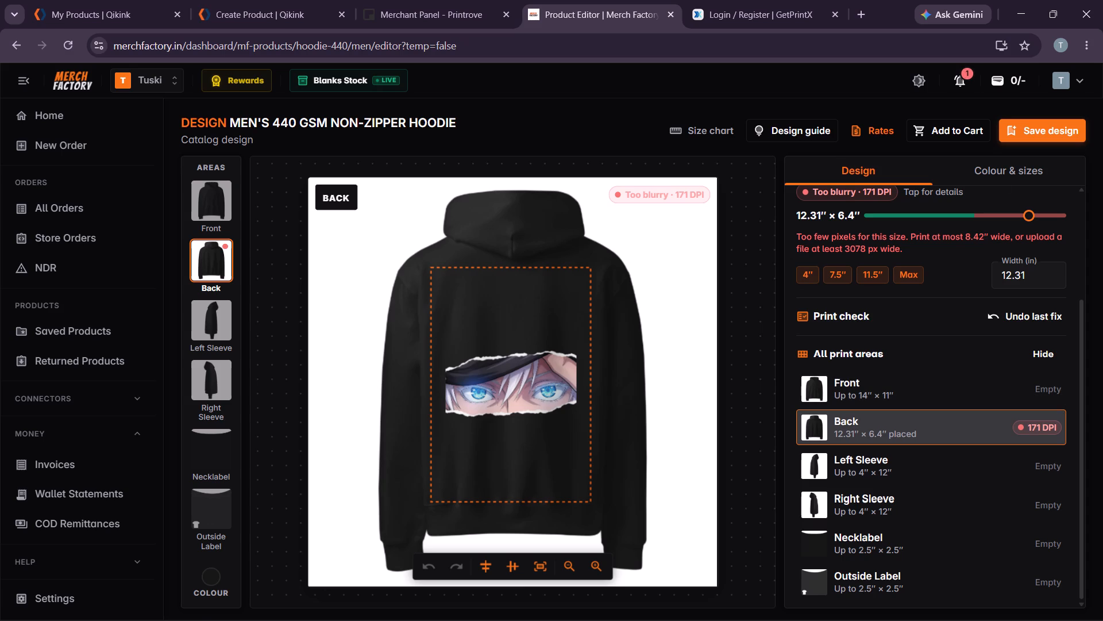
{"action": "left_click", "coordinate": [998, 167]}
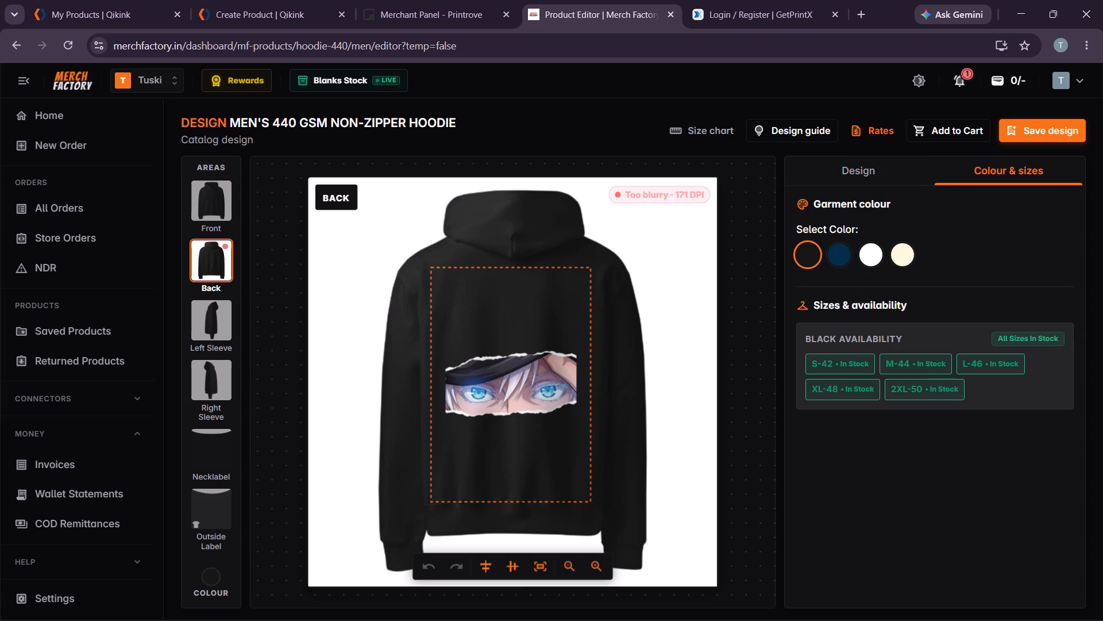
{"action": "left_click", "coordinate": [899, 256]}
{"action": "left_click", "coordinate": [871, 262]}
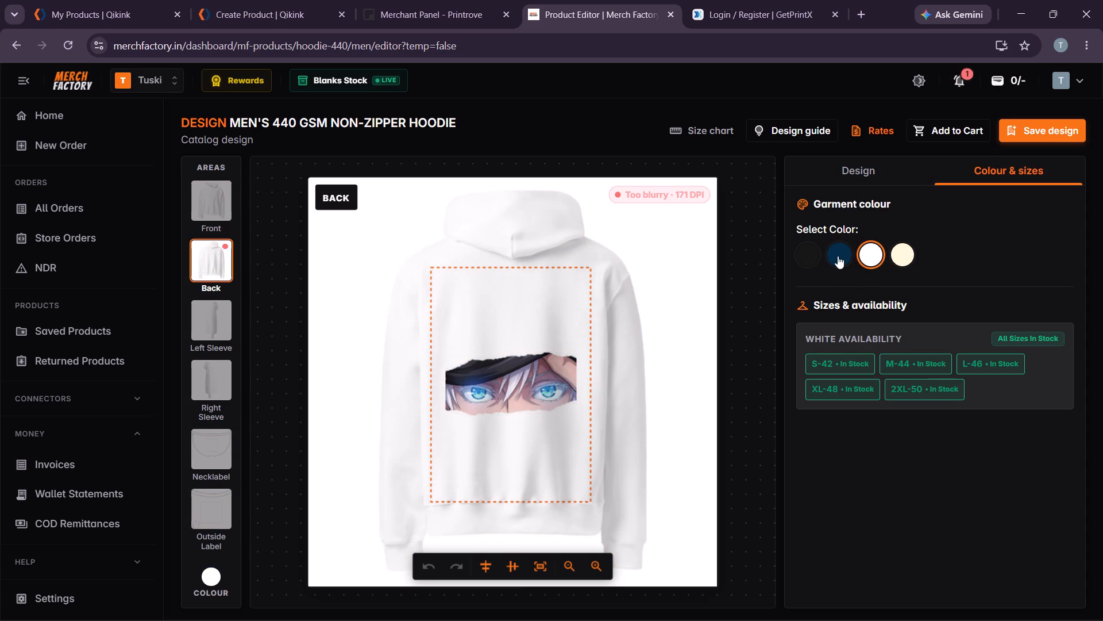
{"action": "left_click", "coordinate": [838, 256]}
{"action": "left_click", "coordinate": [804, 258]}
{"action": "left_click", "coordinate": [965, 266]}
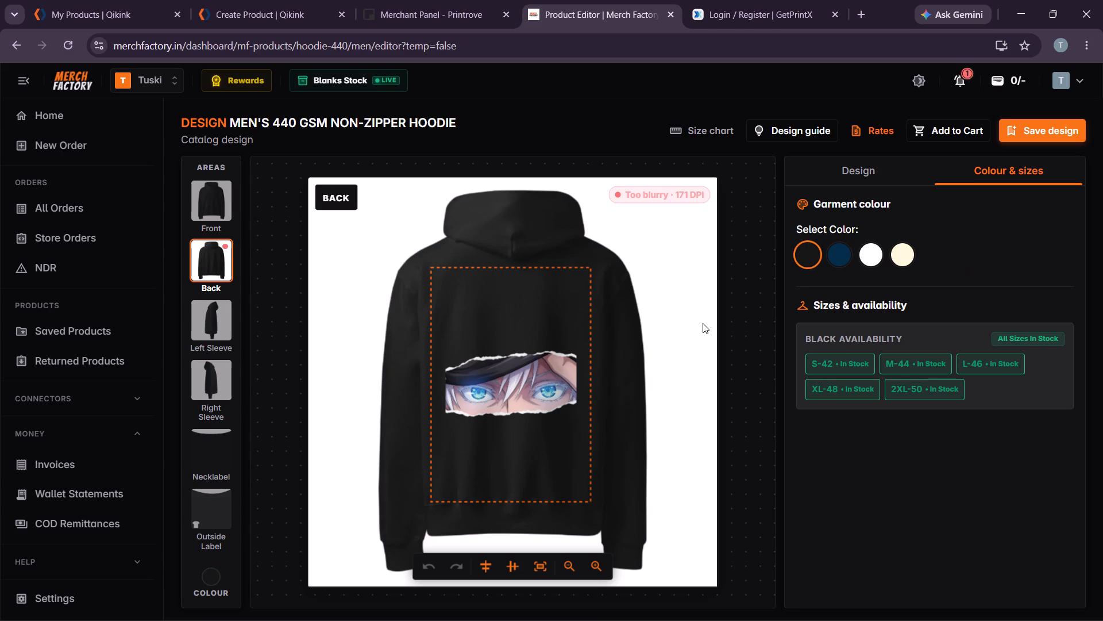
Replace the eyes artwork on the back with the Gojo Satoru T-Shirt Artwork image from the doodle design folder.
{"action": "left_click", "coordinate": [533, 380]}
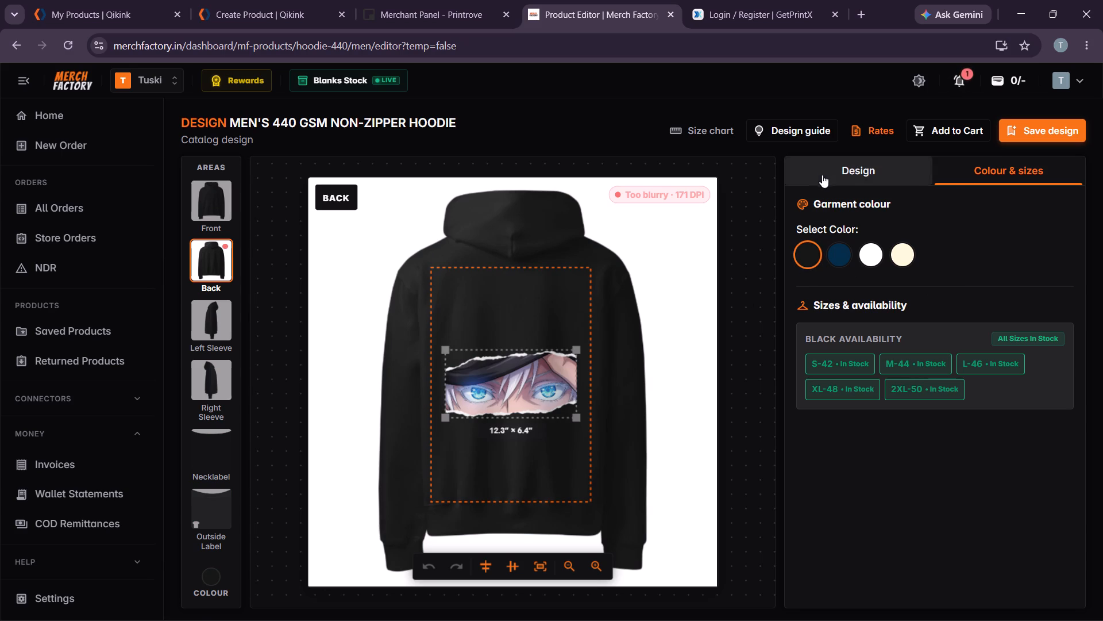
{"action": "left_click", "coordinate": [822, 174]}
{"action": "left_click", "coordinate": [1013, 240]}
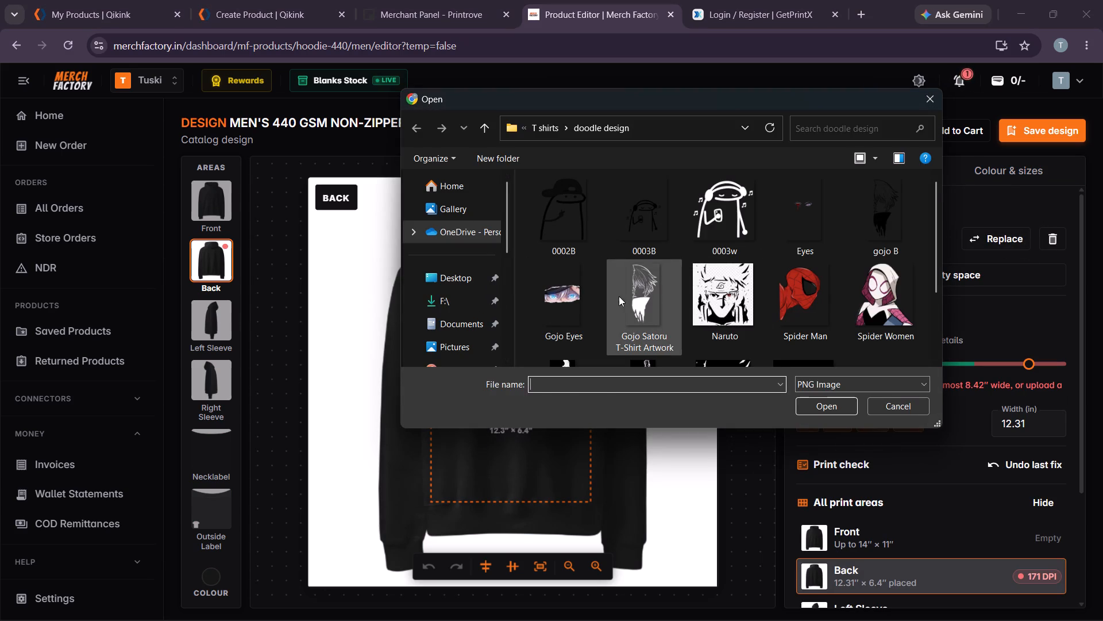
{"action": "left_click", "coordinate": [639, 285]}
{"action": "left_click", "coordinate": [838, 409]}
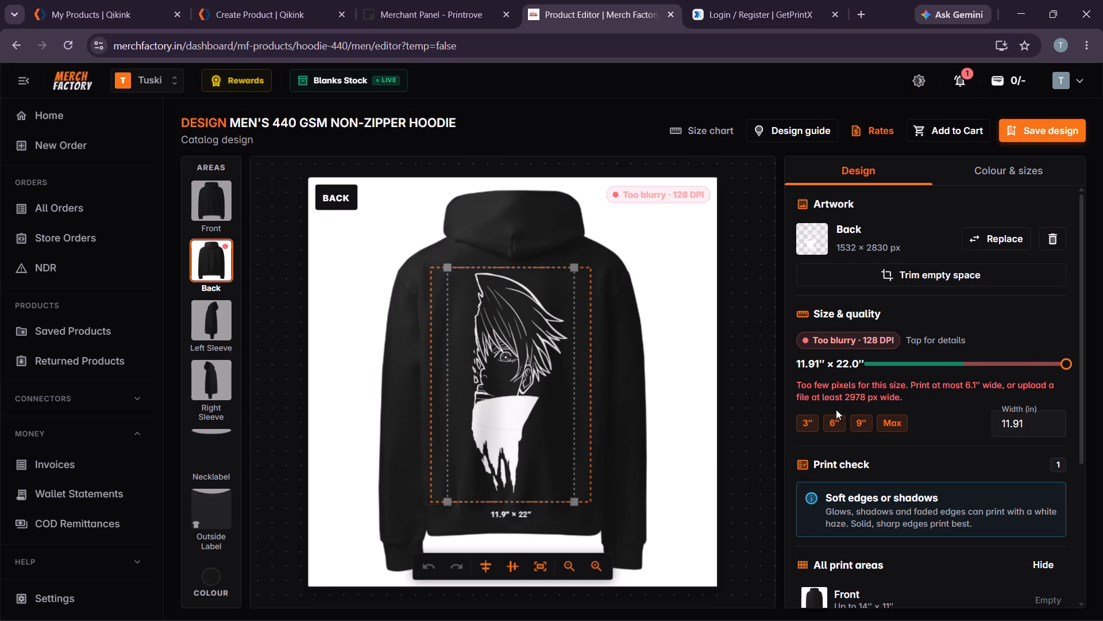
{"action": "left_click", "coordinate": [669, 409]}
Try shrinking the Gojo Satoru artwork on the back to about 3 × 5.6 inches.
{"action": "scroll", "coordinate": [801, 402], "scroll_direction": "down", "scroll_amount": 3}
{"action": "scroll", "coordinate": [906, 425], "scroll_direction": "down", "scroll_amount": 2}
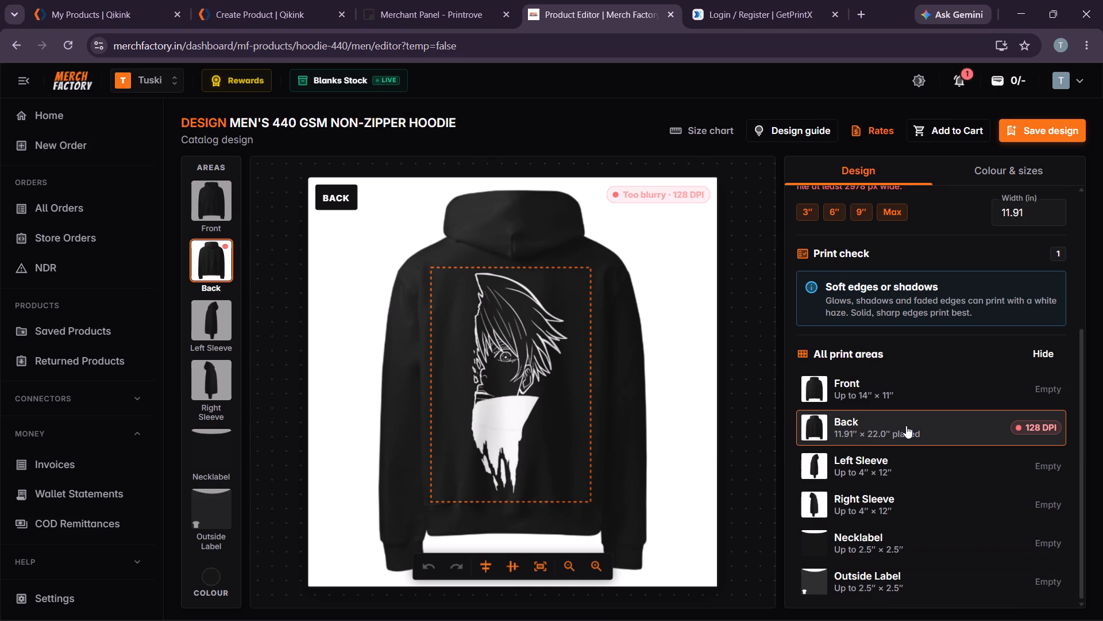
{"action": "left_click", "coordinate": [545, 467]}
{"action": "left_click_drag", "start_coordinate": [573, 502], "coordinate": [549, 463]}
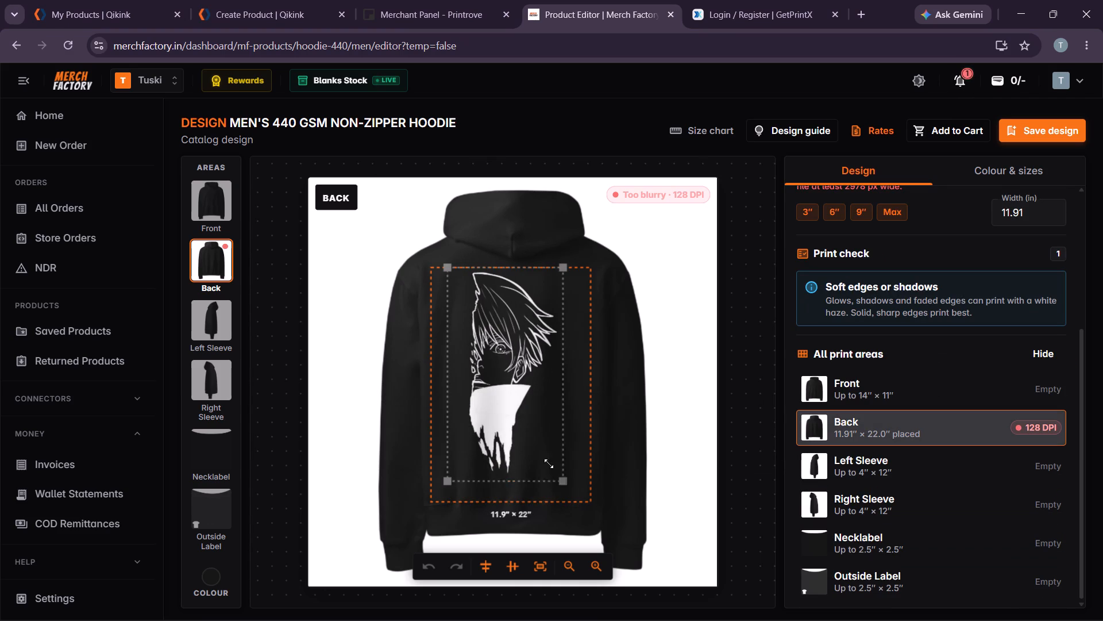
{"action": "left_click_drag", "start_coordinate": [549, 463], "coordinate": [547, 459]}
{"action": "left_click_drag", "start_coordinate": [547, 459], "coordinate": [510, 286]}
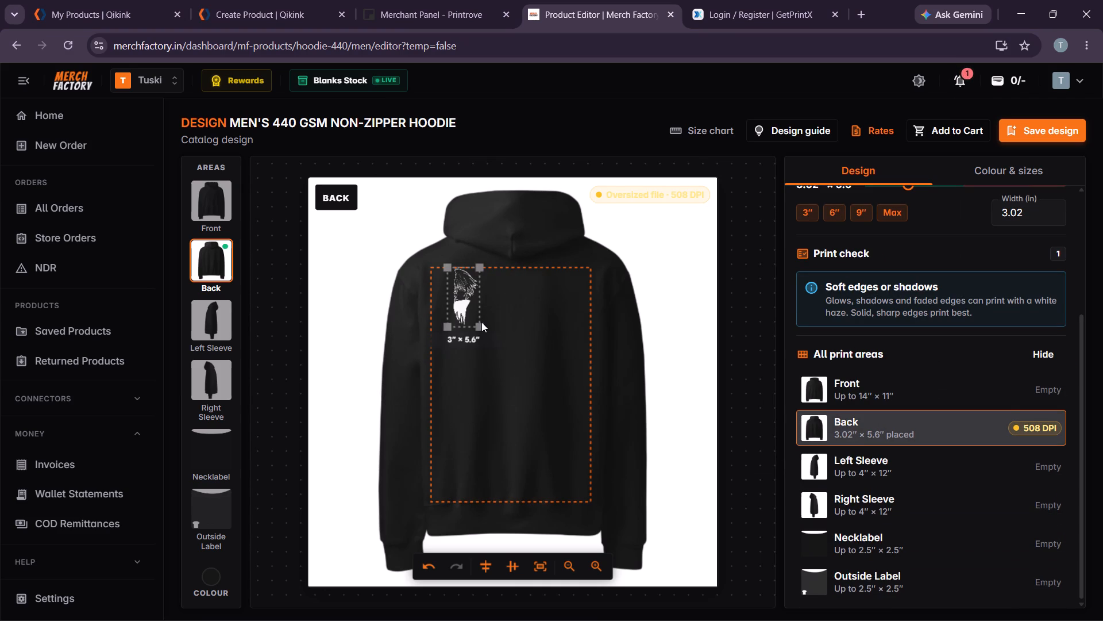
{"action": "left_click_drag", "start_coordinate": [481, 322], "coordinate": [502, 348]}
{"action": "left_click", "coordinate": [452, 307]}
Resize the Gojo Satoru artwork on the back to about 6.1 × 11.3 inches.
{"action": "left_click_drag", "start_coordinate": [480, 329], "coordinate": [531, 448]}
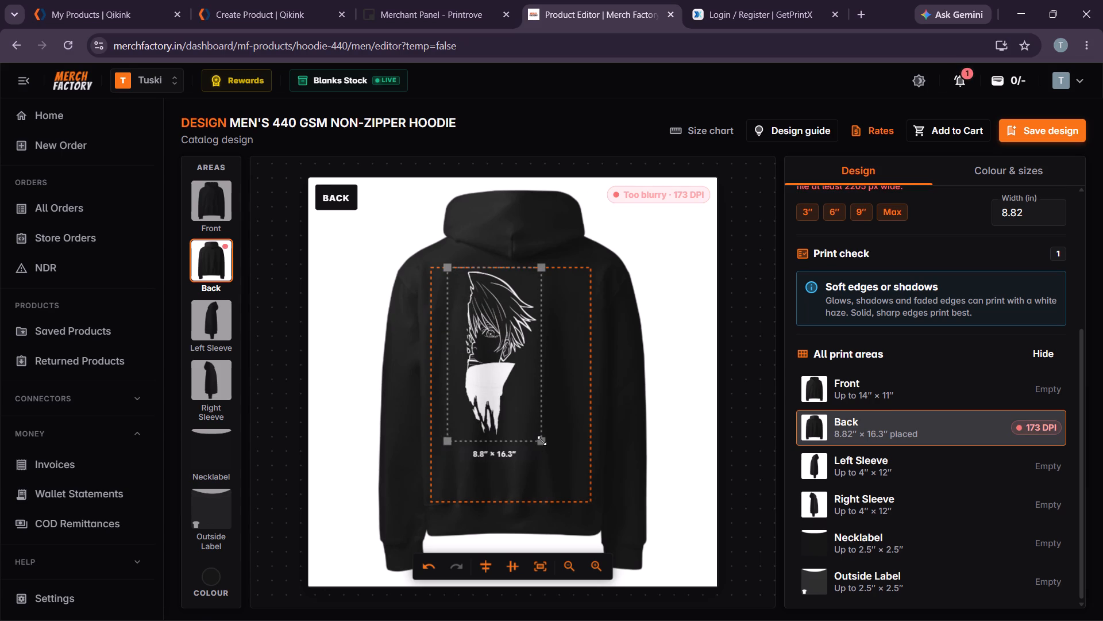
{"action": "left_click_drag", "start_coordinate": [542, 440], "coordinate": [533, 423]}
{"action": "left_click_drag", "start_coordinate": [534, 424], "coordinate": [515, 375]}
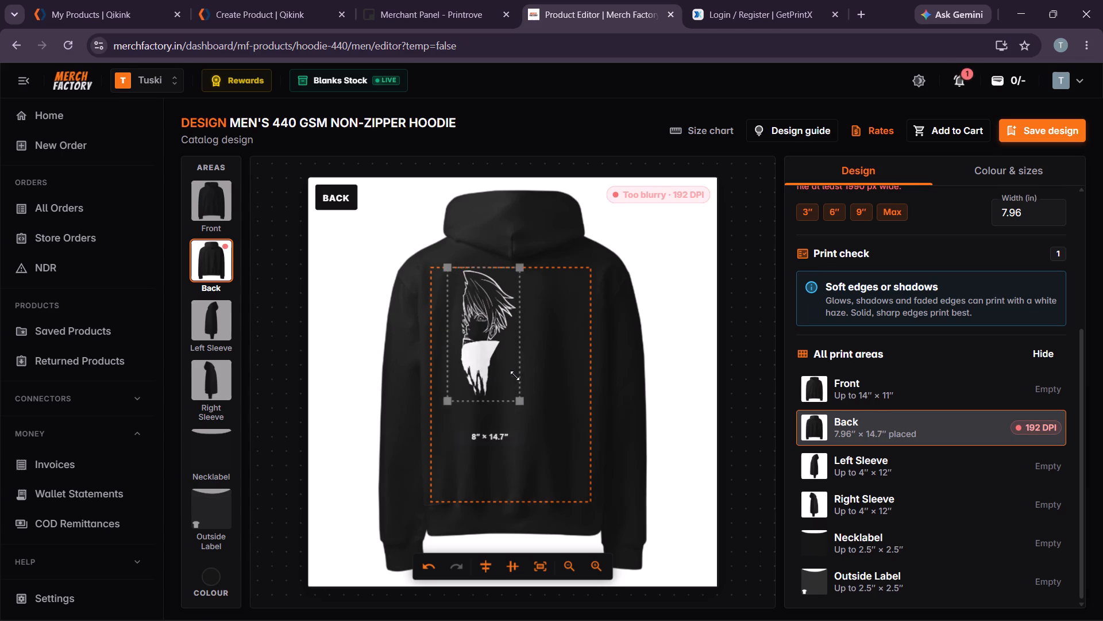
{"action": "left_click_drag", "start_coordinate": [515, 375], "coordinate": [514, 375]}
{"action": "left_click", "coordinate": [514, 375]}
{"action": "left_click", "coordinate": [484, 350]}
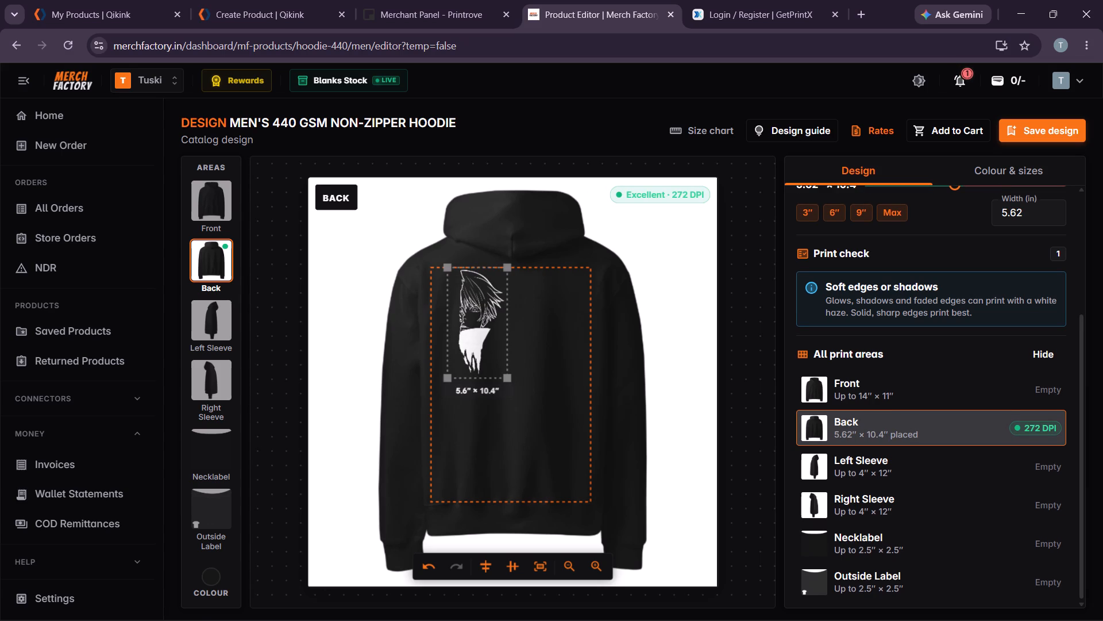
{"action": "left_click_drag", "start_coordinate": [507, 376], "coordinate": [511, 384]}
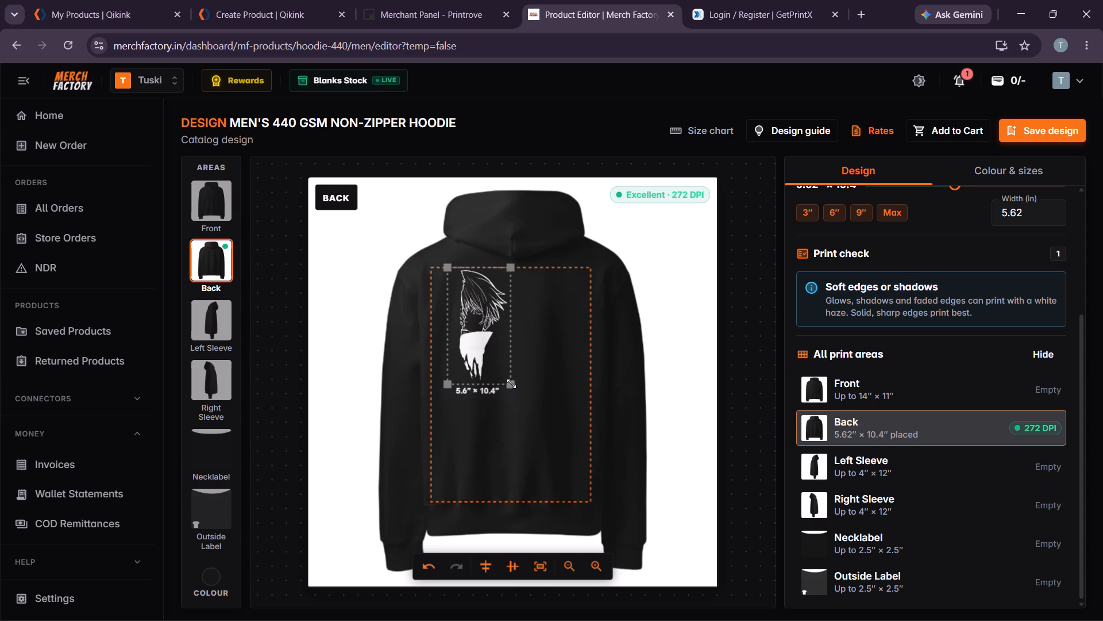
{"action": "left_click_drag", "start_coordinate": [511, 384], "coordinate": [511, 384]}
{"action": "left_click", "coordinate": [510, 384]}
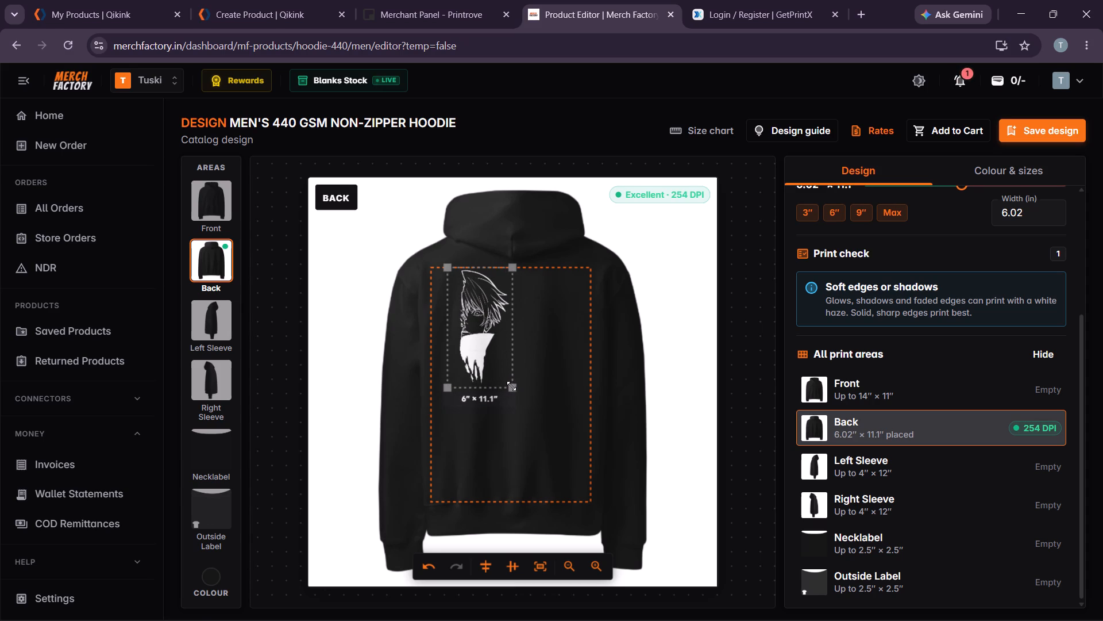
Move the Gojo Satoru artwork to the vertical middle of the back print area, slightly right of its centre line, and deselect it.
{"action": "left_click_drag", "start_coordinate": [490, 343], "coordinate": [533, 399]}
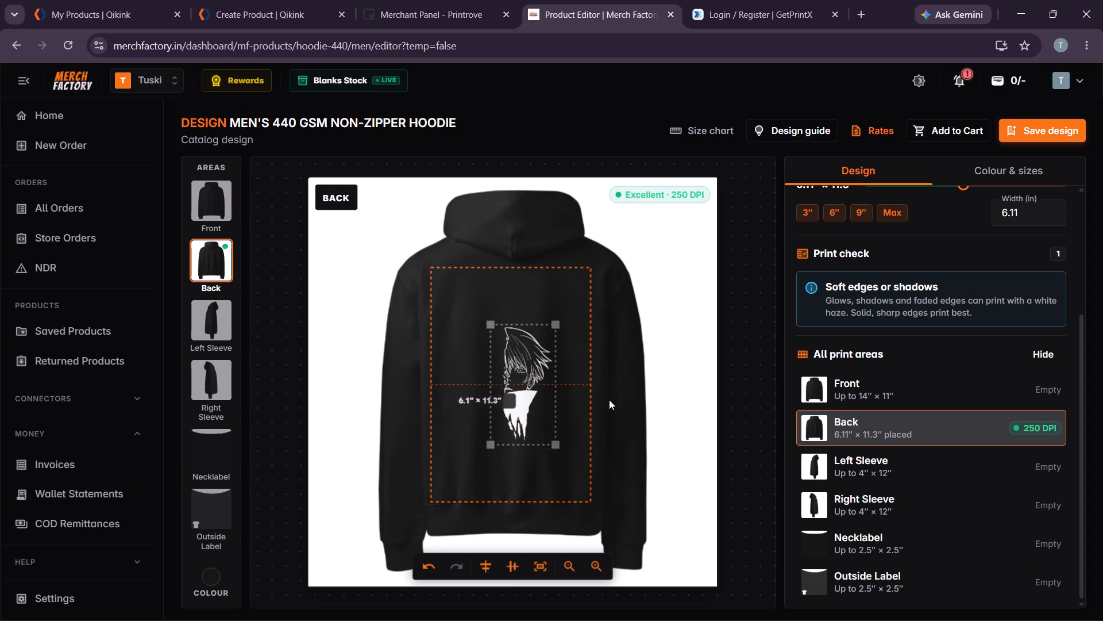
{"action": "left_click", "coordinate": [618, 394]}
{"action": "scroll", "coordinate": [776, 411], "scroll_direction": "down", "scroll_amount": 2}
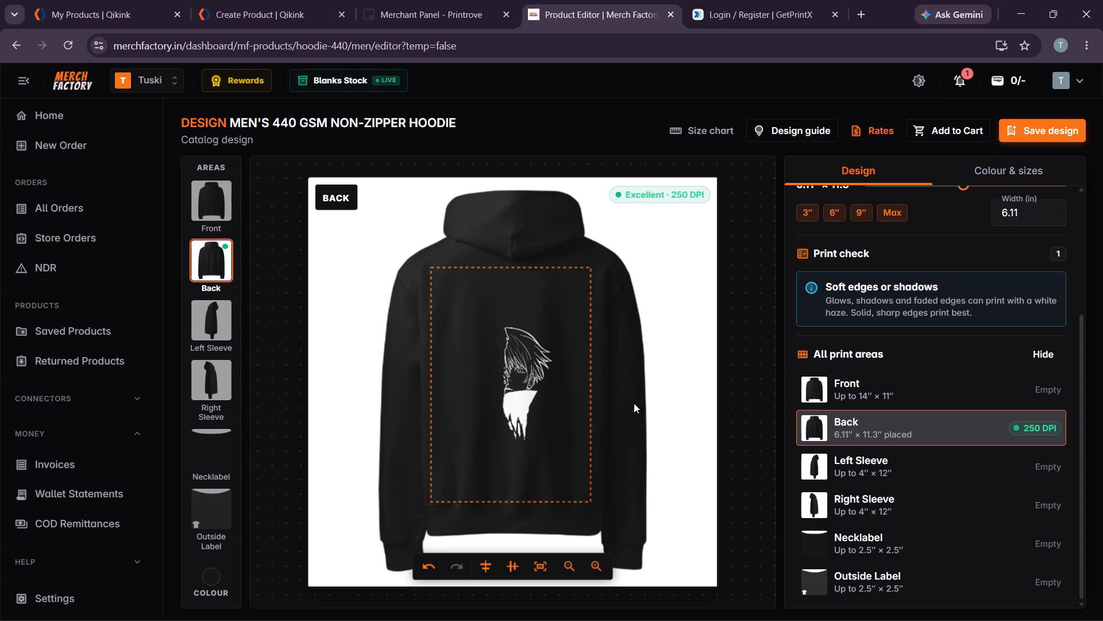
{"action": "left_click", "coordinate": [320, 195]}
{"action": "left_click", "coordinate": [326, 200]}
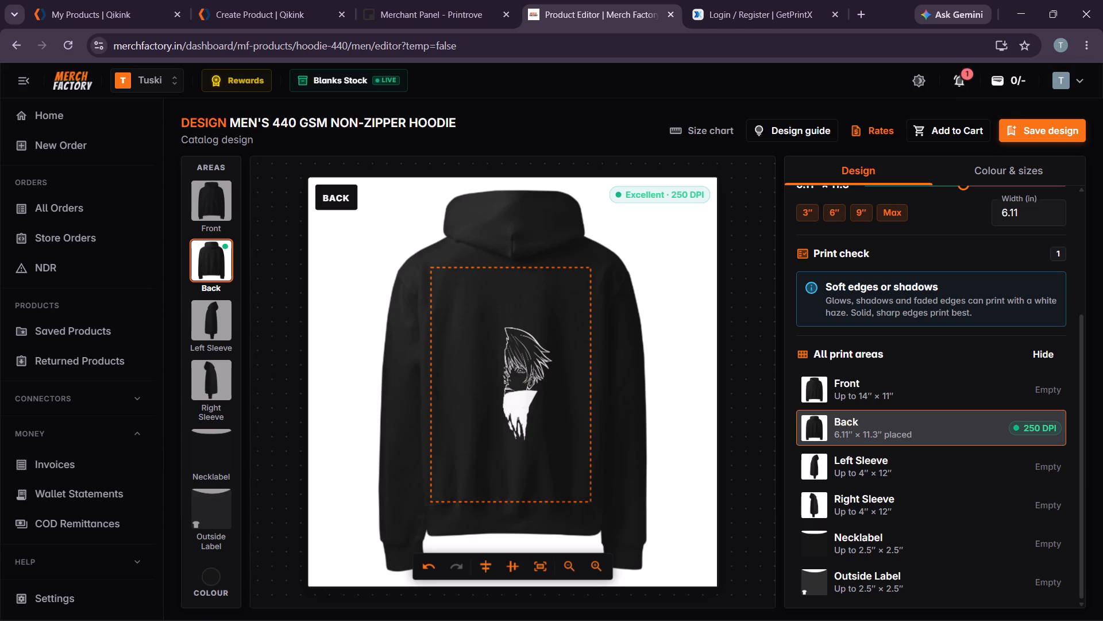
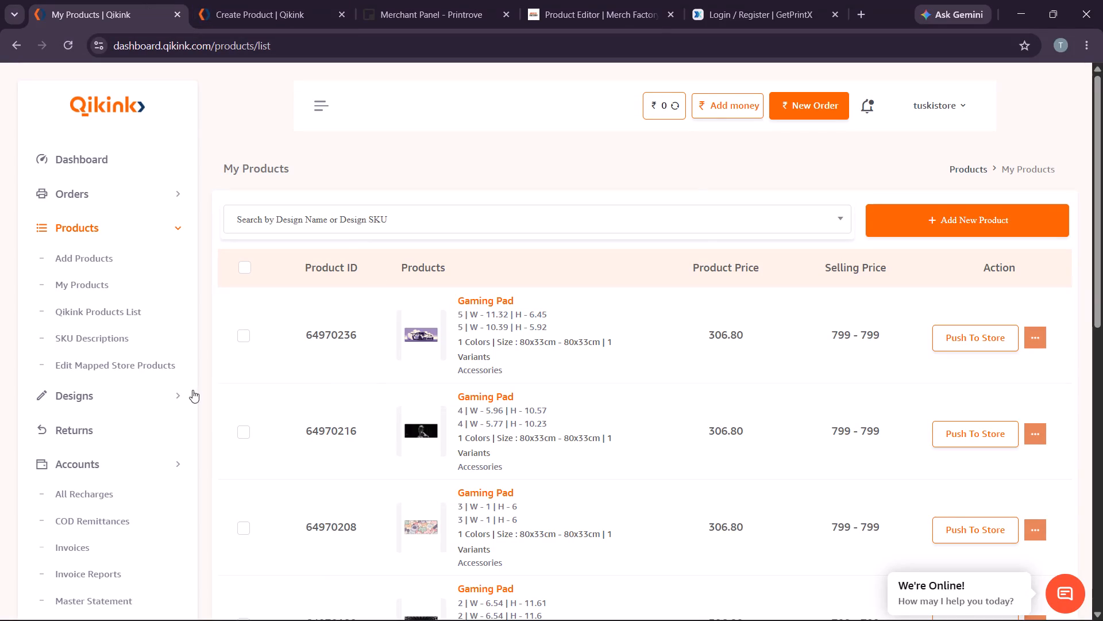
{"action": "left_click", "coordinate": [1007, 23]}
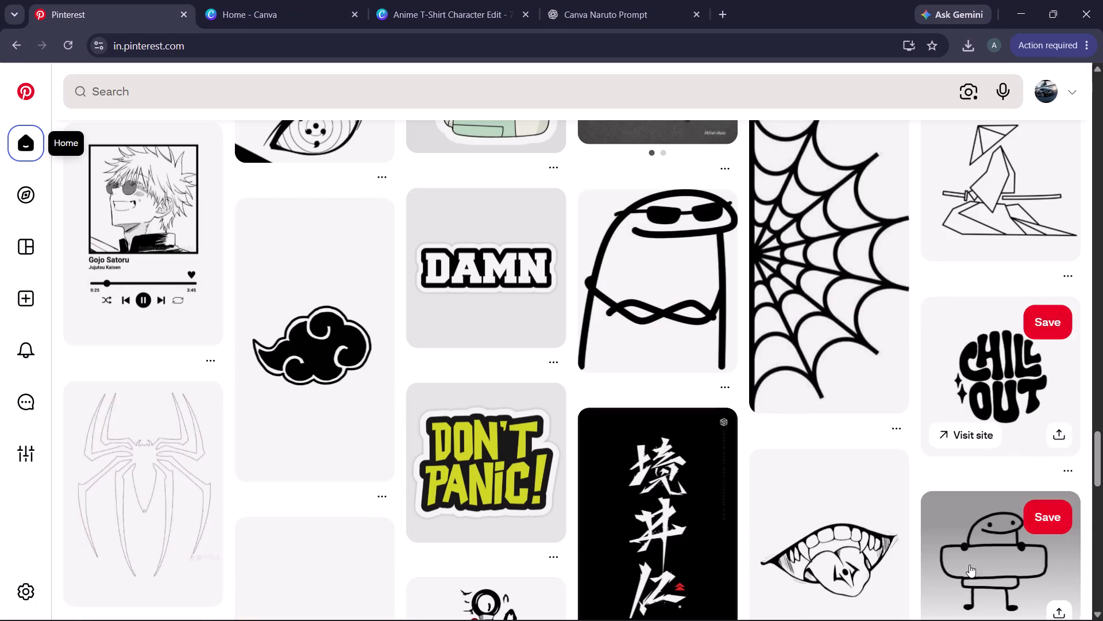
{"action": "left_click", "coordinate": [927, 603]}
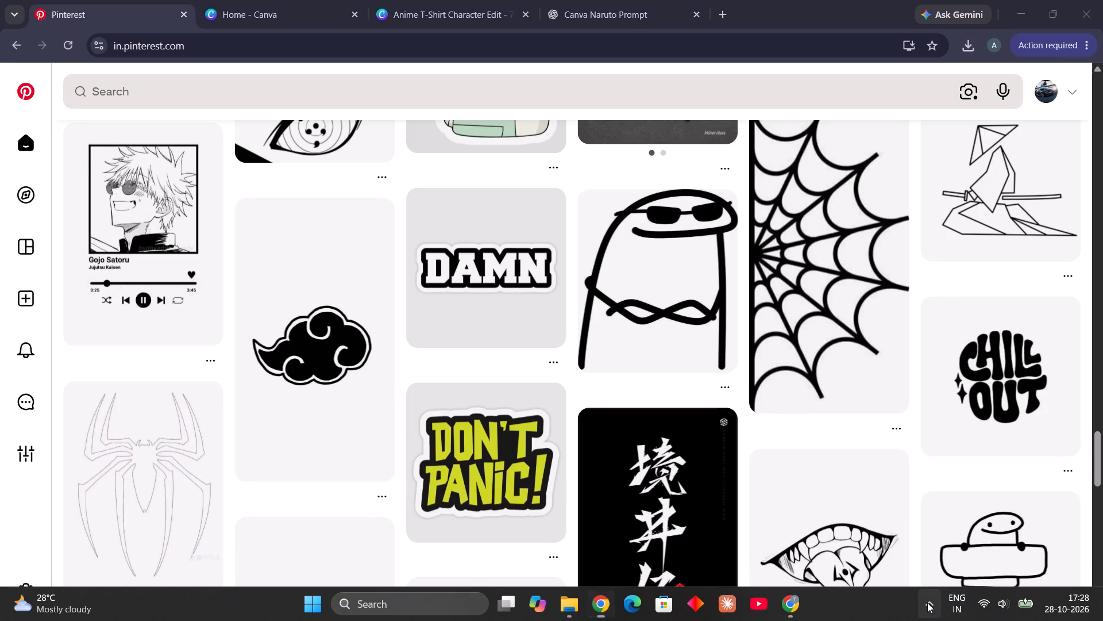
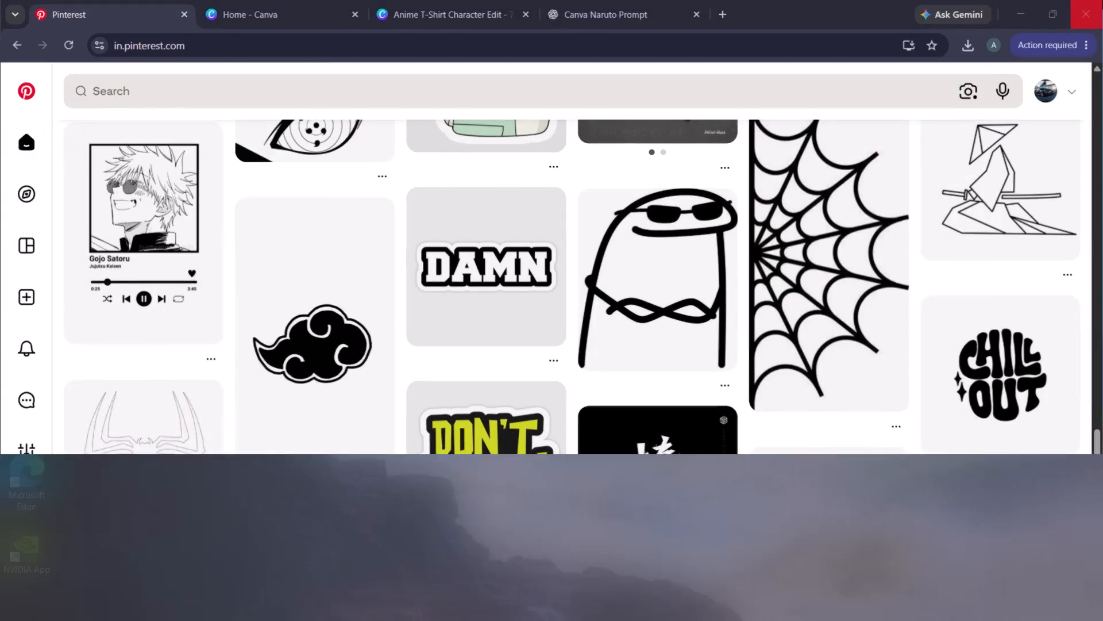
Close both Quote print File Explorer windows and the Pinterest and Qikink Chrome windows.
{"action": "left_click", "coordinate": [981, 47]}
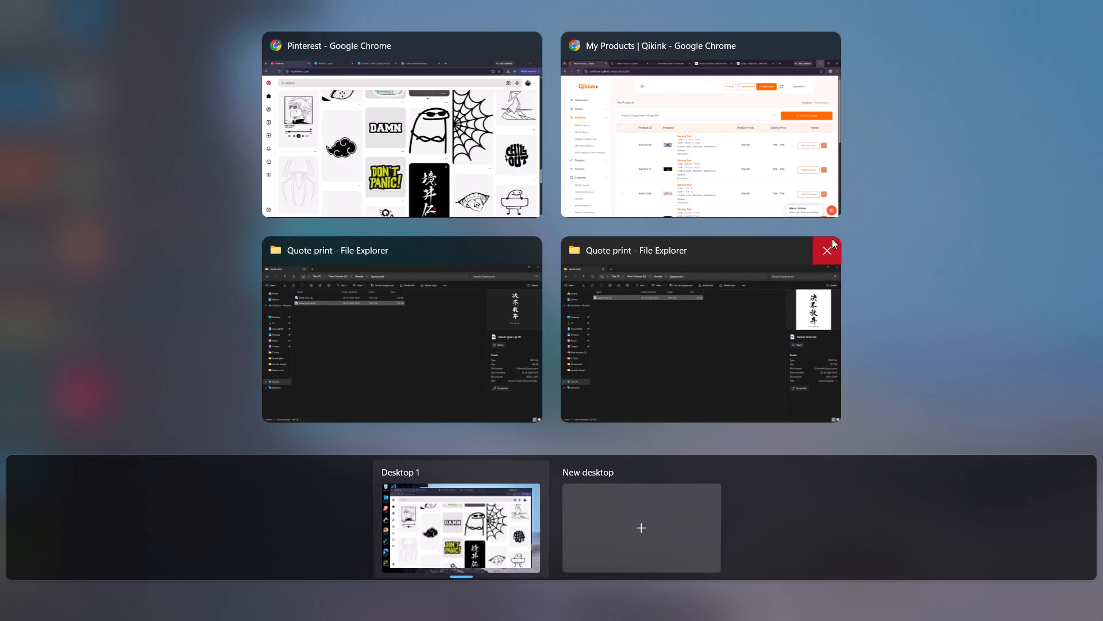
{"action": "left_click", "coordinate": [832, 247]}
{"action": "left_click", "coordinate": [669, 252]}
{"action": "left_click", "coordinate": [820, 145]}
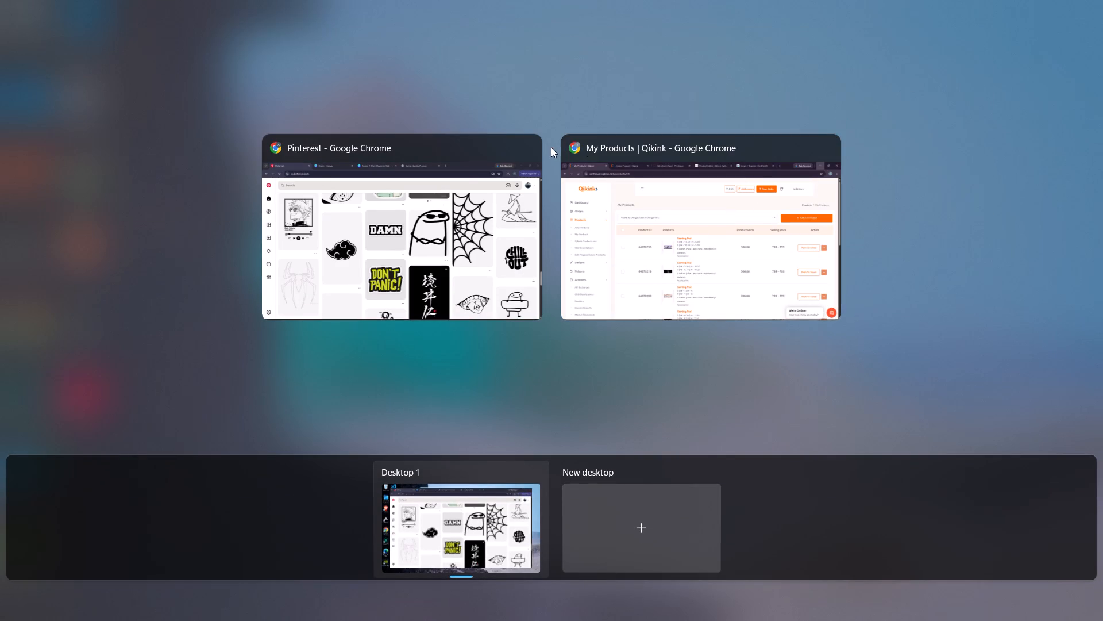
{"action": "left_click", "coordinate": [682, 146]}
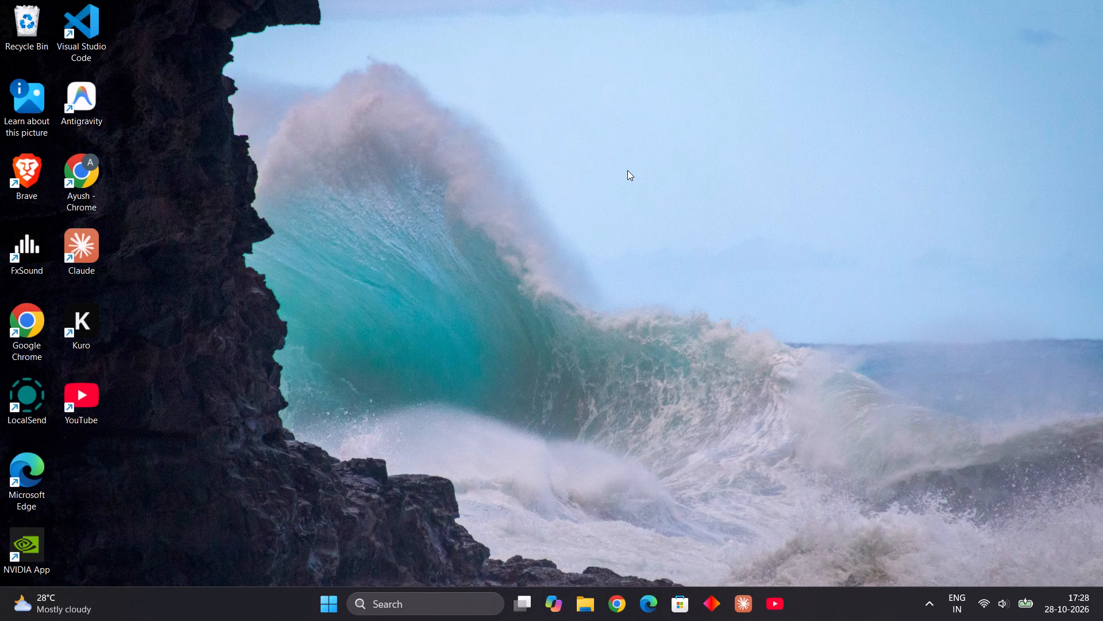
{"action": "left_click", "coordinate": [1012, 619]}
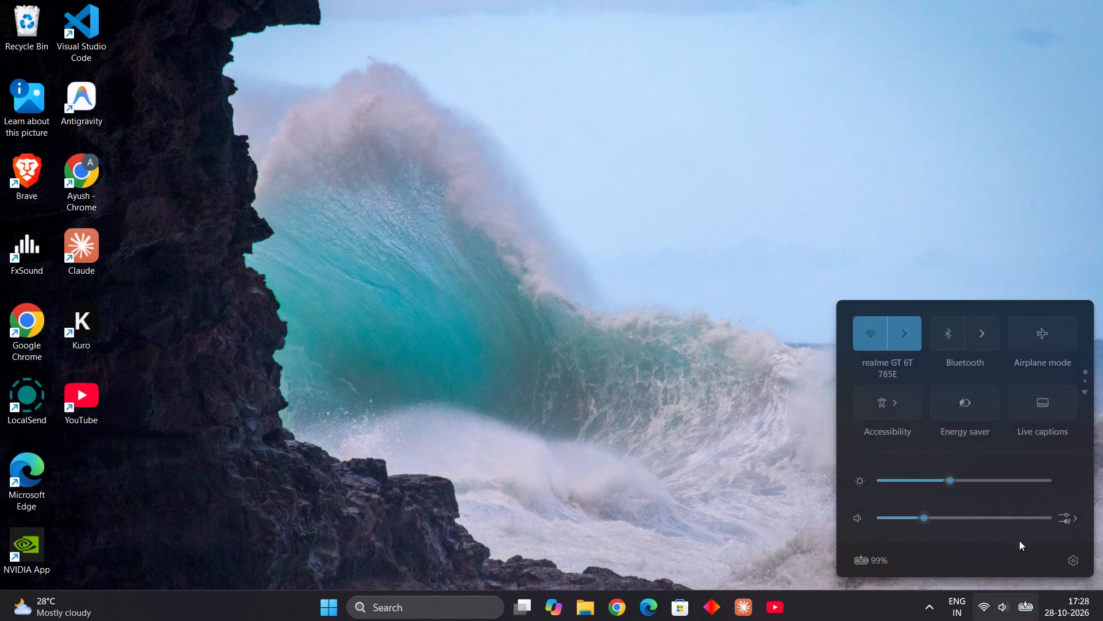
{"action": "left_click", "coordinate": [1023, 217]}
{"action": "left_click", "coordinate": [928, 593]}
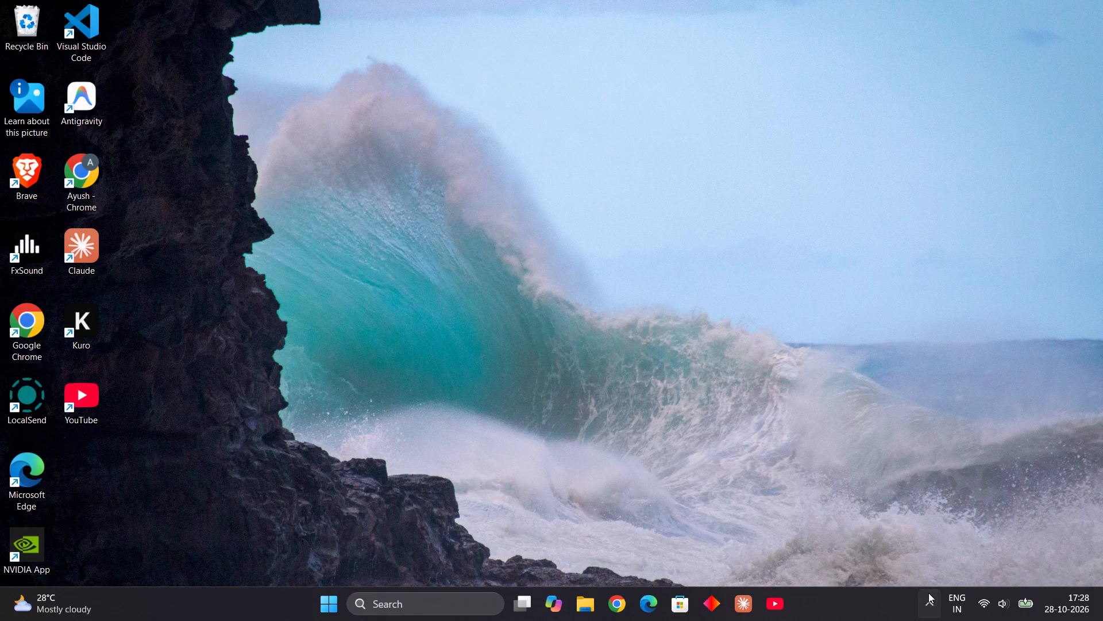
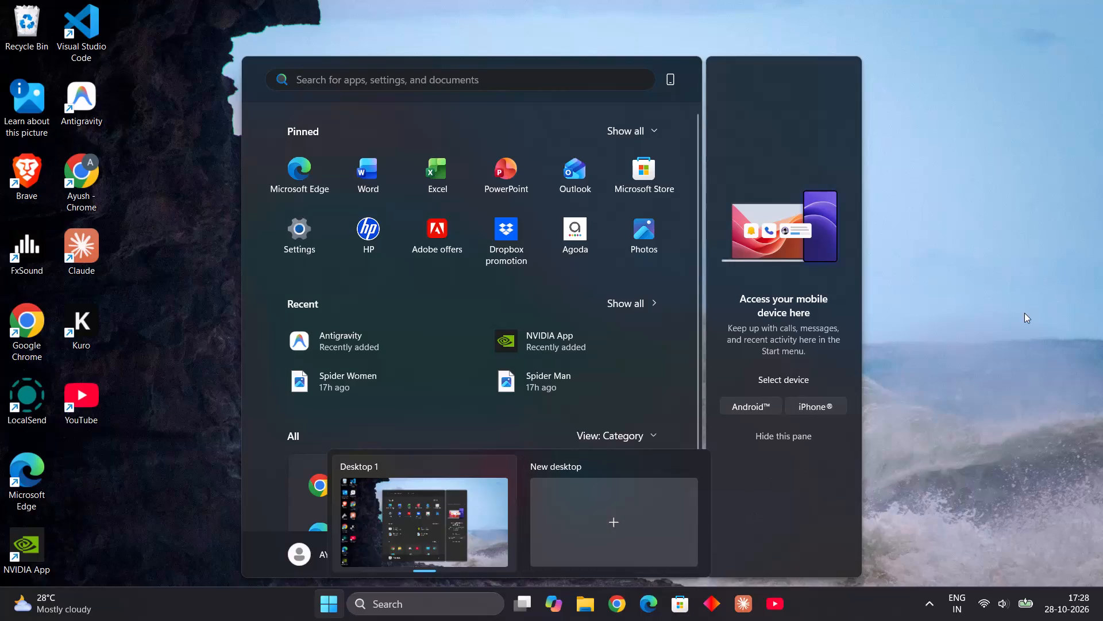
Shut down the computer from the power options.
{"action": "left_click", "coordinate": [1027, 309]}
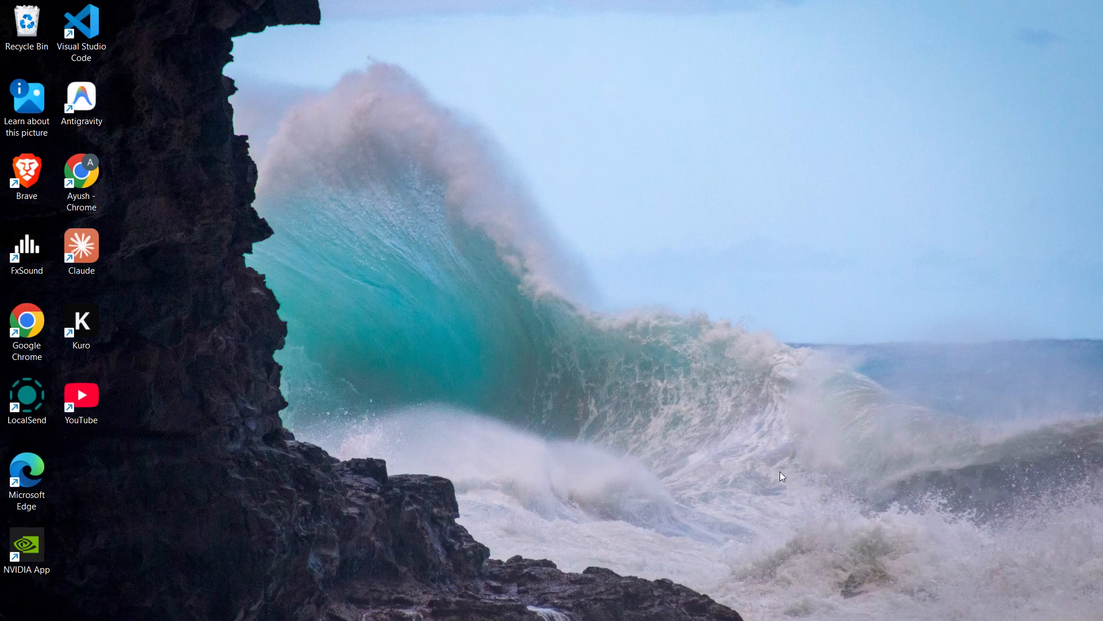
{"action": "left_click", "coordinate": [646, 559]}
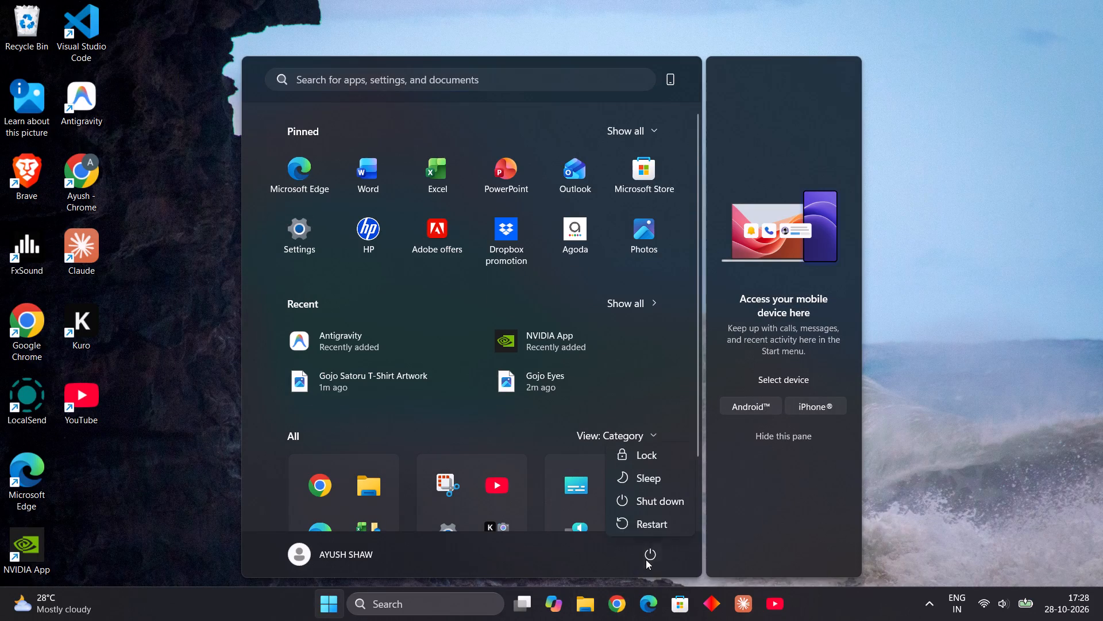
{"action": "left_click", "coordinate": [647, 567]}
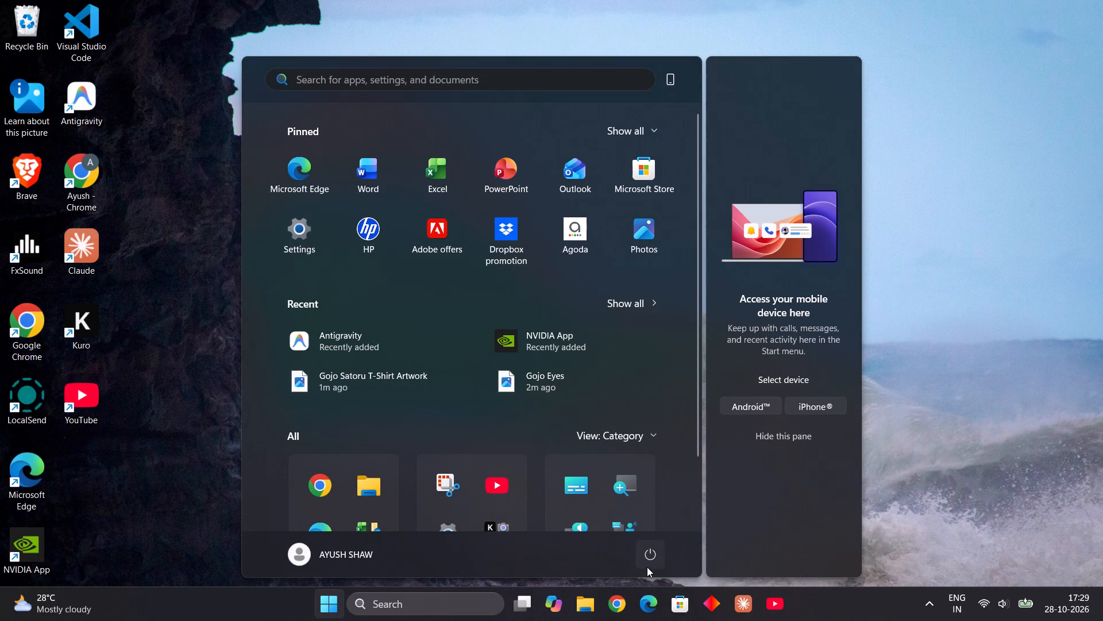
{"action": "left_click", "coordinate": [669, 497]}
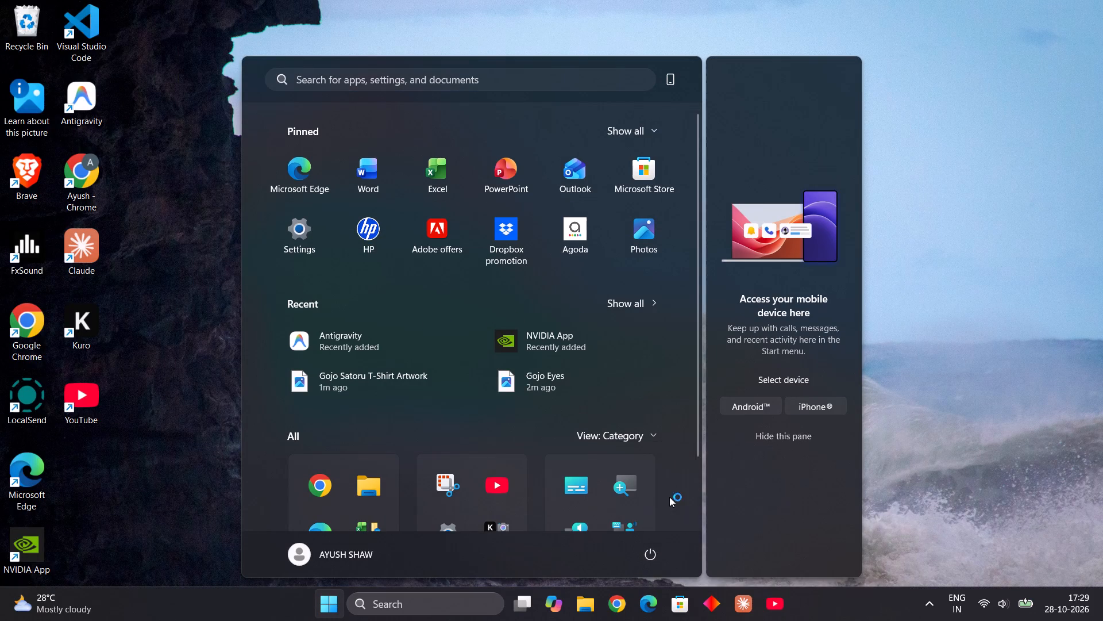